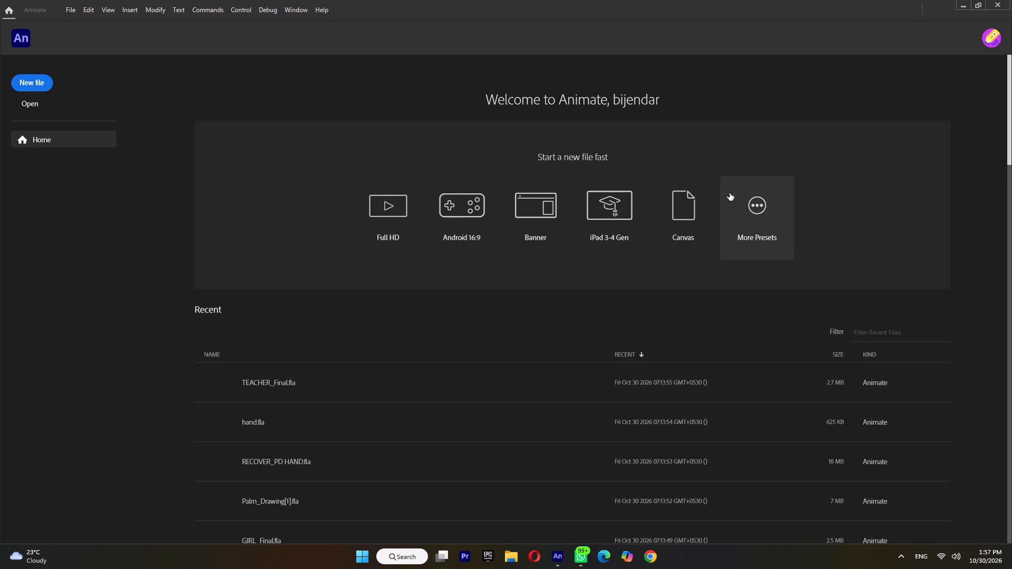
Switch to File Explorer.
click(511, 560)
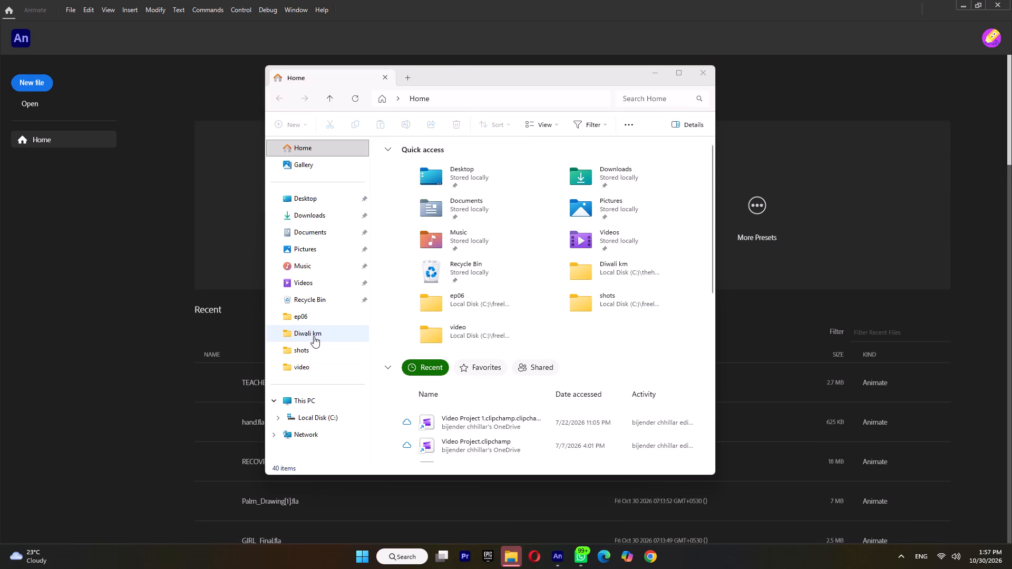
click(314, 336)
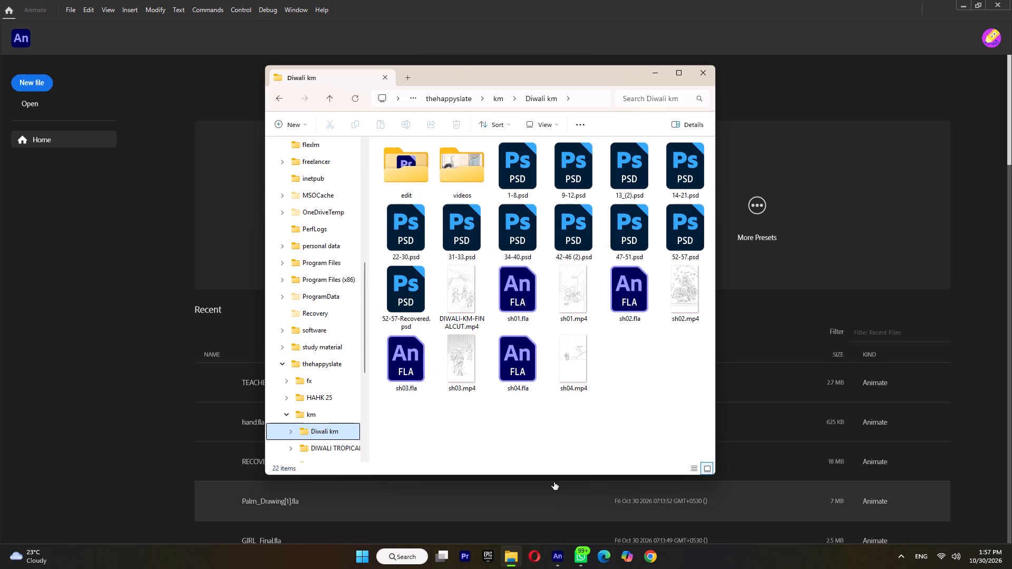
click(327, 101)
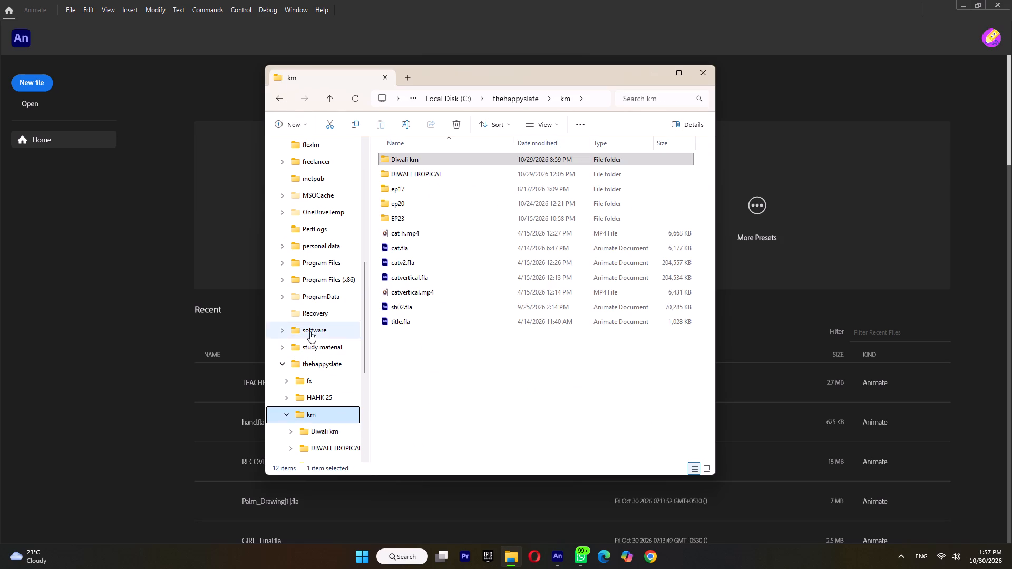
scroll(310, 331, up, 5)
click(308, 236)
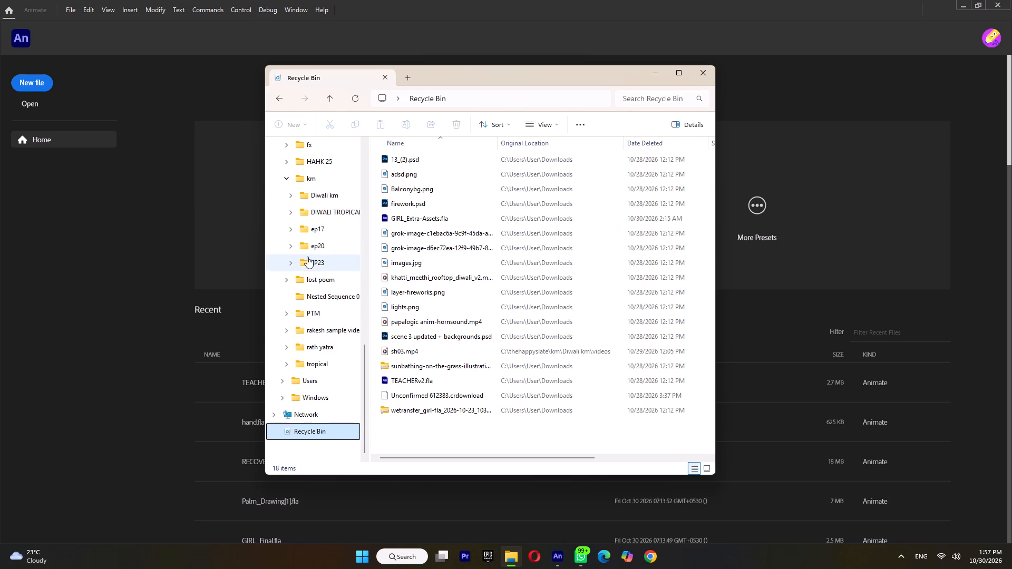
Open the shots folder inside the ep06 project folder.
scroll(316, 250, up, 11)
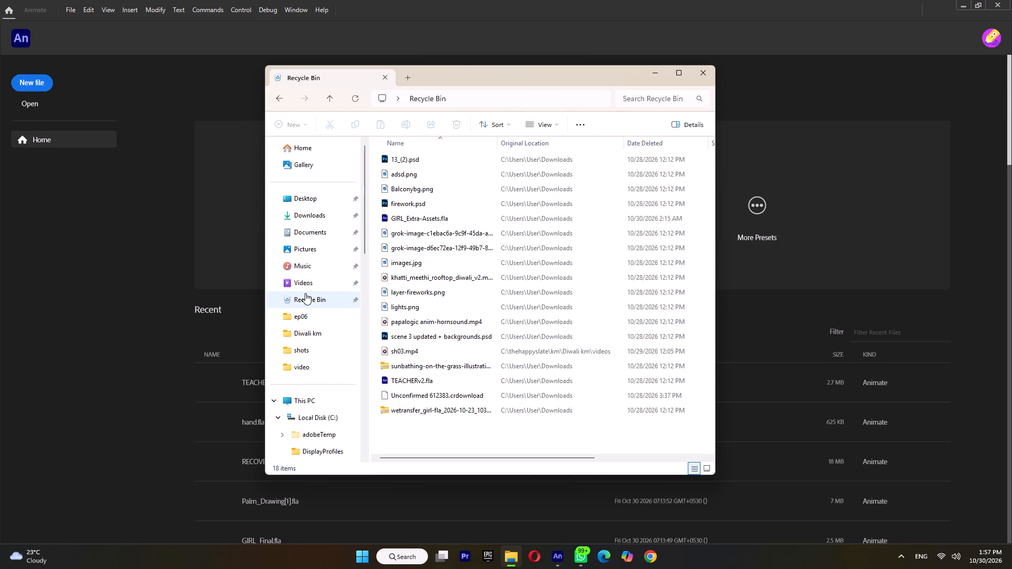
click(303, 310)
double_click(413, 178)
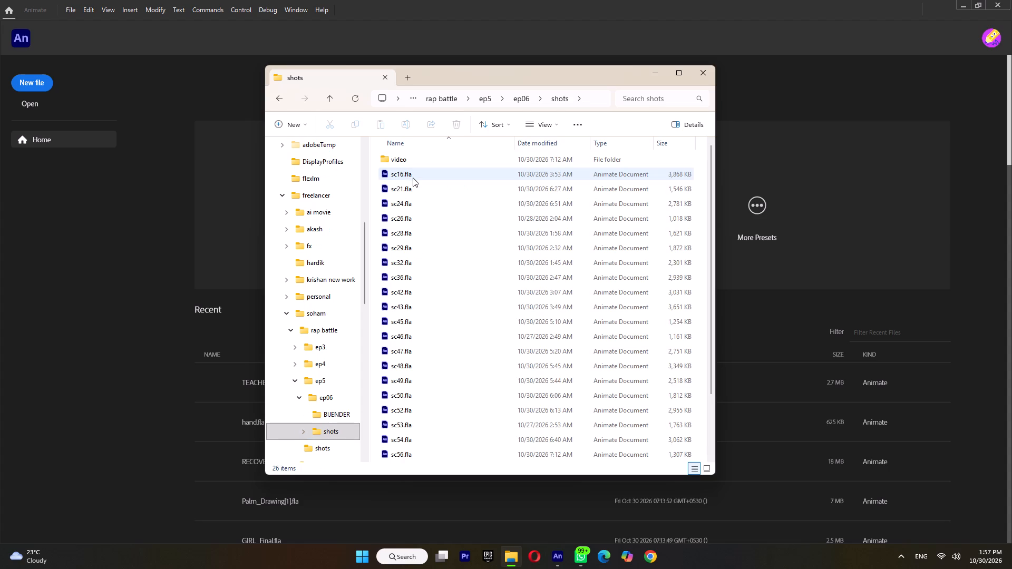
Look through the shot clips in the video subfolder and return to the shots folder.
double_click(415, 163)
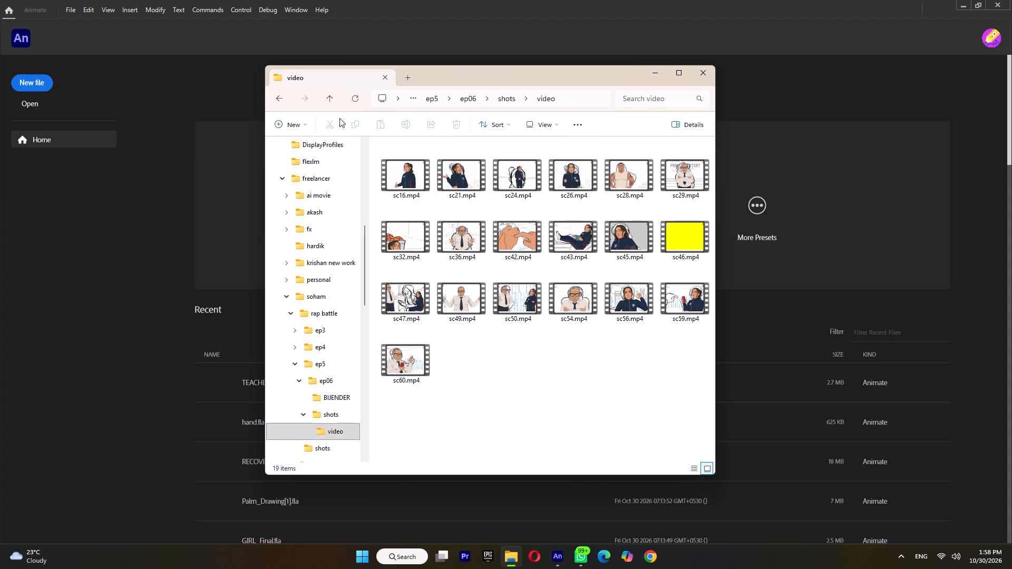
click(328, 105)
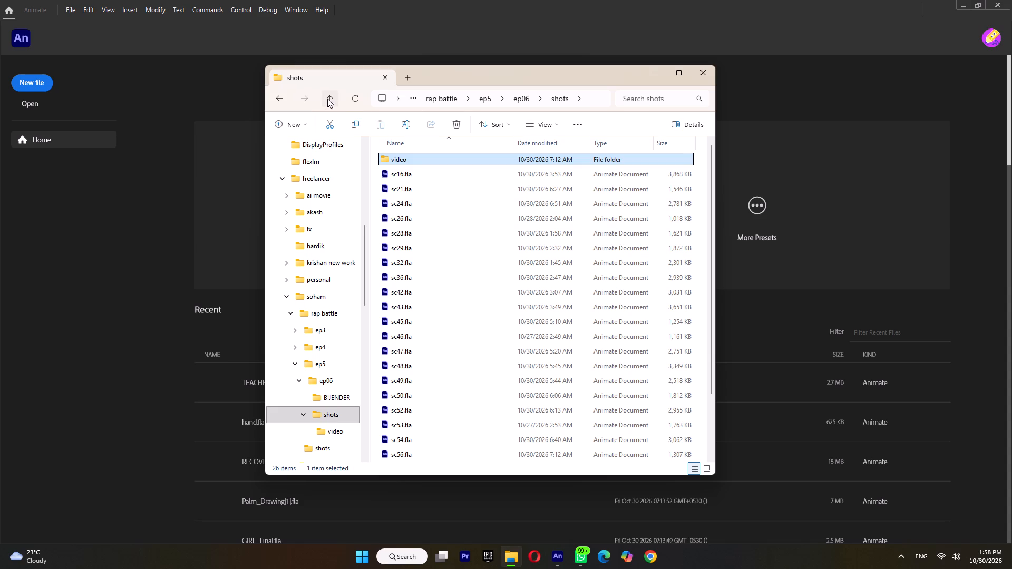
Move PROPS.fla from the Downloads folder into the ep06 folder, keeping the shots folder open separately.
click(404, 77)
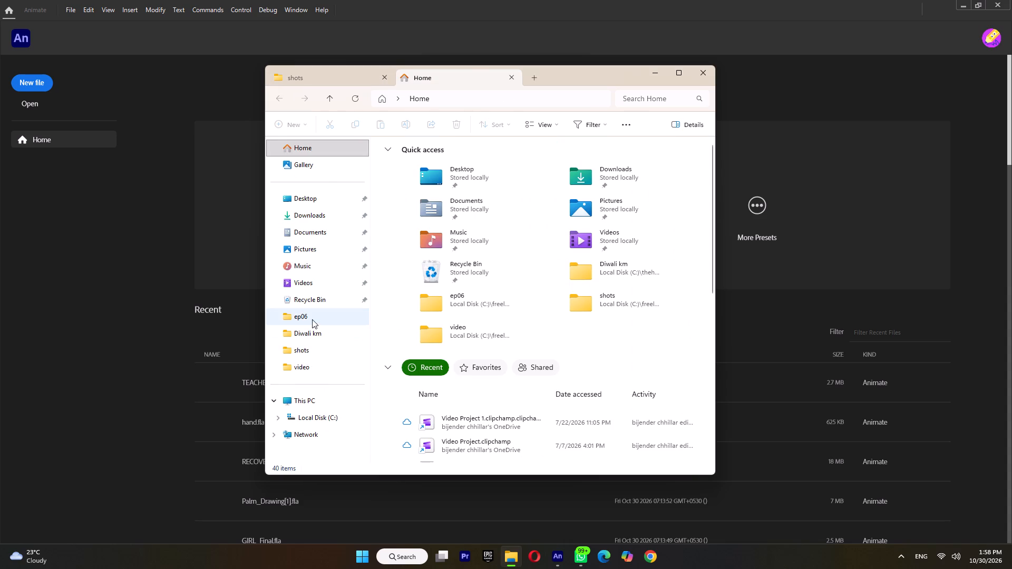
click(312, 320)
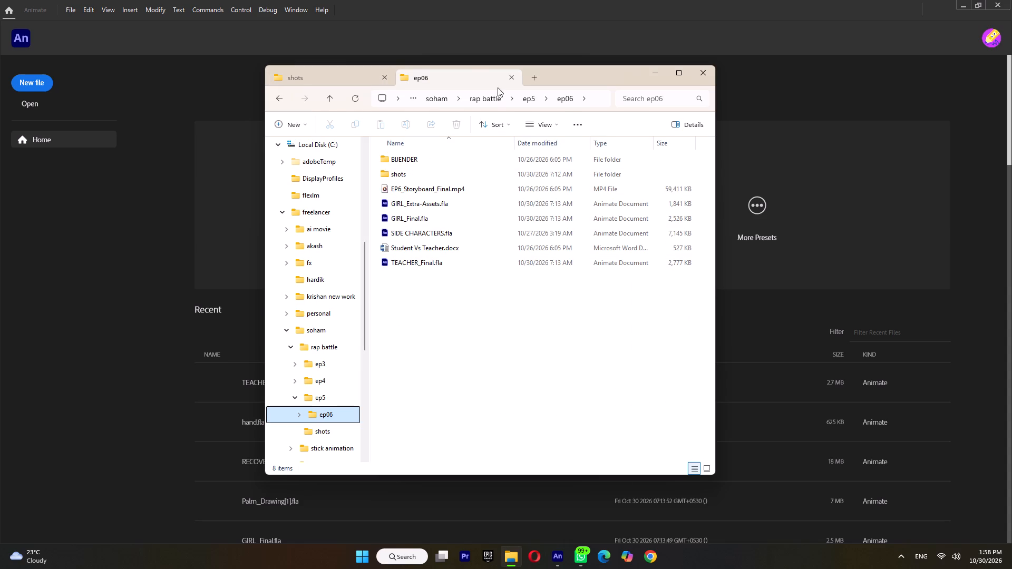
click(531, 76)
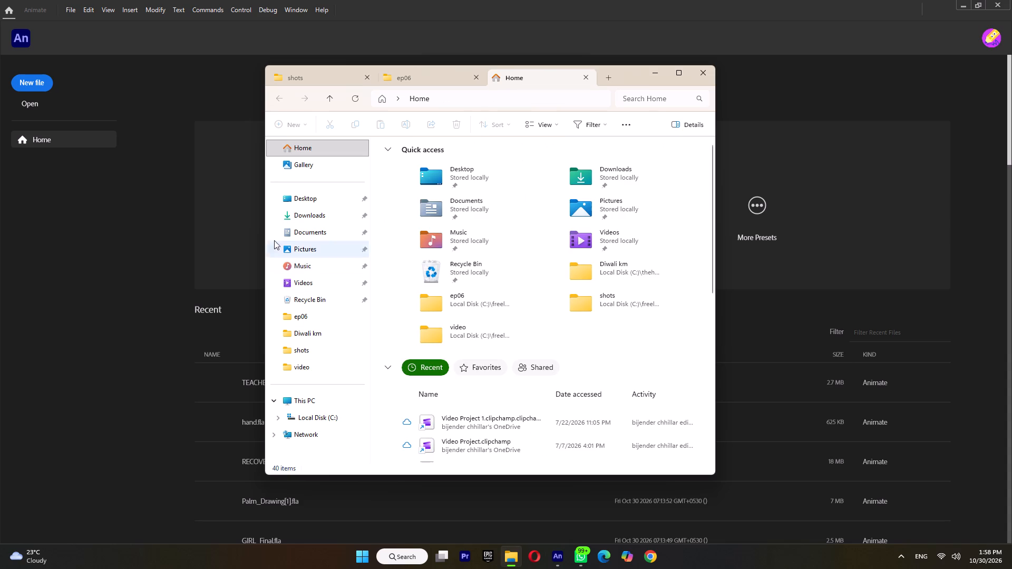
click(297, 211)
click(420, 185)
right_click(420, 185)
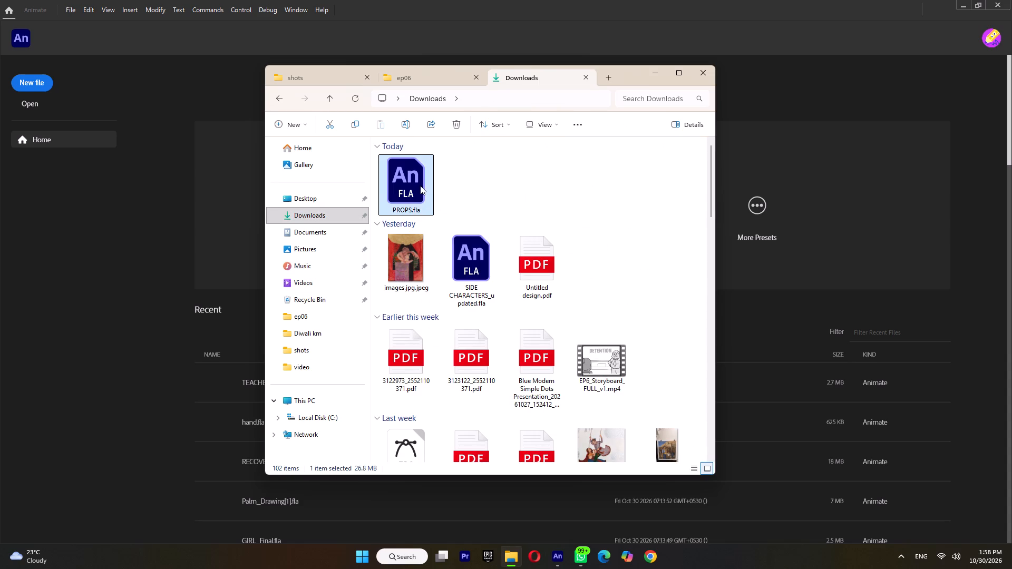
click(439, 199)
click(438, 78)
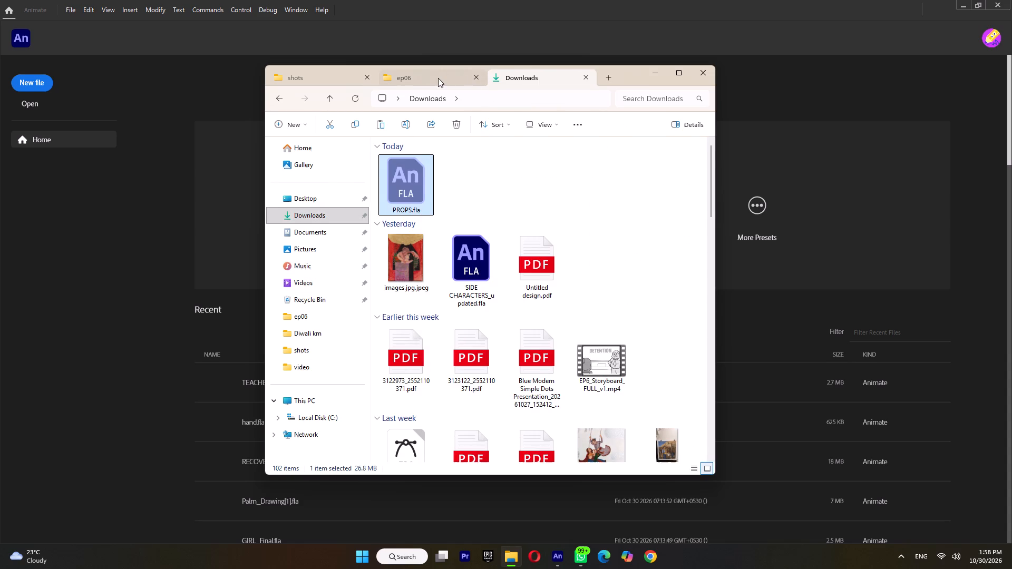
right_click(439, 293)
click(456, 306)
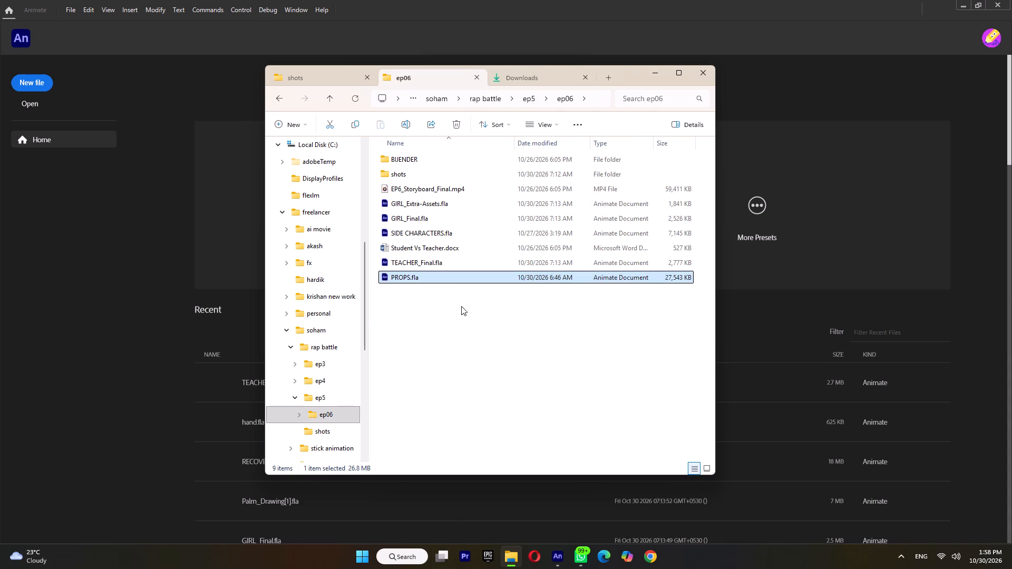
click(454, 308)
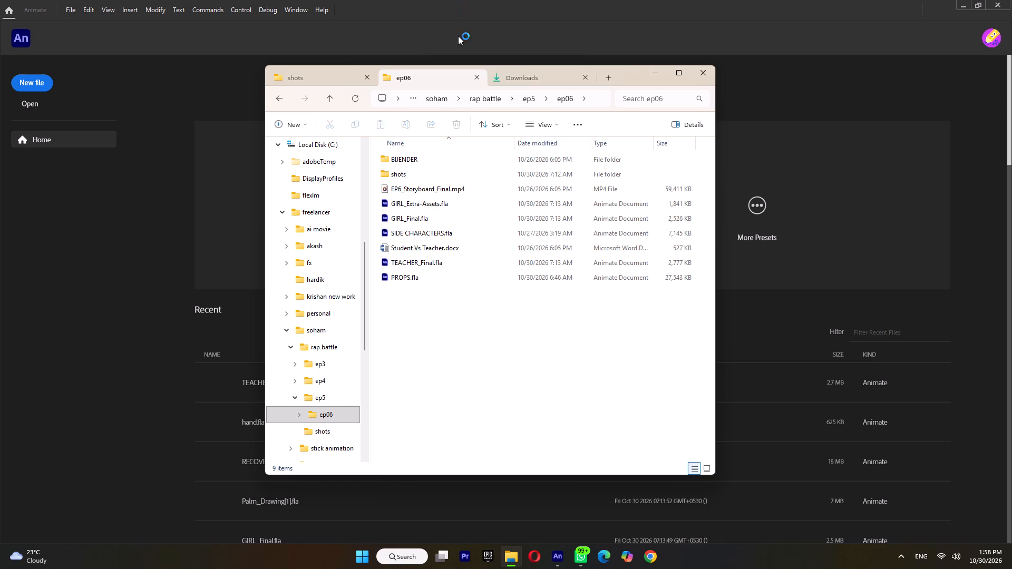
Open sc16.fla from the shots folder in Animate.
click(313, 77)
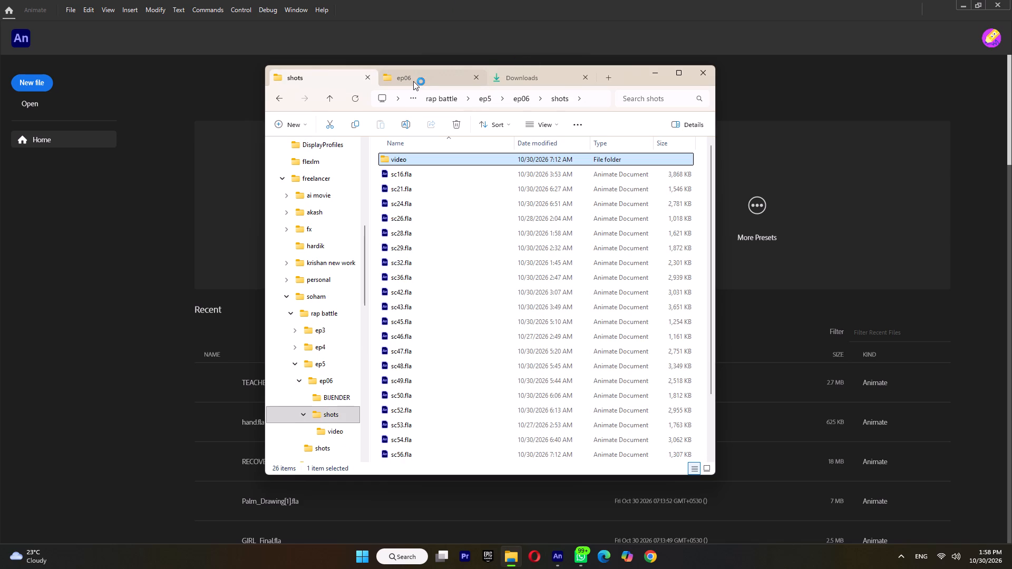
double_click(445, 176)
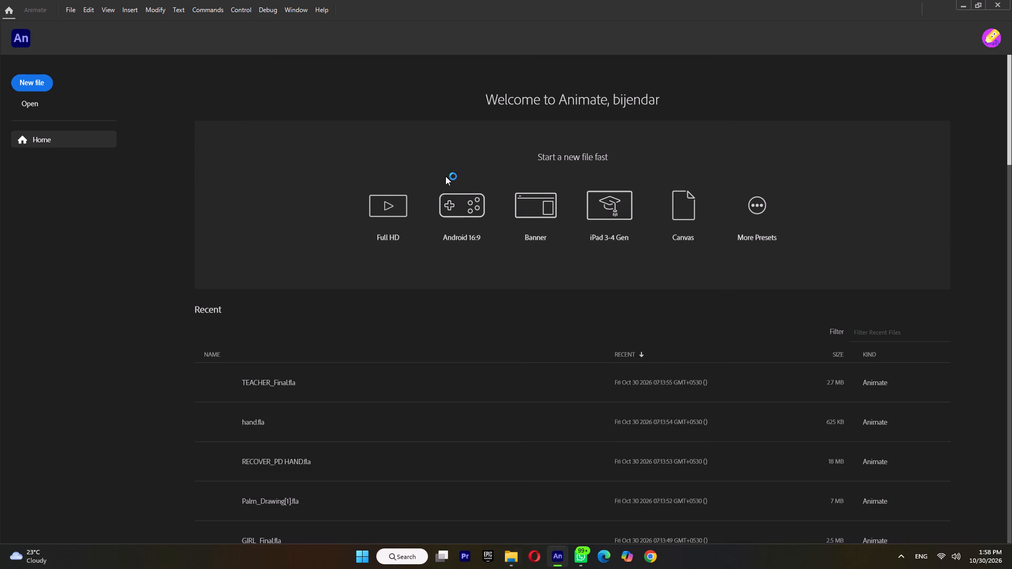
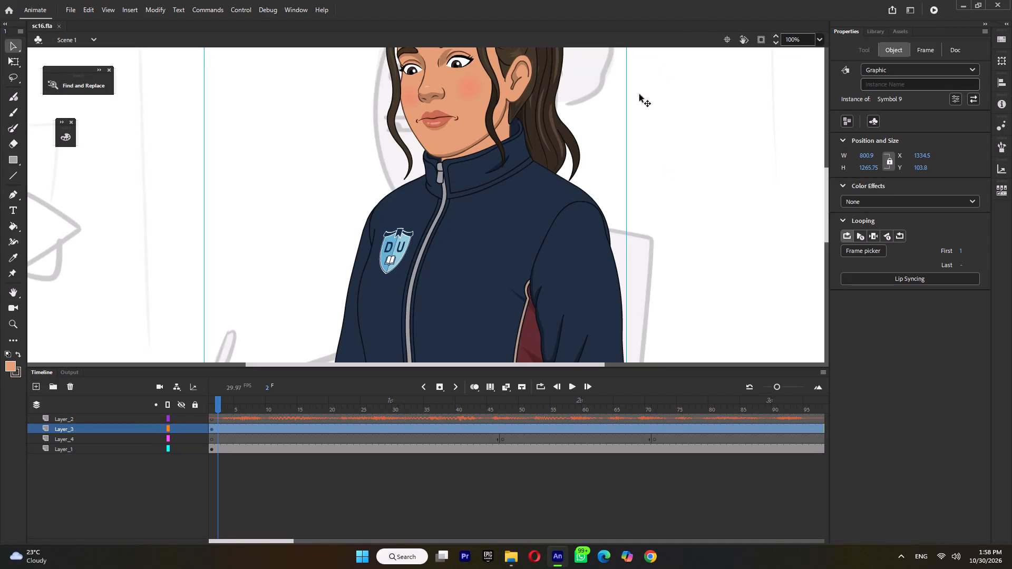
Play back the whole sc16 shot to review the girl's animation against the storyboard.
ctrl+scroll(536, 169, down, 5)
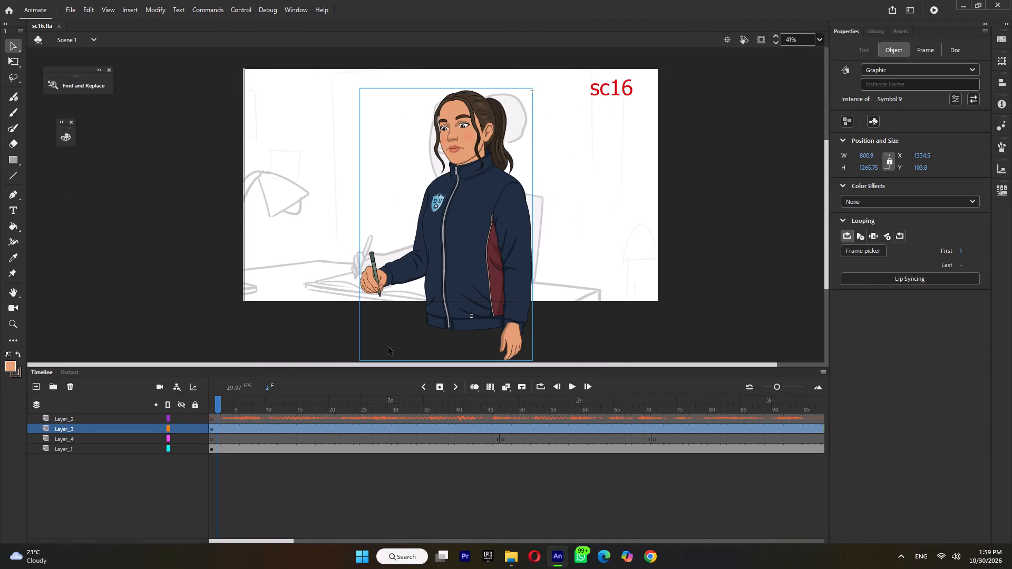
key(Return)
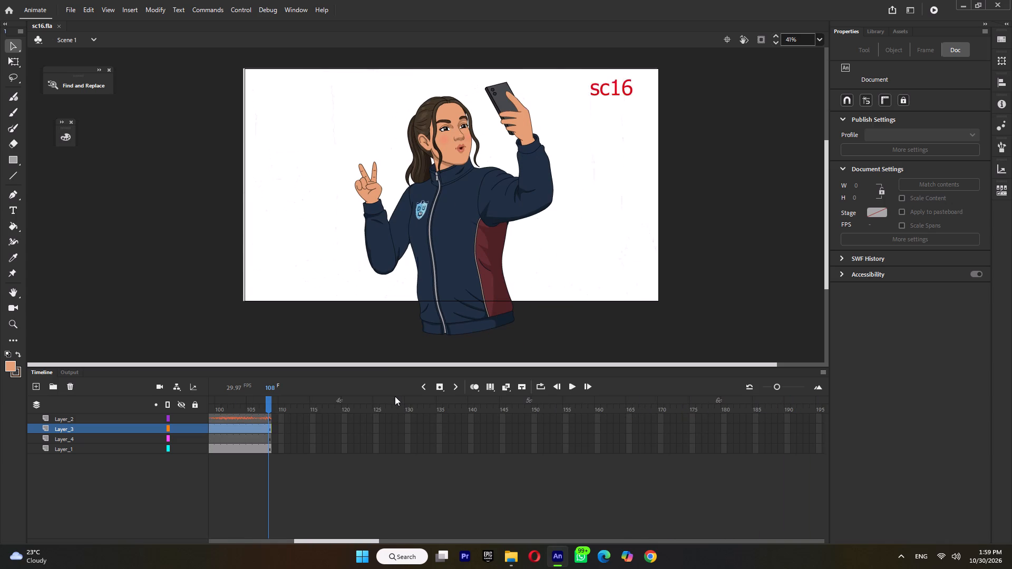
key(Return)
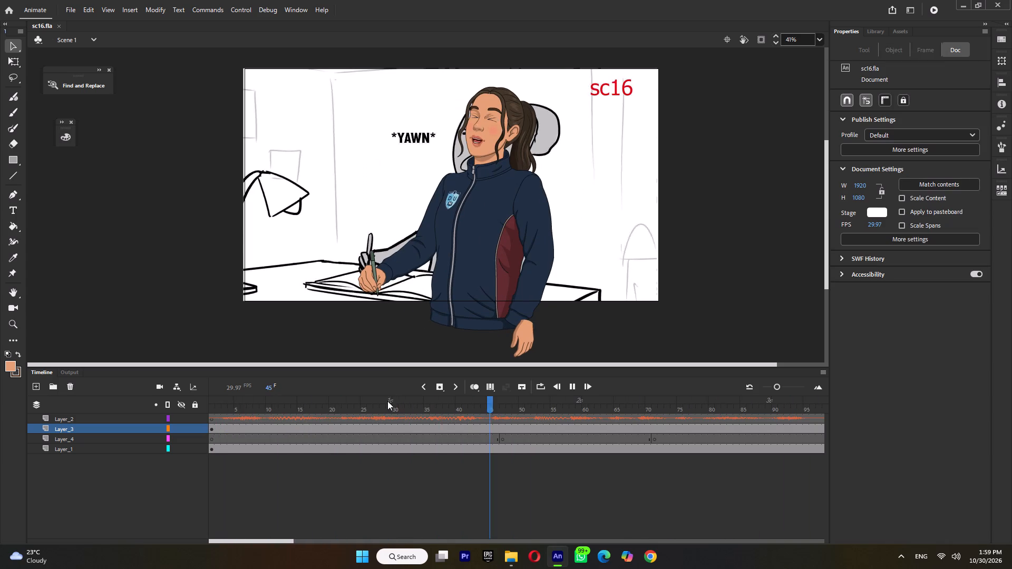
key(Return)
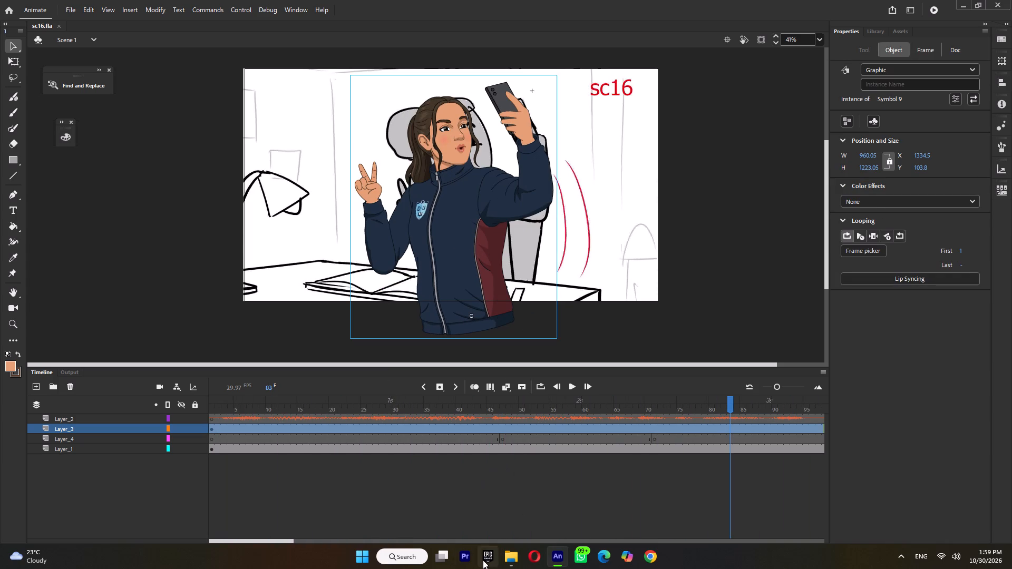
In File Explorer, compare the .fla files in the ep06 shots folder with the clips in its video subfolder.
click(512, 561)
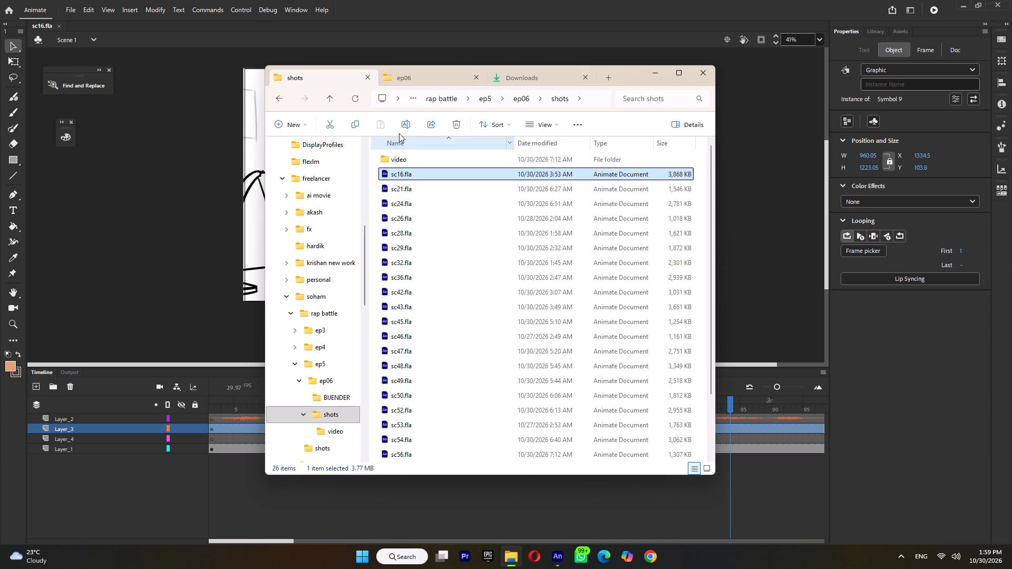
click(406, 76)
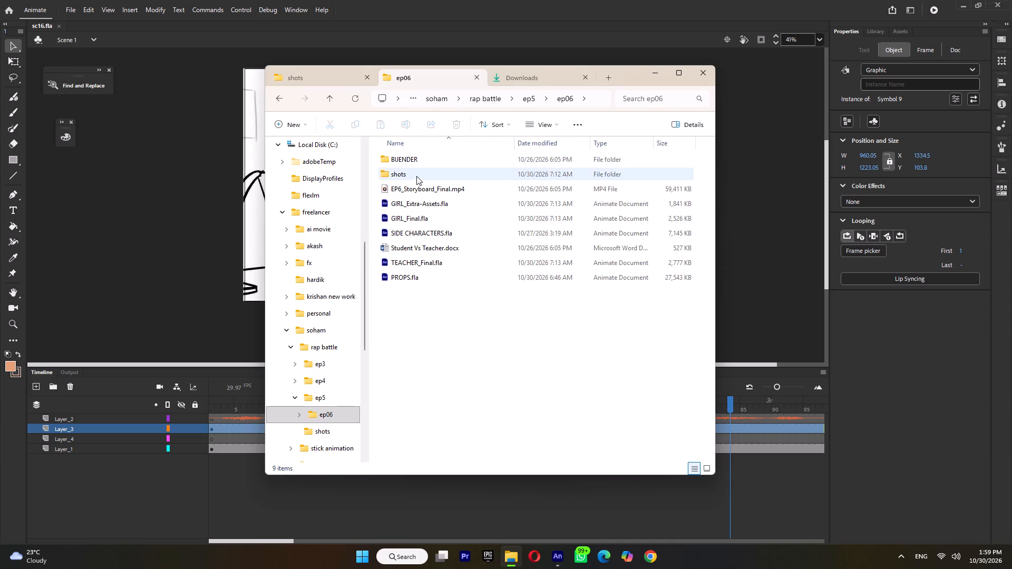
double_click(415, 177)
double_click(415, 157)
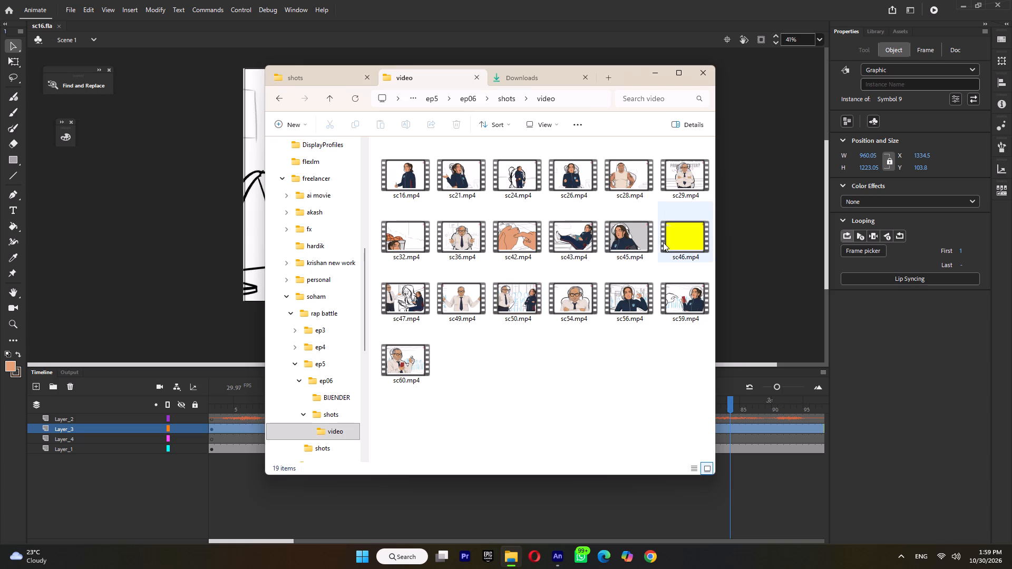
click(339, 77)
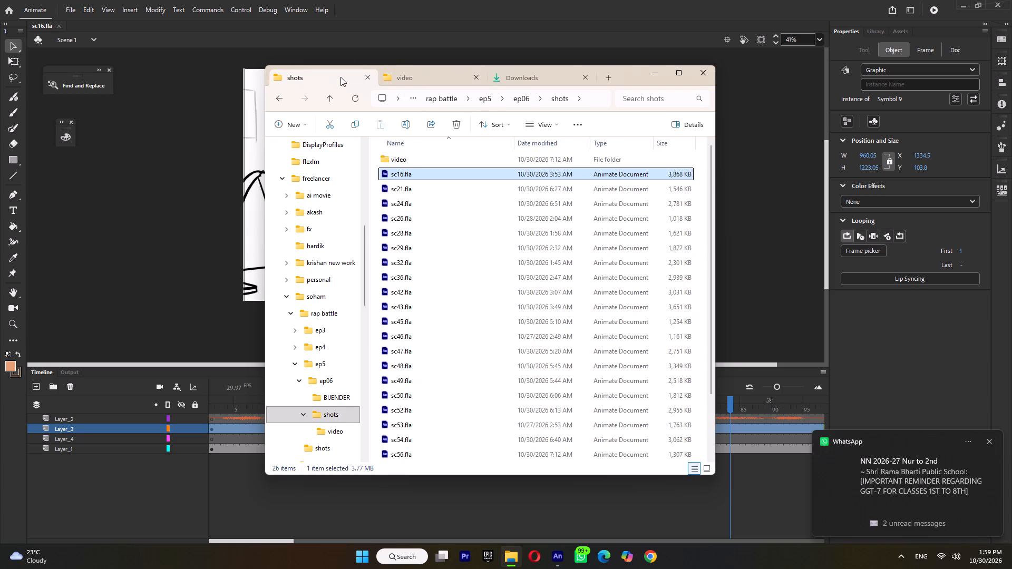
click(419, 77)
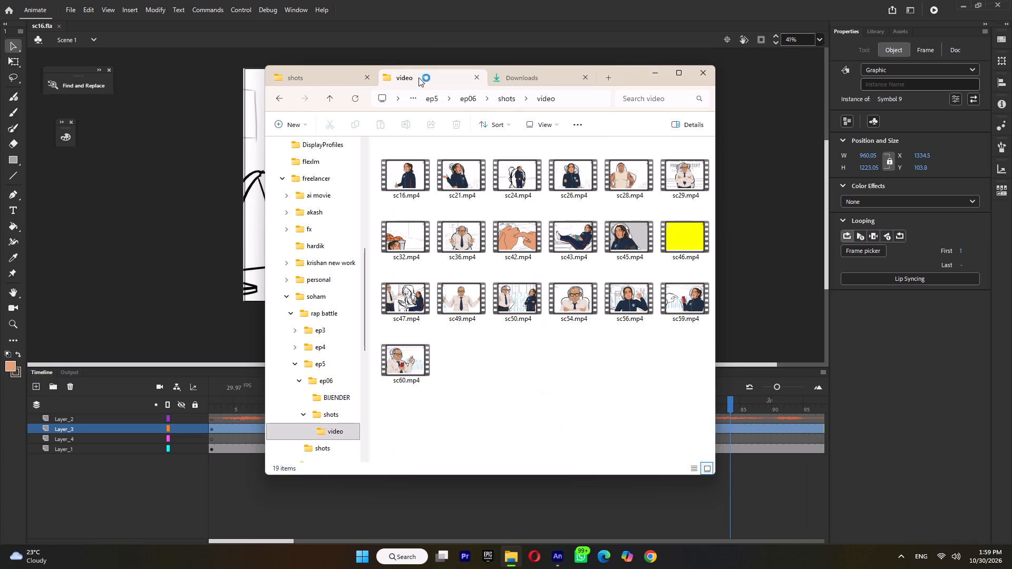
click(309, 79)
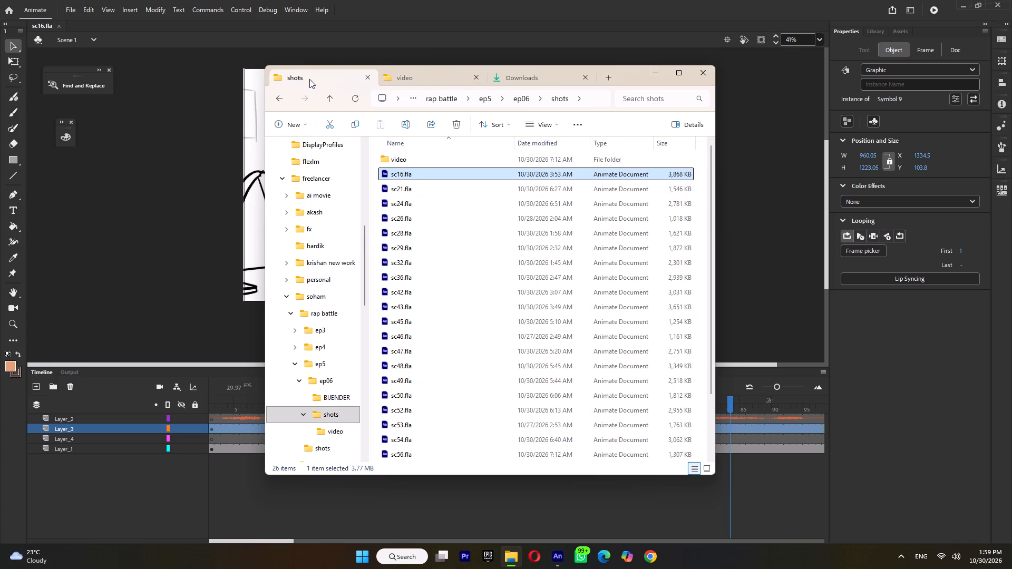
click(438, 76)
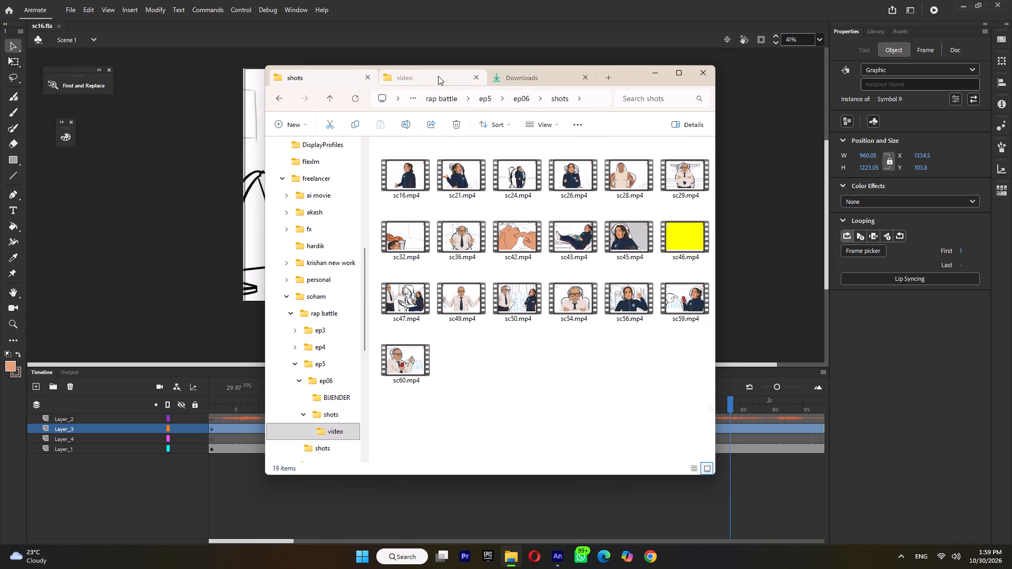
Open sc52.fla from the shots folder in Animate.
click(307, 81)
double_click(420, 414)
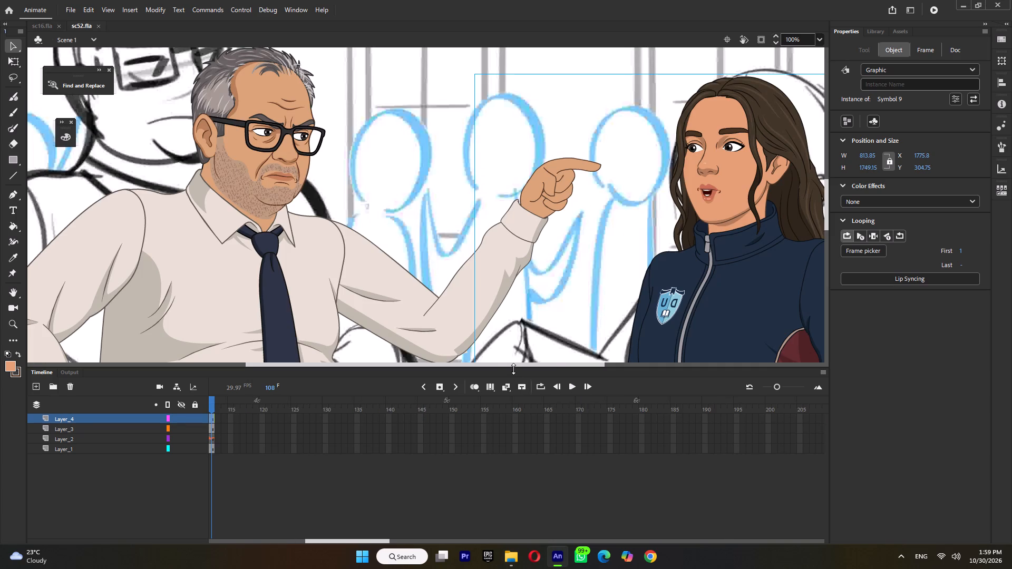
Play the sc52 shot from its first frame to check both characters against the storyboard.
ctrl+scroll(545, 350, down, 6)
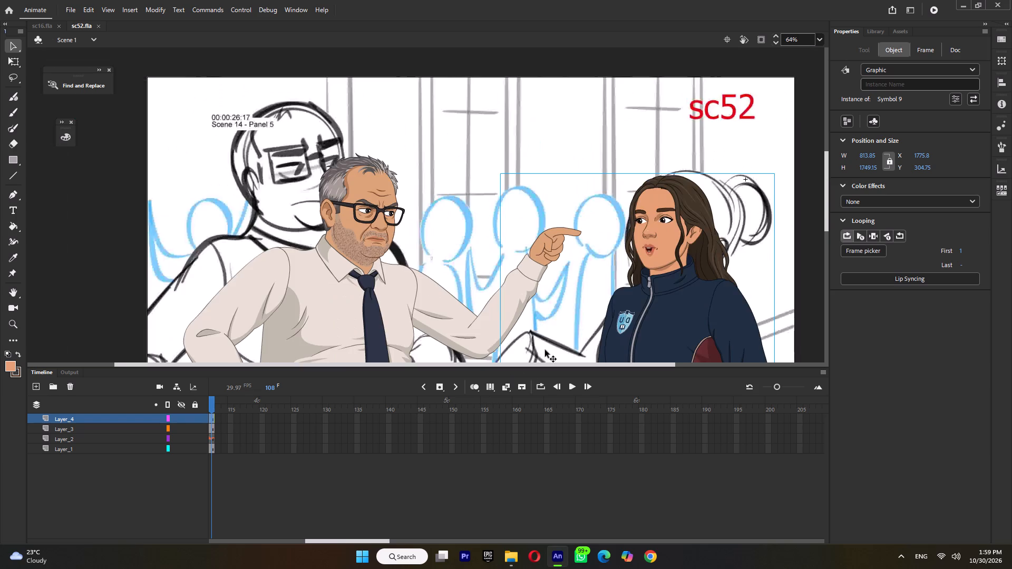
ctrl+scroll(492, 342, down, 5)
scroll(464, 261, down, 2)
scroll(464, 261, up, 1)
drag(232, 405, 127, 400)
key(Return)
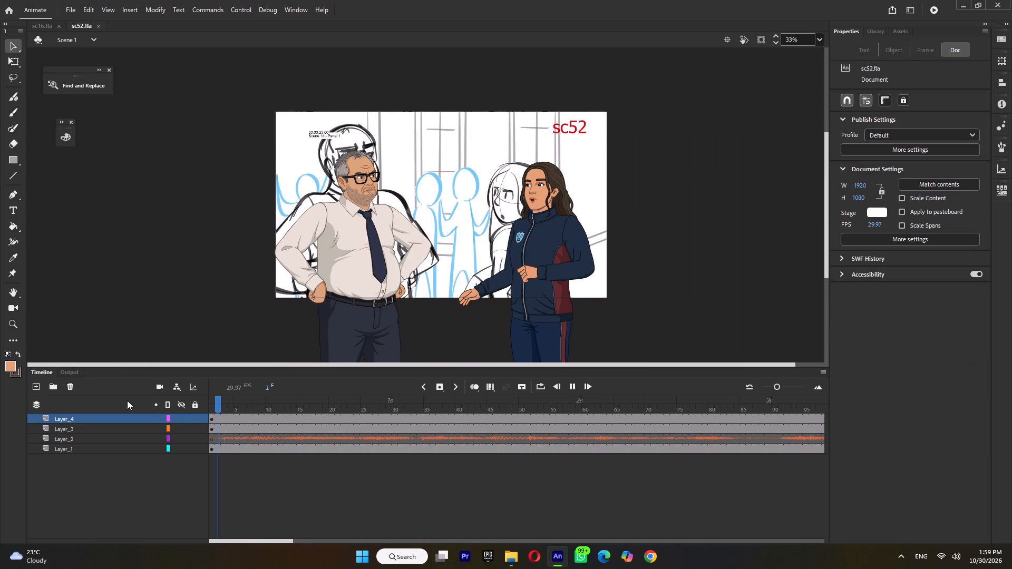
key(Return)
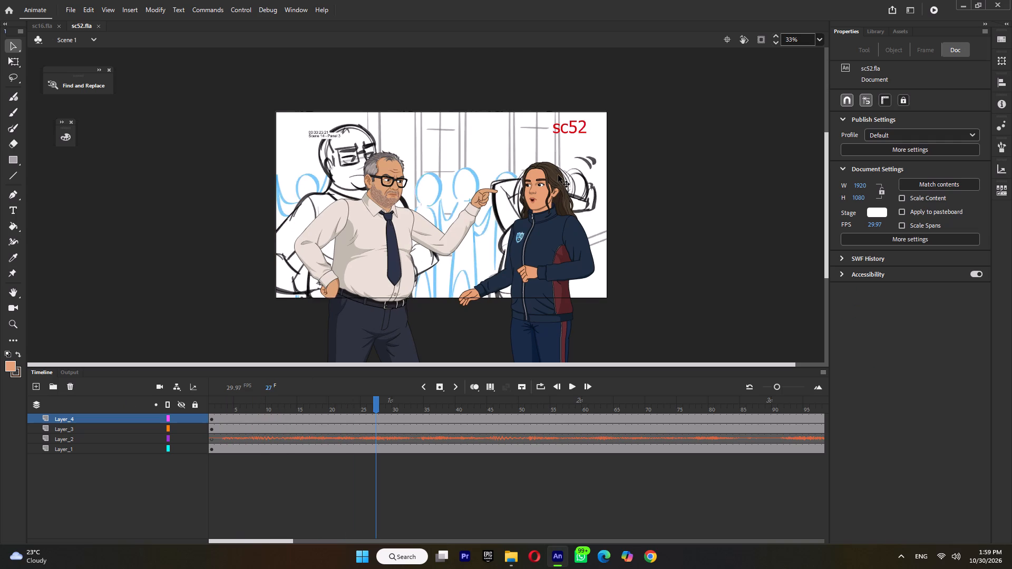
Move the girl character sideways off her storyboard sketch, to about X 2216.
click(562, 227)
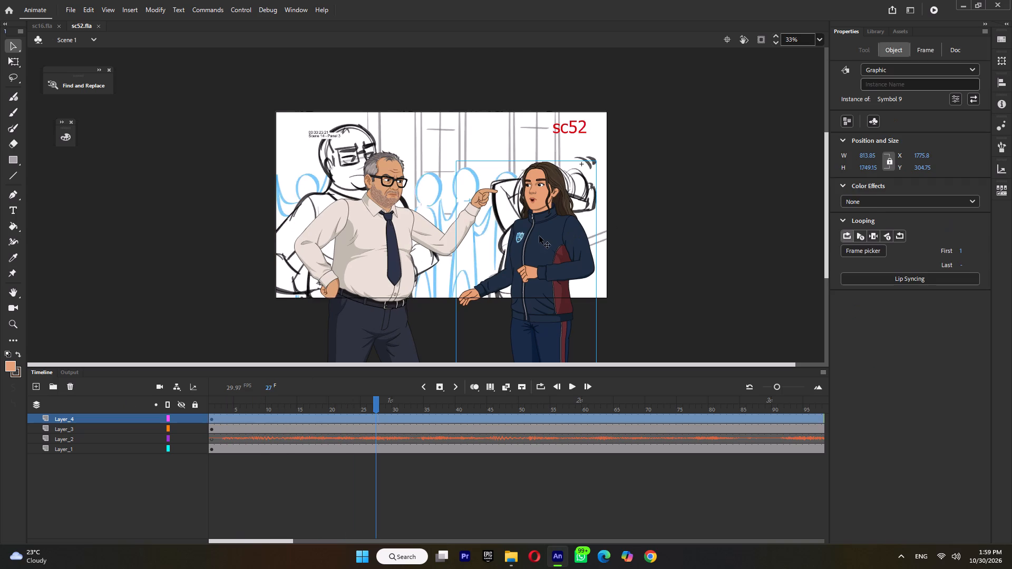
drag(539, 236, 615, 232)
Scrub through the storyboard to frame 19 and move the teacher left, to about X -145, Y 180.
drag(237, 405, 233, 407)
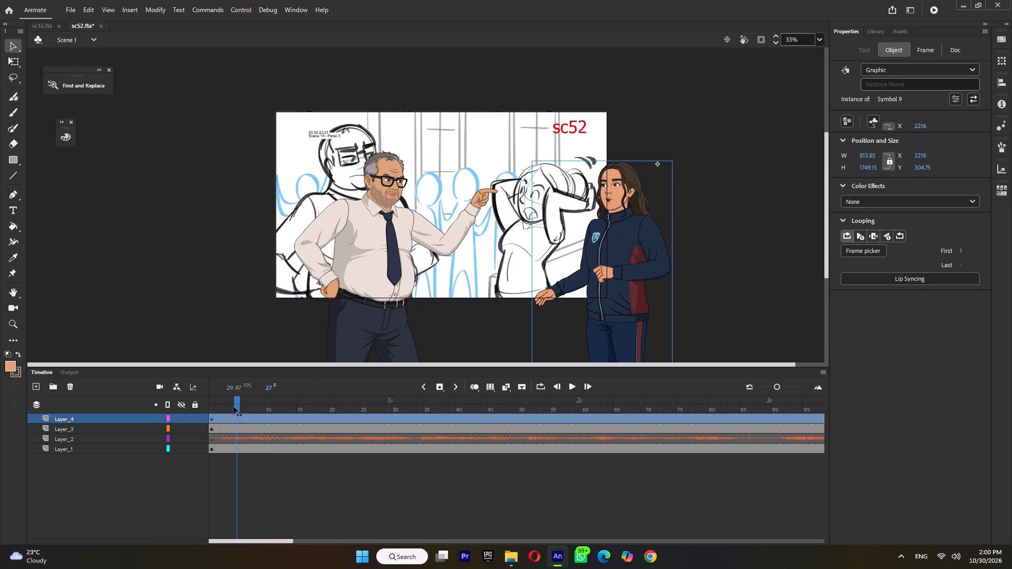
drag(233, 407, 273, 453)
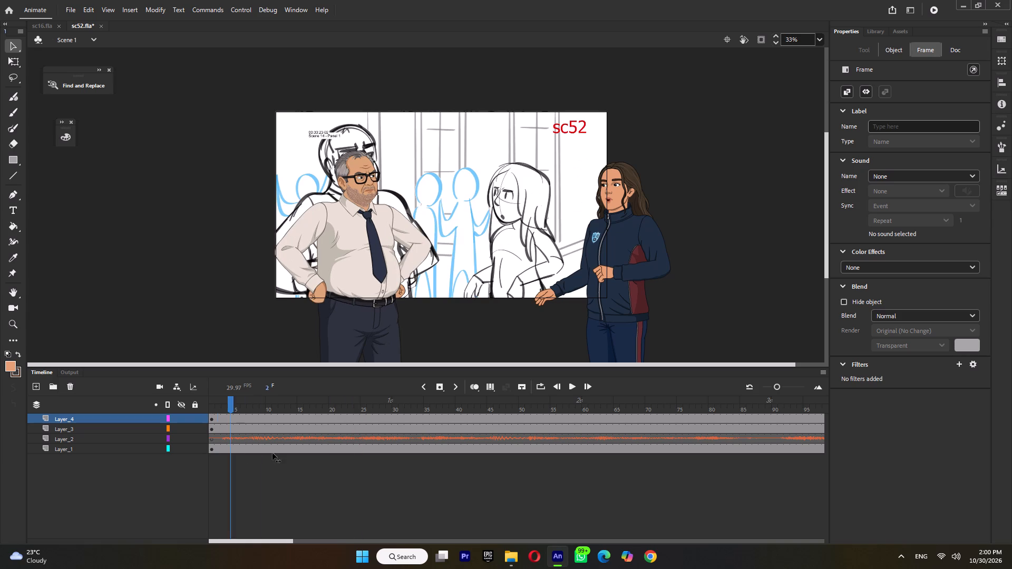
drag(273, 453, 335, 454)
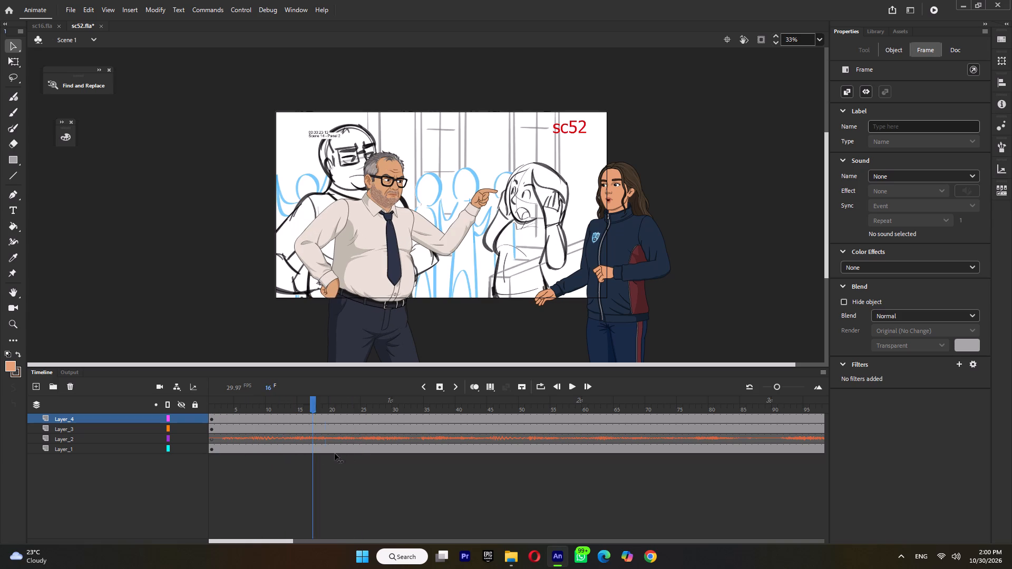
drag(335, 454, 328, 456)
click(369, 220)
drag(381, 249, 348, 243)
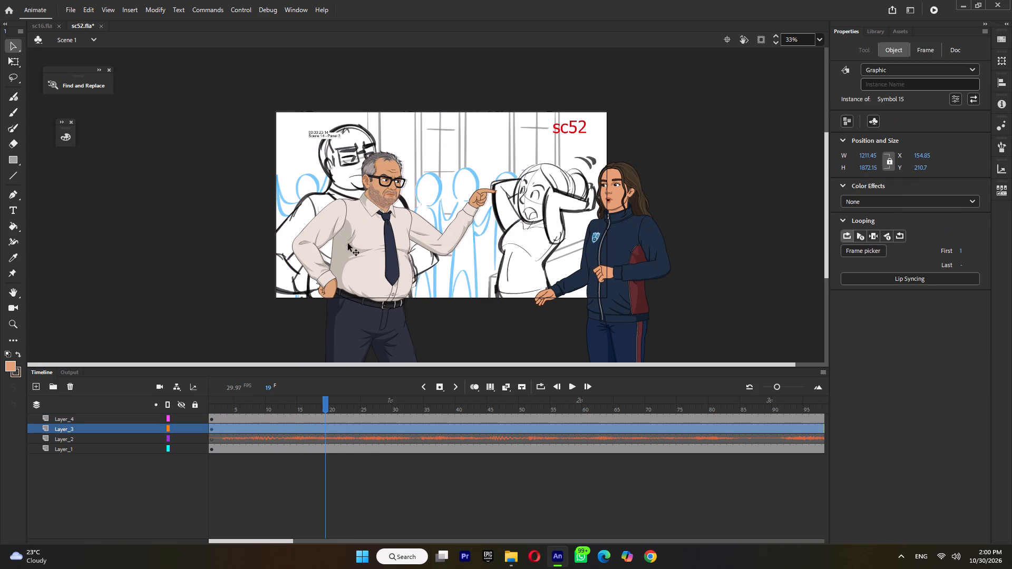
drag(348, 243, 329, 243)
Clear the pointing-pose keyframes at frame 14 on all layers inside the teacher symbol, then return to Scene 1.
triple_click(329, 243)
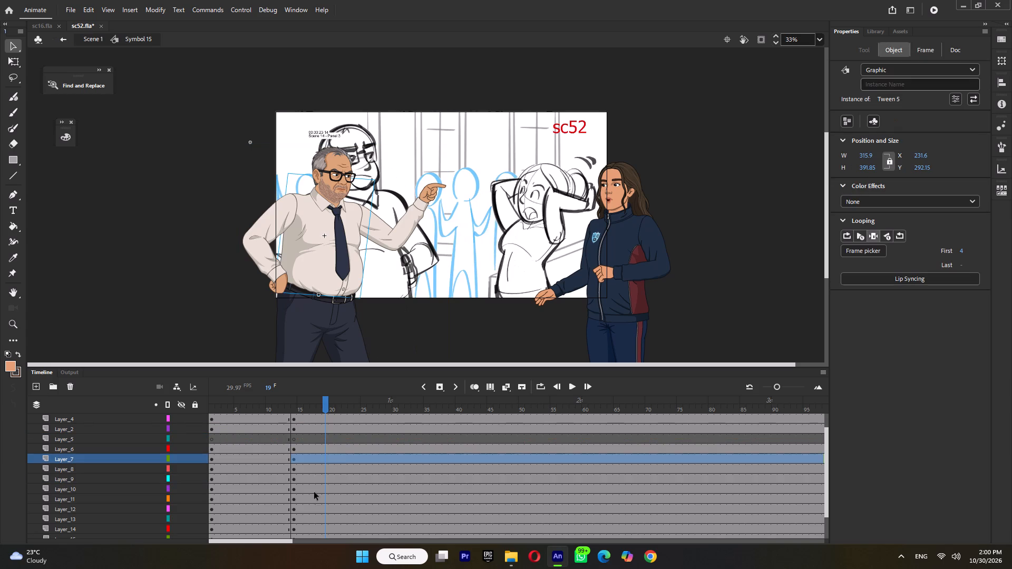
double_click(291, 406)
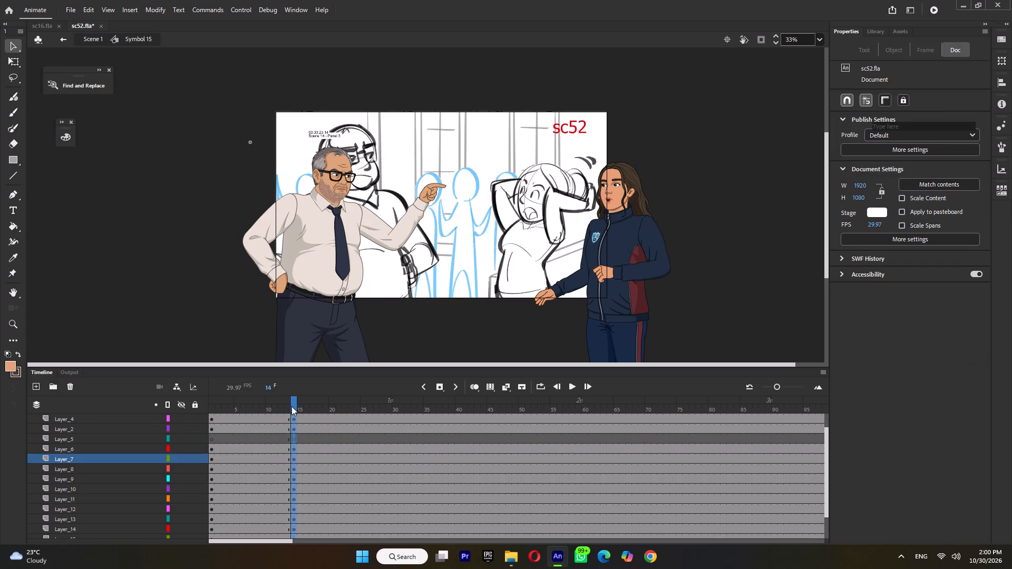
key(shift+F6)
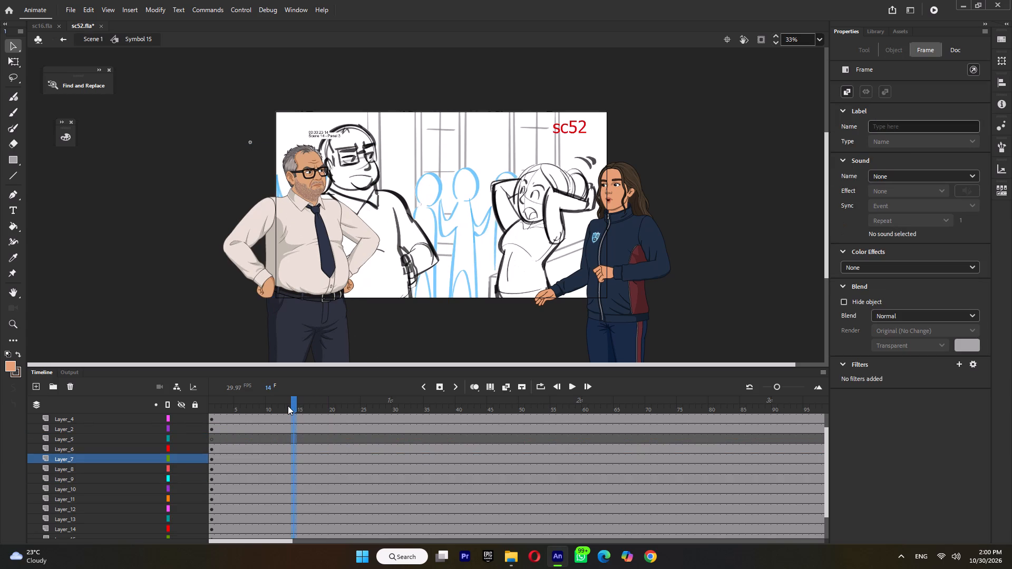
double_click(406, 314)
Move the teacher back over his storyboard sketch, to about X 106.
drag(298, 236, 363, 232)
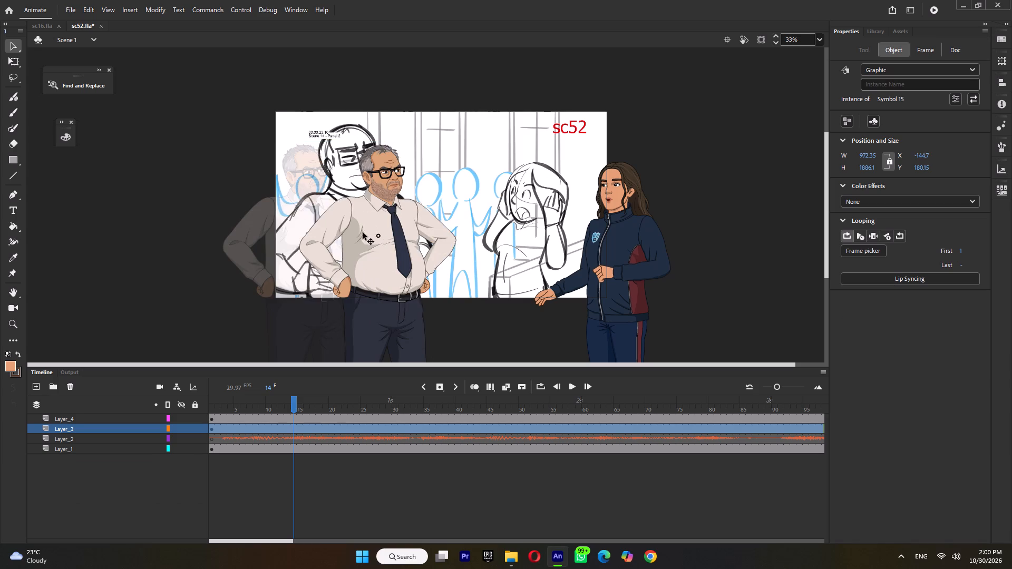
drag(363, 232, 342, 232)
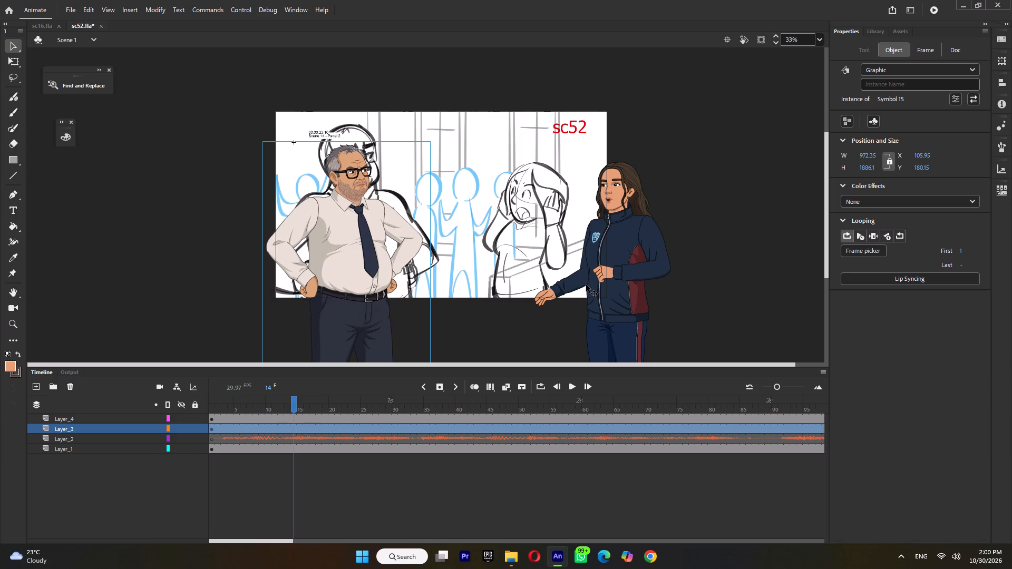
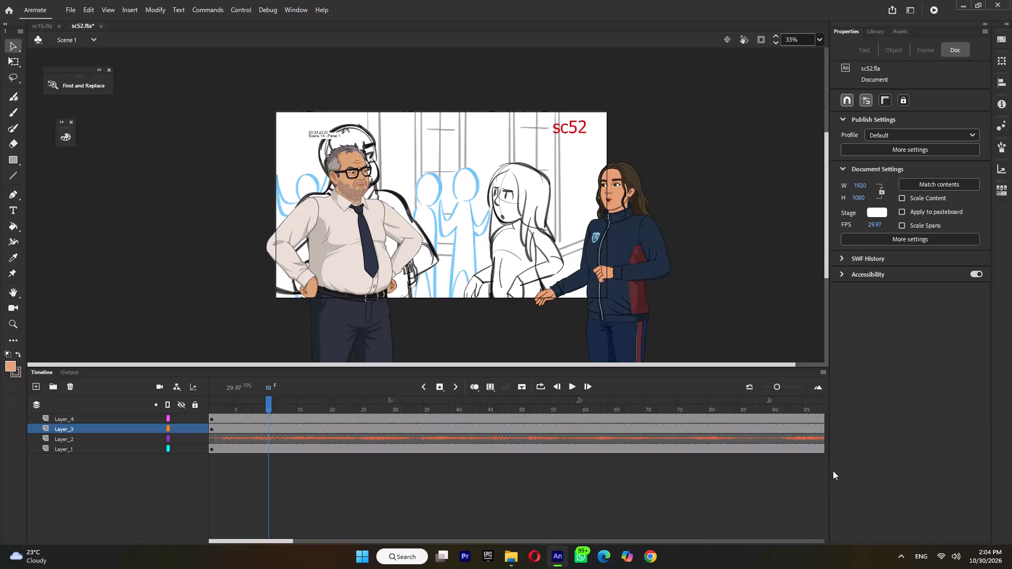
Scrub through the opening storyboard frames to examine the timing of the girl's pose change.
drag(247, 405, 278, 423)
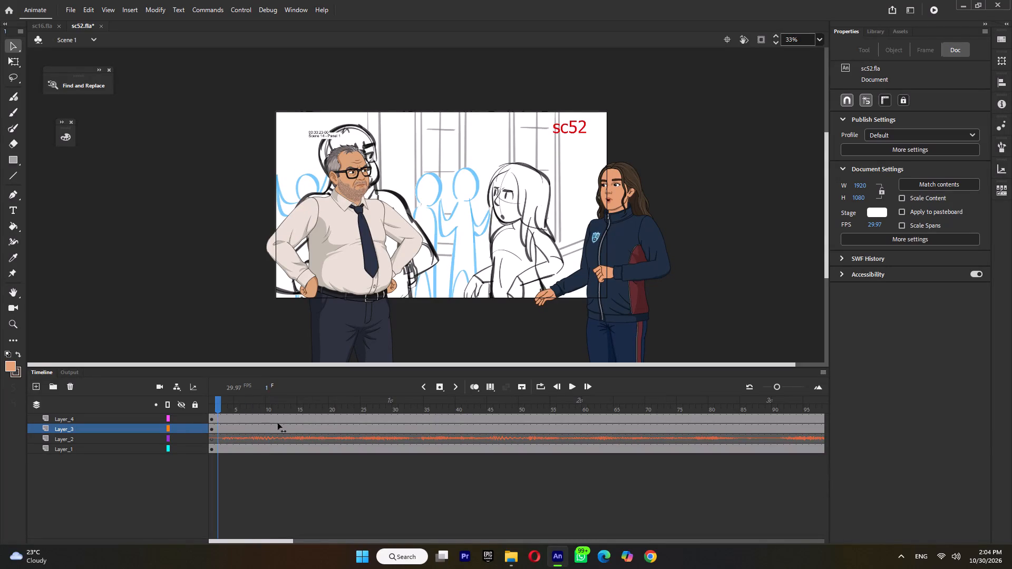
drag(278, 423, 361, 464)
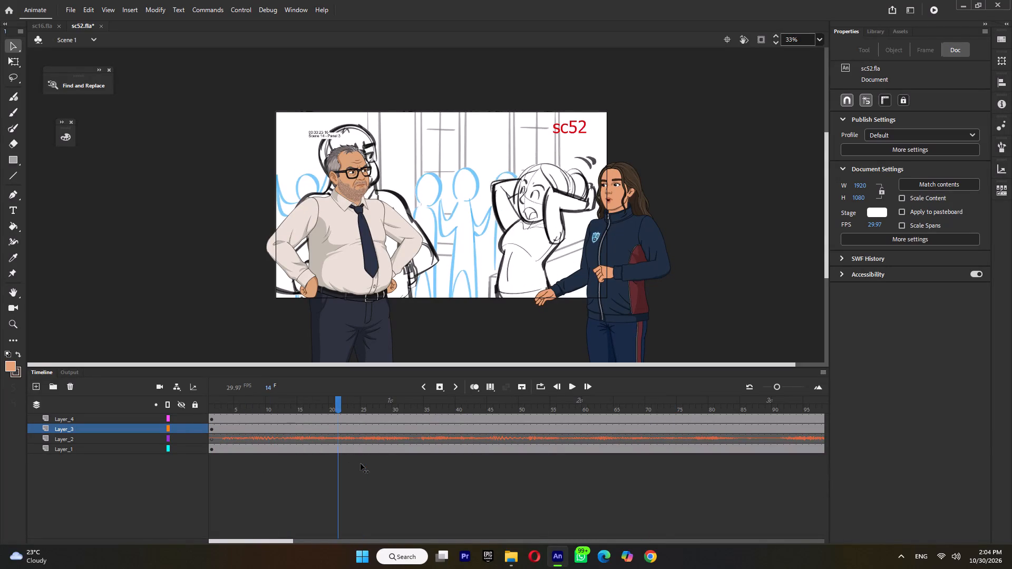
drag(361, 464, 277, 467)
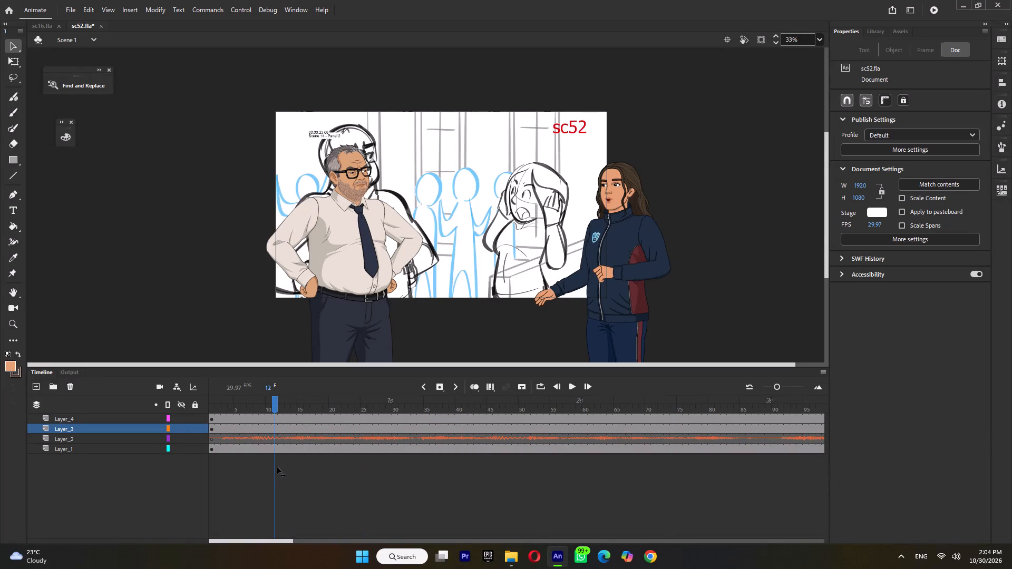
drag(277, 467, 285, 466)
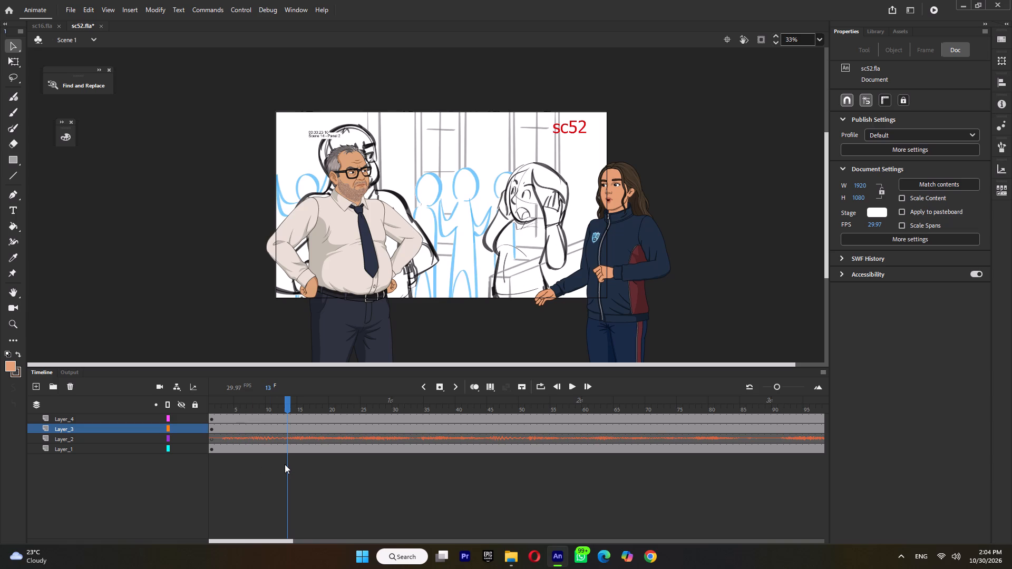
drag(273, 402, 241, 412)
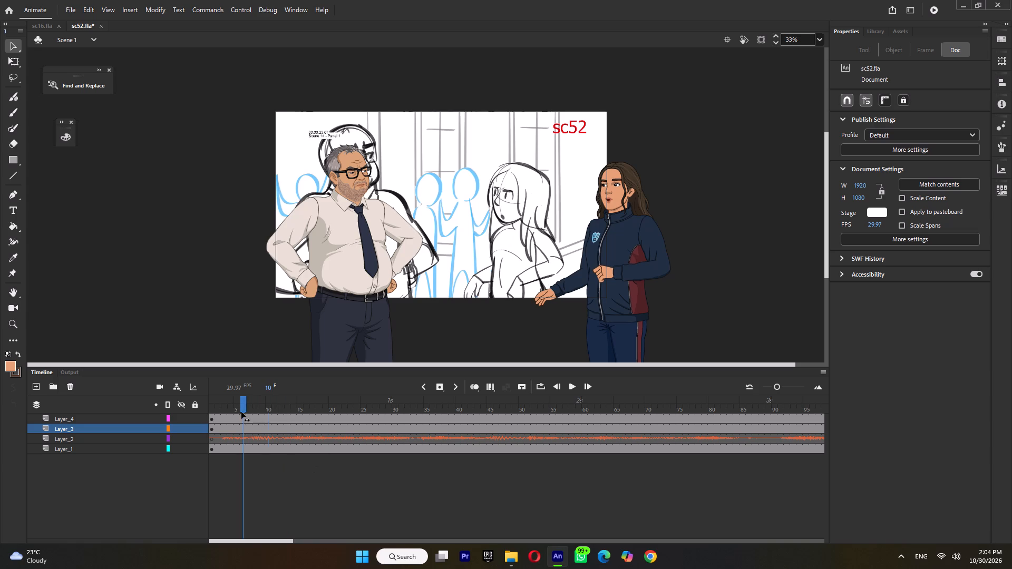
drag(241, 412, 264, 427)
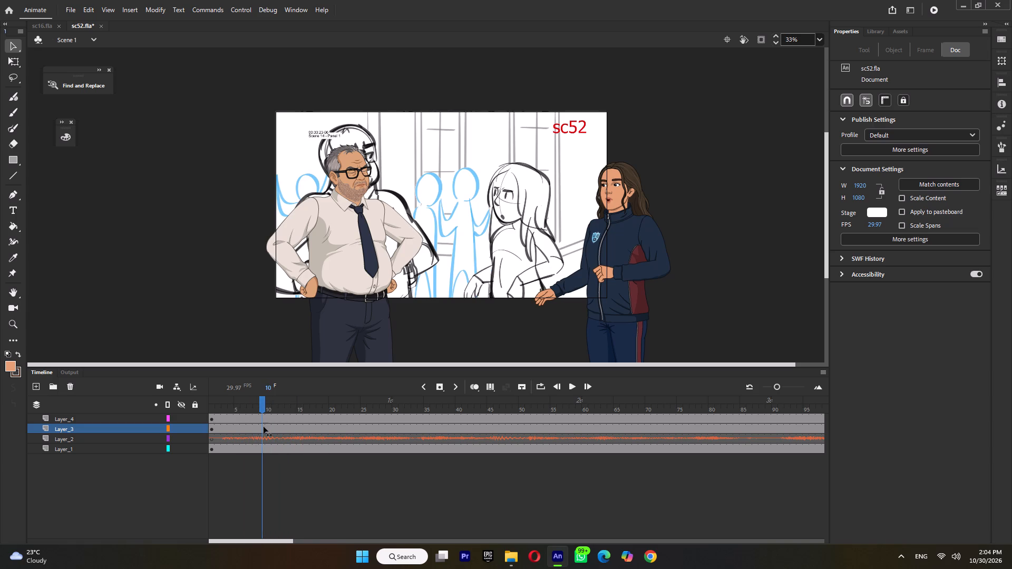
drag(264, 427, 273, 425)
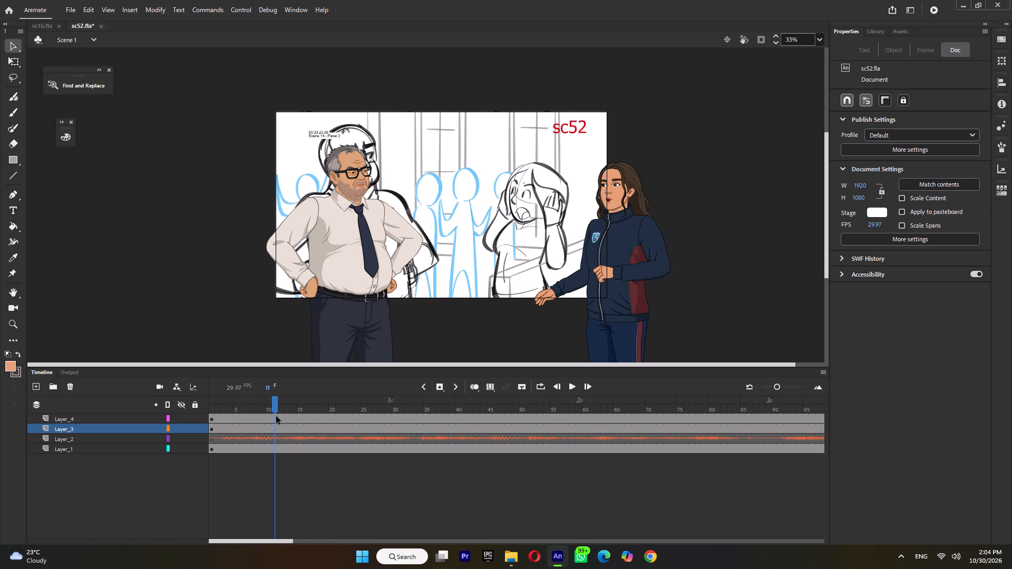
drag(268, 411, 253, 415)
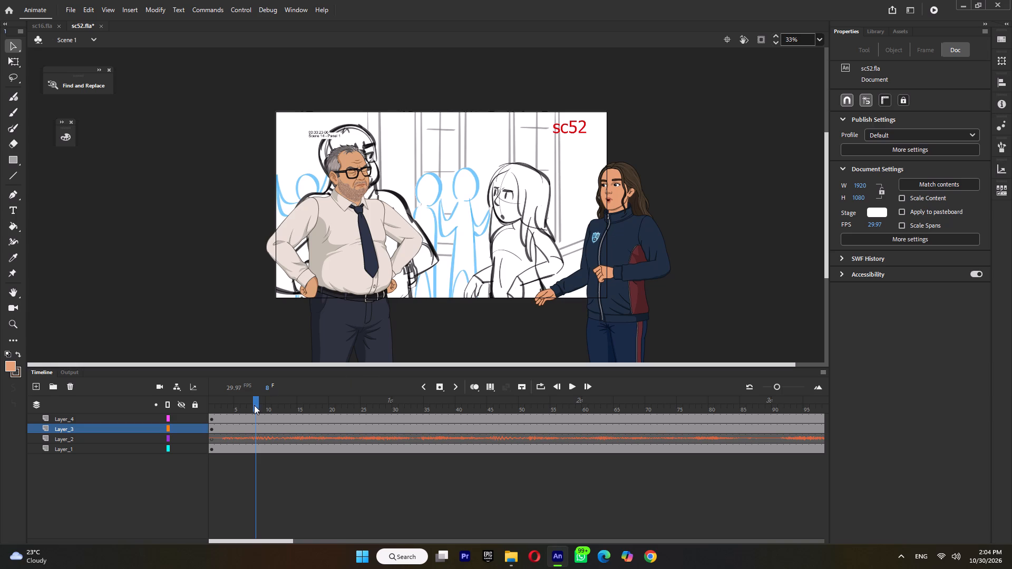
drag(247, 405, 273, 424)
Inside the girl symbol, extend the frames on all layers to beyond frame 95.
double_click(609, 234)
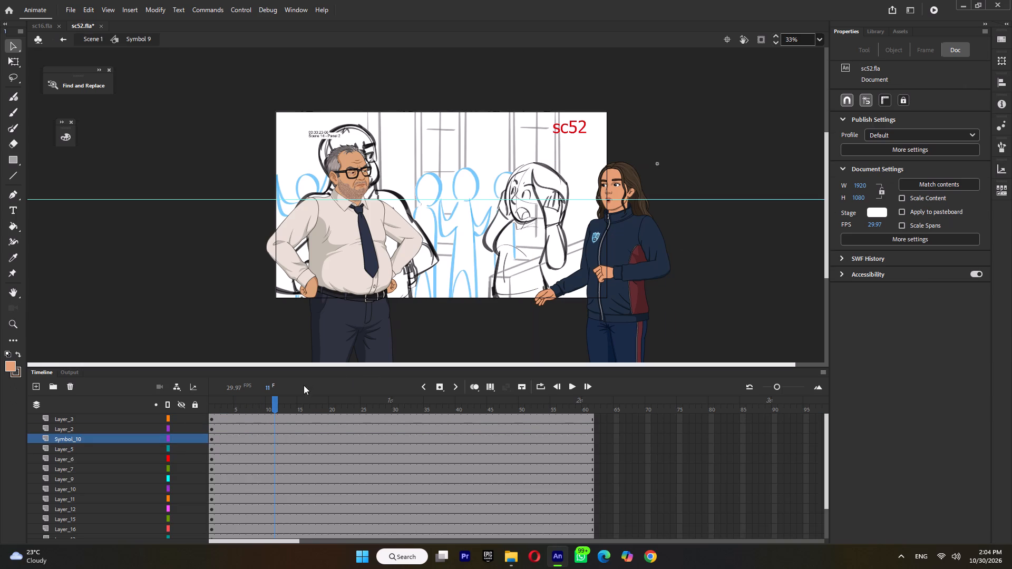
double_click(274, 406)
key(F5)
key(F5)
key(F5)
key(F5)
key(F5)
key(F5)
key(F5)
key(F5)
key(F5)
key(F5)
key(F5)
key(F5)
key(F5)
key(F5)
key(F5)
key(F5)
key(F5)
key(F5)
key(F5)
key(F5)
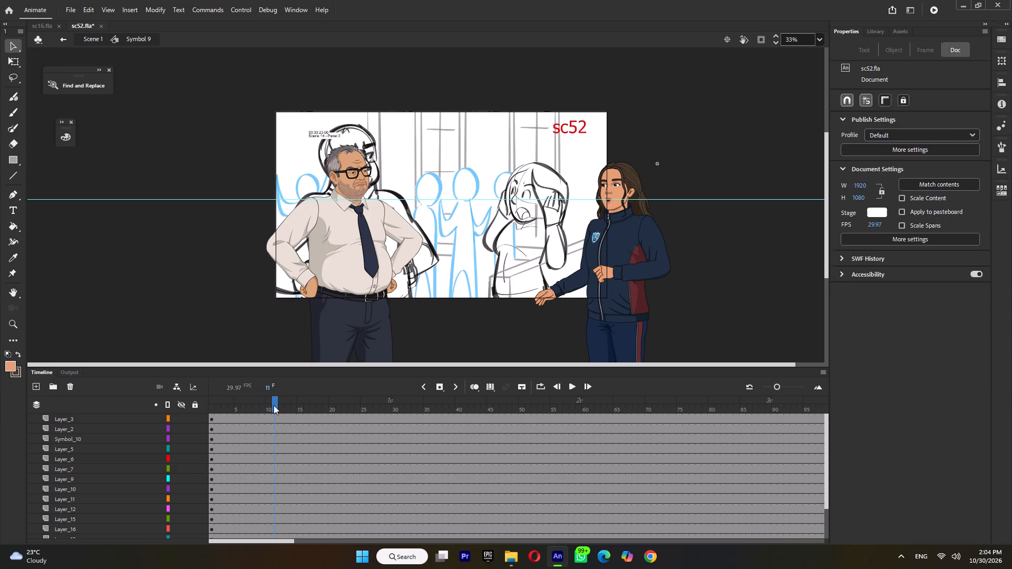
Insert keyframes on all layers of the girl symbol at frame 11.
click(274, 405)
key(F6)
Compare the six poses of the girl's jacket torso at frame 1, set it to pose 5 and save sc52.fla.
drag(236, 404, 163, 415)
click(599, 243)
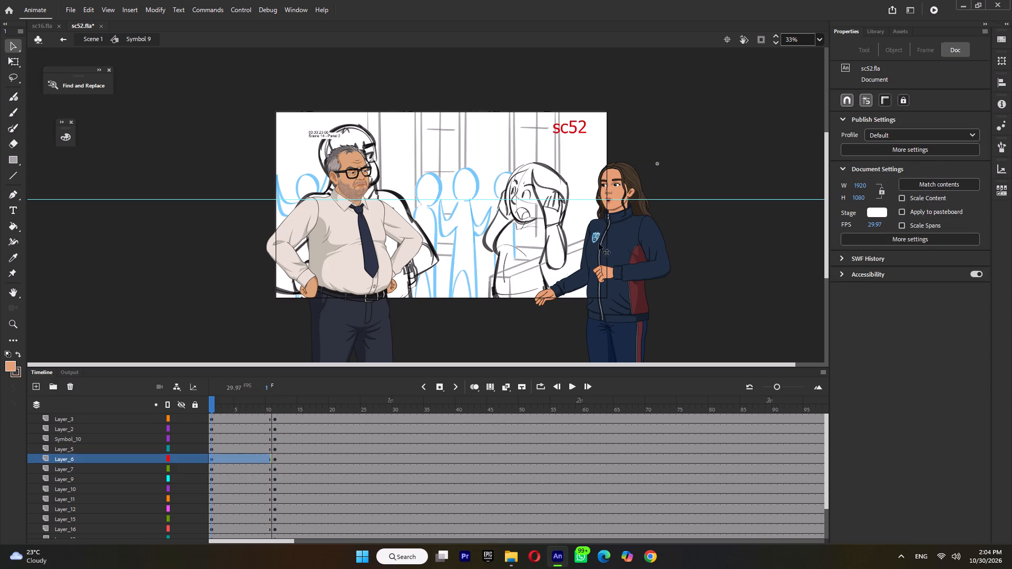
click(861, 249)
click(871, 253)
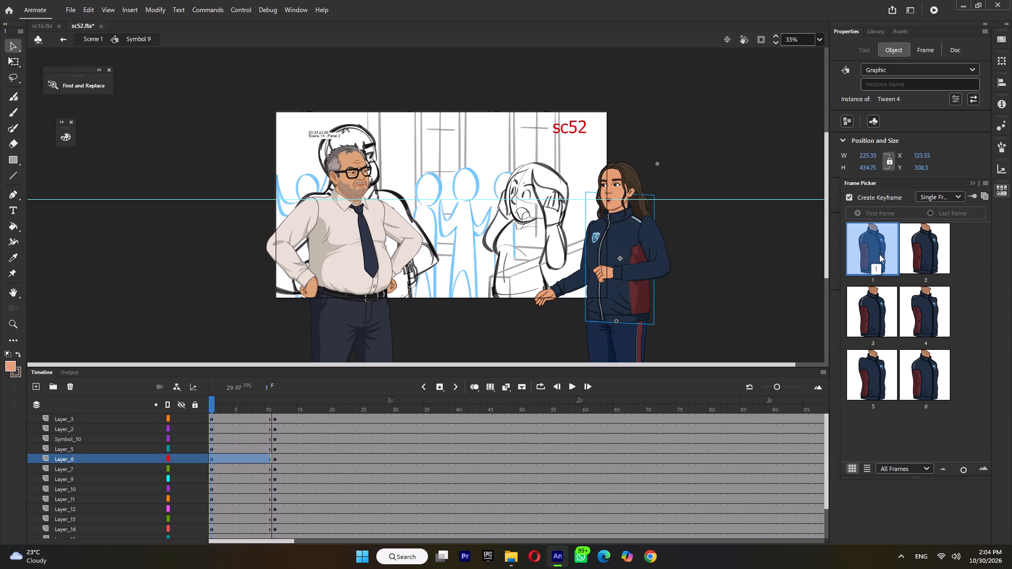
click(915, 253)
click(865, 312)
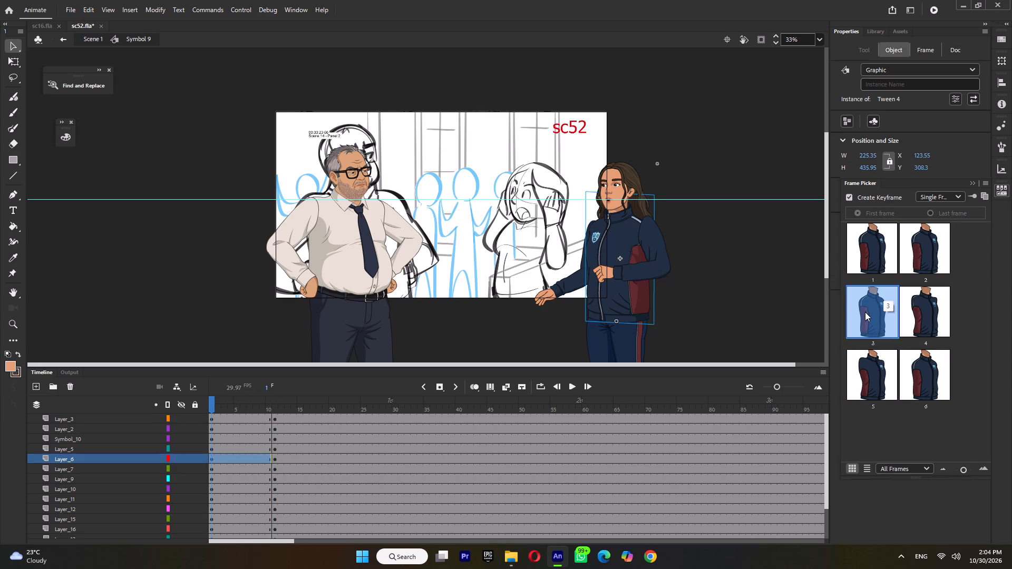
click(906, 307)
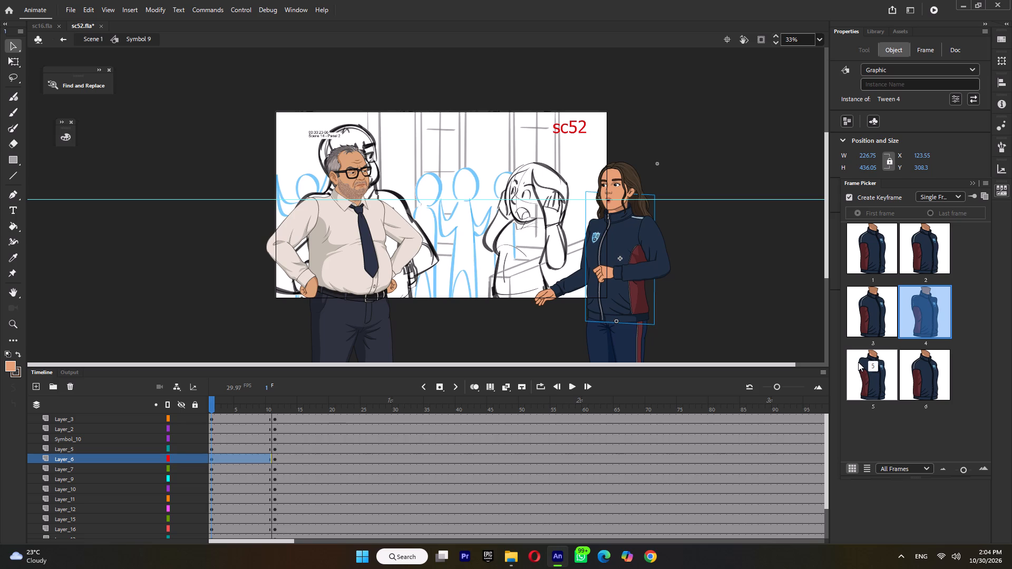
click(858, 362)
click(903, 360)
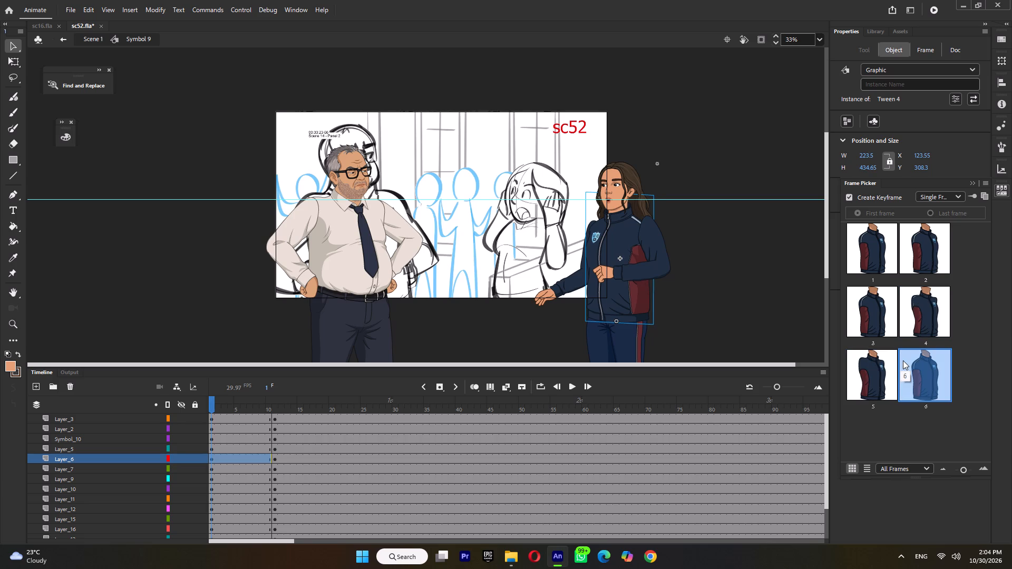
click(863, 368)
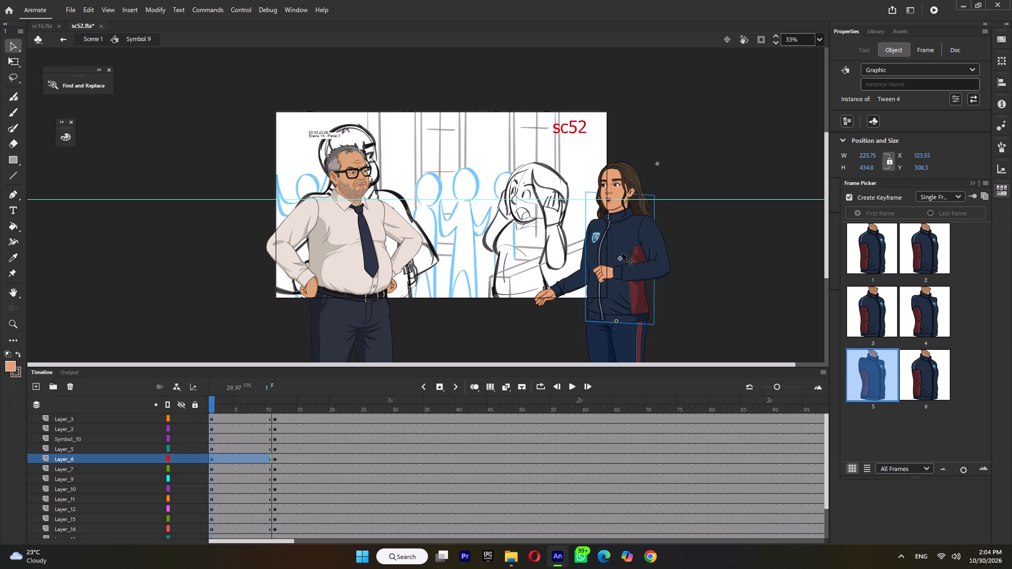
key(ctrl+s)
Switch to File Explorer and open GIRL_Final.fla from the ep06 folder.
click(513, 558)
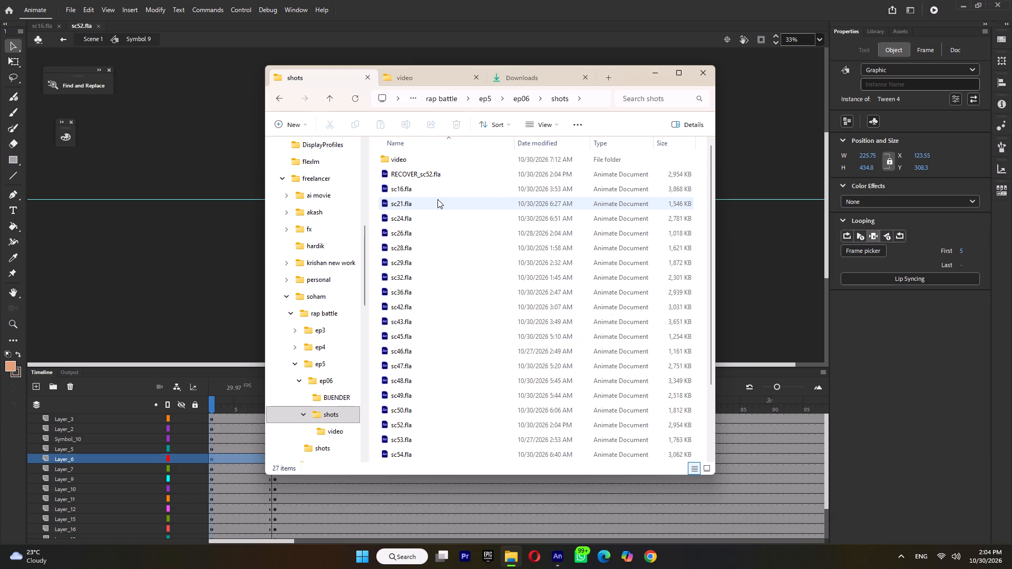
click(330, 97)
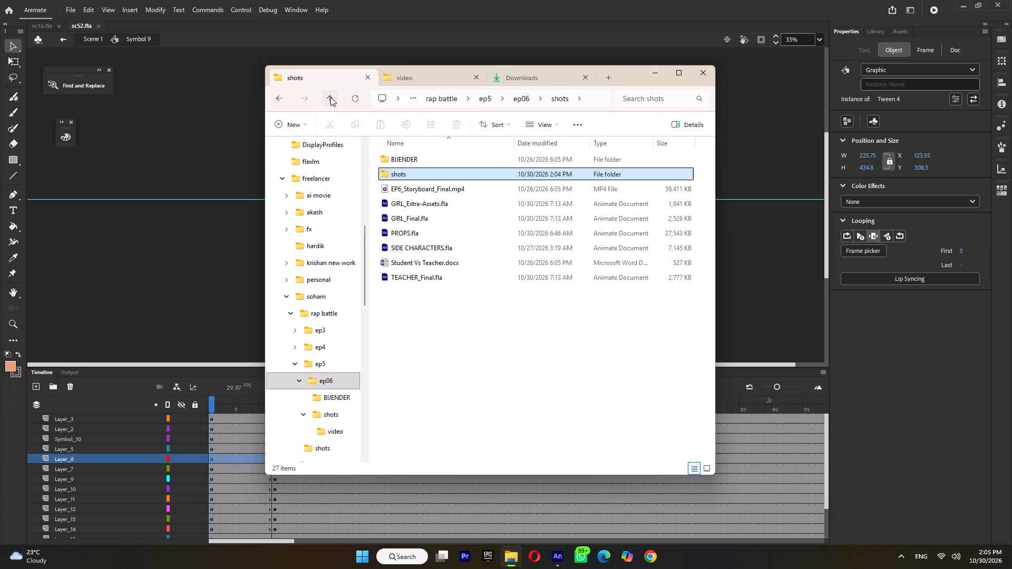
click(421, 217)
click(421, 217)
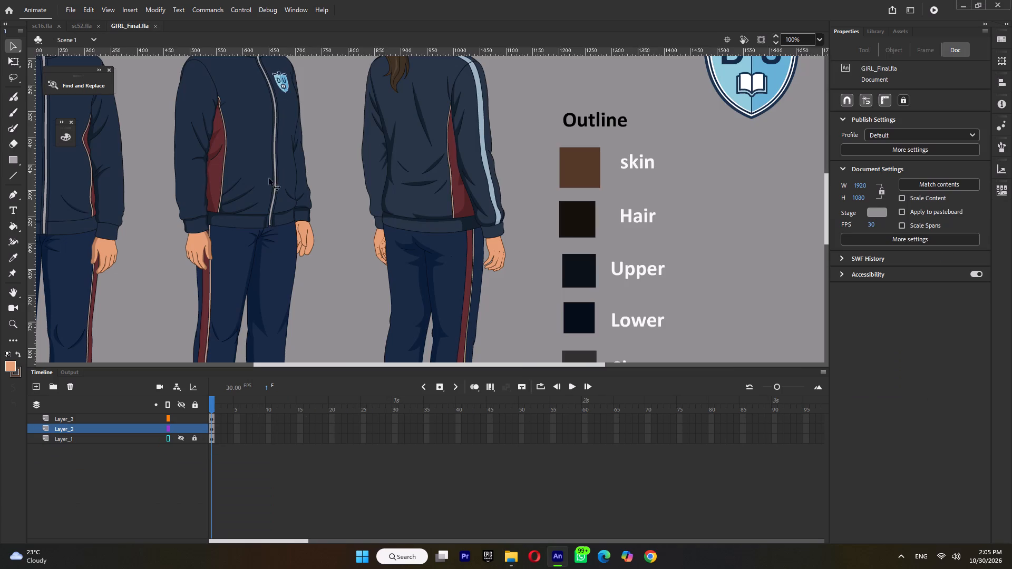
Open the three-quarter girl's torso symbol, Tween 4, in GIRL_Final.fla and copy its jacket artwork.
ctrl+scroll(392, 222, down, 5)
ctrl+scroll(310, 158, up, 2)
triple_click(310, 158)
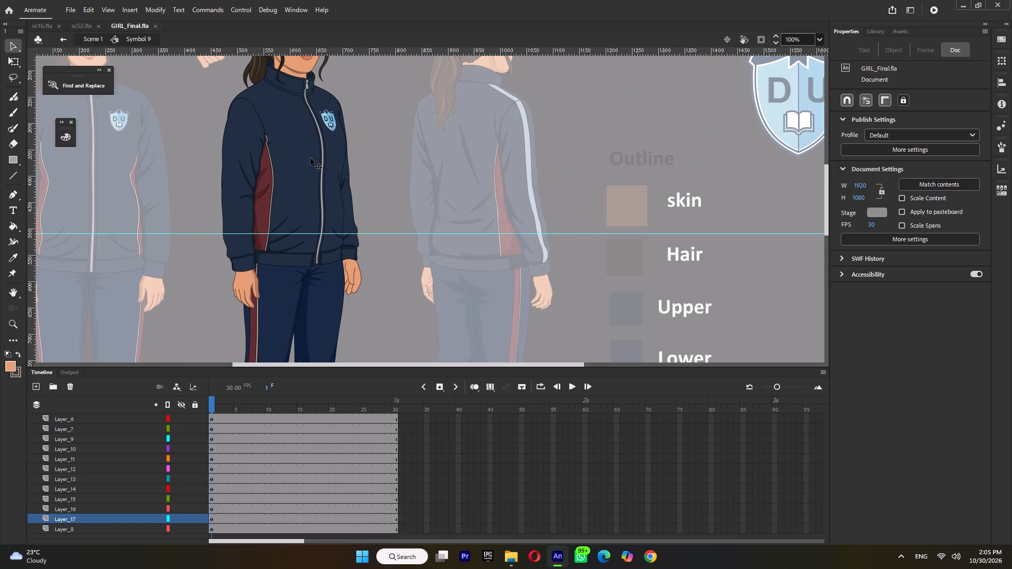
click(310, 158)
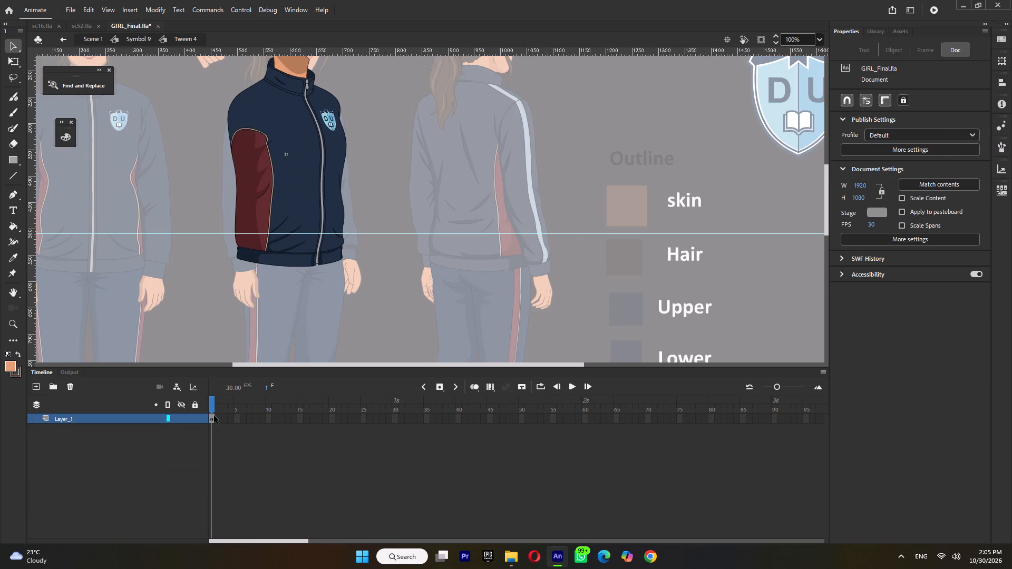
click(213, 416)
right_click(299, 155)
click(338, 213)
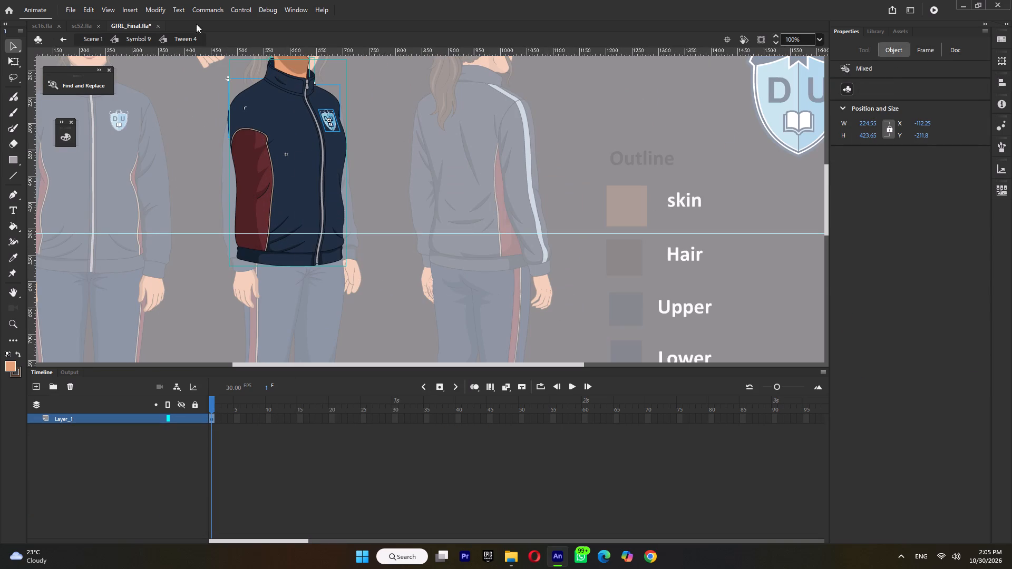
In sc52.fla, add a blank keyframe at frame 7 of the girl's Tween 4 torso symbol and paste the copied jacket in place.
click(84, 27)
key(ctrl+s)
double_click(604, 297)
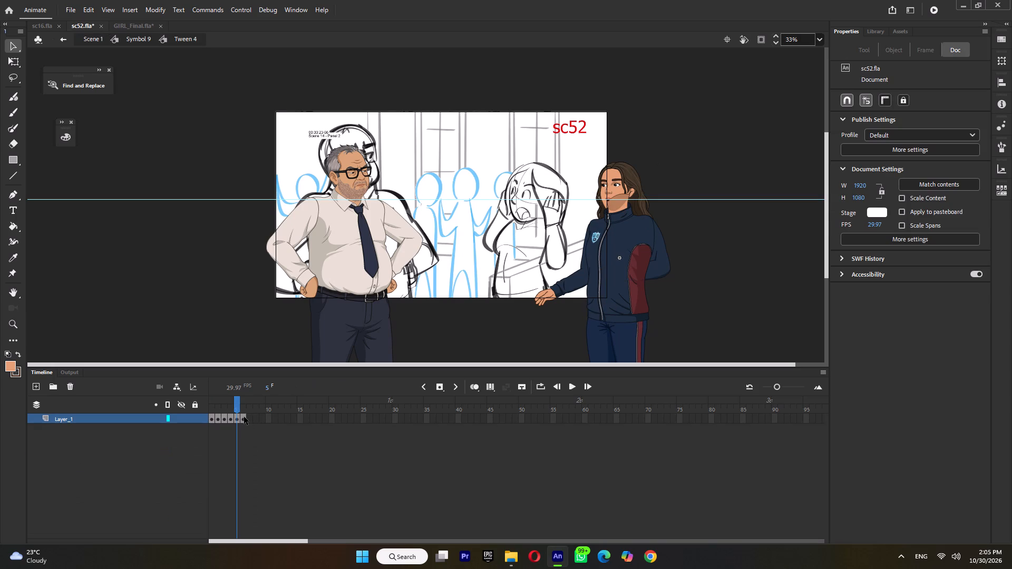
click(244, 418)
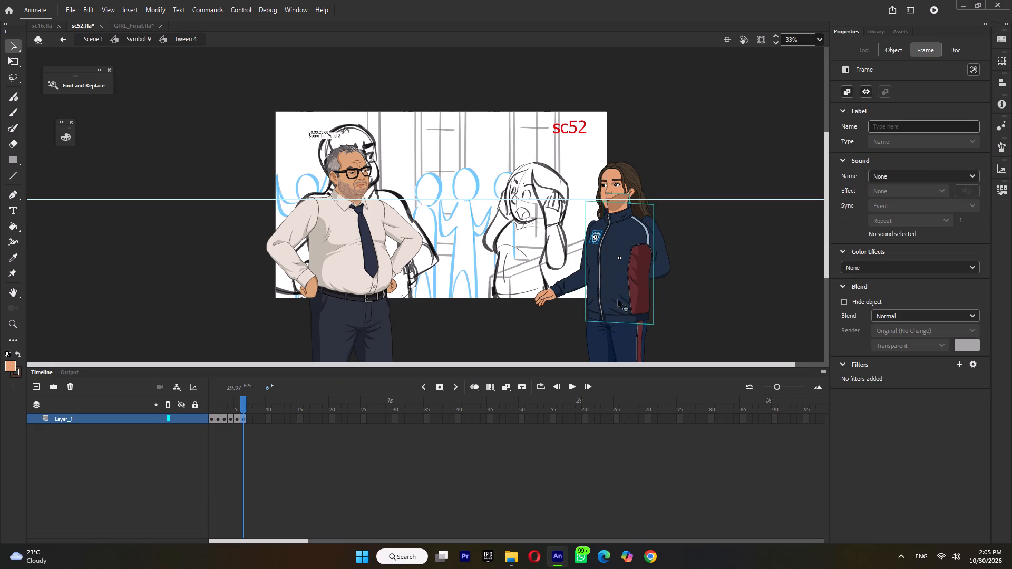
ctrl+scroll(618, 288, up, 2)
click(250, 420)
right_click(250, 420)
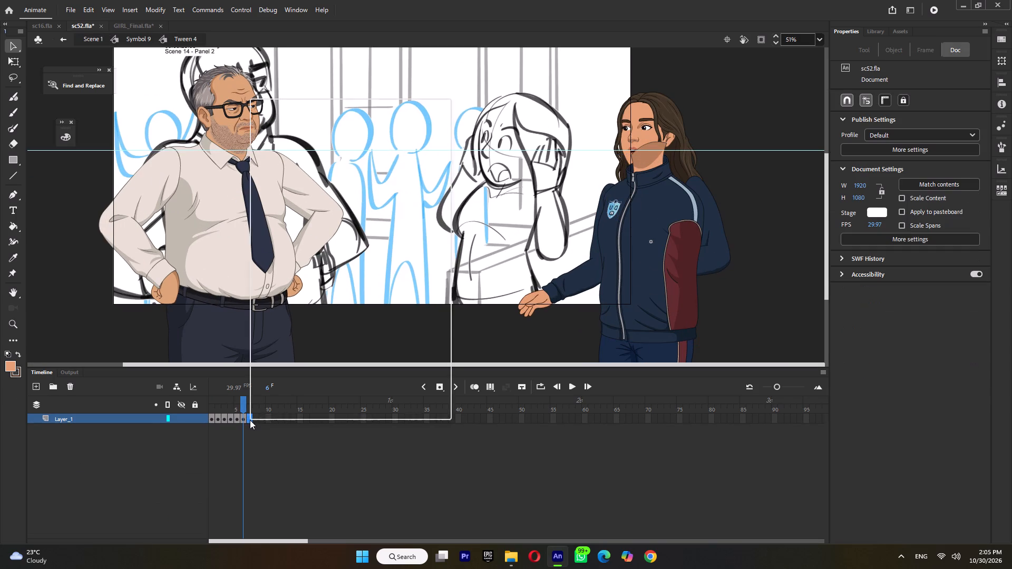
click(284, 271)
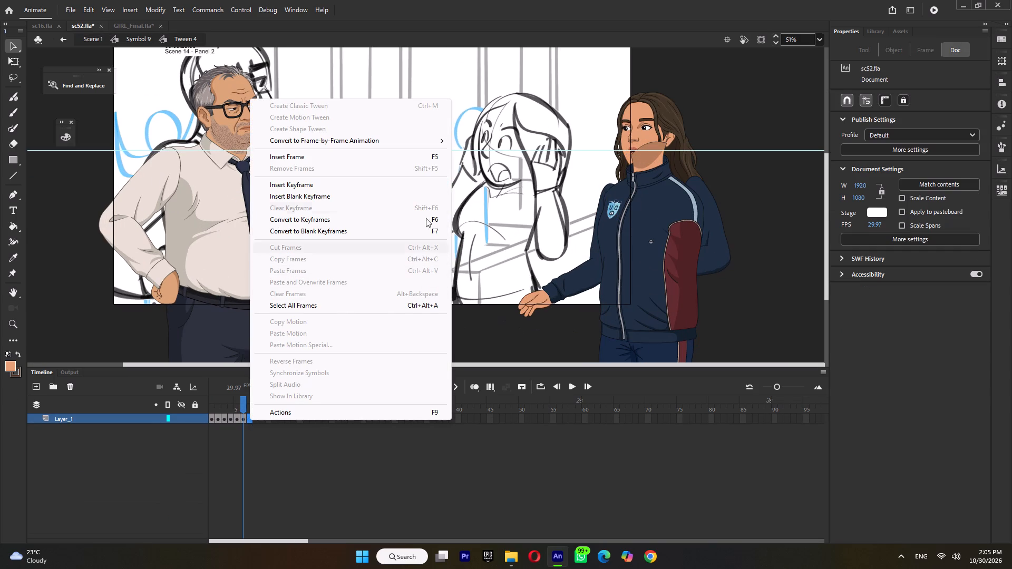
click(313, 270)
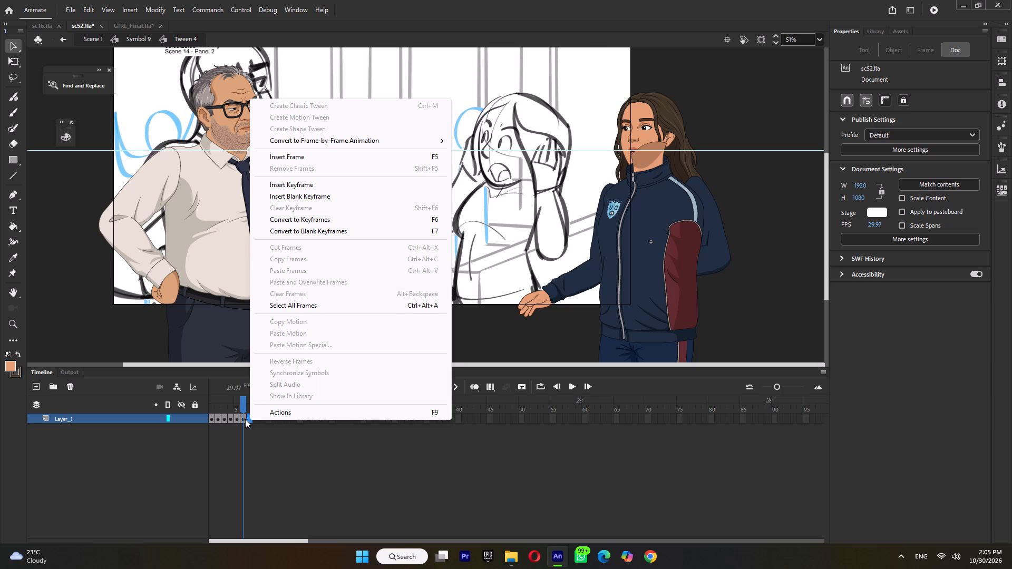
click(245, 419)
click(248, 417)
key(F7)
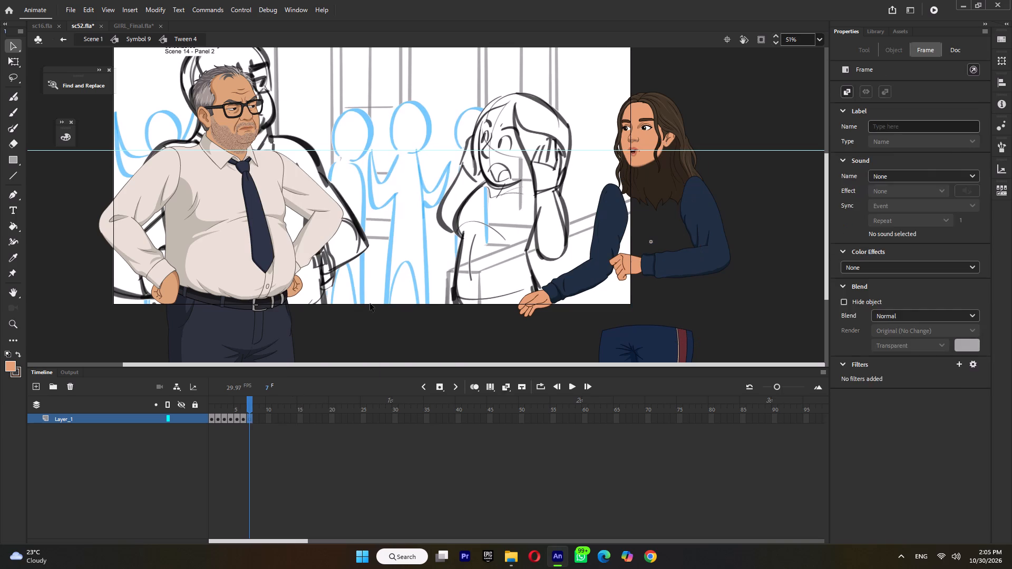
right_click(386, 246)
click(413, 286)
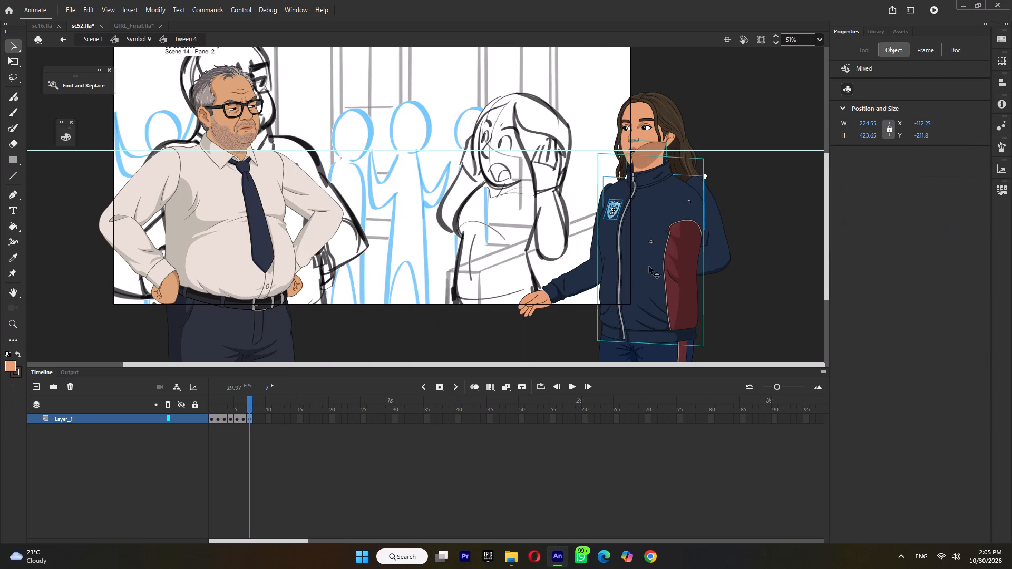
Flip the mirrored lettering group inside the jacket's badge symbol horizontally, then leave the group.
ctrl+scroll(628, 217, up, 8)
click(541, 173)
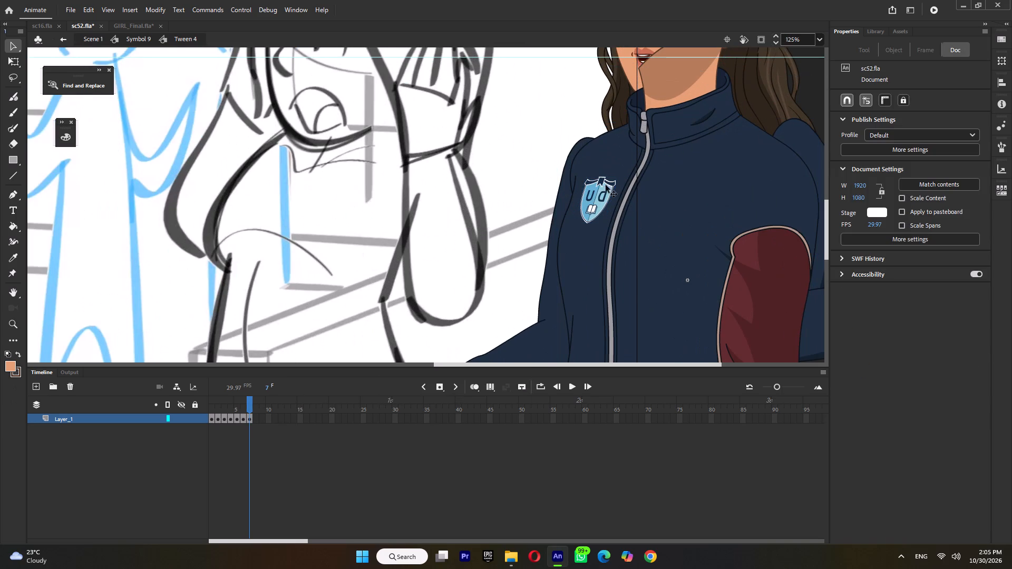
double_click(599, 194)
click(599, 194)
double_click(599, 194)
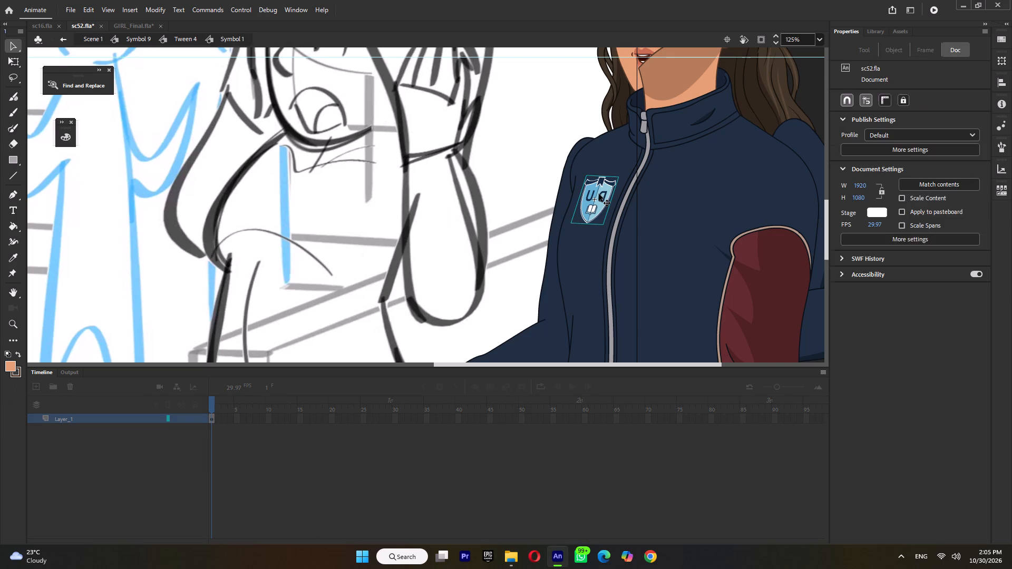
right_click(599, 194)
click(639, 372)
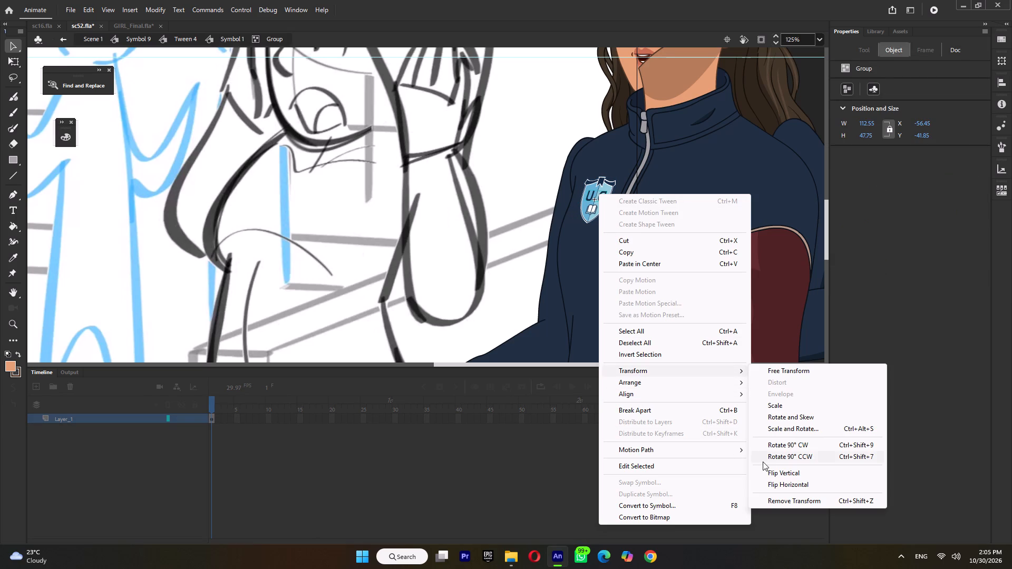
click(773, 482)
double_click(454, 287)
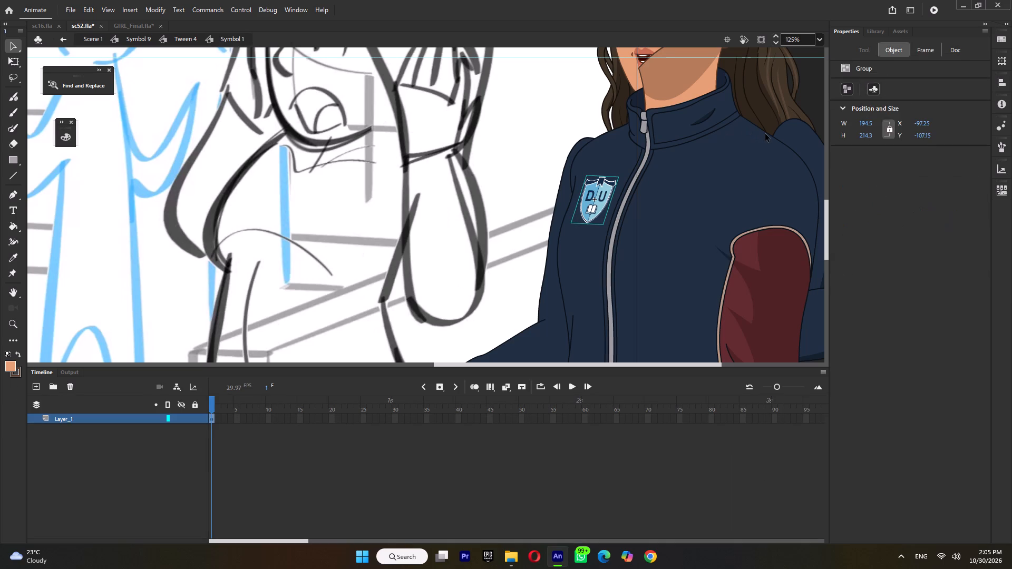
Leave the badge symbol and set both shoulder symbols in Tween 4, Symbol 17 and Symbol 18, to play once.
click(765, 134)
click(765, 134)
click(765, 134)
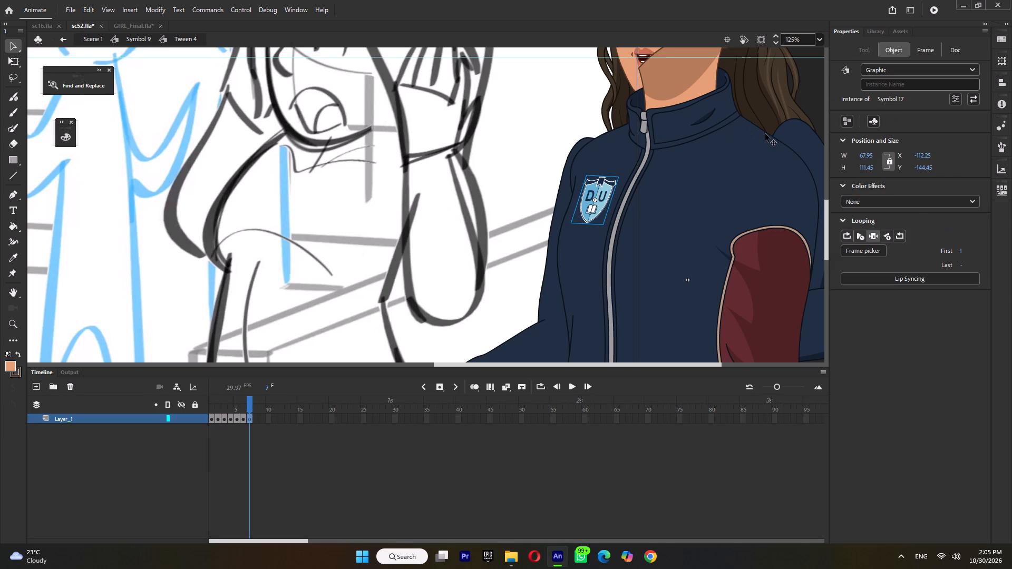
click(859, 237)
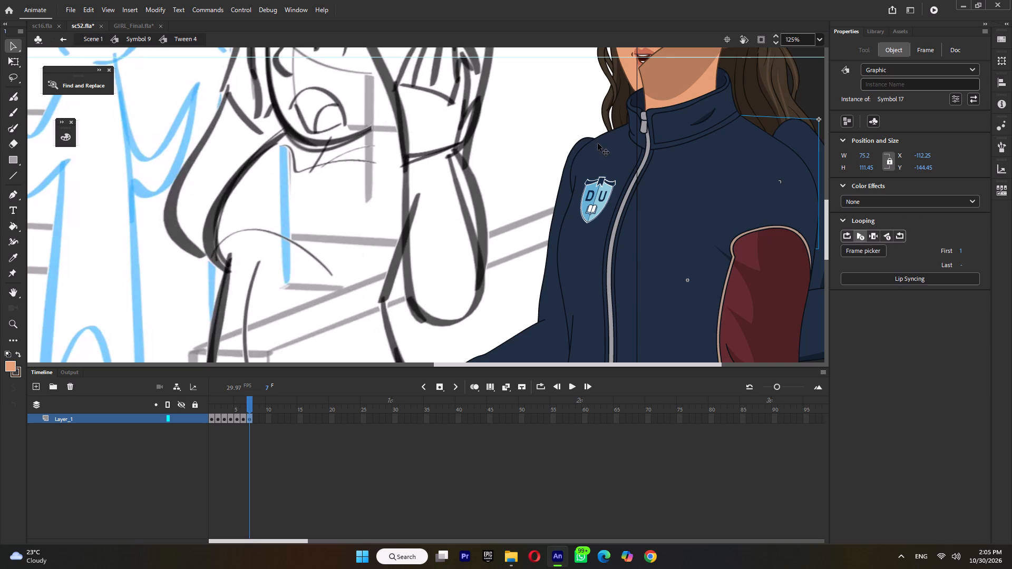
click(598, 143)
click(860, 237)
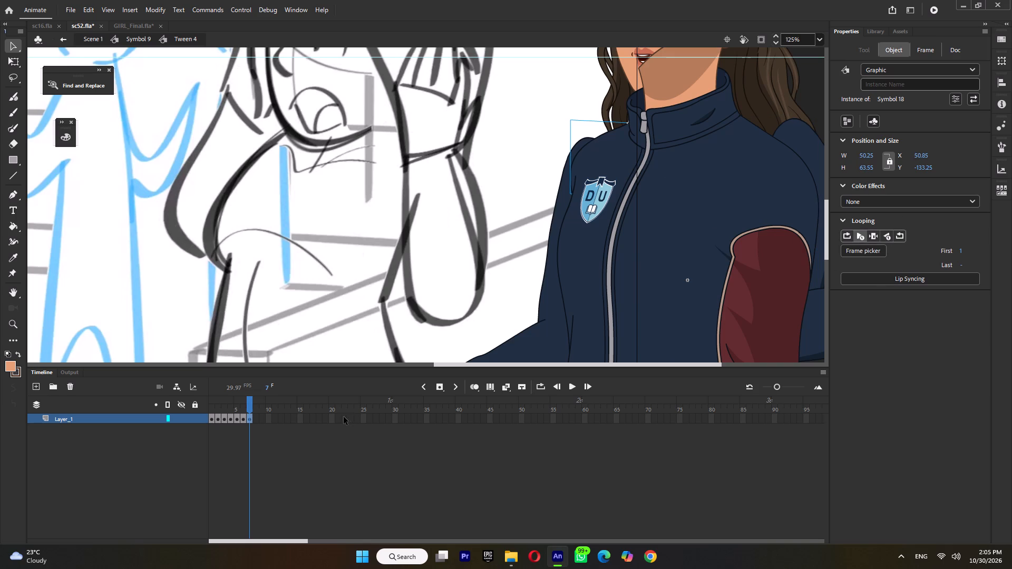
Extend Tween 4's Layer_1 to frame 15, scrub through the shoulder animation, and return to Symbol 9.
click(300, 419)
key(F5)
drag(289, 409, 256, 417)
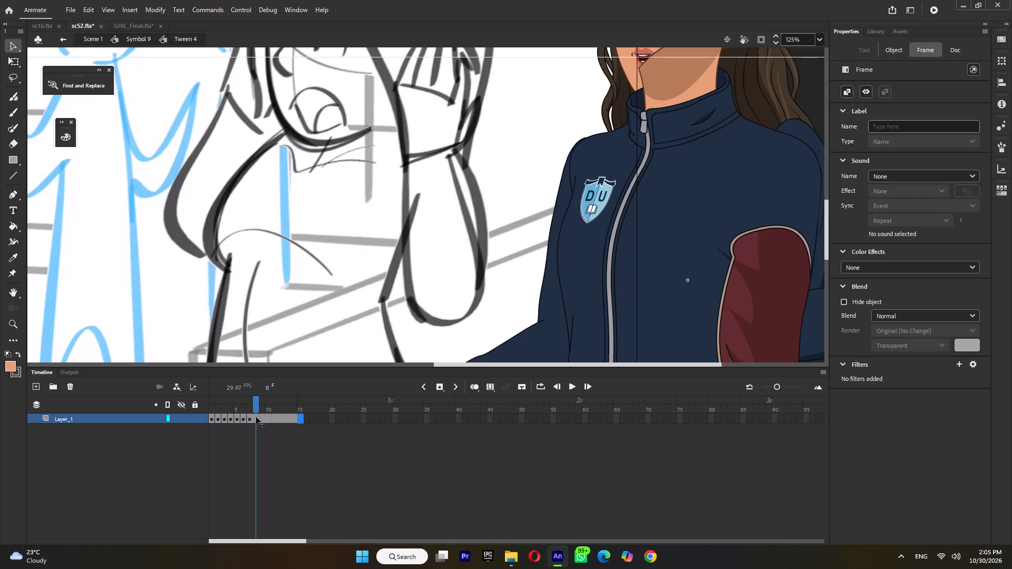
drag(256, 417, 283, 419)
double_click(286, 237)
Try different frames of the girl's Tween 4 torso with the Frame Picker and set it to frame 8.
ctrl+scroll(371, 263, down, 6)
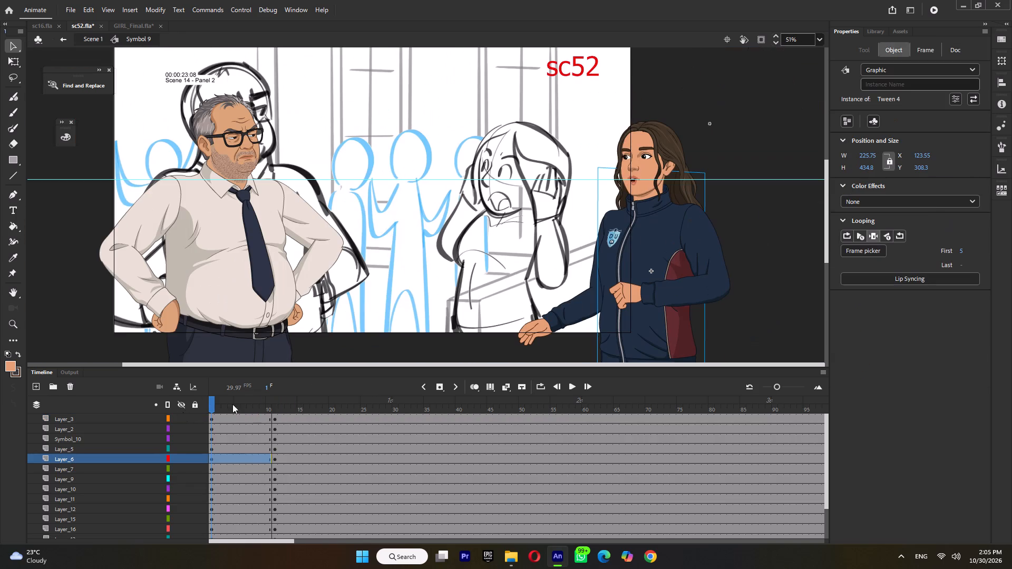
click(867, 248)
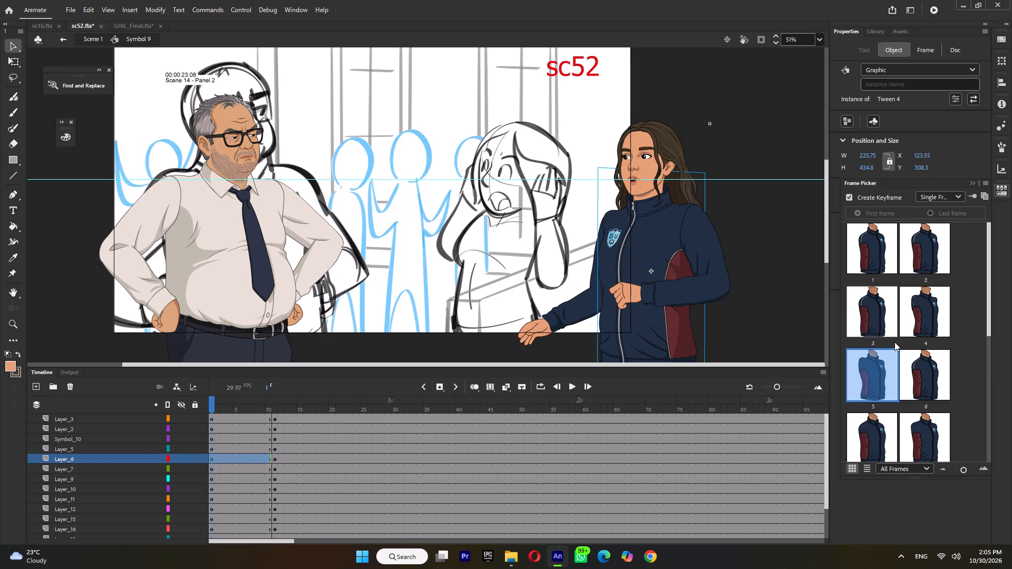
scroll(903, 375, down, 6)
click(871, 429)
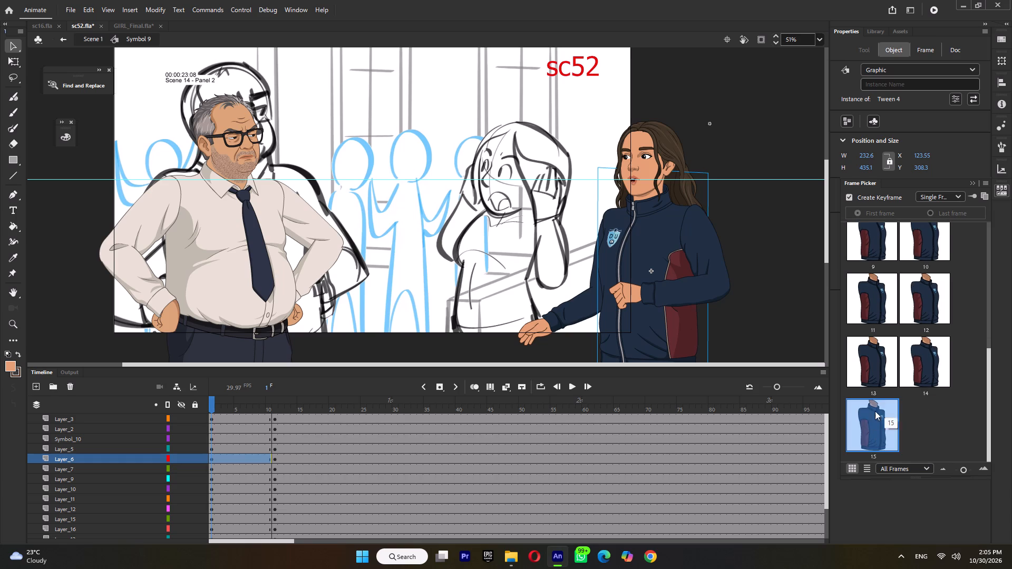
click(874, 375)
click(871, 308)
click(910, 305)
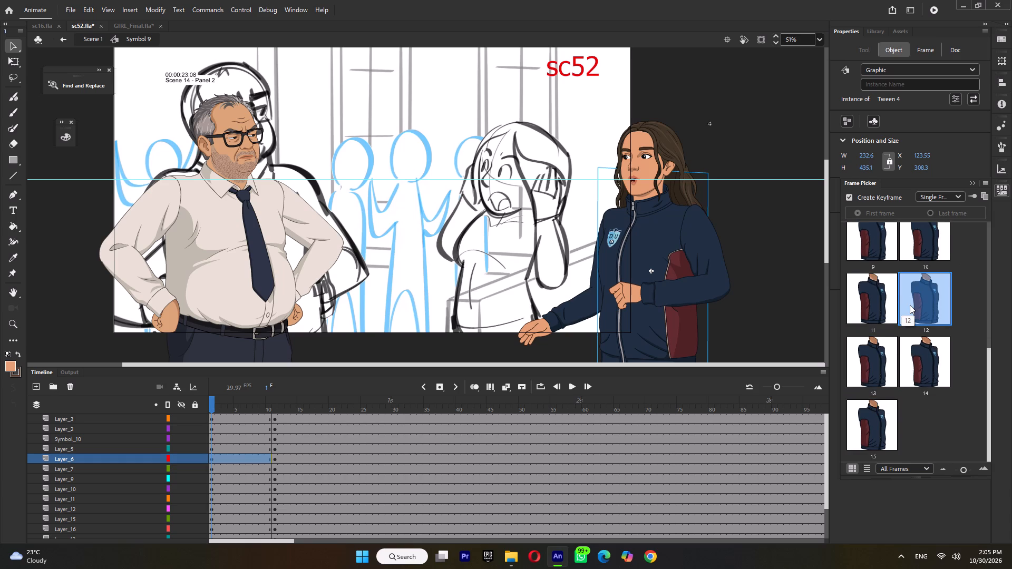
click(863, 249)
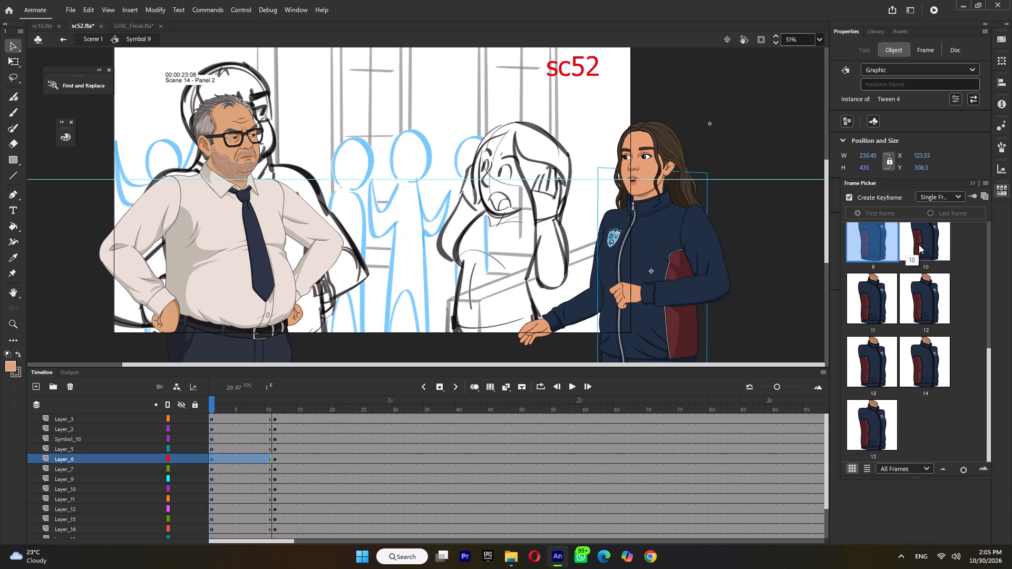
click(919, 244)
scroll(910, 277, up, 3)
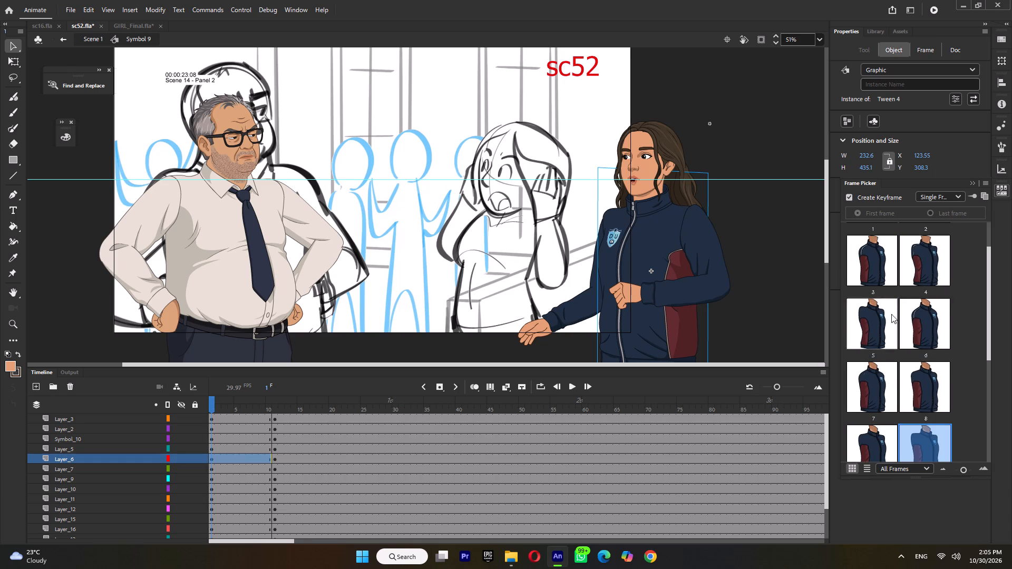
click(876, 380)
double_click(659, 252)
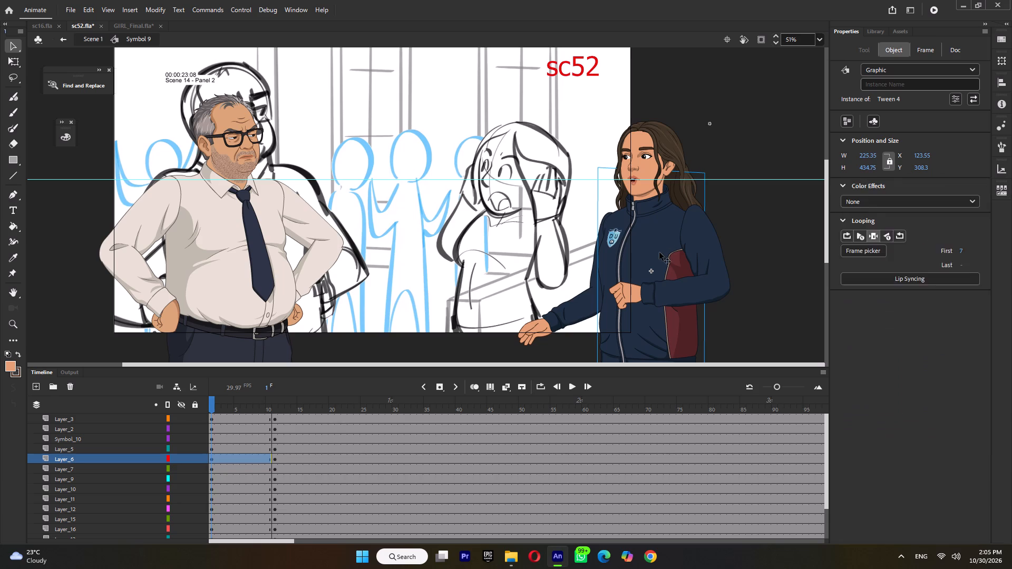
double_click(454, 273)
click(865, 252)
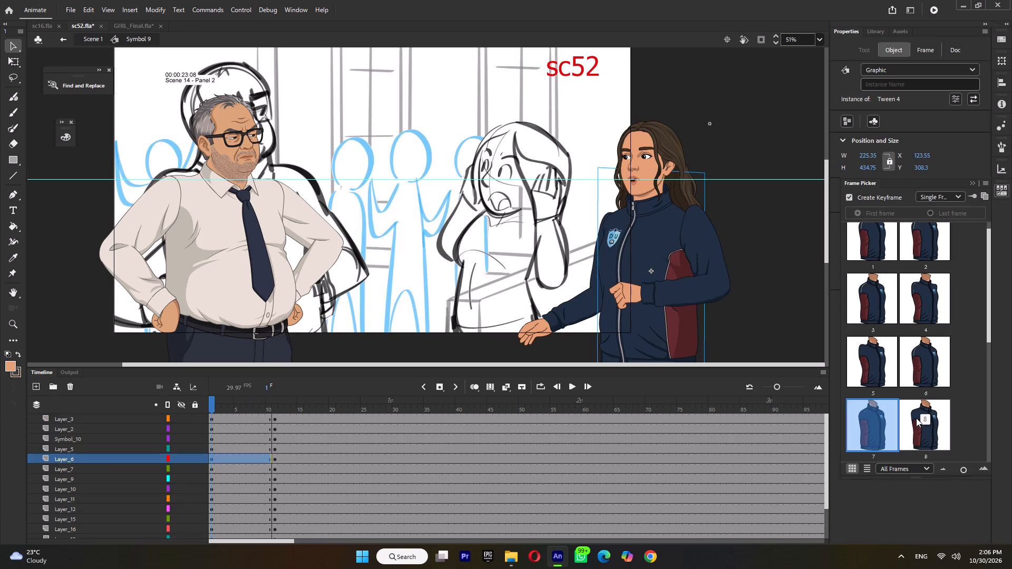
click(916, 418)
Move the girl's bent upper arm, forearm and hand together slightly down to about X -50, Y 180, fitting them to the shoulder.
click(706, 249)
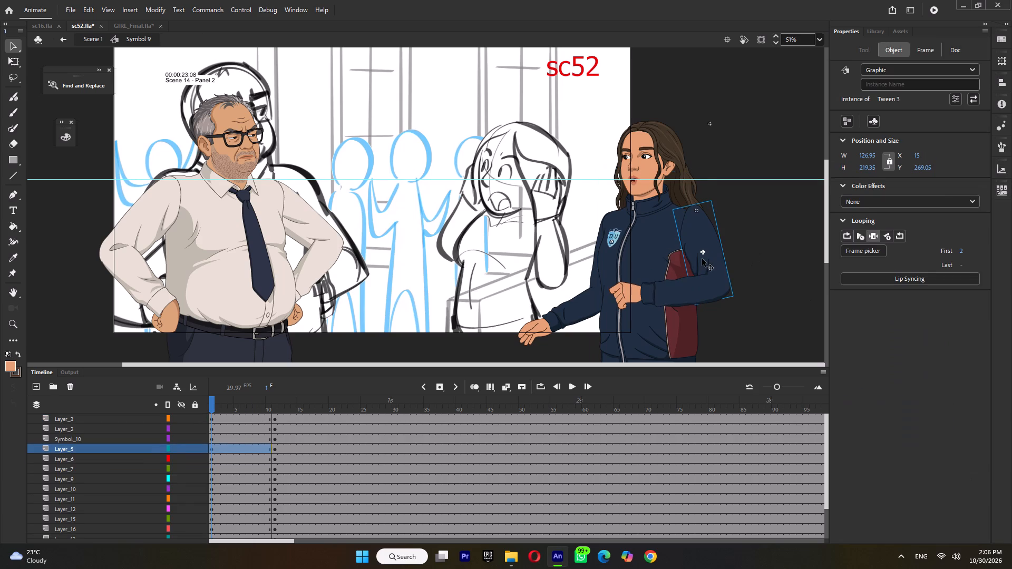
shift+click(691, 292)
shift+click(625, 296)
drag(698, 243, 695, 265)
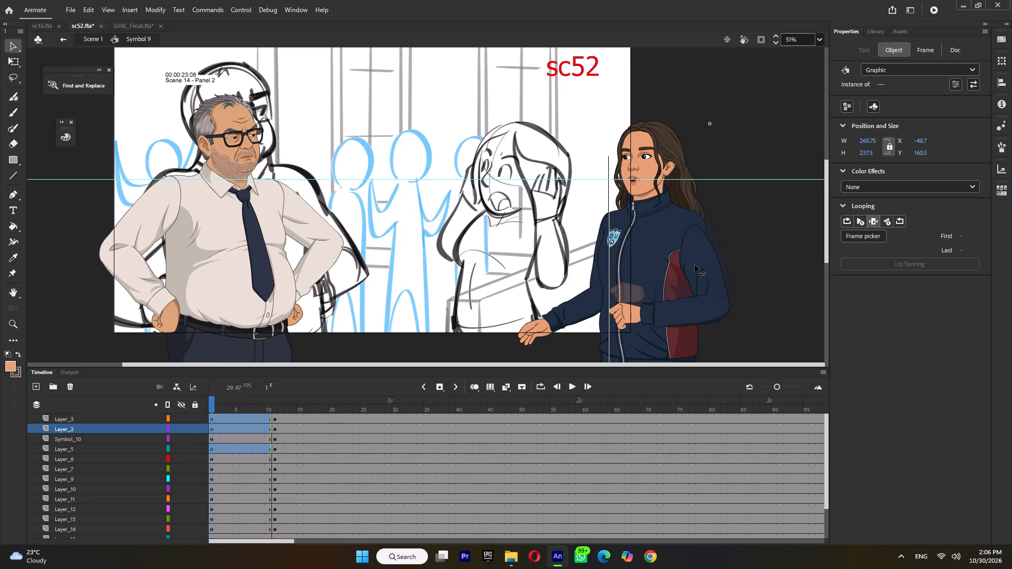
drag(695, 265, 696, 252)
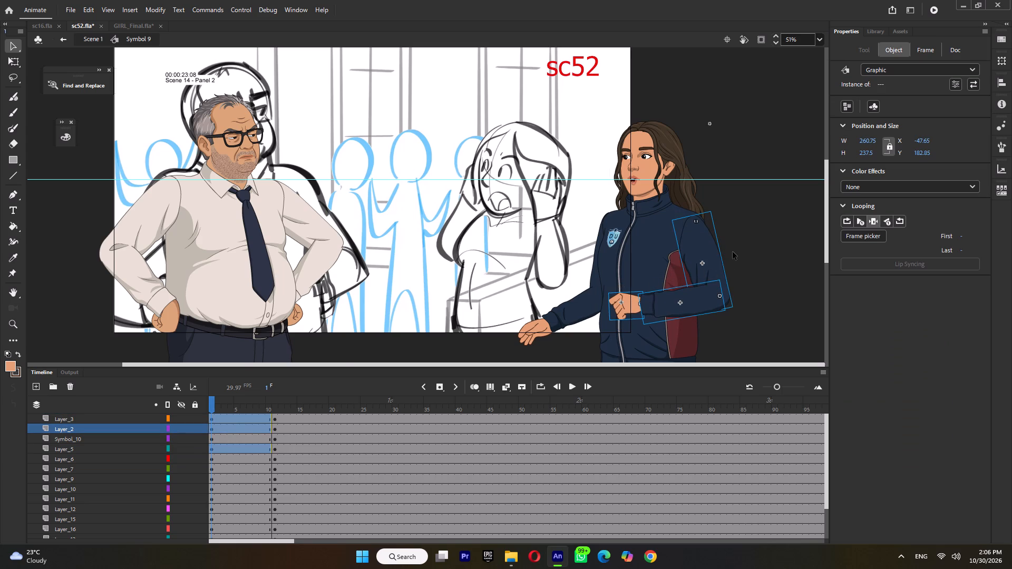
ctrl+scroll(733, 251, up, 3)
ctrl+scroll(670, 191, up, 8)
drag(715, 264, 725, 254)
ctrl+scroll(725, 254, down, 6)
ctrl+scroll(502, 215, down, 3)
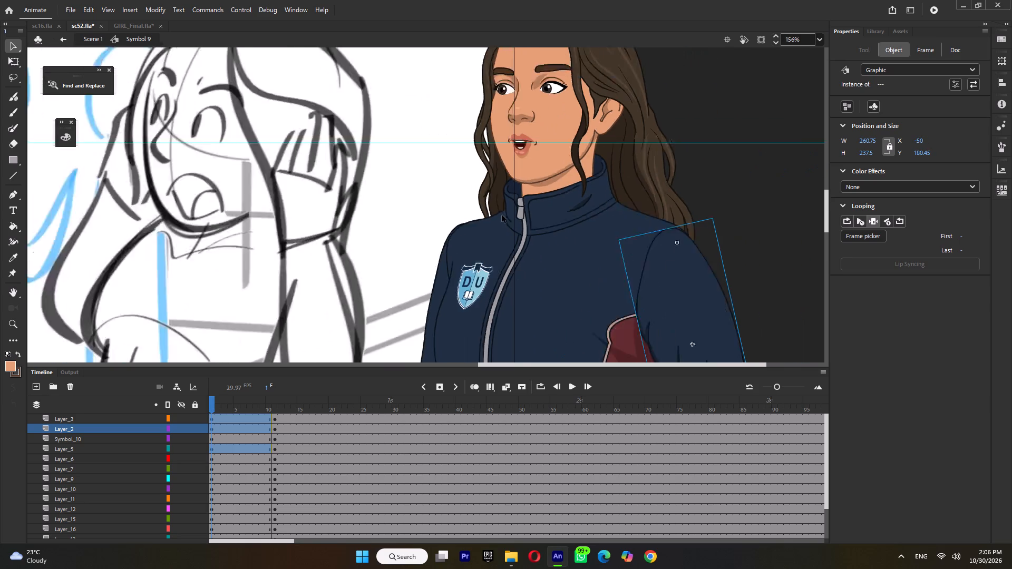
ctrl+scroll(502, 215, down, 2)
At frame 11, rotate the girl's outstretched upper arm slightly outward and fold its forearm, Tween 11, up at the elbow.
click(275, 406)
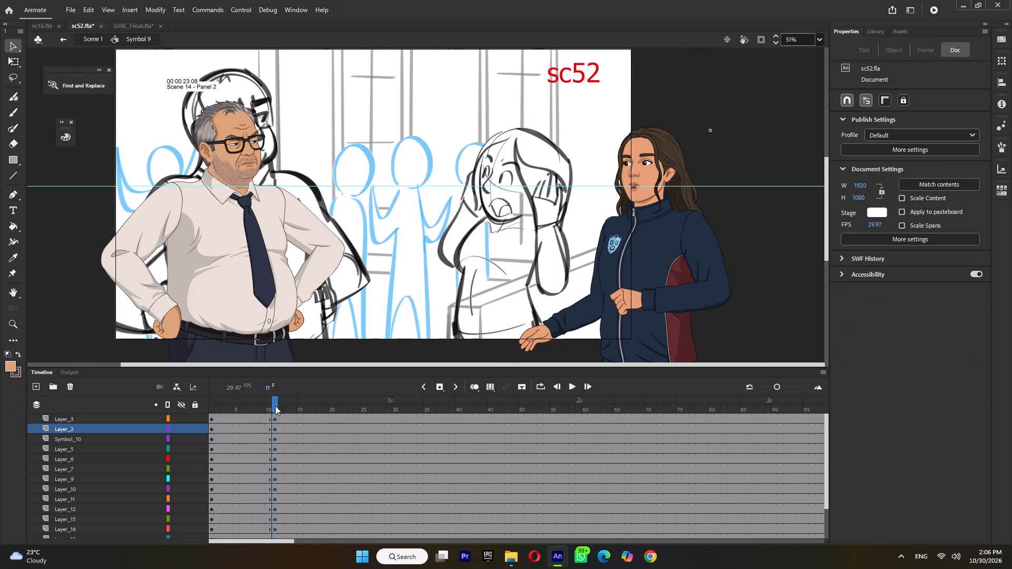
click(595, 287)
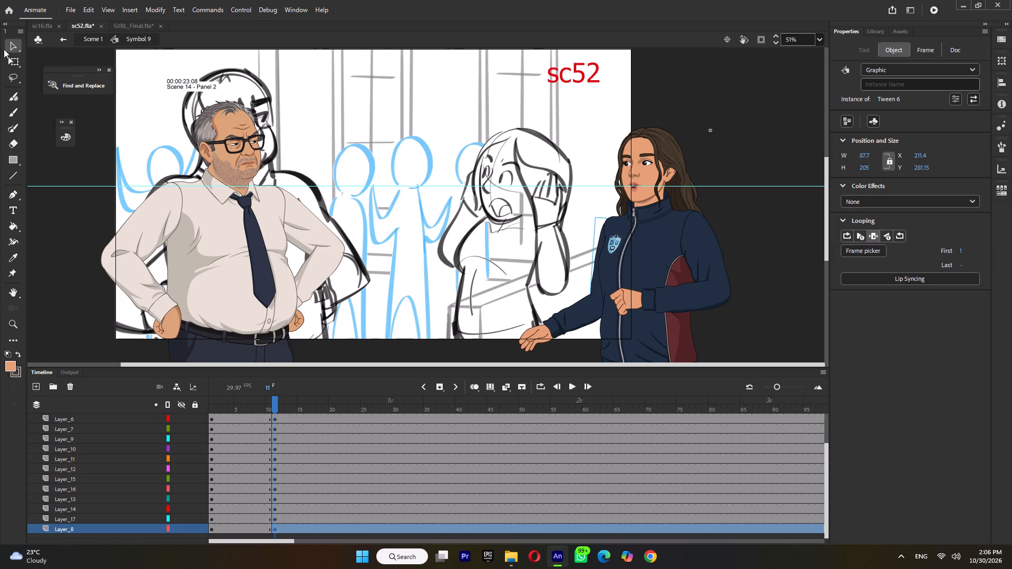
click(9, 60)
drag(586, 322, 539, 309)
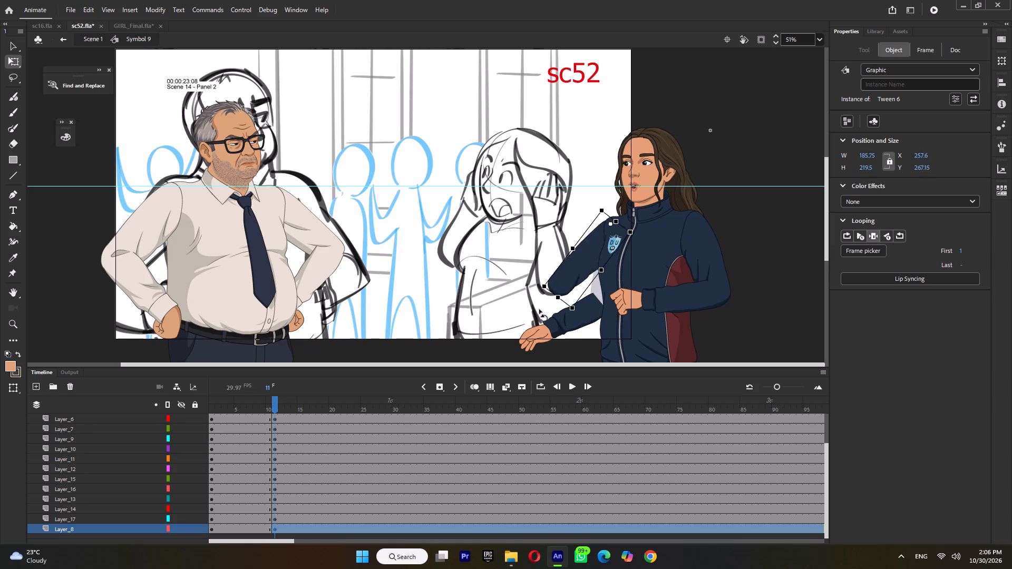
drag(539, 309, 558, 316)
click(557, 325)
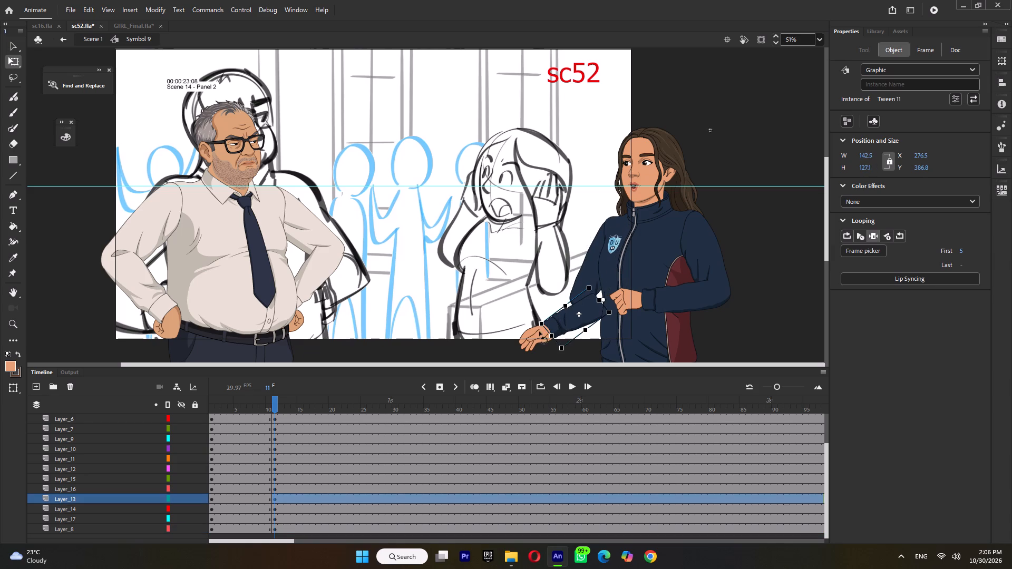
drag(538, 327, 632, 204)
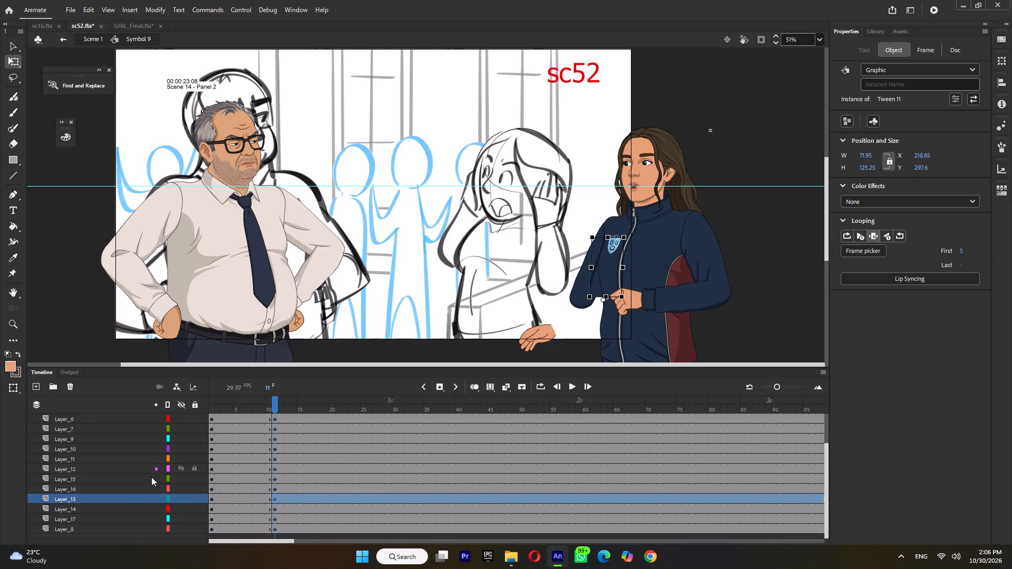
Move the forearm and hand layers, Layer_13 and Layer_14, above Layer_5, directly beneath Symbol_10.
shift+click(93, 504)
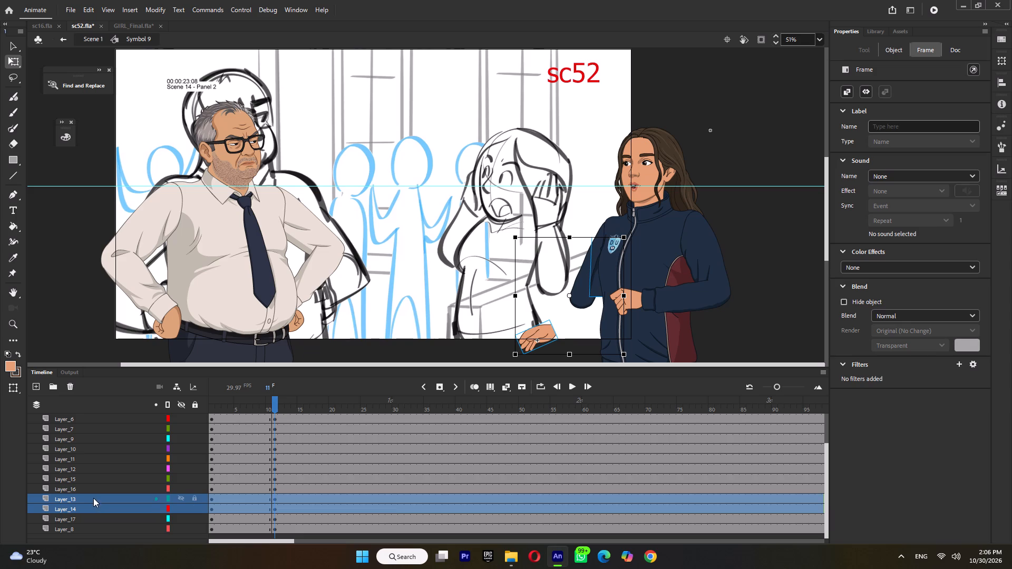
drag(93, 498, 97, 450)
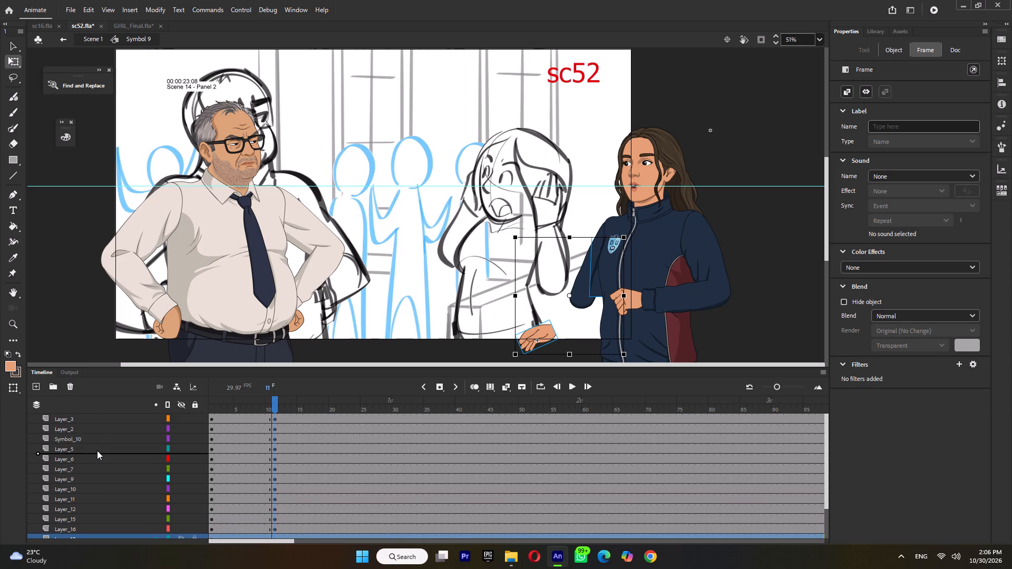
drag(97, 450, 98, 445)
Move the raised forearm, Tween 11, outward and up from the elbow and stretch it to about 172 high.
click(643, 163)
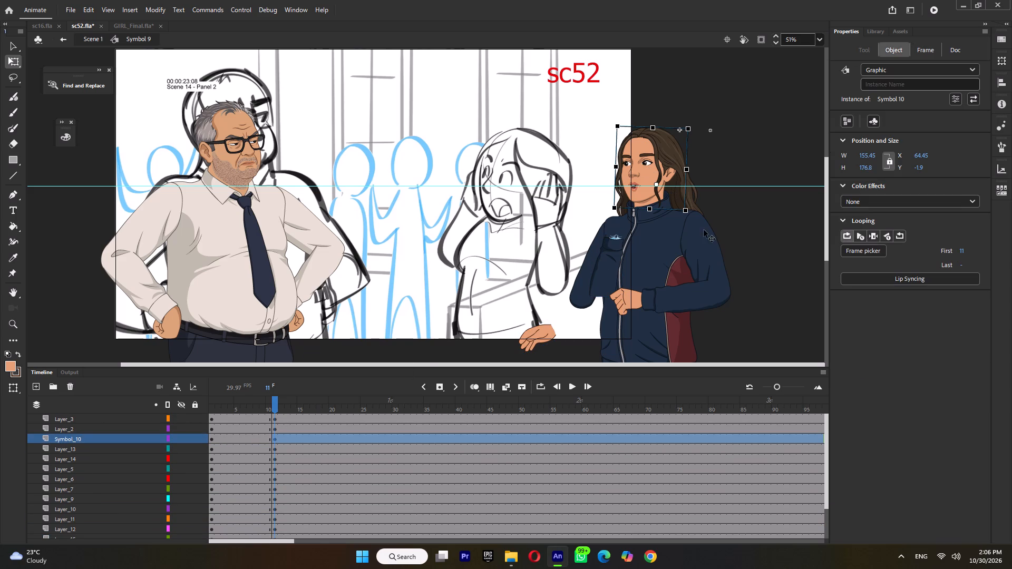
click(596, 284)
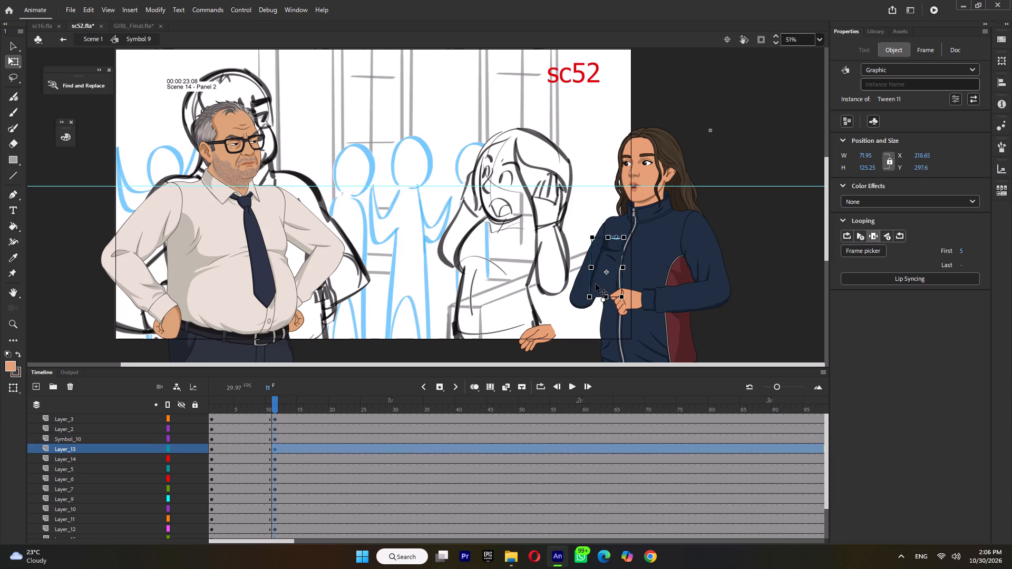
click(547, 335)
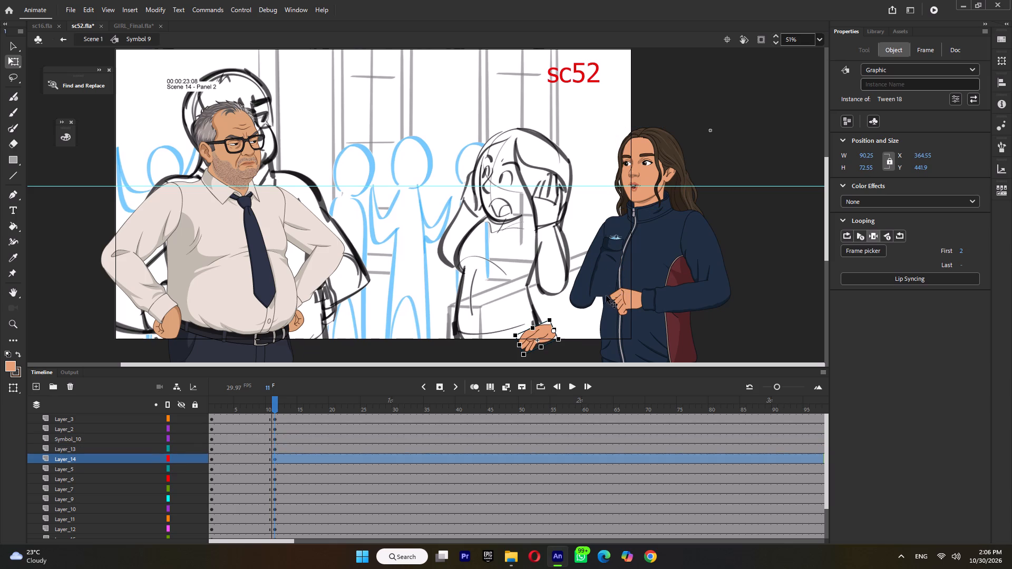
click(601, 274)
drag(603, 280, 585, 258)
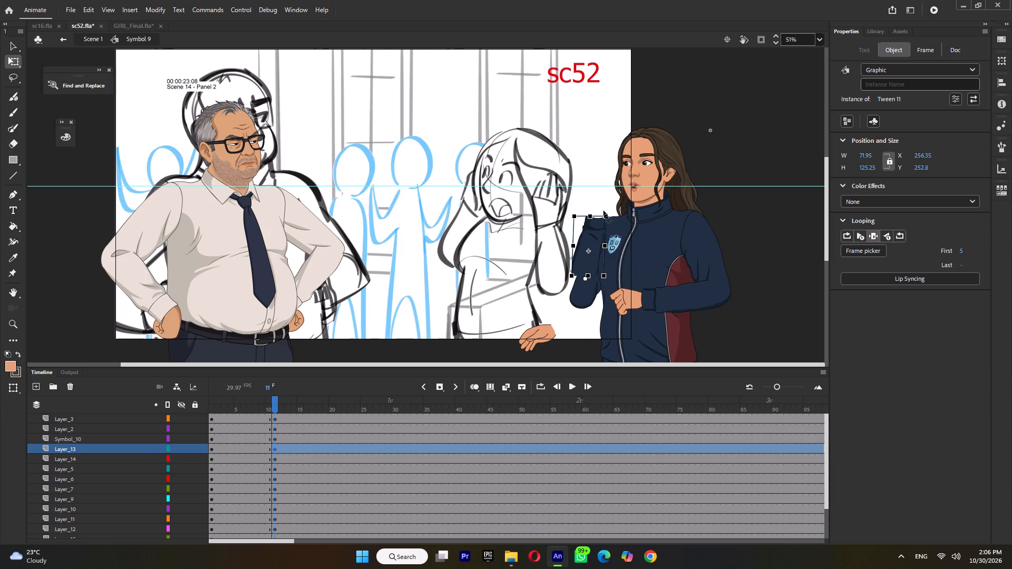
drag(592, 216, 592, 193)
Compare the sleeve drawings for the raised forearm, Tween 11, and set it to frame 4, with the skin at the wrist.
click(869, 249)
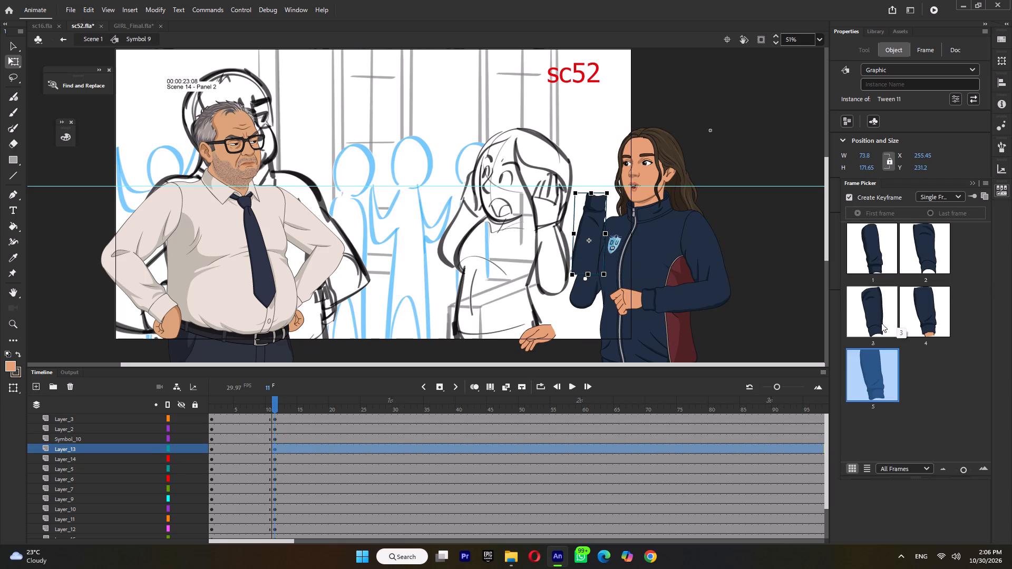
click(875, 321)
click(908, 314)
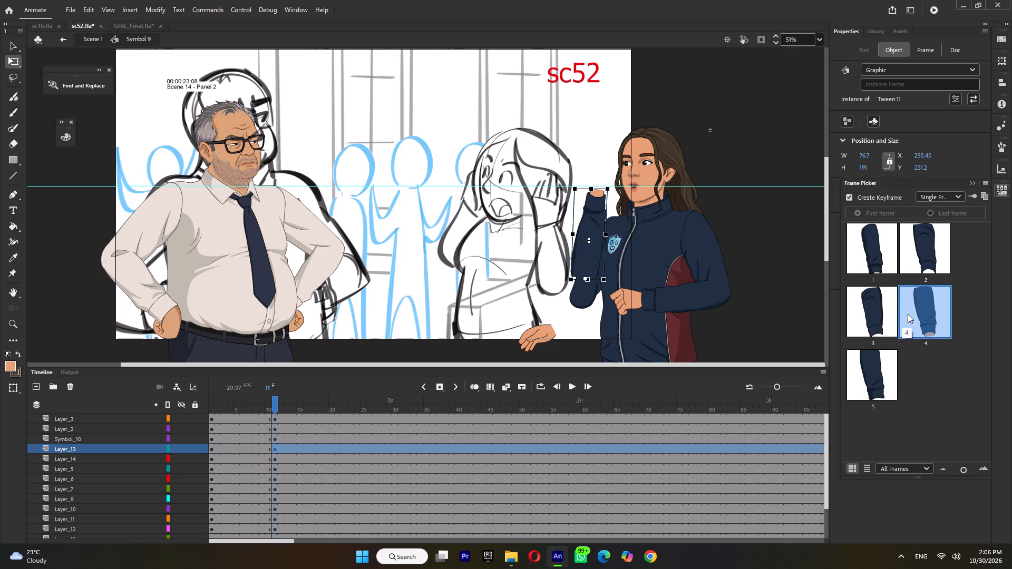
click(862, 260)
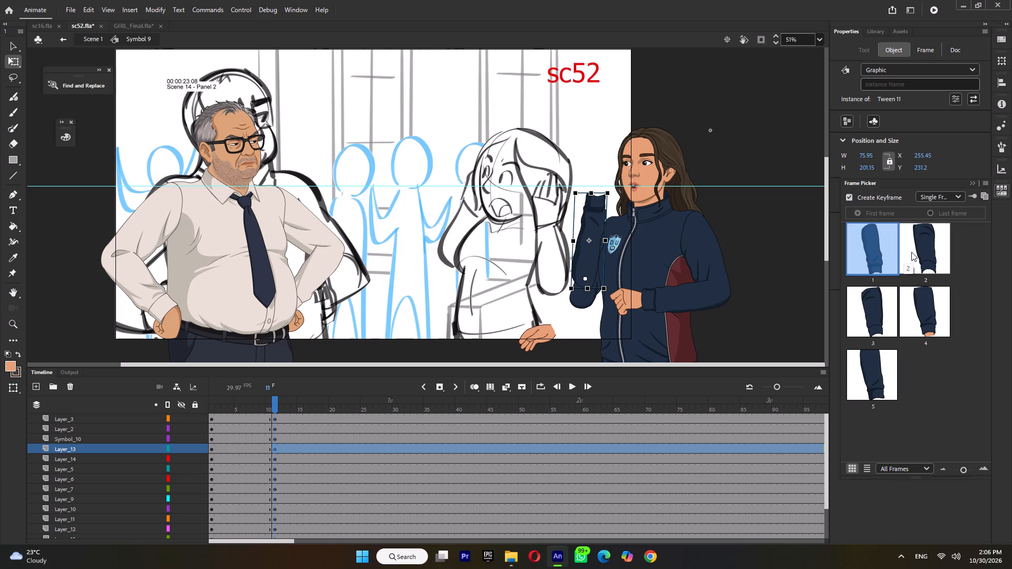
click(911, 252)
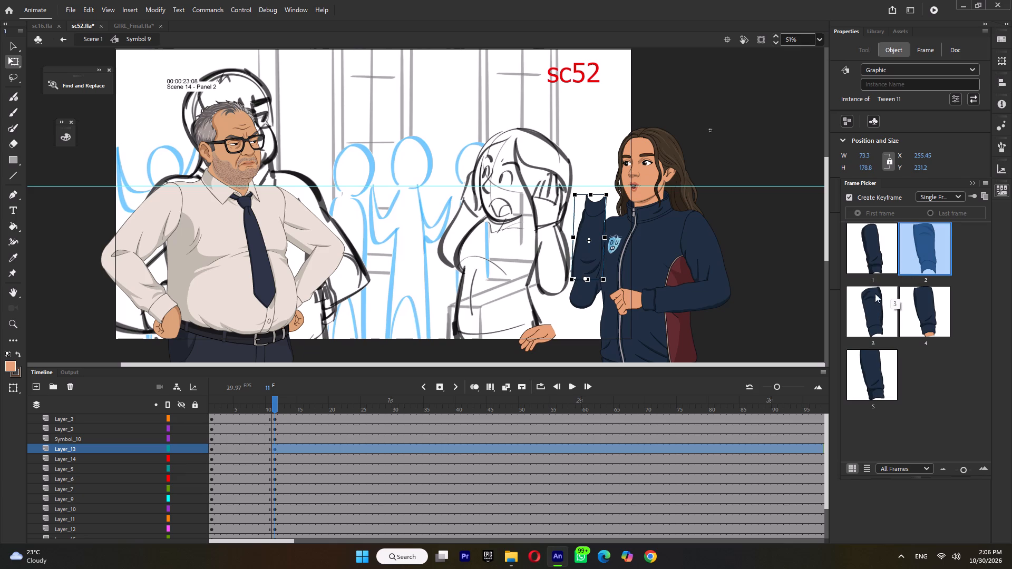
click(872, 309)
click(904, 311)
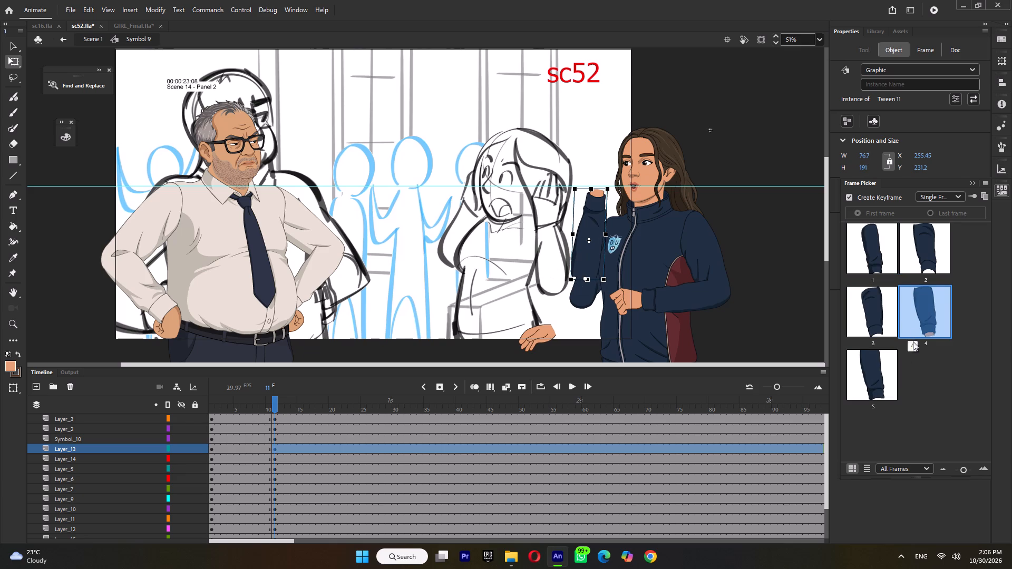
click(868, 372)
click(880, 316)
click(930, 318)
click(884, 257)
click(920, 257)
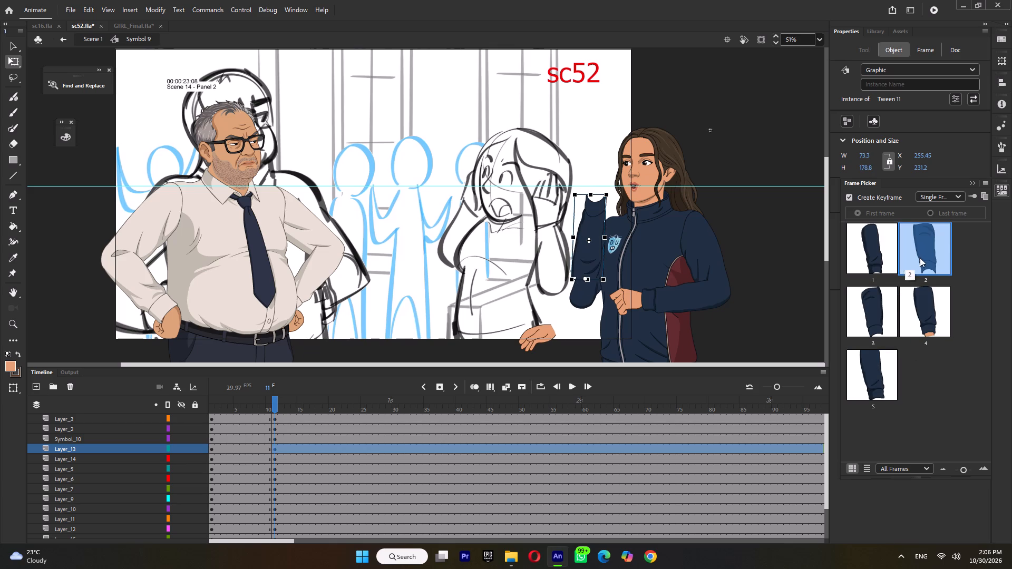
click(885, 316)
click(921, 312)
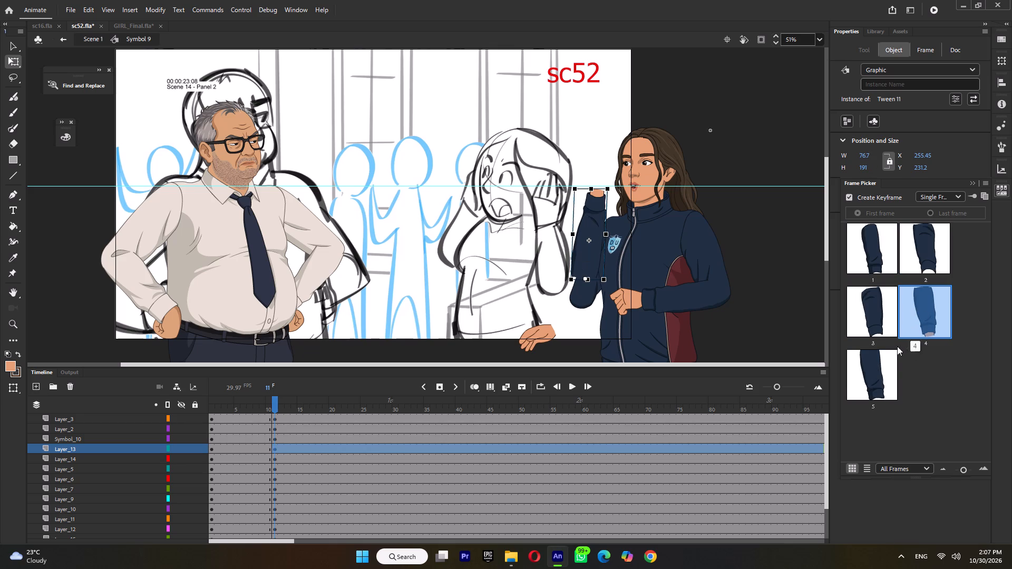
Rotate the upper arm beneath the raised forearm, Tween 6, slightly outward from the shoulder.
click(583, 297)
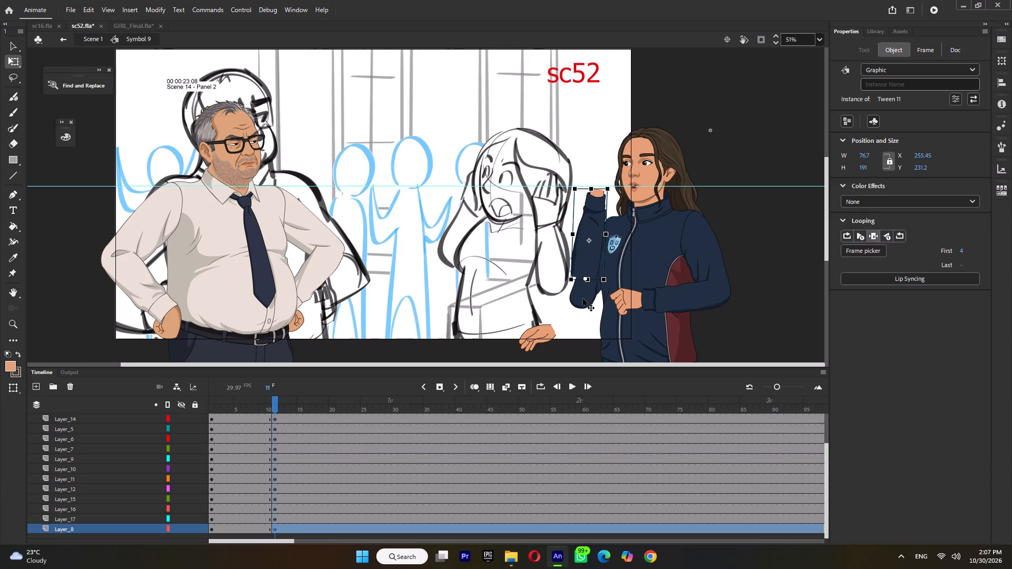
drag(566, 311, 564, 301)
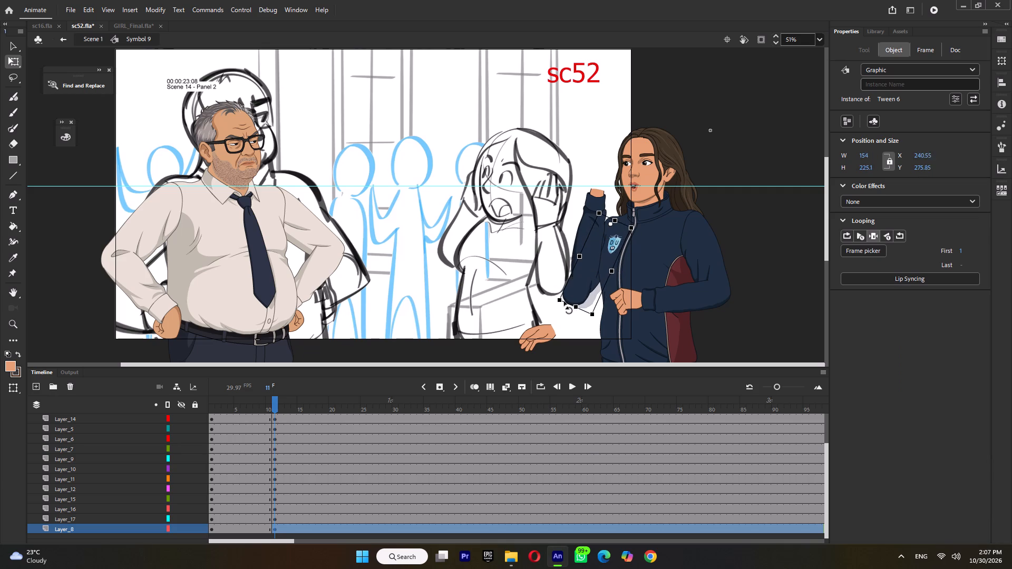
drag(564, 301, 565, 301)
Tilt the raised forearm, Tween 11, inward toward the girl's face and shift it back over the elbow.
click(572, 247)
click(586, 262)
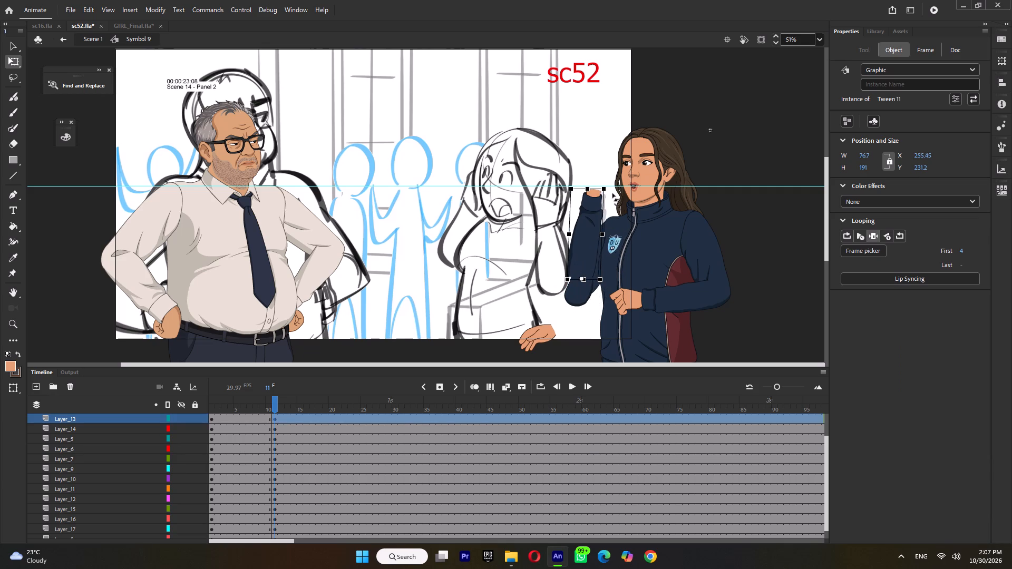
drag(610, 192, 641, 211)
drag(611, 227, 597, 214)
Set the detached hand, Tween 18, to frame 19, turn it upright and place it at the raised cuff, about X 184, Y 121.
click(538, 335)
drag(511, 341, 530, 288)
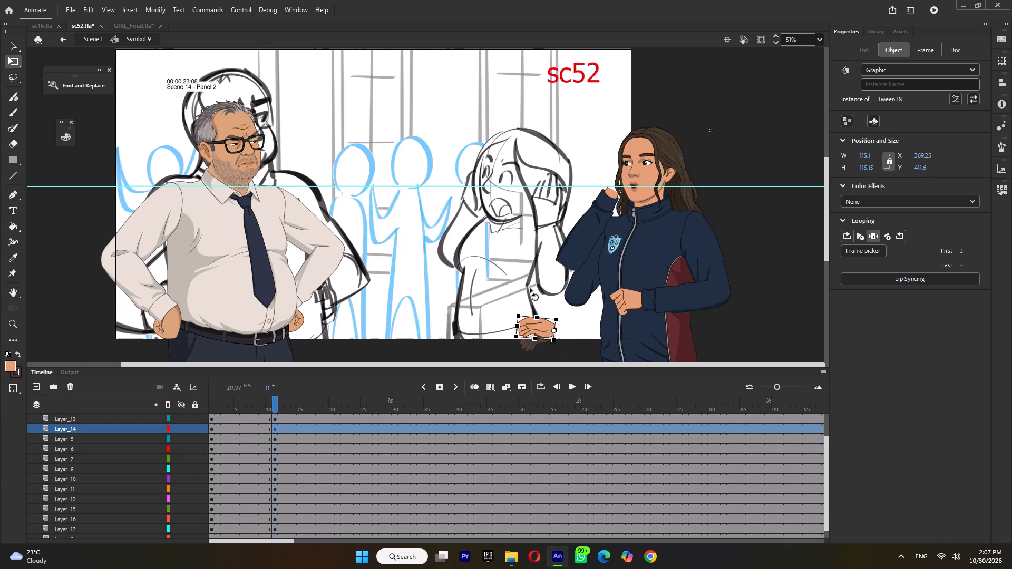
drag(530, 288, 587, 300)
click(881, 252)
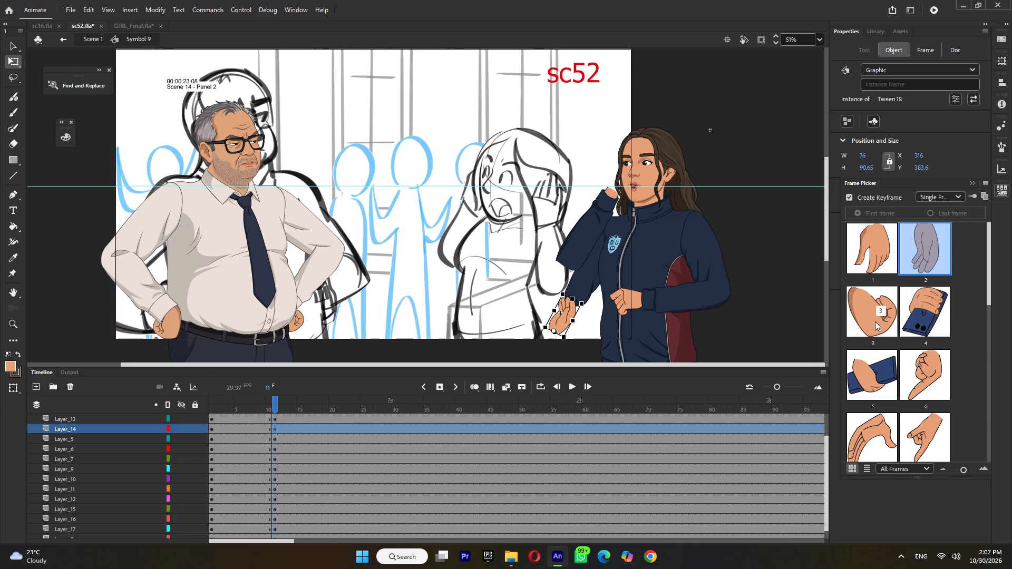
click(865, 412)
scroll(907, 419, down, 4)
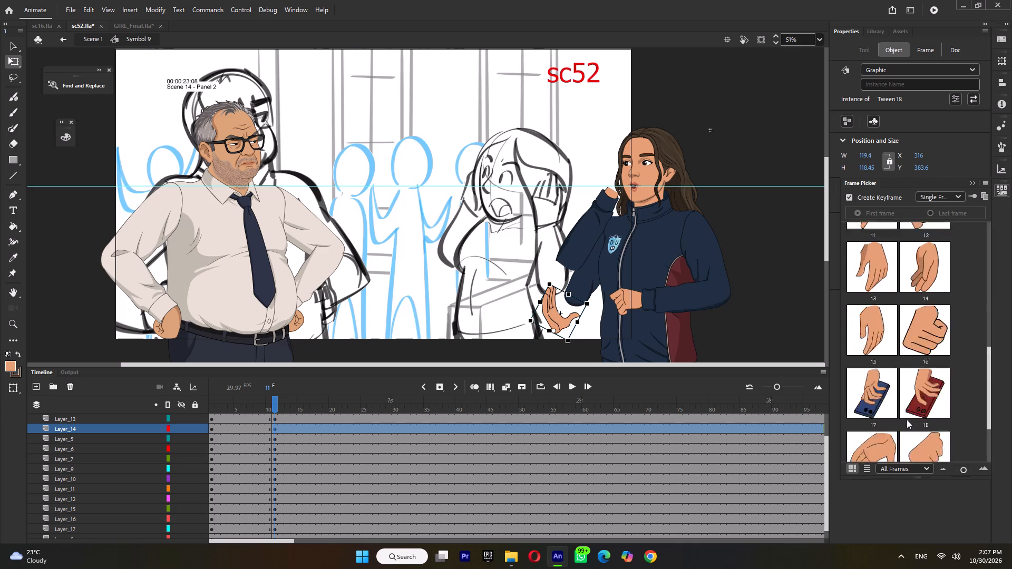
scroll(907, 419, down, 2)
click(884, 389)
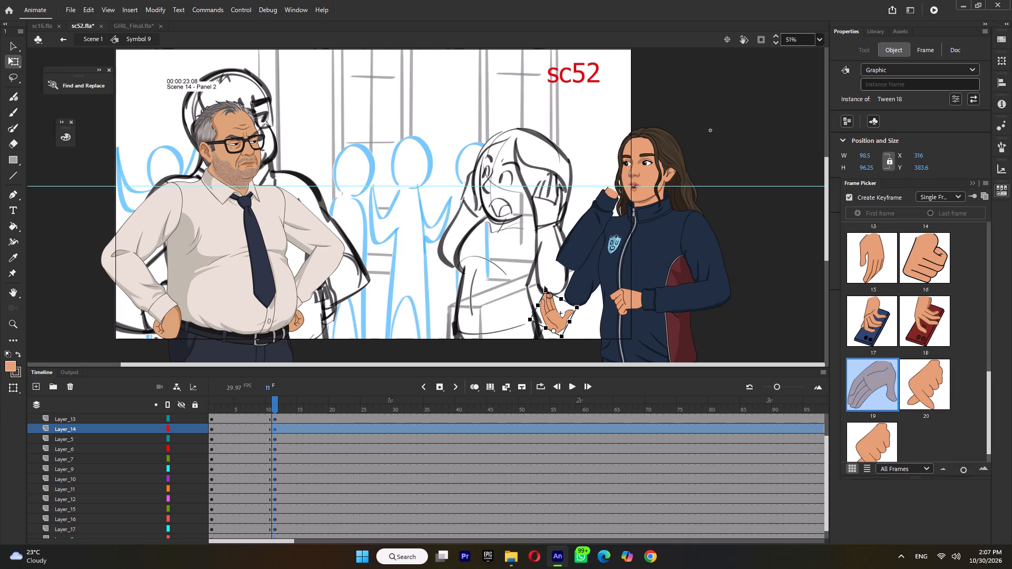
drag(547, 284, 581, 303)
drag(565, 325, 608, 178)
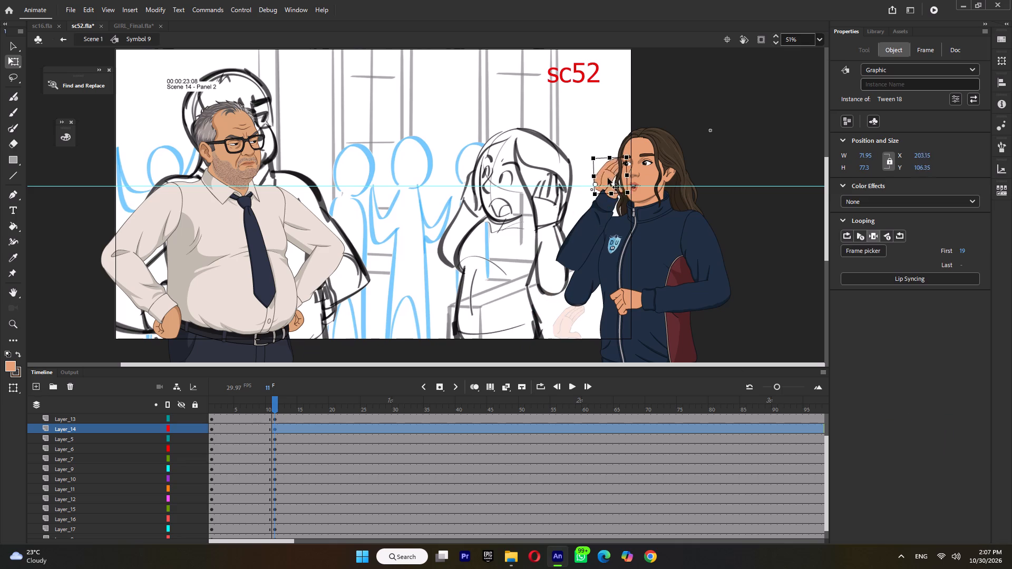
drag(608, 178, 616, 185)
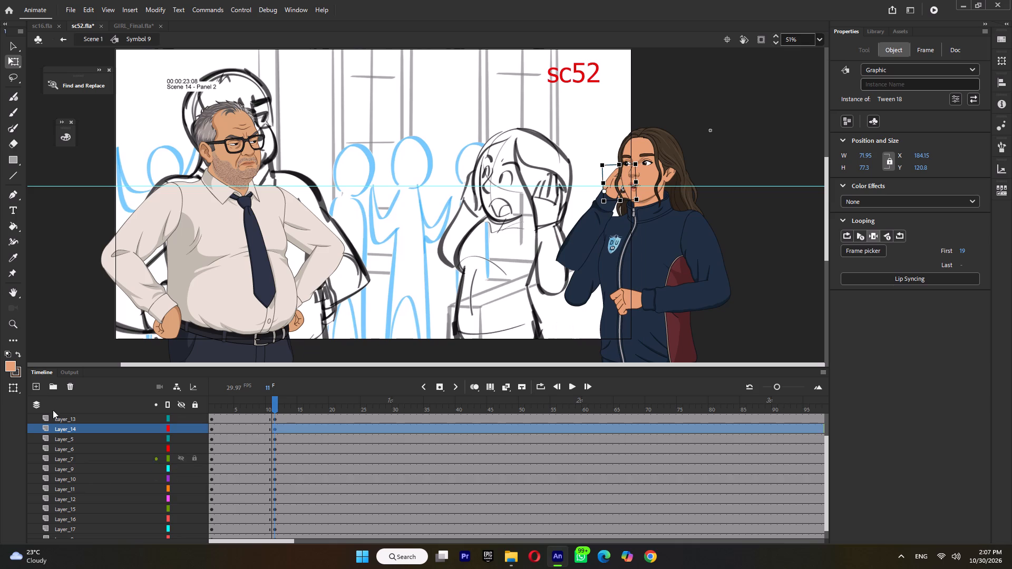
Move the hand layer, Layer_14, directly above the forearm layer, Layer_13.
drag(66, 428, 65, 417)
Rotate the raised hand against the girl's cheek and fit its wrist into the cuff, at about X 179, Y 108.
ctrl+scroll(654, 149, up, 4)
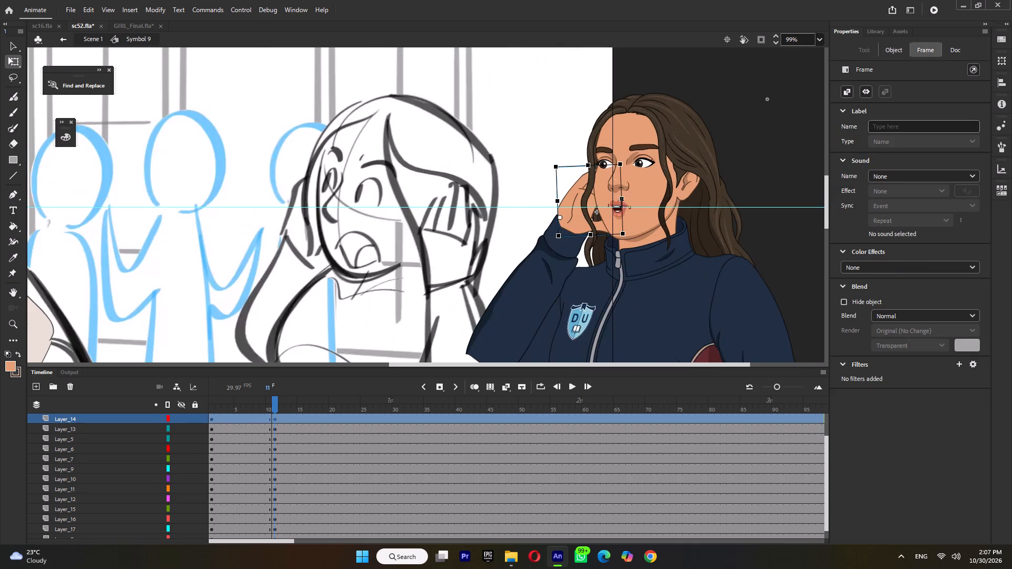
ctrl+scroll(590, 199, up, 4)
drag(554, 208, 575, 207)
drag(678, 136, 631, 77)
drag(566, 185, 571, 192)
ctrl+scroll(588, 162, down, 8)
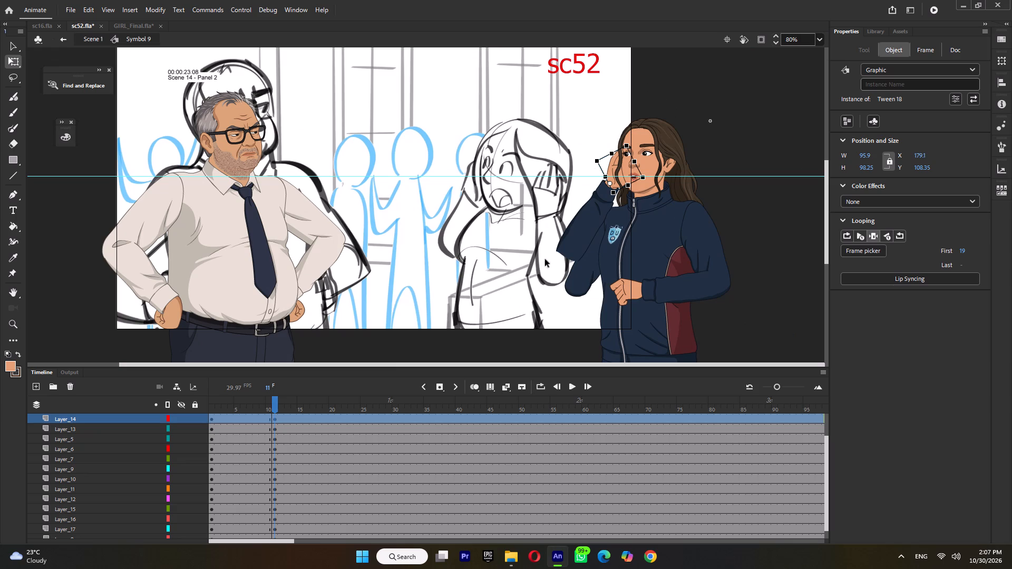
Rotate the upper arm, Tween 6, outward and shorten it to tuck its elbow under the folded forearm.
click(568, 282)
drag(559, 297, 552, 274)
drag(559, 290, 575, 276)
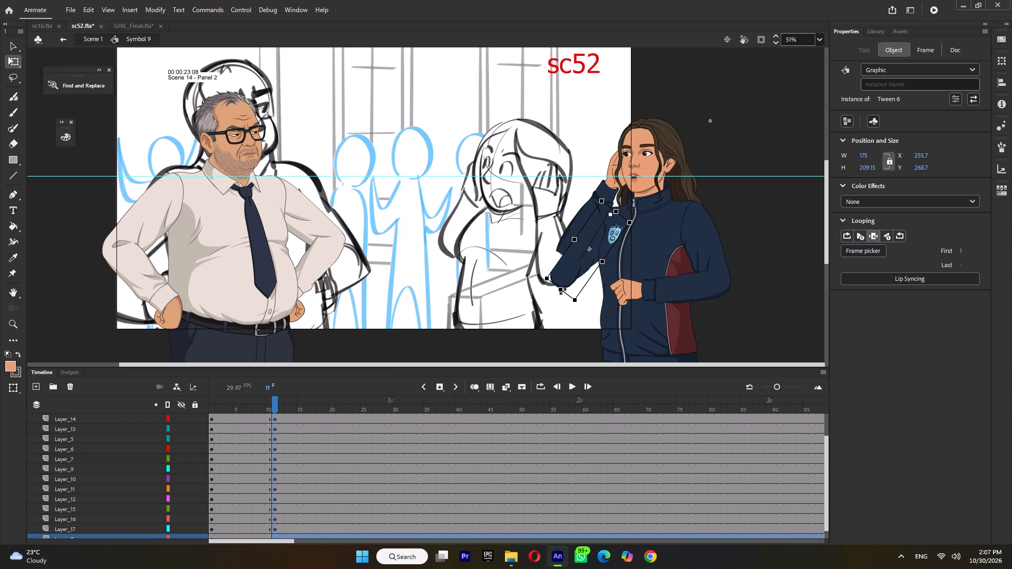
drag(561, 291, 572, 282)
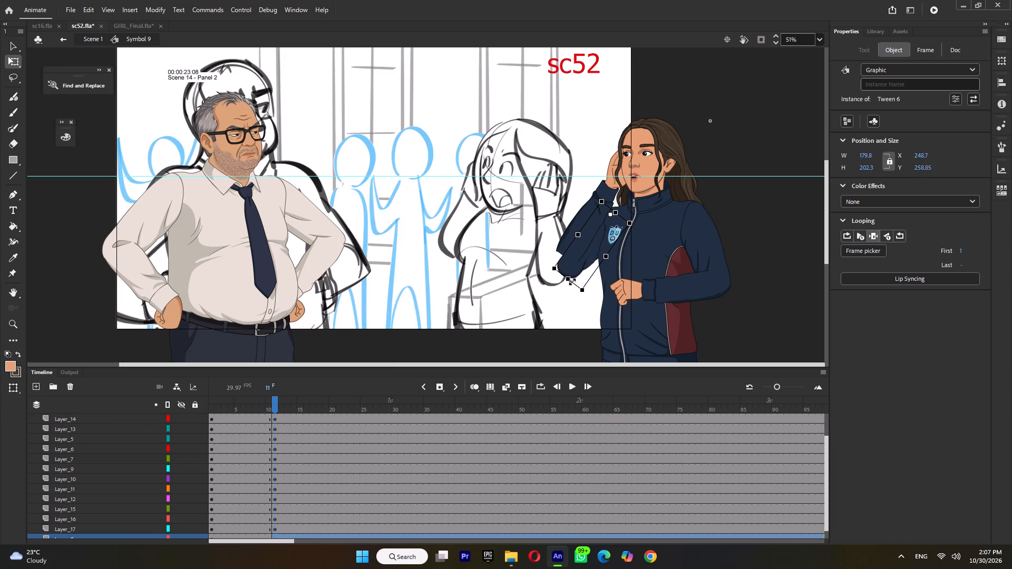
drag(572, 282, 574, 278)
Fold the girl's other forearm, Tween 1, up at the elbow so it points toward her shoulder.
click(687, 282)
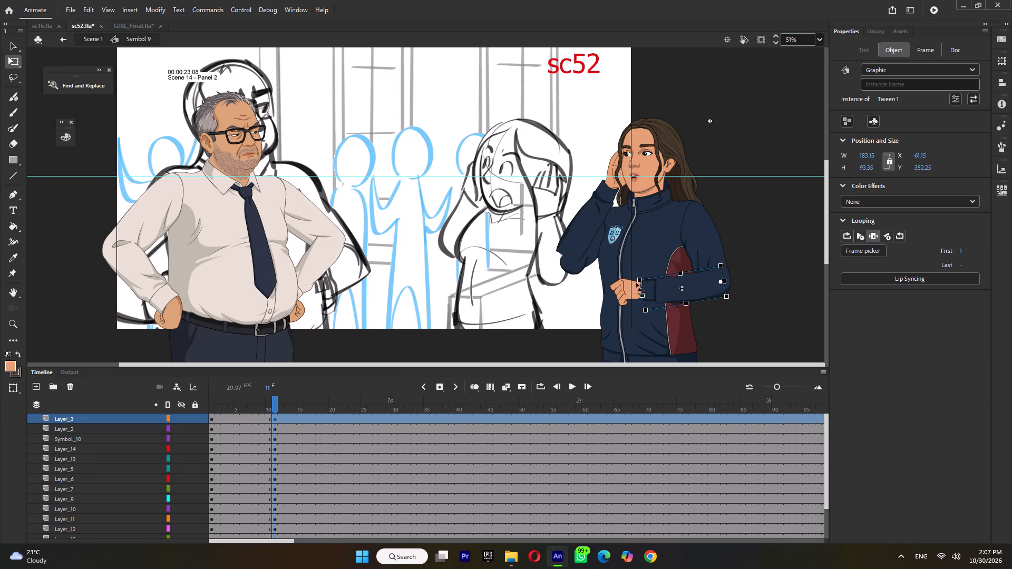
drag(636, 283, 660, 176)
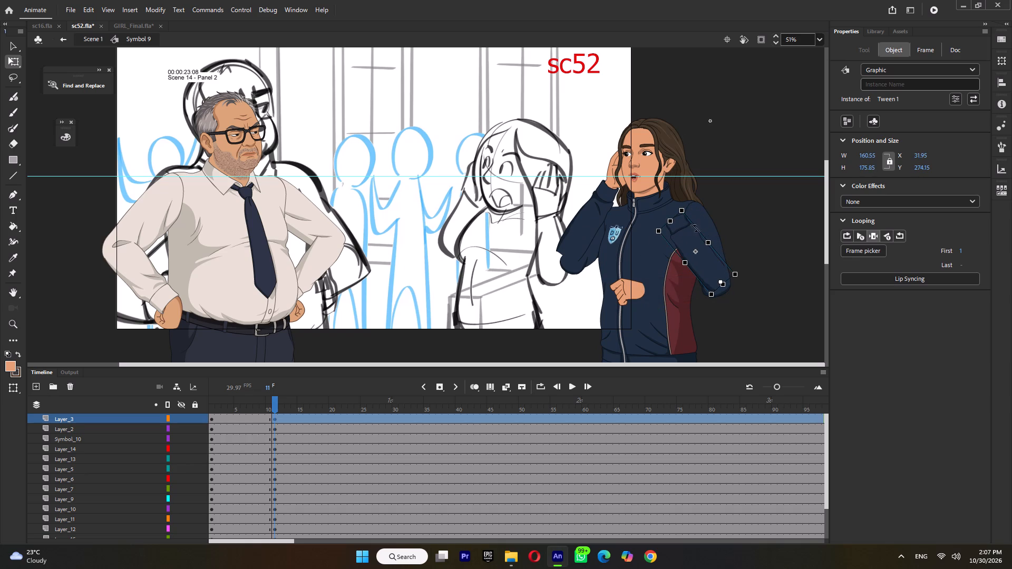
Shorten the girl's other upper arm, Tween 3, to about 165 high.
click(708, 229)
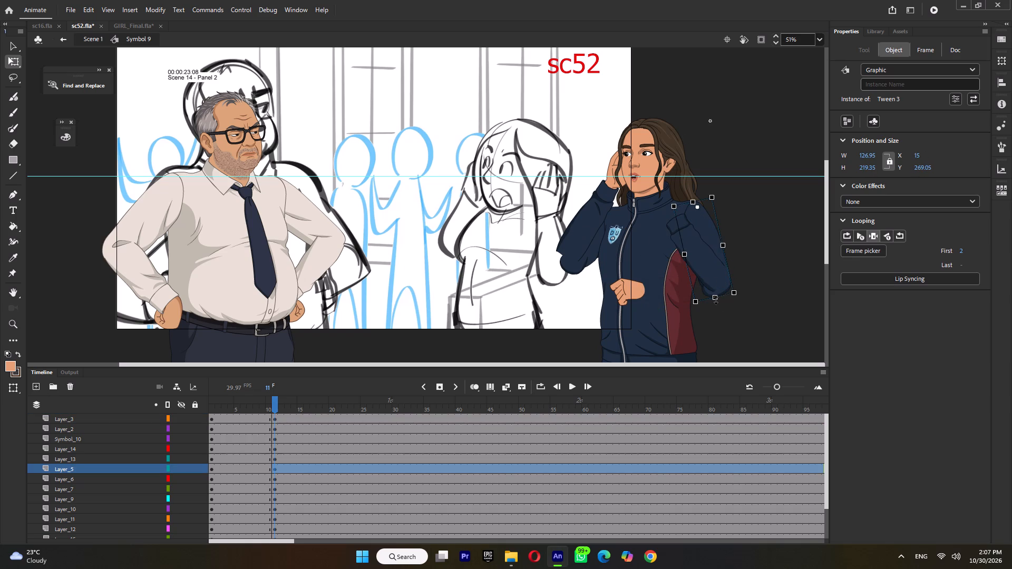
drag(716, 300, 717, 274)
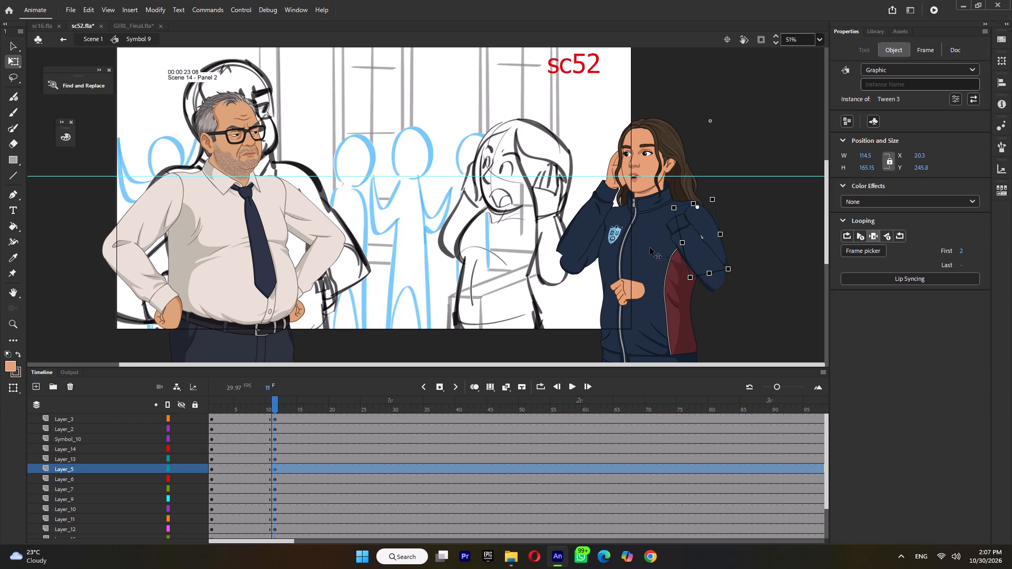
Move the folded forearm, Tween 1, up to the shortened upper arm's elbow and rotate it toward her head, at about X 52, Y 225.
click(684, 246)
drag(698, 248, 685, 230)
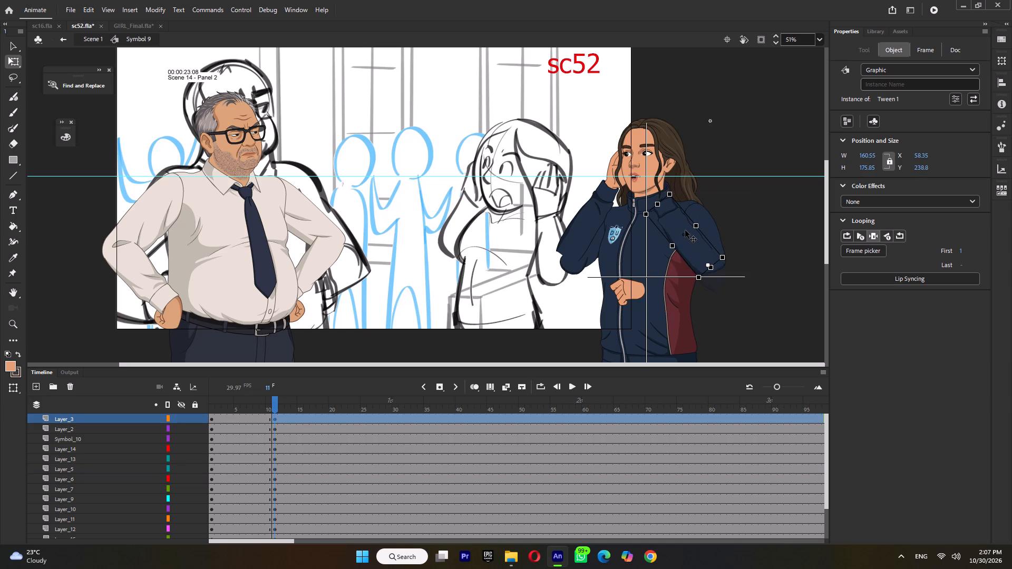
drag(685, 230, 685, 227)
drag(676, 187, 687, 147)
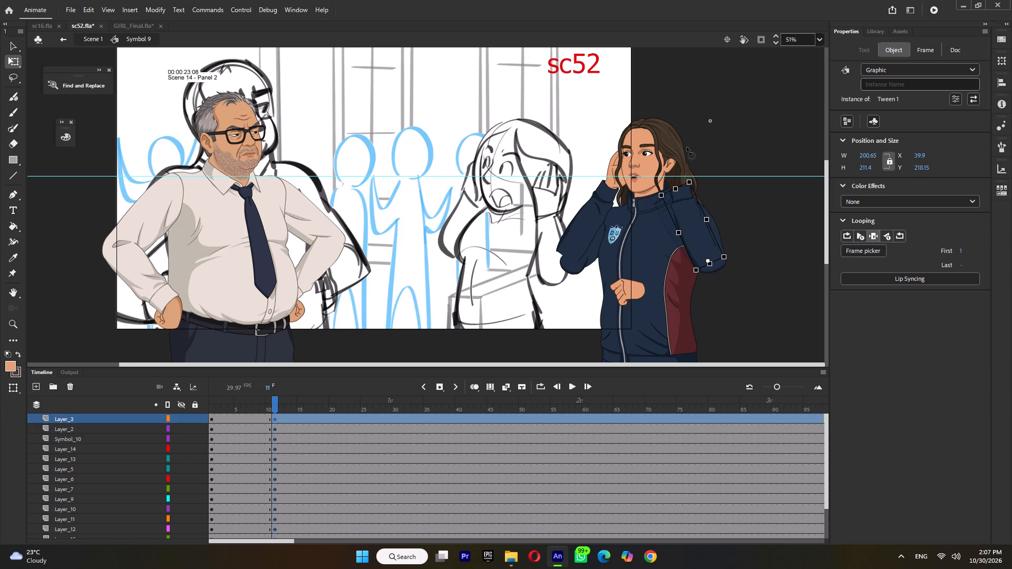
drag(687, 147, 675, 164)
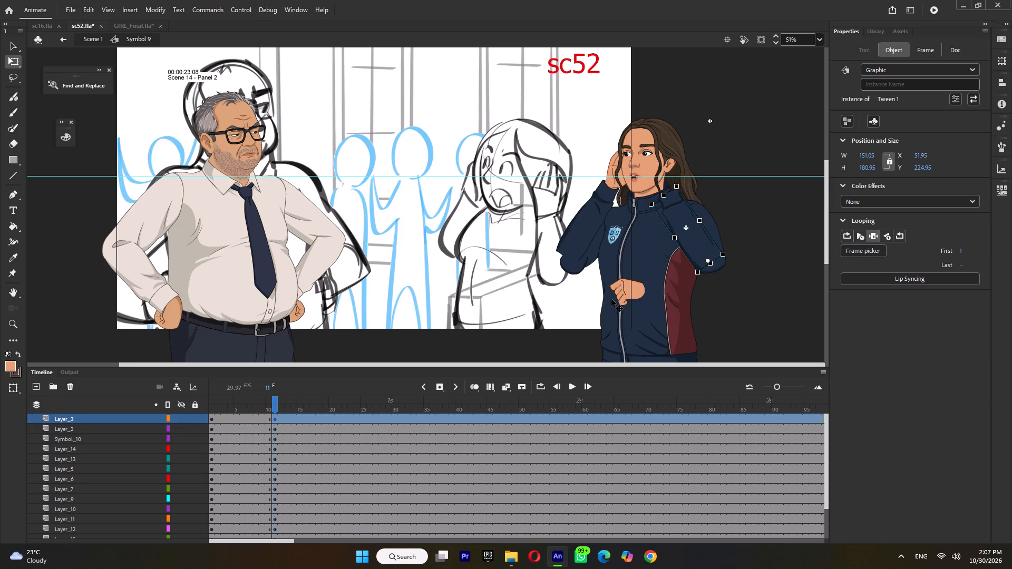
Swap the girl's fist in front of her torso, Tween 18, to the open-hand pose at frame 1.
click(611, 299)
click(996, 192)
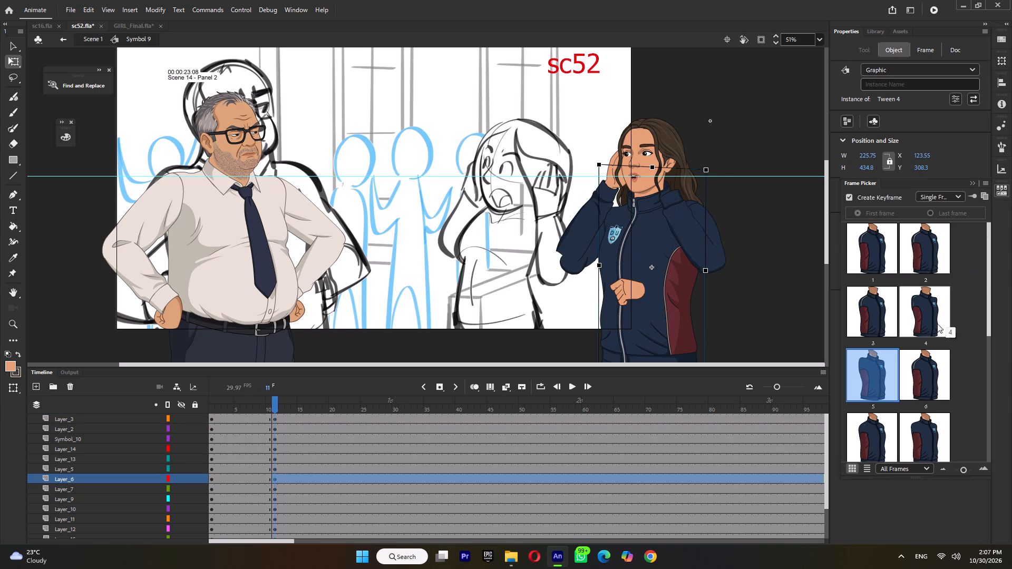
click(633, 292)
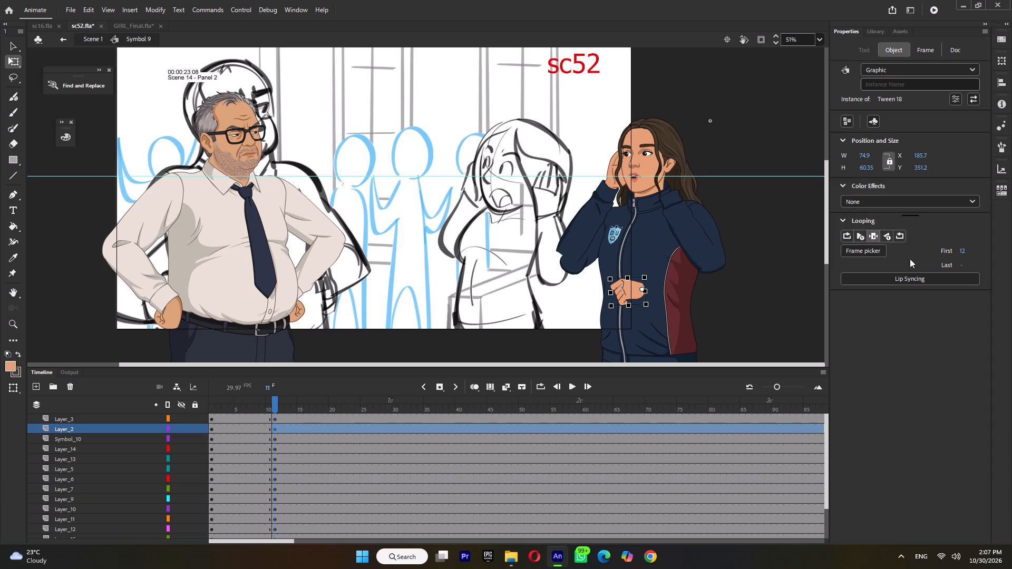
click(868, 249)
scroll(902, 383, down, 3)
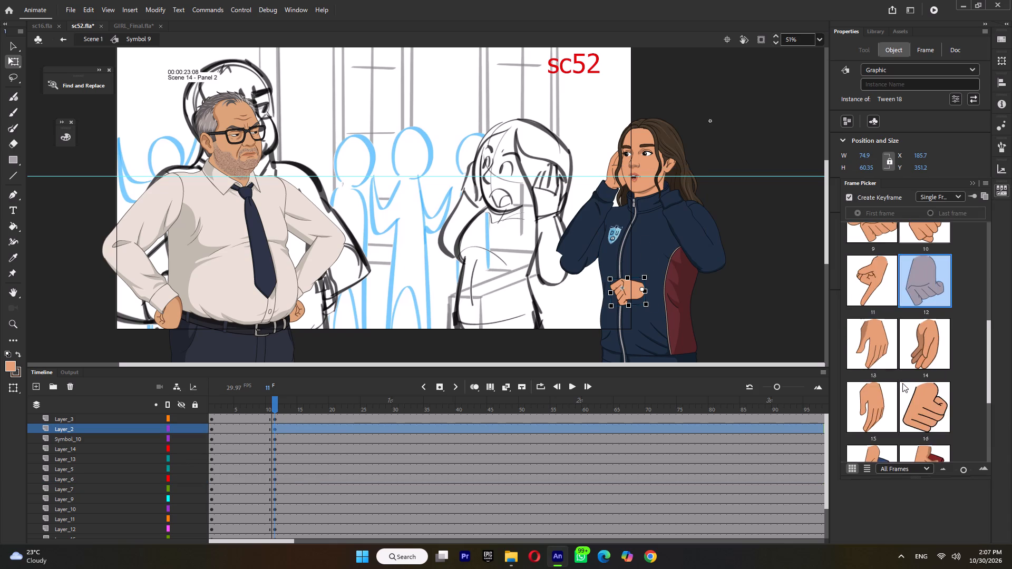
scroll(902, 383, down, 3)
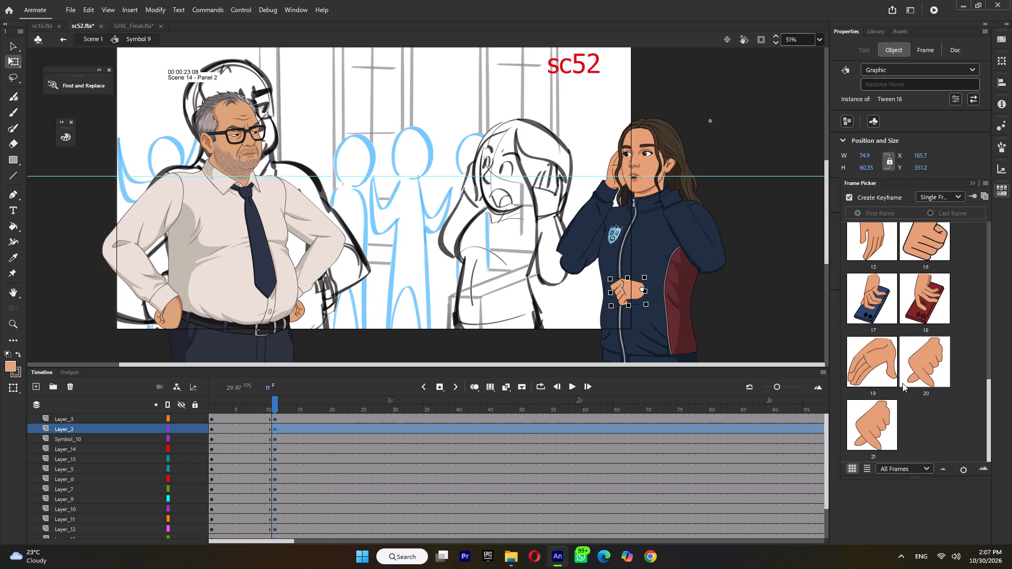
scroll(903, 383, up, 3)
scroll(903, 383, down, 2)
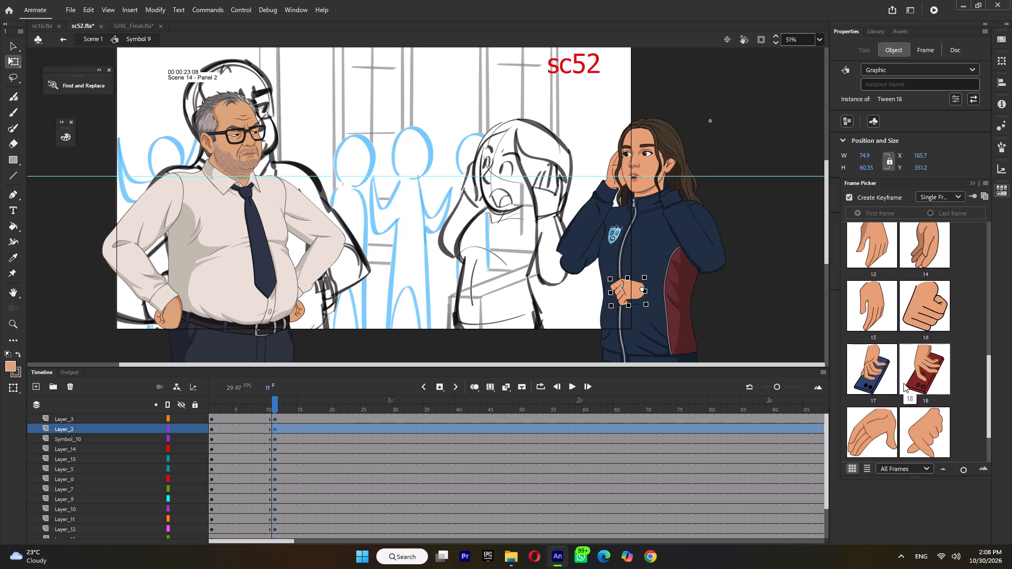
scroll(903, 383, up, 6)
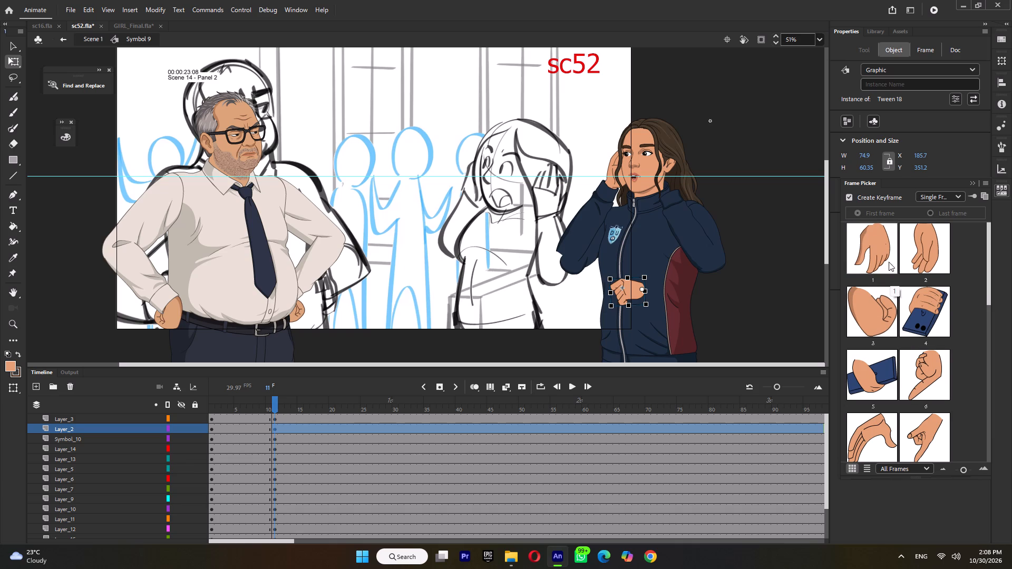
click(885, 243)
Turn the open hand fingers-up and place it against the girl's cheek above the folded sleeve, at about X 105, Y 101.
drag(607, 306, 626, 234)
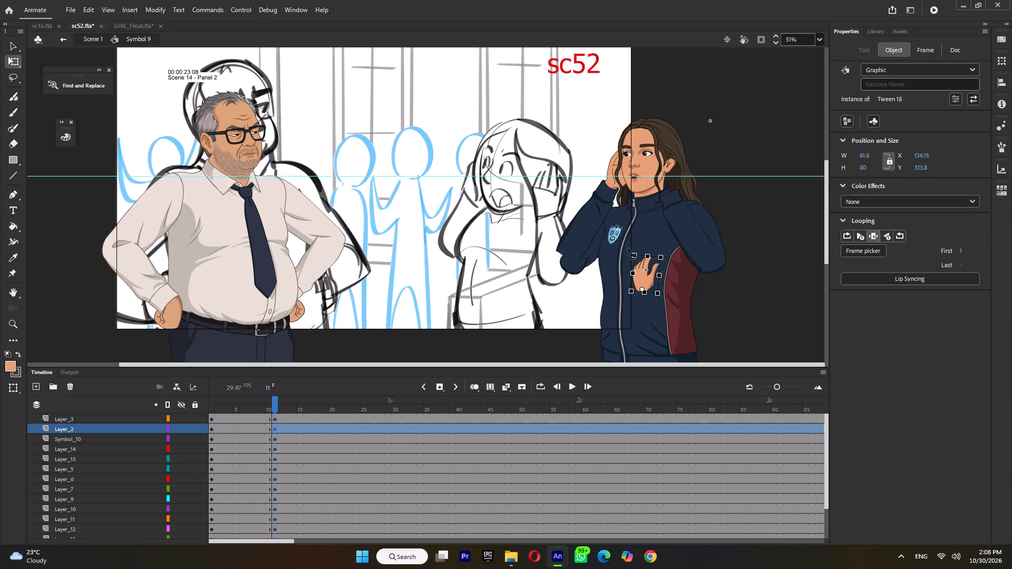
drag(647, 273, 668, 171)
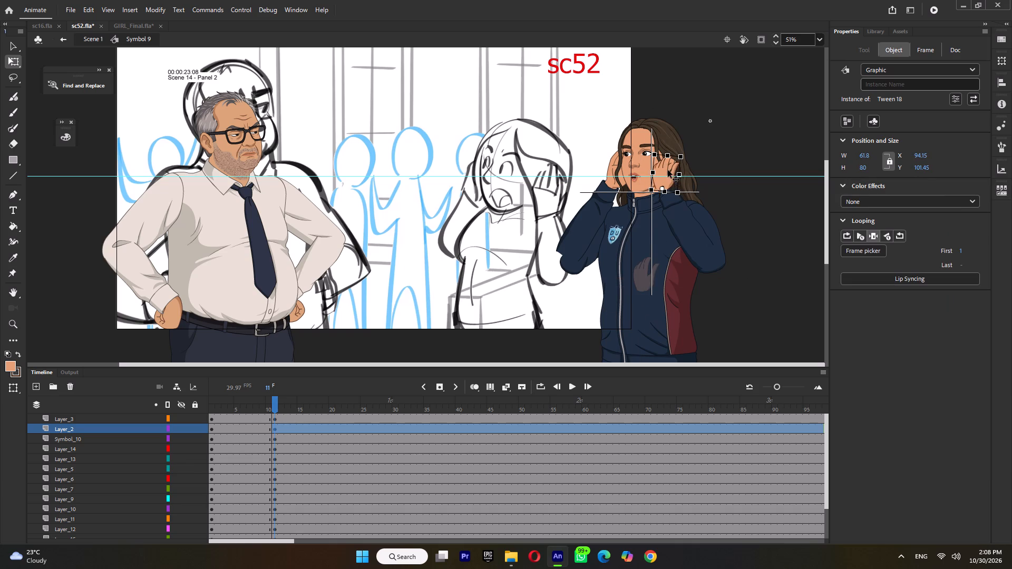
drag(685, 160, 677, 153)
Shorten the girl's other upper arm, Tween 6, and rotate it outward so its elbow tucks behind the raised forearm.
ctrl+scroll(669, 175, up, 4)
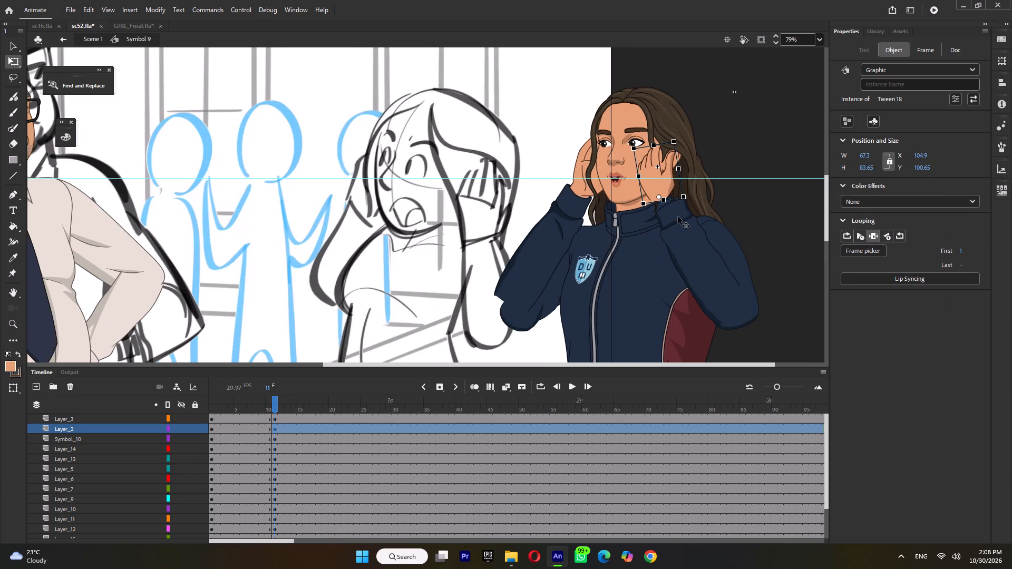
click(514, 323)
drag(517, 335, 522, 322)
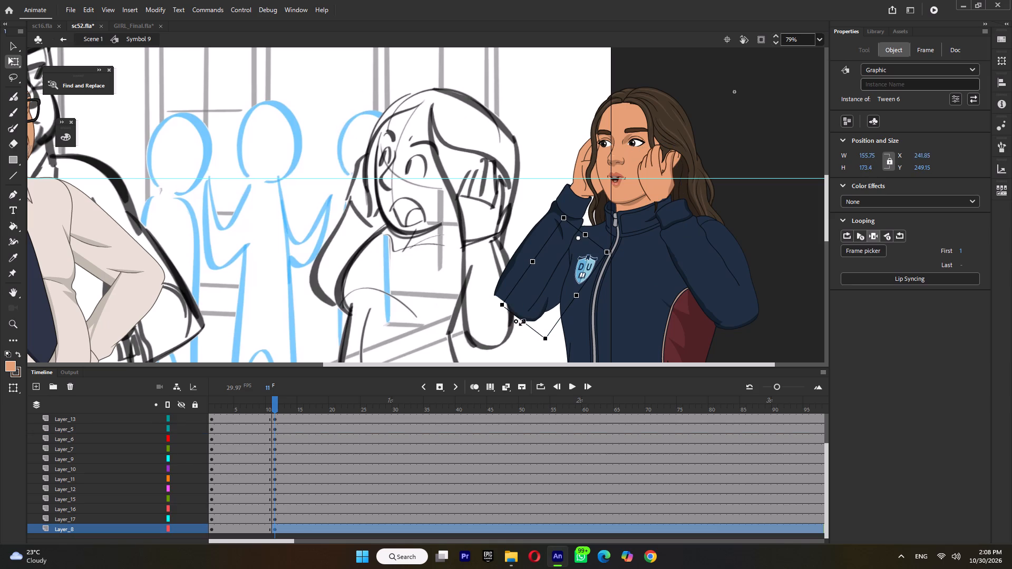
drag(522, 322, 521, 327)
drag(494, 315, 492, 305)
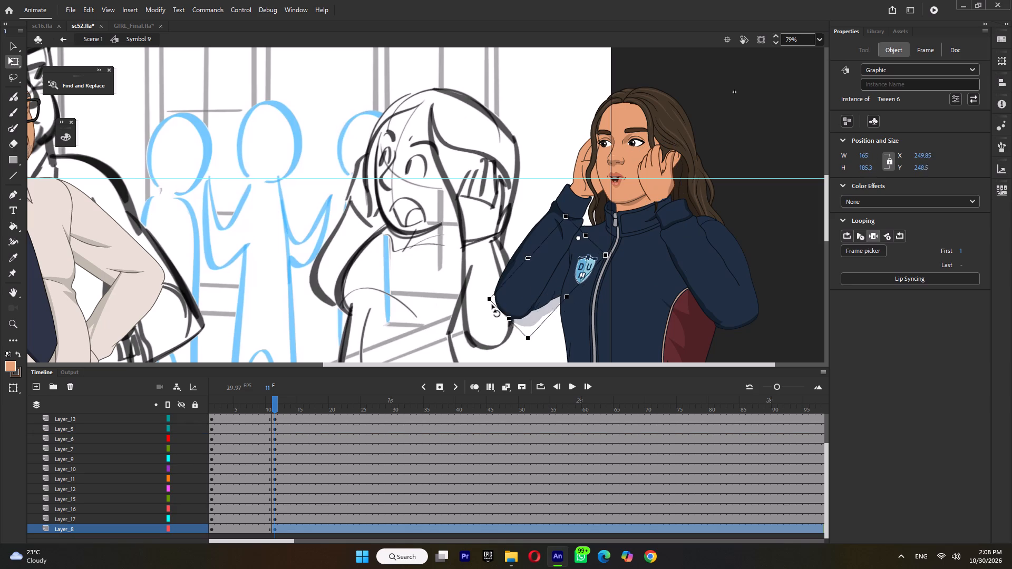
drag(492, 305, 490, 298)
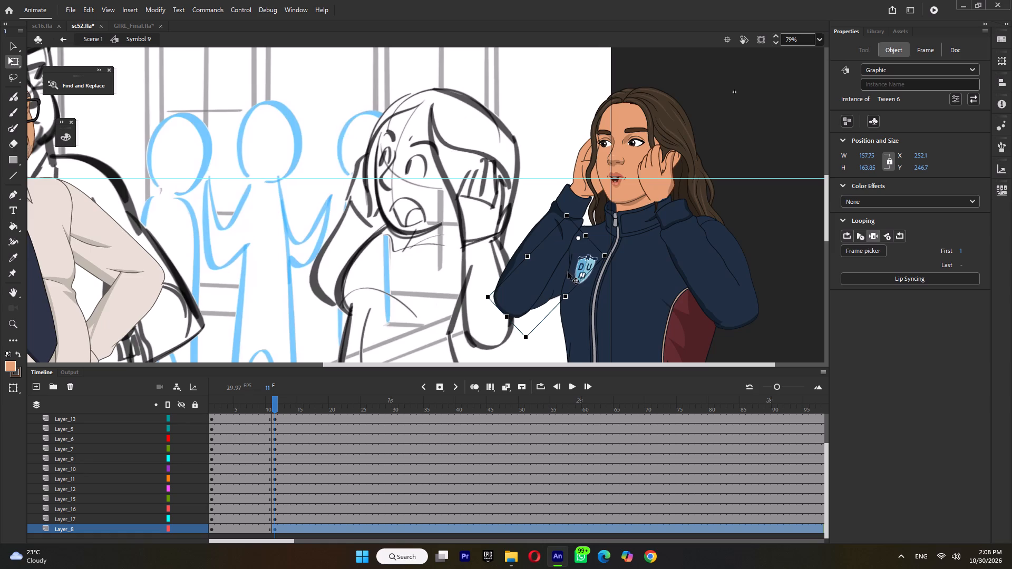
Raise the upper arm, Tween 6, to about Y 239 and fine-tune its length and rotation at the elbow.
ctrl+scroll(568, 271, up, 5)
drag(562, 273, 565, 262)
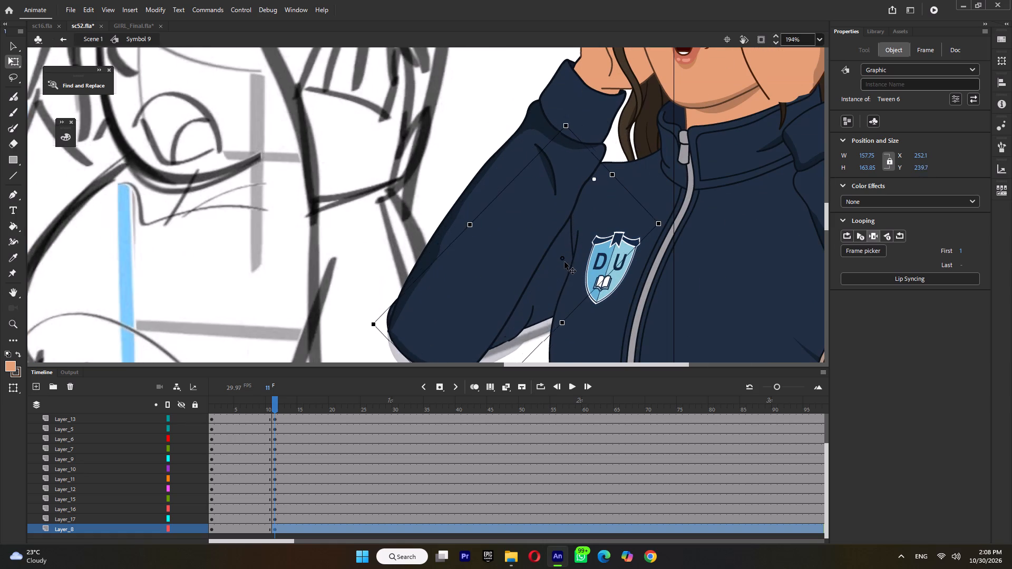
drag(565, 262, 565, 258)
ctrl+scroll(564, 241, down, 2)
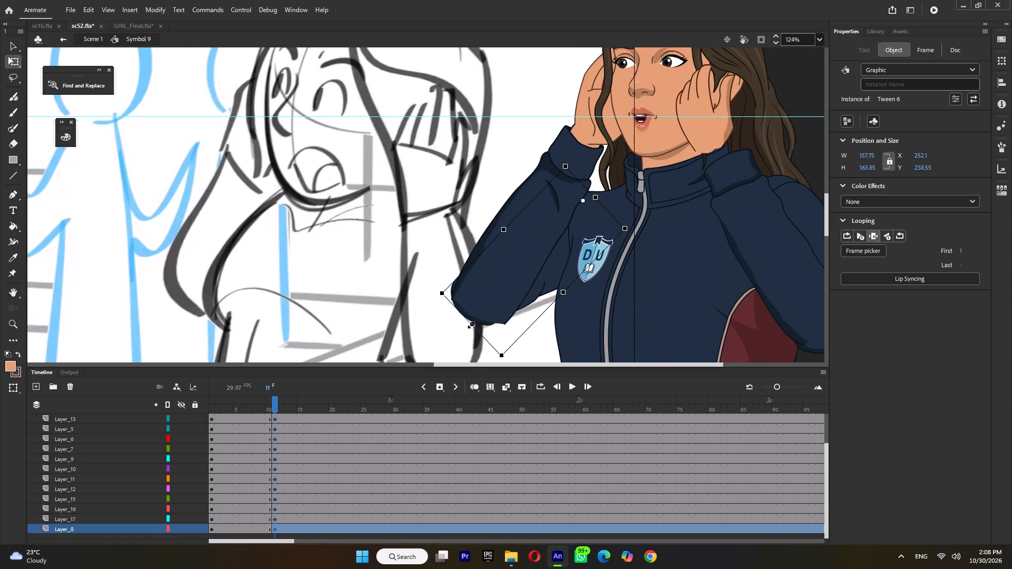
drag(473, 325, 473, 333)
drag(459, 321, 462, 326)
Nudge the raised forearm, Tween 11, up over the elbow to about X 261, Y 211 and adjust its rotation slightly.
ctrl+scroll(524, 281, down, 5)
click(522, 281)
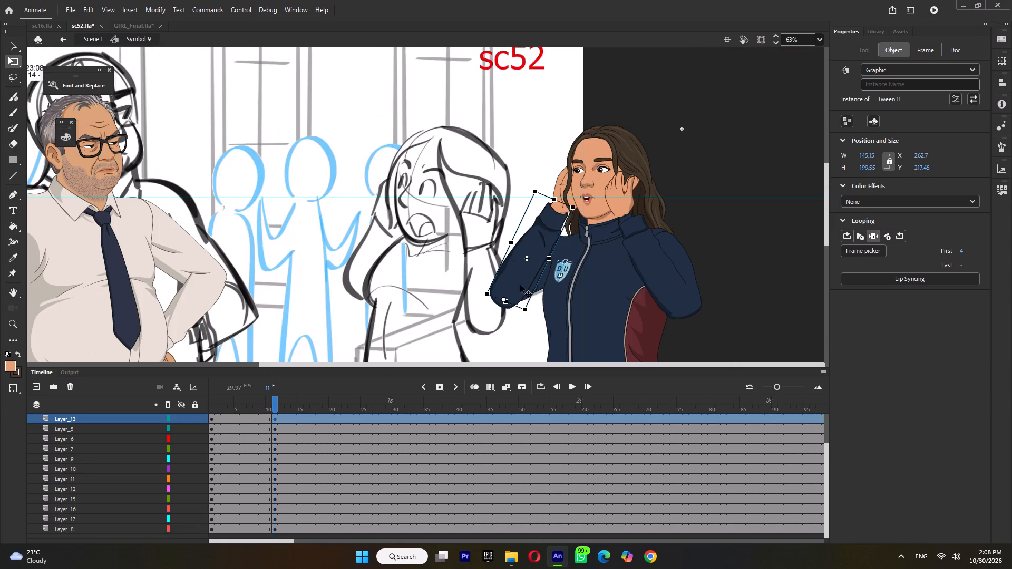
ctrl+scroll(519, 286, up, 5)
drag(510, 289, 514, 280)
click(510, 283)
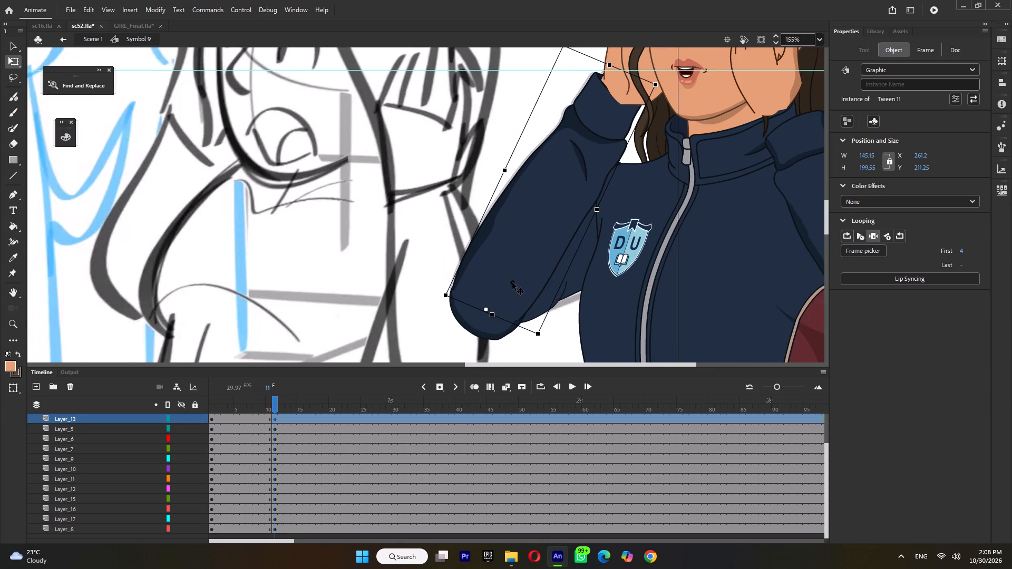
ctrl+scroll(512, 282, down, 5)
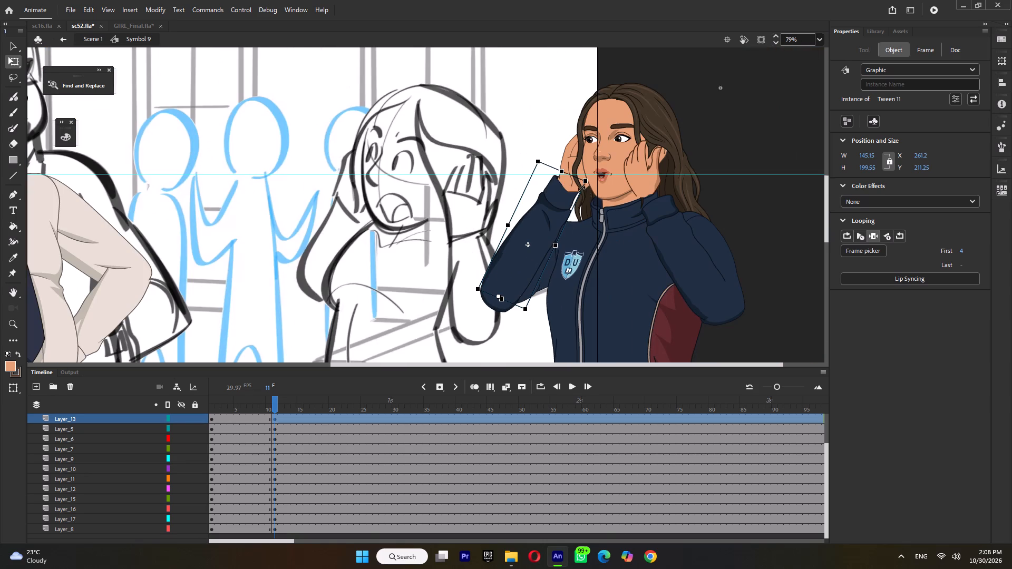
drag(591, 188, 598, 194)
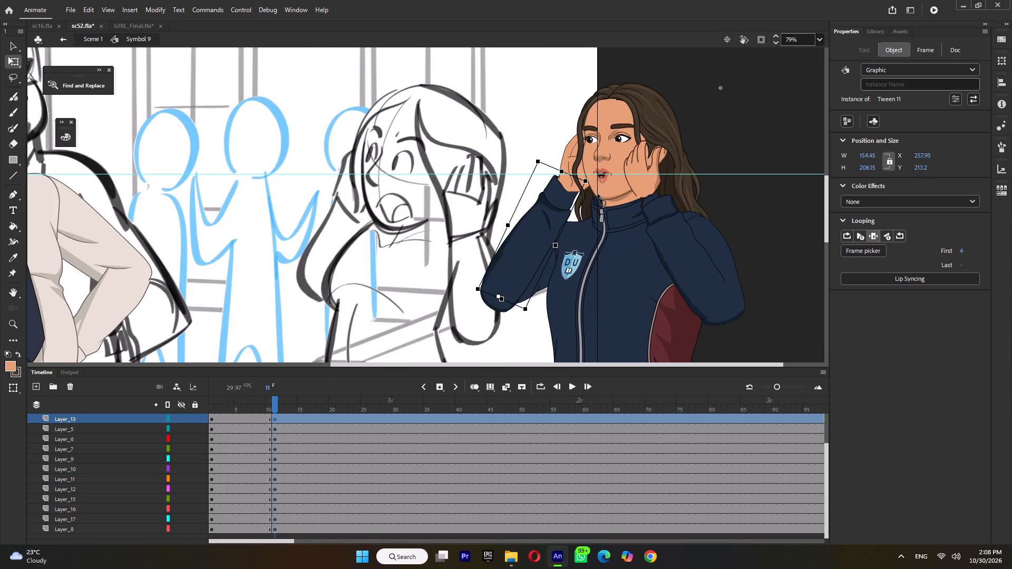
drag(598, 194, 595, 194)
Shift the hand on the Tween 11 forearm closer to the girl's face, to about X 169, Y 109.
click(564, 167)
ctrl+scroll(564, 171, up, 6)
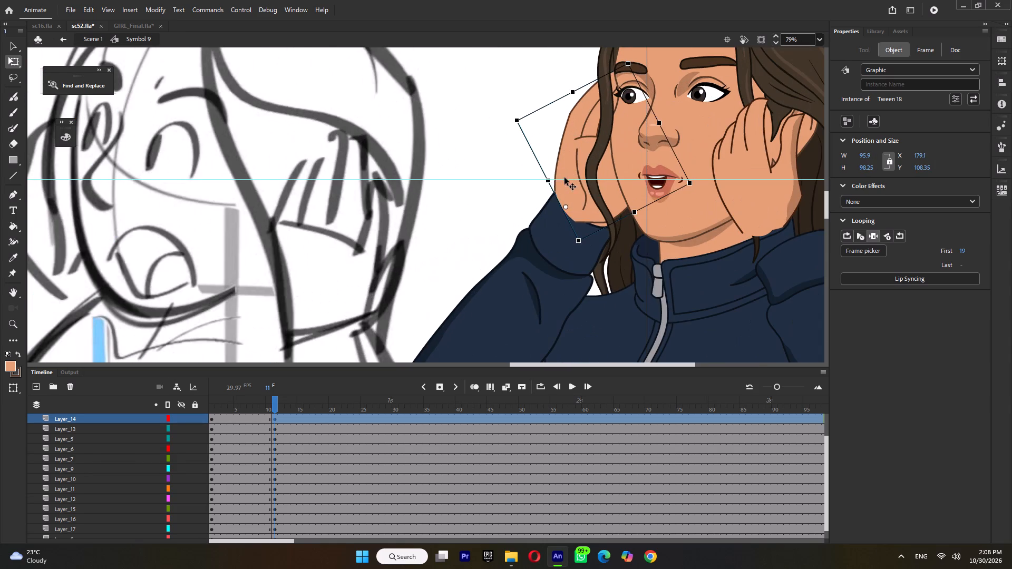
drag(570, 190, 589, 190)
ctrl+scroll(588, 190, down, 6)
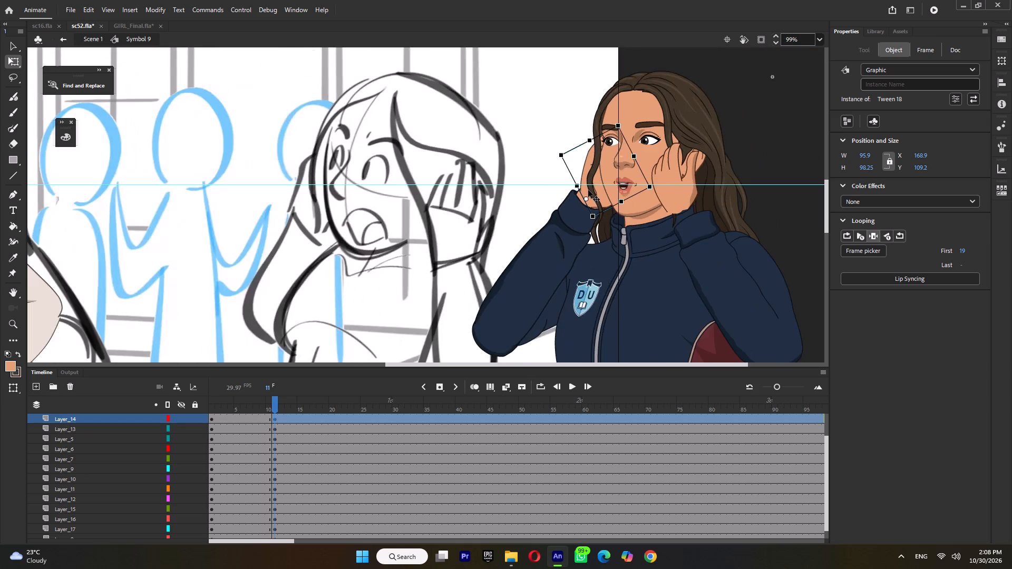
ctrl+scroll(588, 190, down, 3)
Save the sc52 file.
key(ctrl+s)
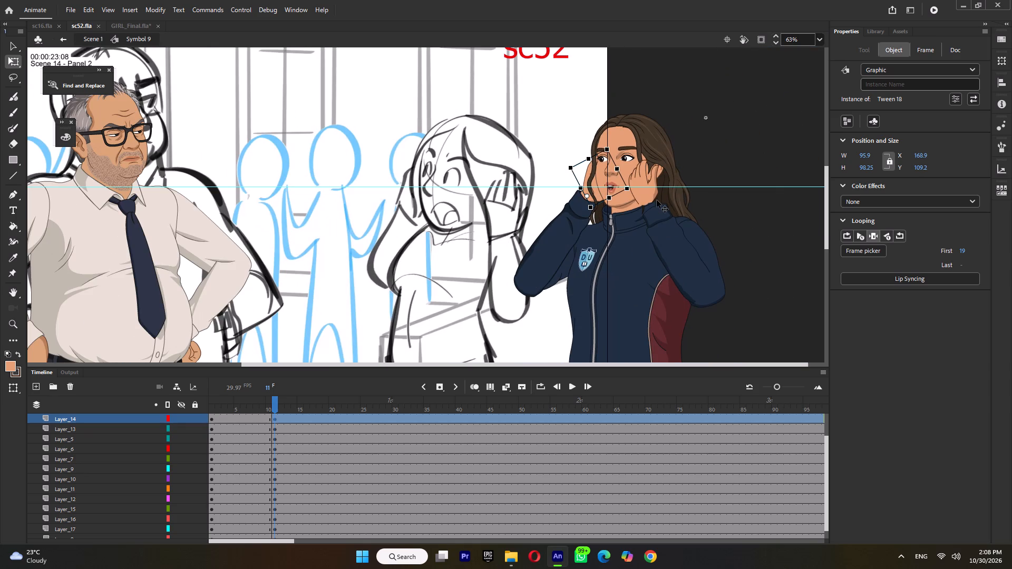
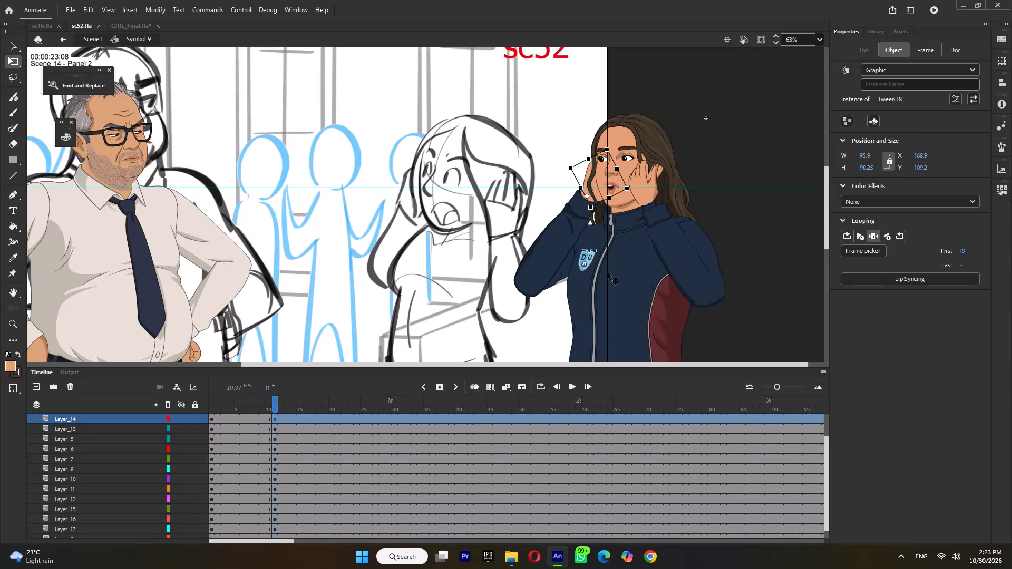
Open Palm_Drawing[1].fla from the rap battle folder.
click(510, 562)
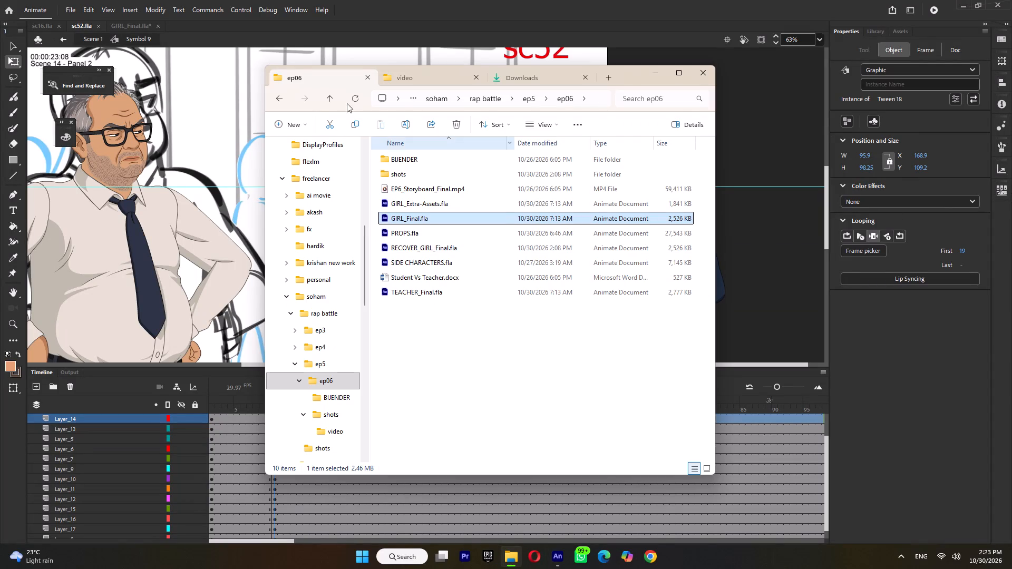
click(332, 101)
click(332, 101)
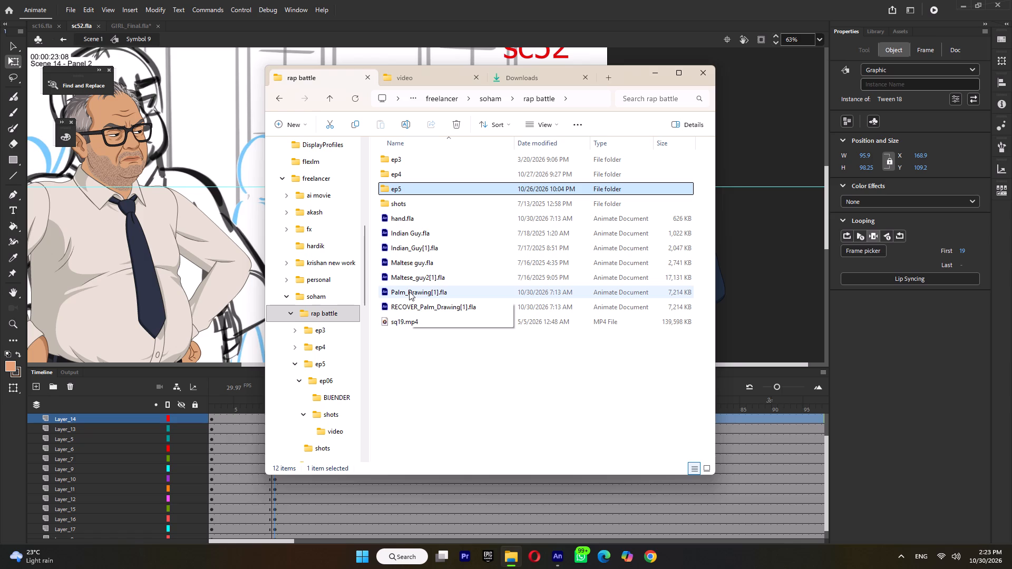
double_click(440, 295)
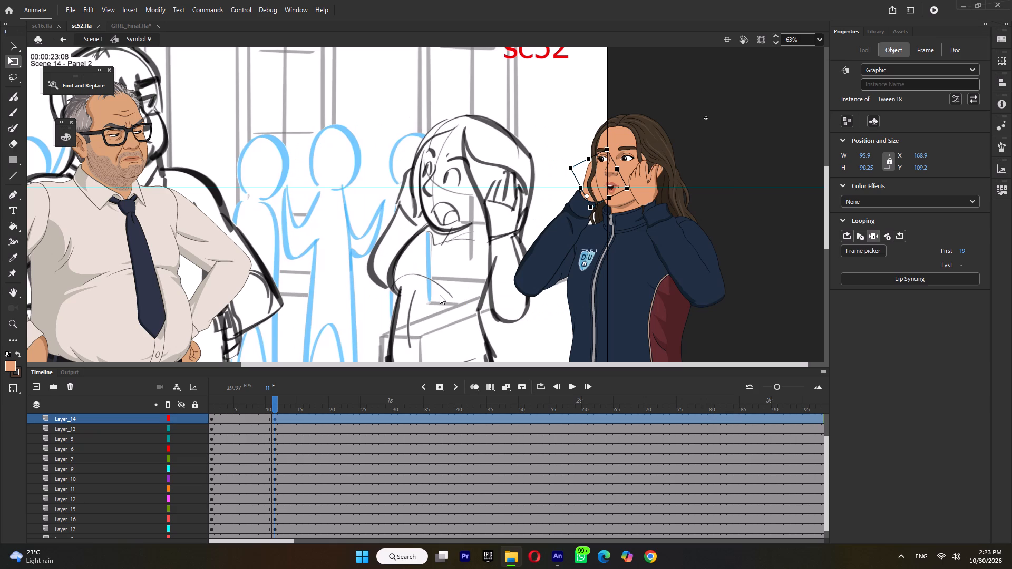
On frame 1 of the palm sheet, rotate the fourth hand in the third row slightly clockwise.
ctrl+scroll(456, 259, down, 4)
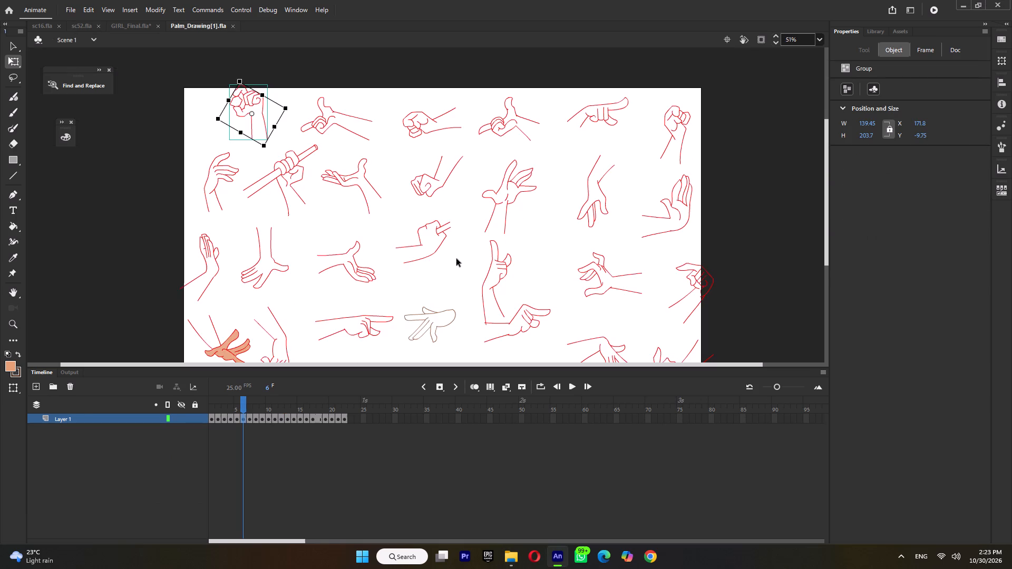
drag(218, 409, 215, 411)
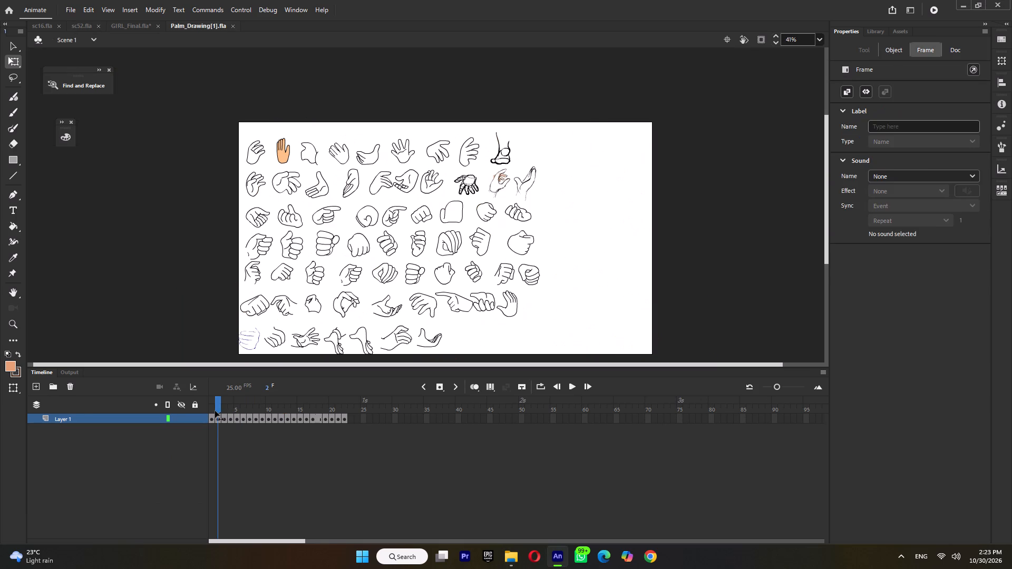
drag(215, 411, 210, 414)
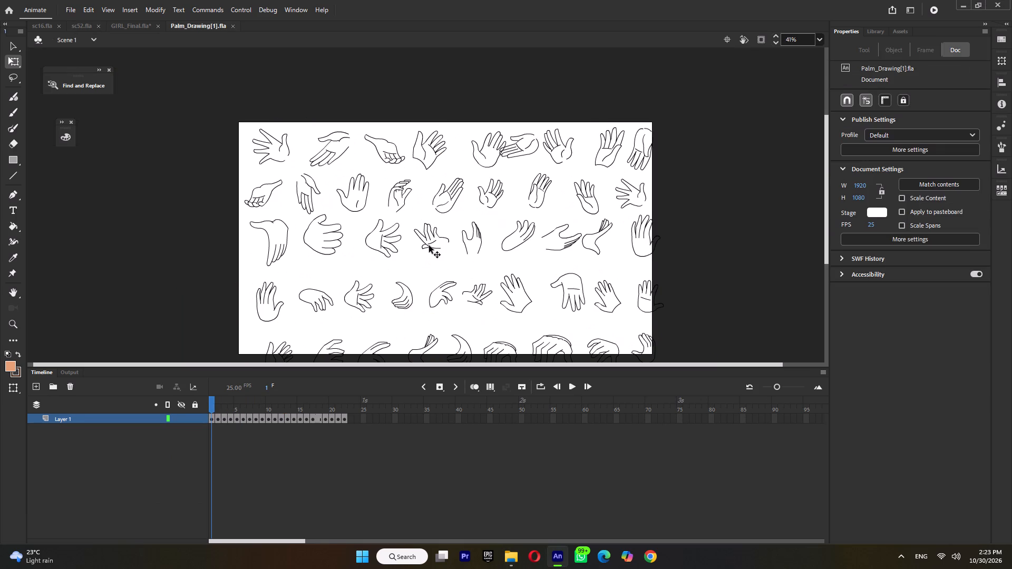
click(429, 246)
drag(436, 215, 454, 230)
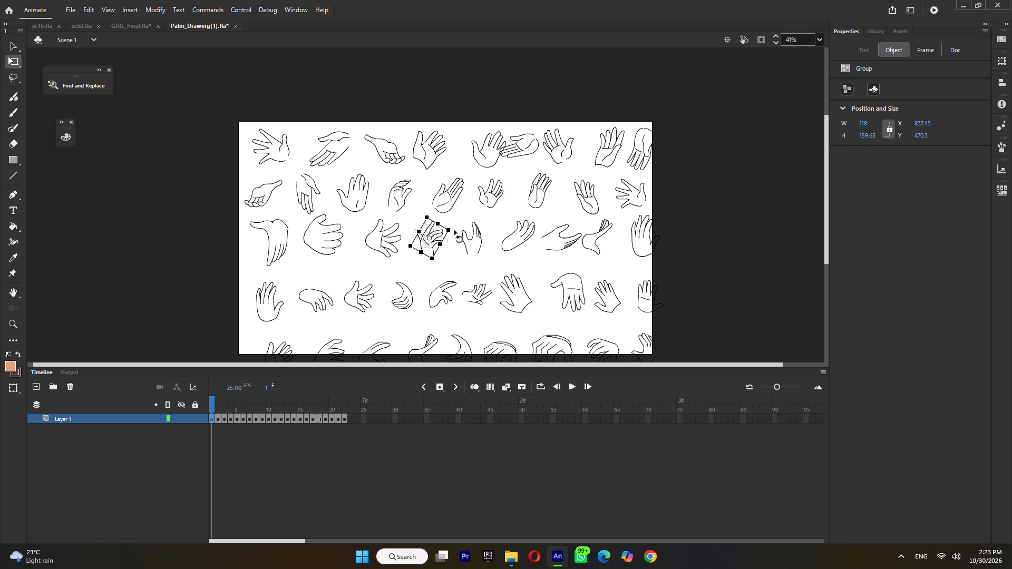
drag(454, 230, 451, 228)
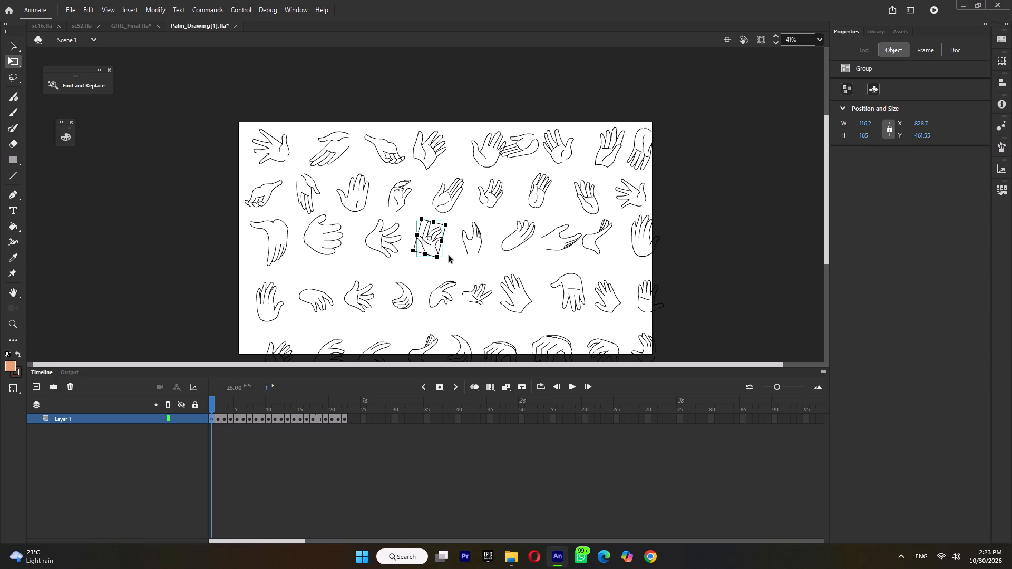
Rotate the small open hand in the fourth row counter-clockwise until its fingers point upward.
click(516, 289)
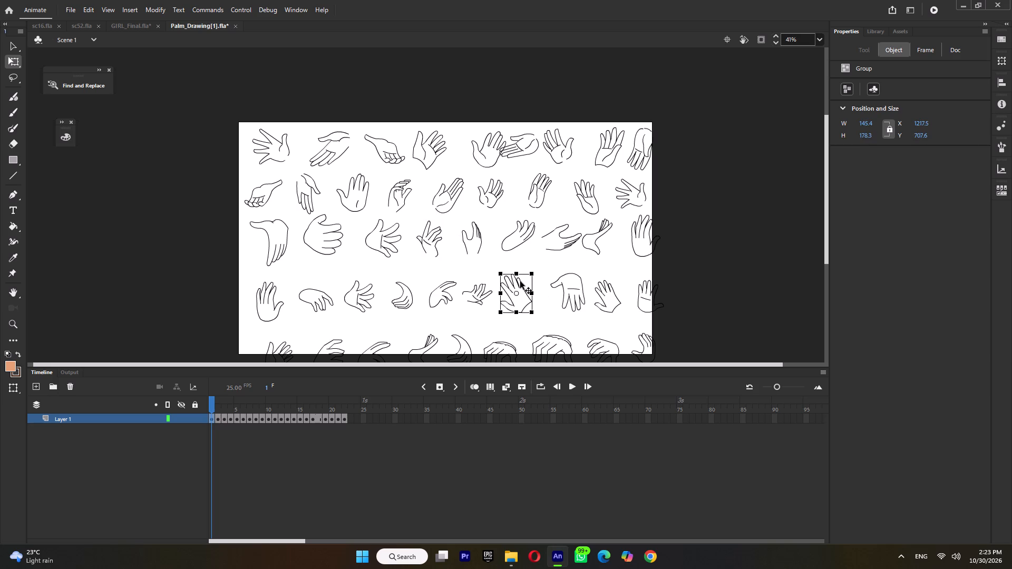
click(480, 301)
drag(498, 287, 481, 270)
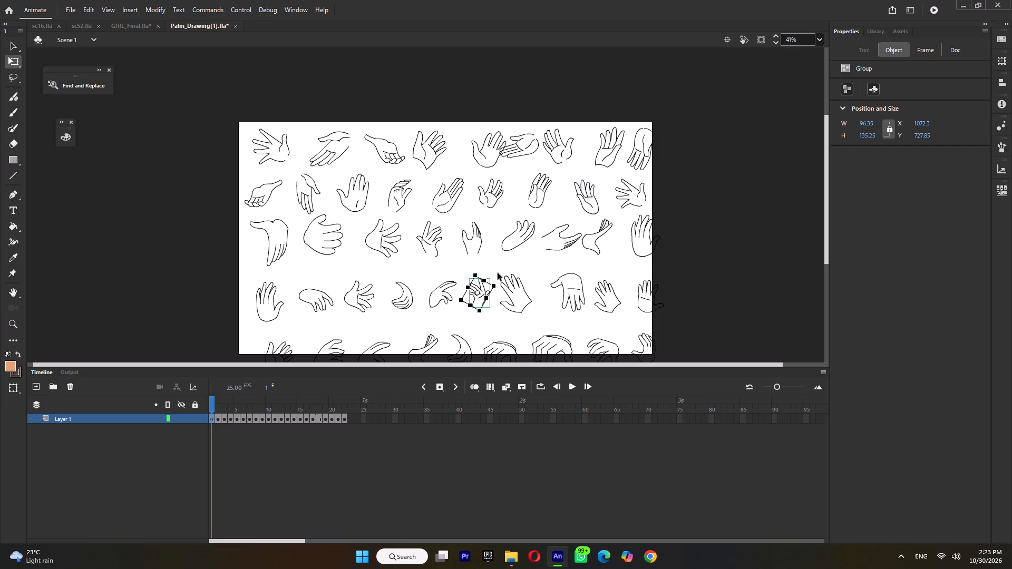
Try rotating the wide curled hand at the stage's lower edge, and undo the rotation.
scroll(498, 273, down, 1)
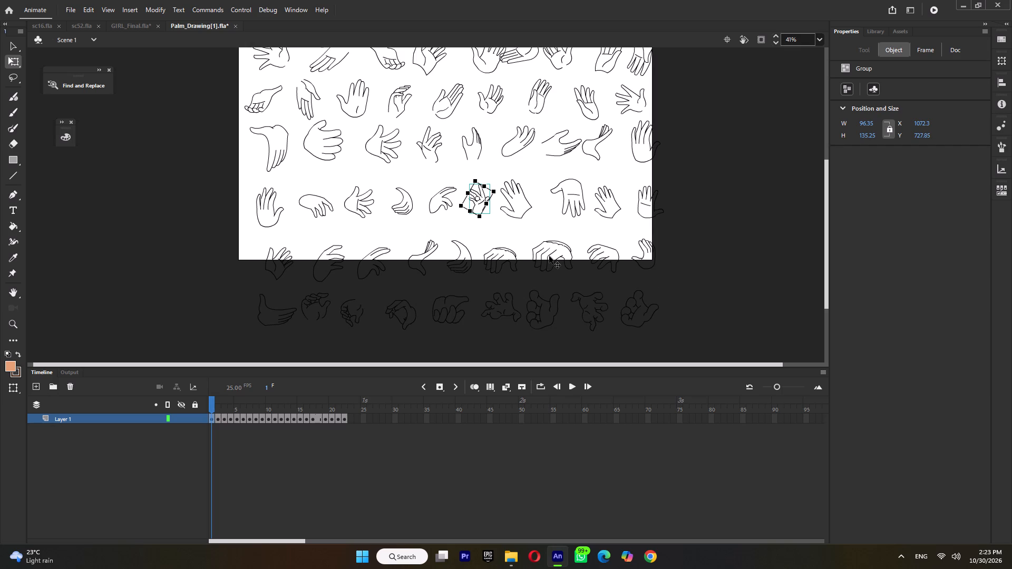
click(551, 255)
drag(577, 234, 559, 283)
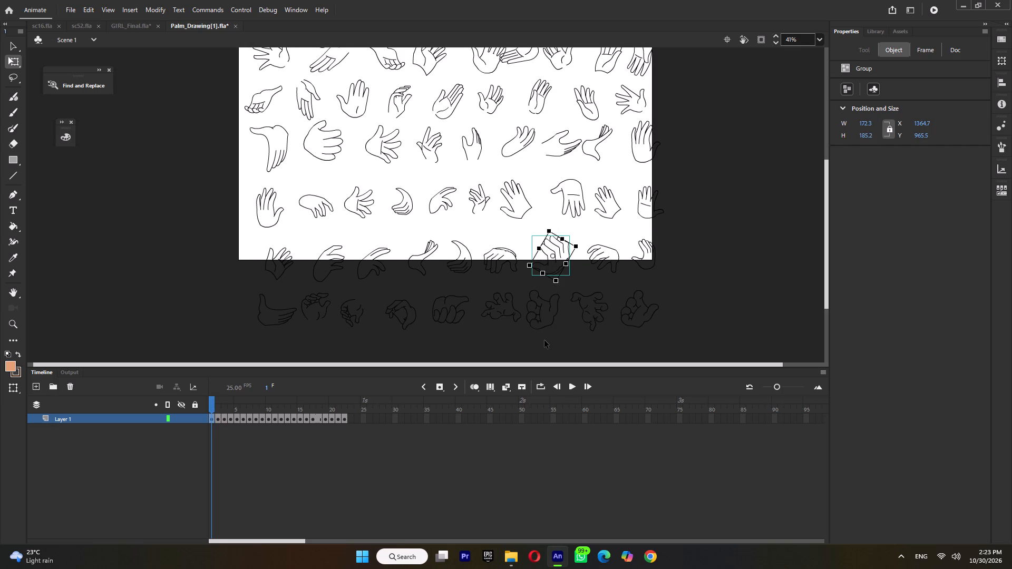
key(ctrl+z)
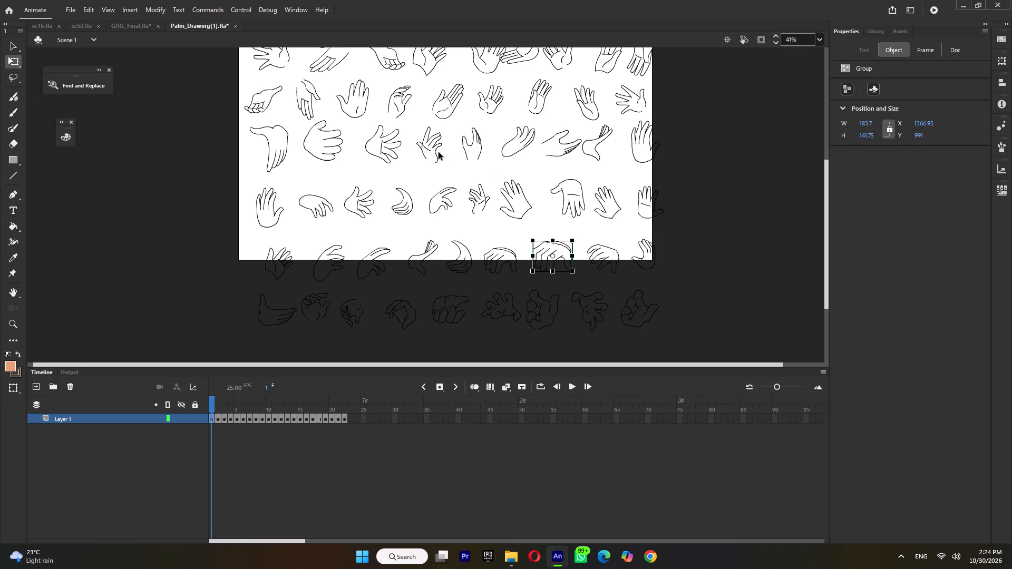
Copy the rotated small open hand from the fourth row.
click(475, 202)
right_click(475, 202)
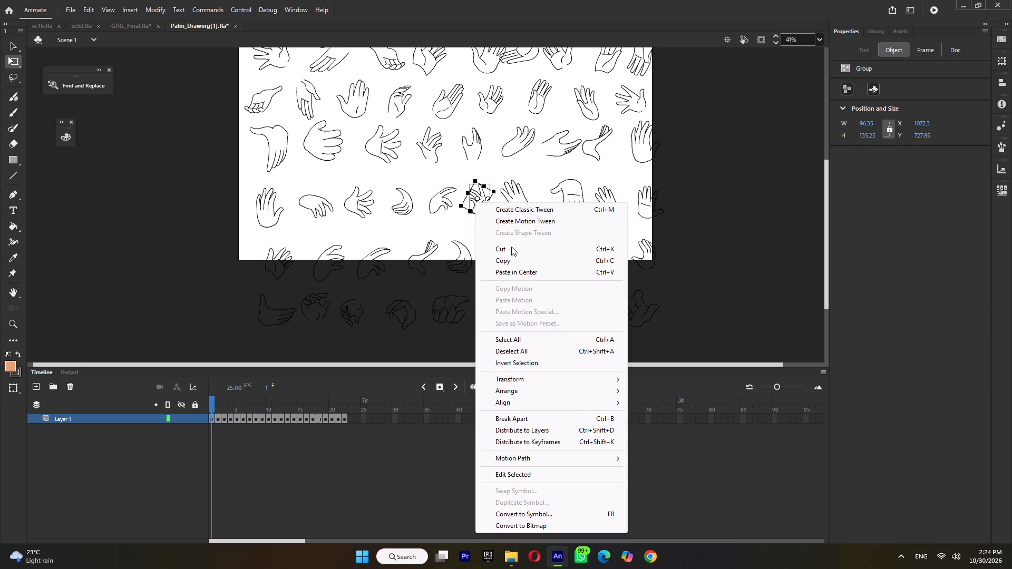
click(509, 260)
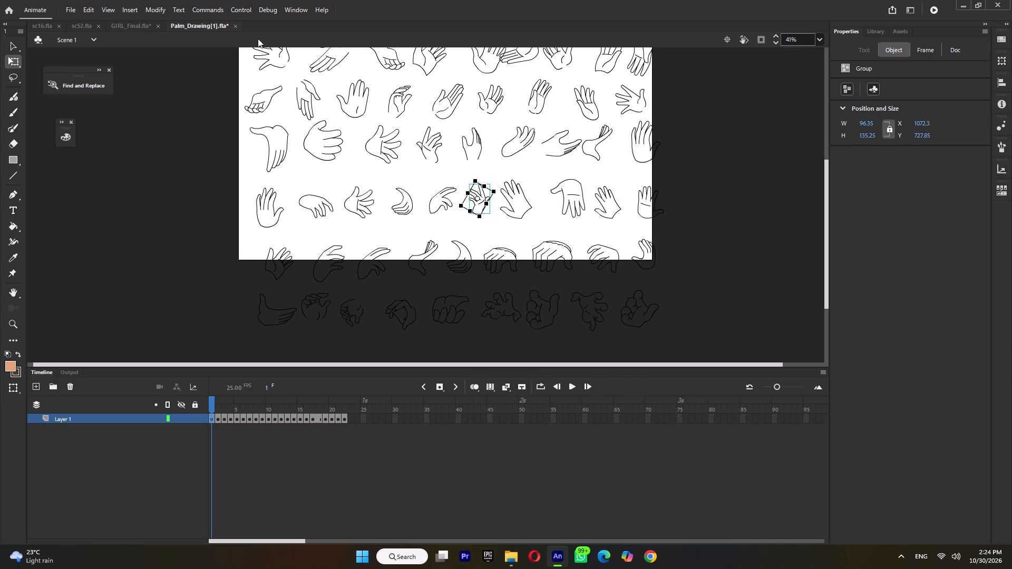
In sc52, open the girl's face-side hand symbol, Tween 18, inside Symbol 9 for editing.
click(73, 26)
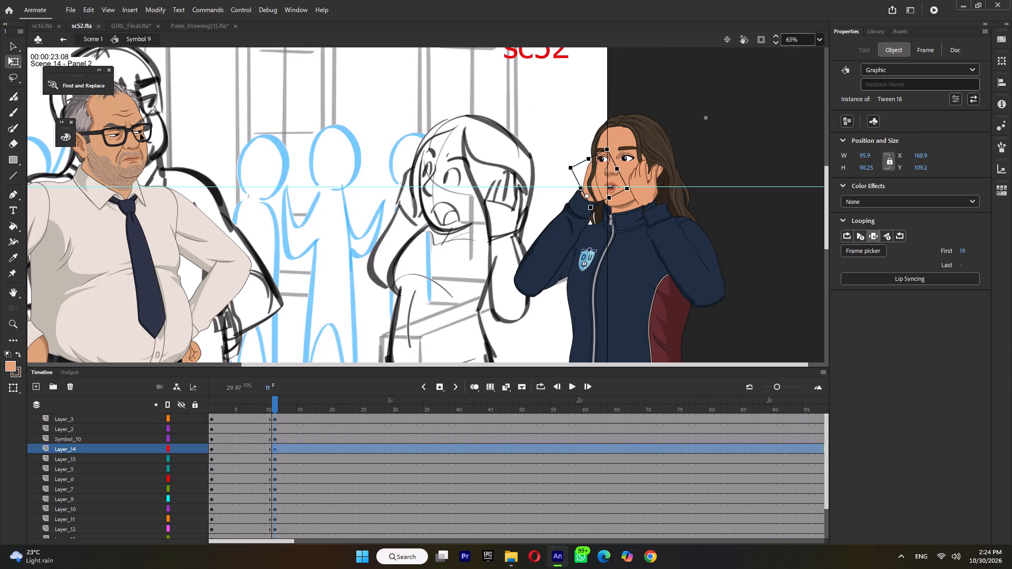
double_click(654, 187)
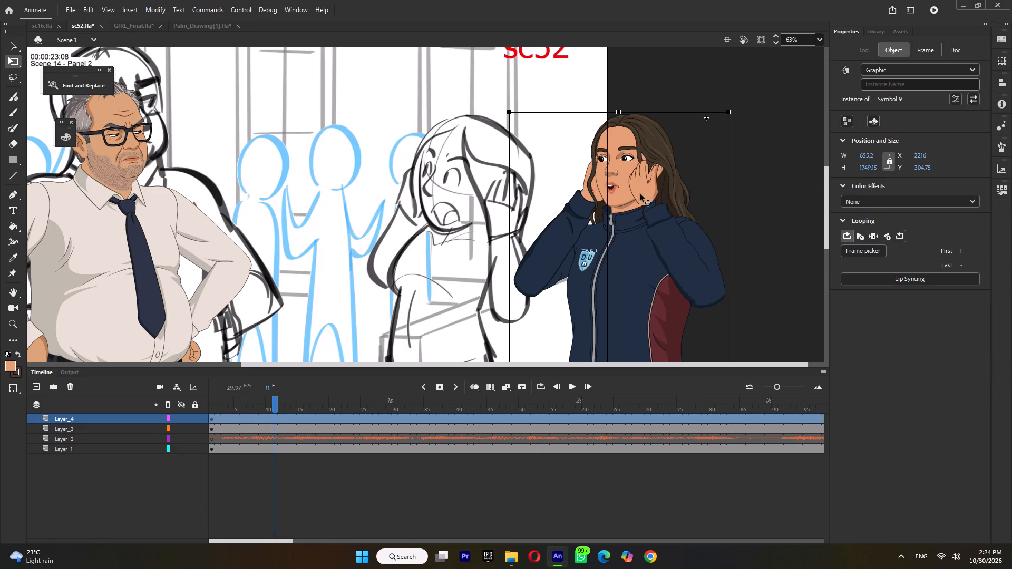
double_click(640, 194)
ctrl+scroll(646, 189, up, 3)
double_click(642, 201)
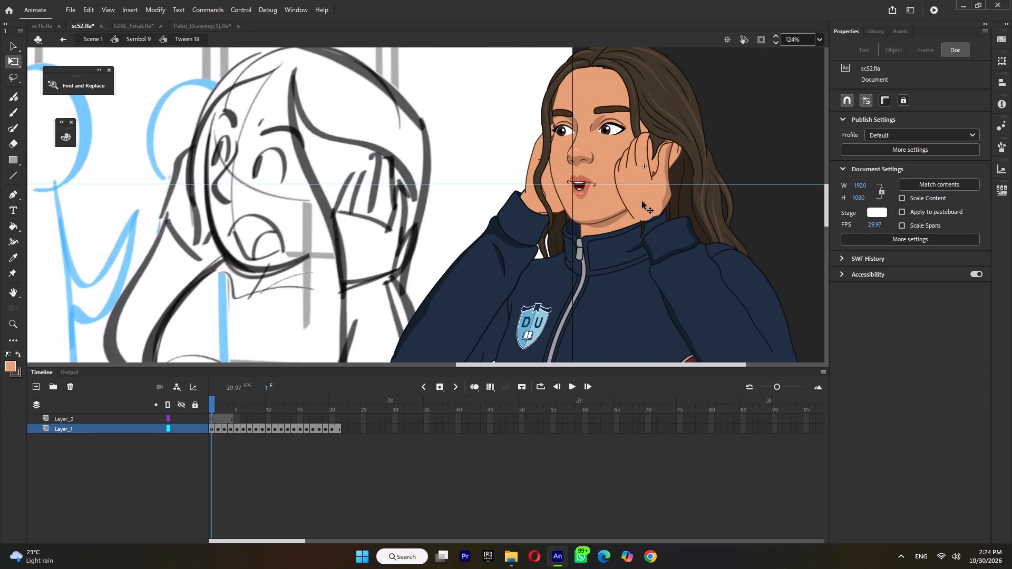
Add a blank keyframe at frame 22 on Layer_1 of Tween 18 and paste the copied hand there.
click(334, 429)
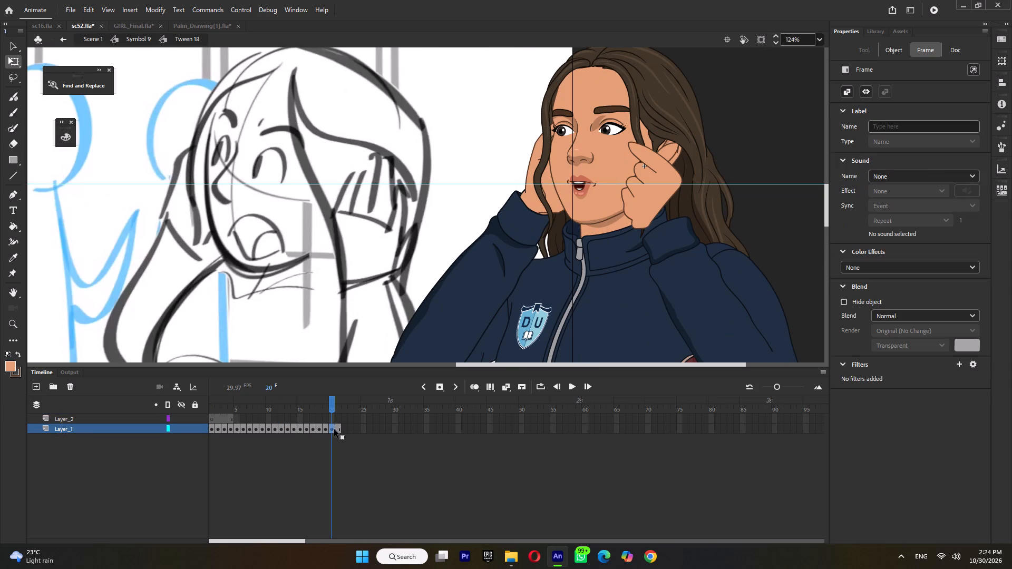
click(338, 428)
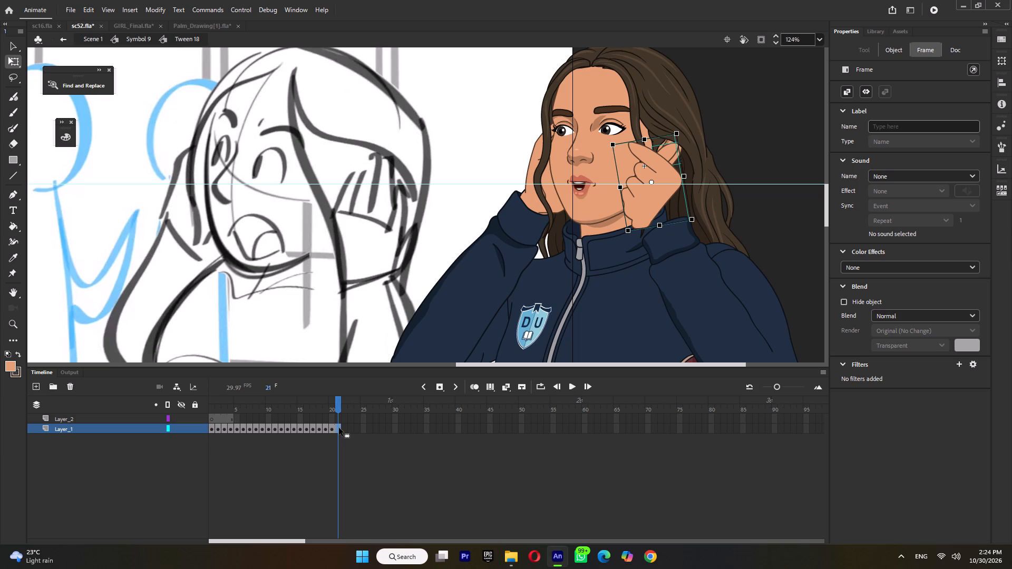
key(F5)
click(342, 426)
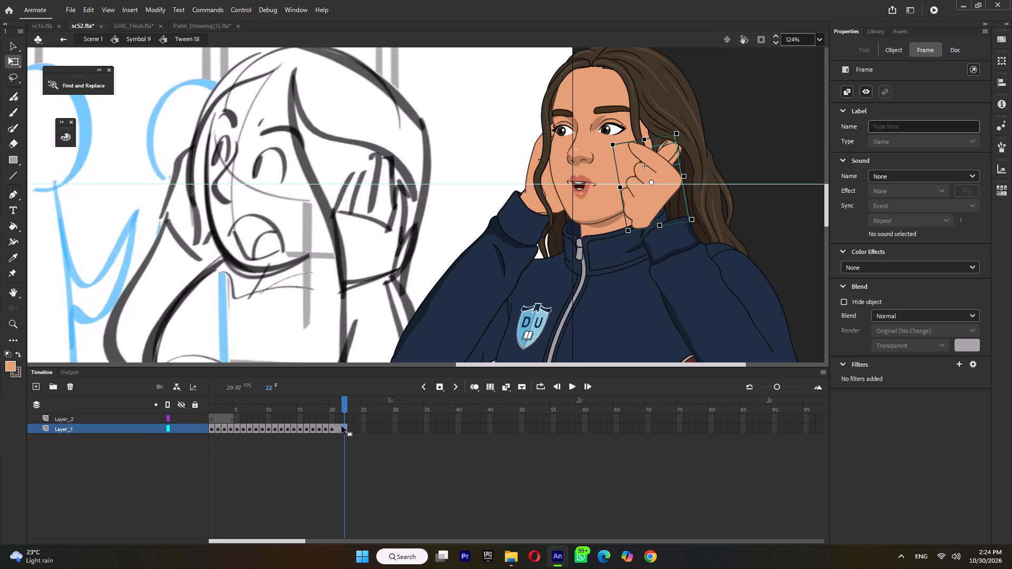
key(F7)
right_click(443, 191)
click(473, 223)
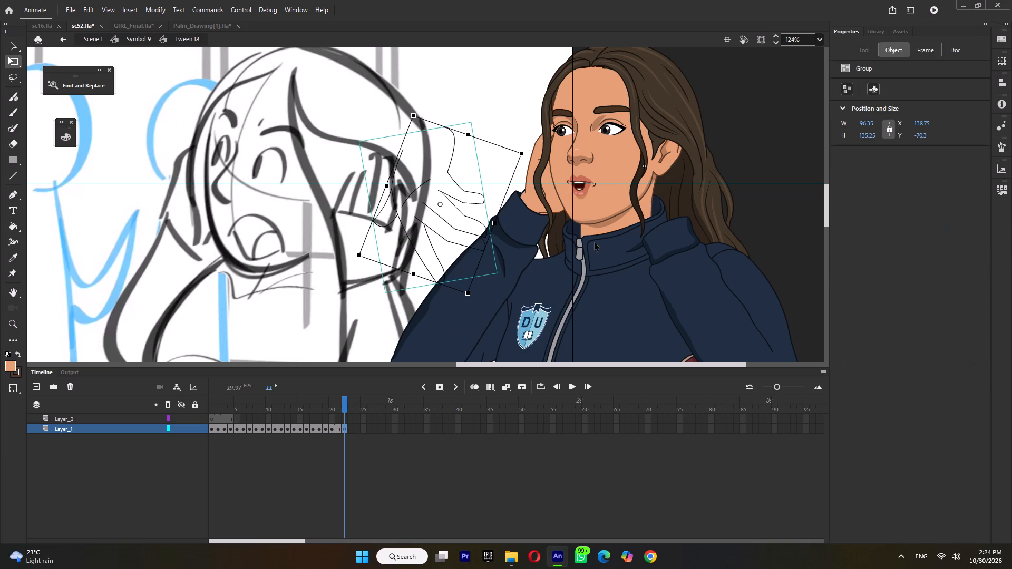
Rotate the pasted hand roughly half a turn so its fingers point toward the upper left.
drag(475, 298, 416, 124)
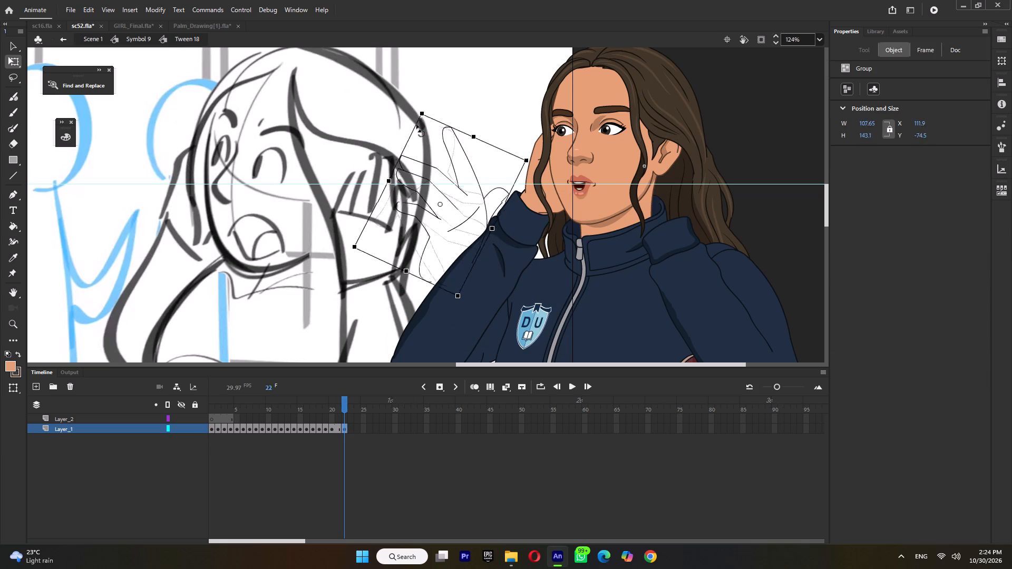
drag(416, 124, 411, 131)
With onion skinning on, move the hand over the girl's cheek, shift its pivot to the wrist and scale it to about 61 × 87.
click(474, 390)
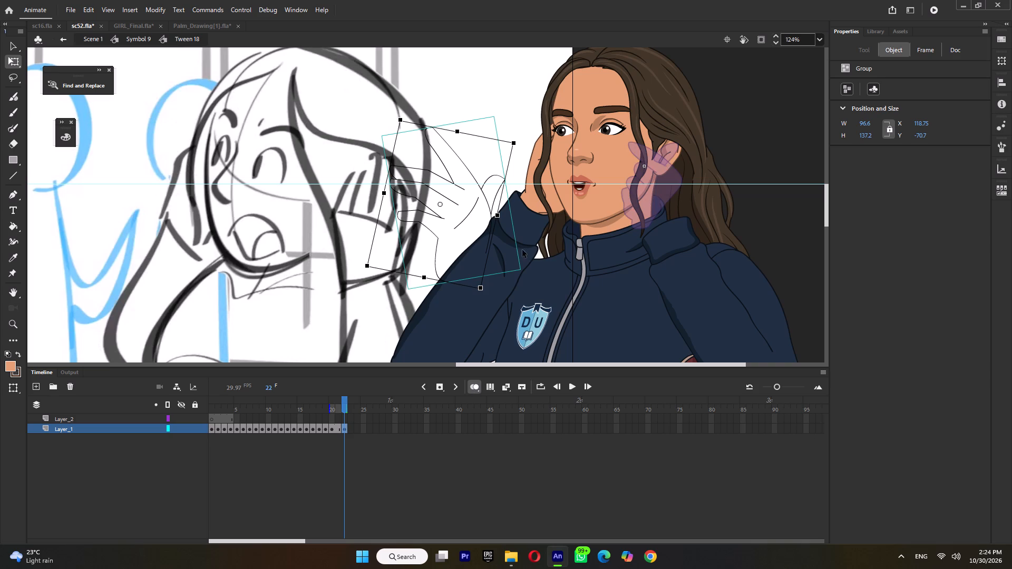
drag(436, 244, 593, 191)
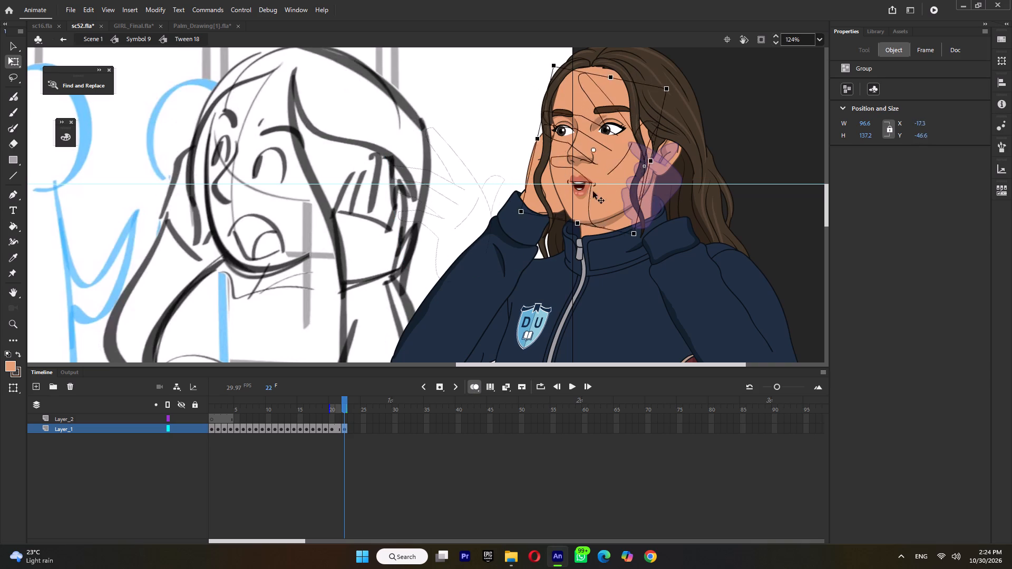
drag(593, 191, 618, 193)
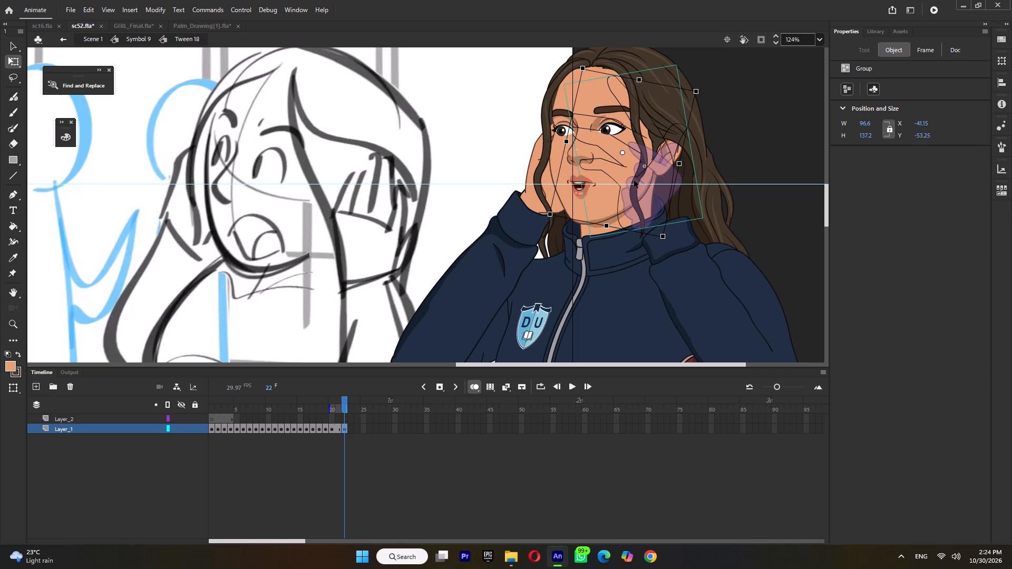
drag(621, 152, 641, 228)
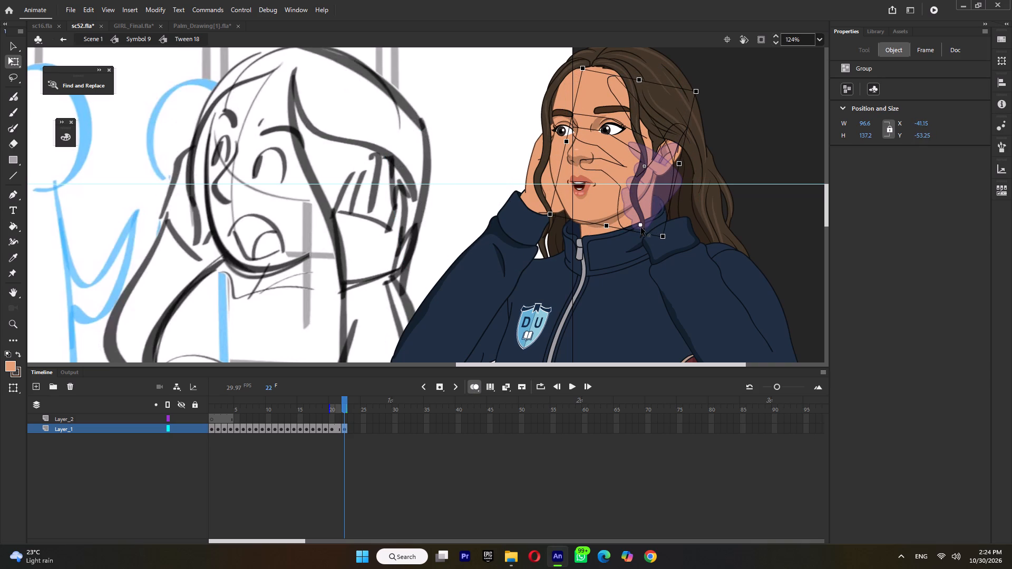
shift+drag(696, 91, 702, 150)
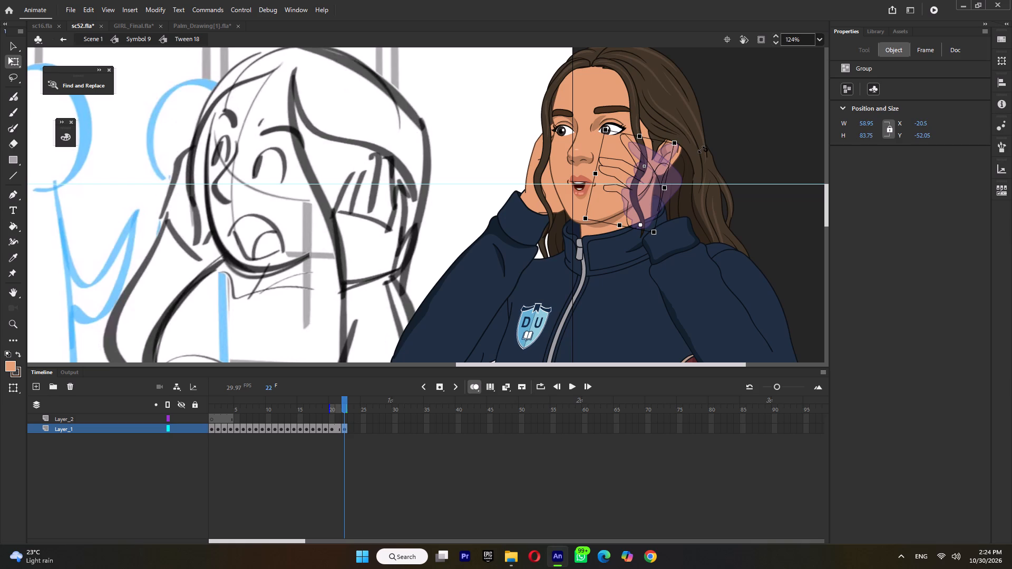
shift+drag(702, 150, 707, 145)
Fine-tune the hand's position against the onion-skinned hand to about X -23, Y -52, and turn onion skinning off.
ctrl+scroll(672, 182, up, 4)
drag(645, 186, 661, 176)
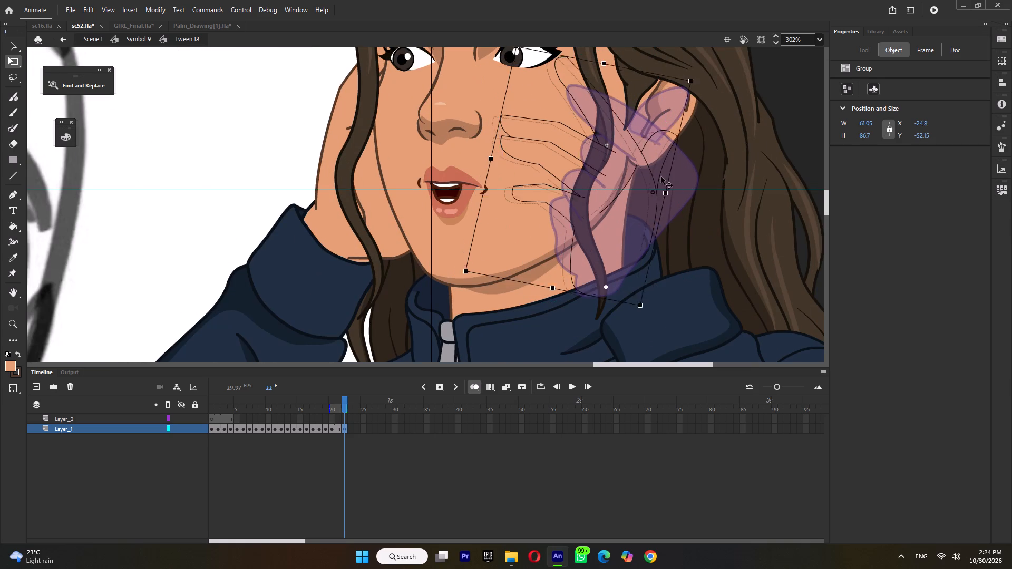
drag(661, 176, 651, 183)
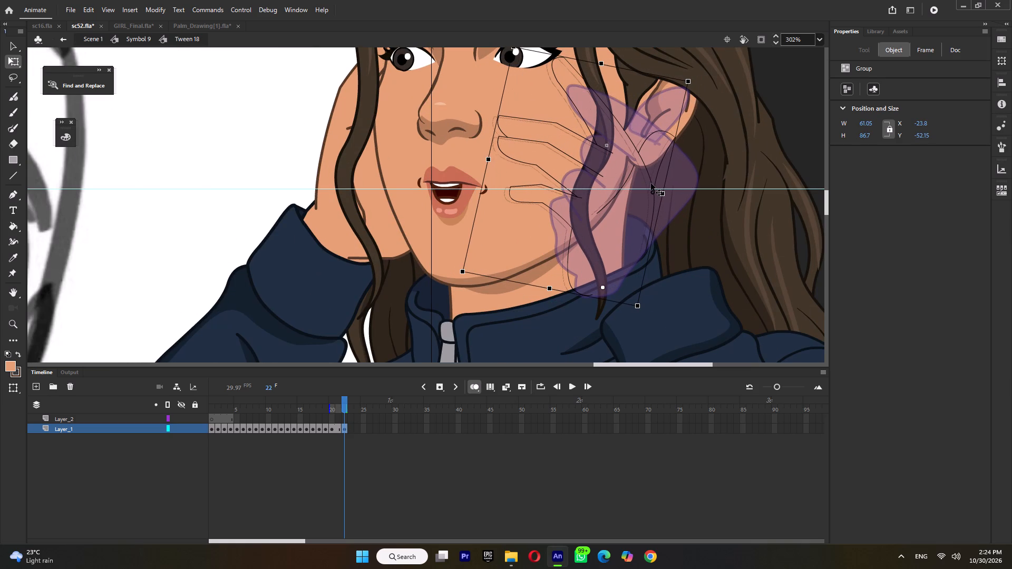
drag(651, 183, 668, 183)
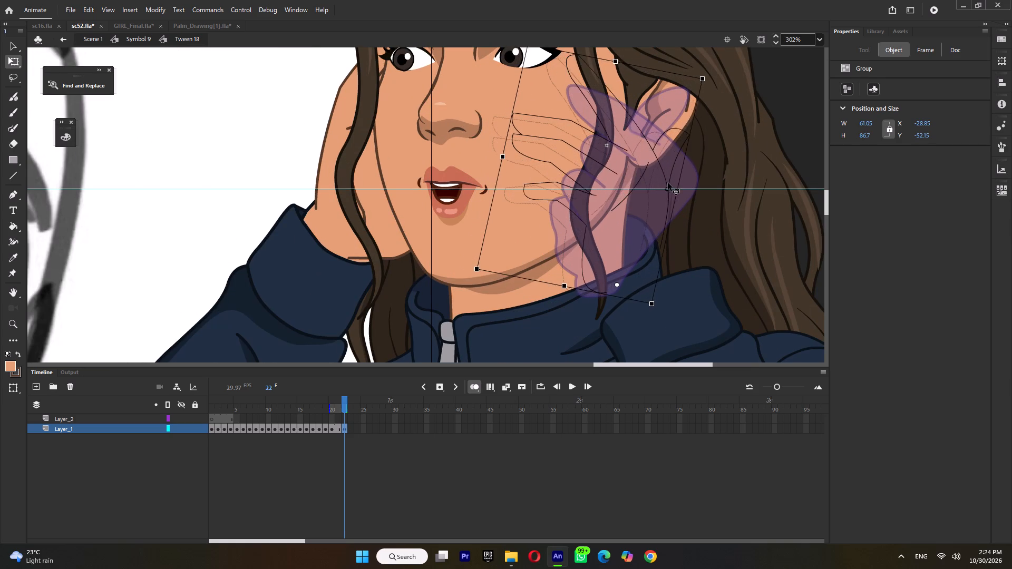
drag(668, 183, 650, 184)
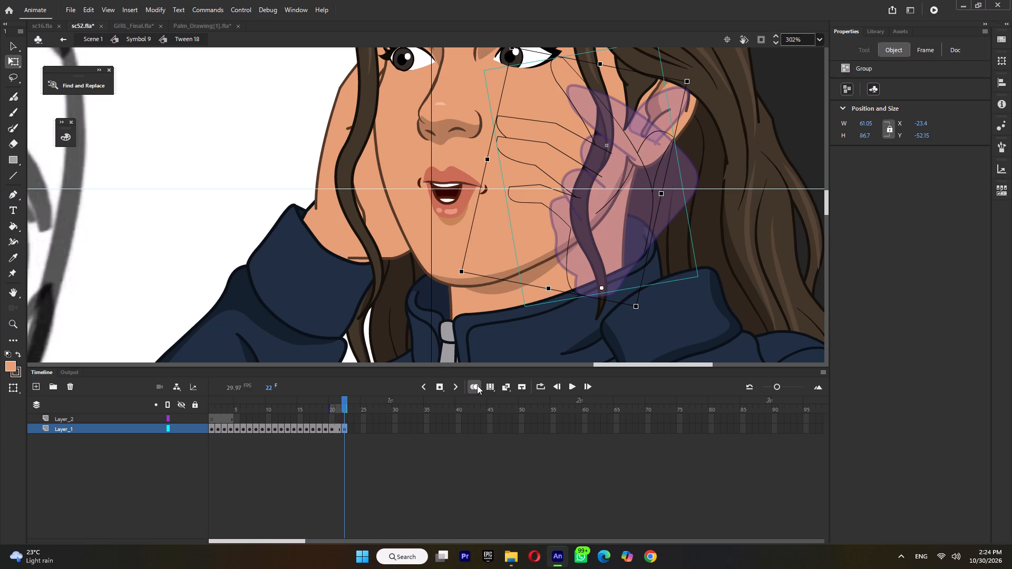
click(477, 385)
Sample the brown outline colour for the stroke and the skin colour for the fill from the hand on frame 21.
click(337, 407)
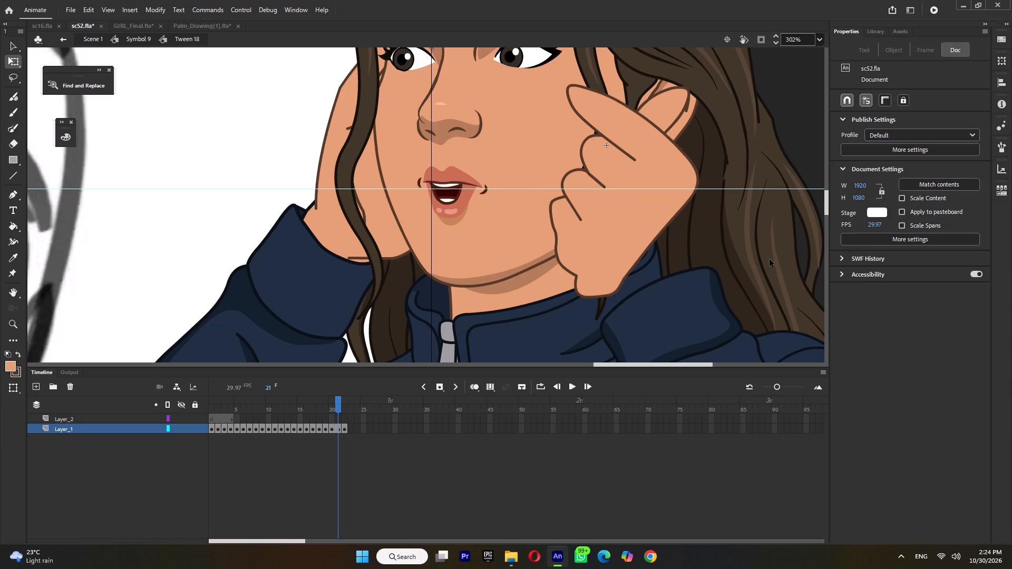
key(s)
click(846, 100)
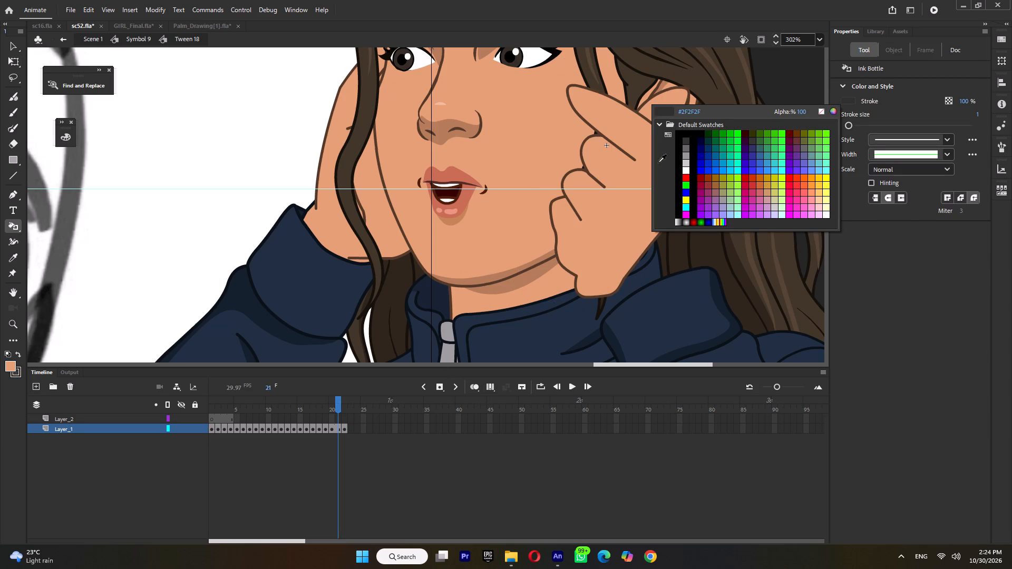
click(637, 111)
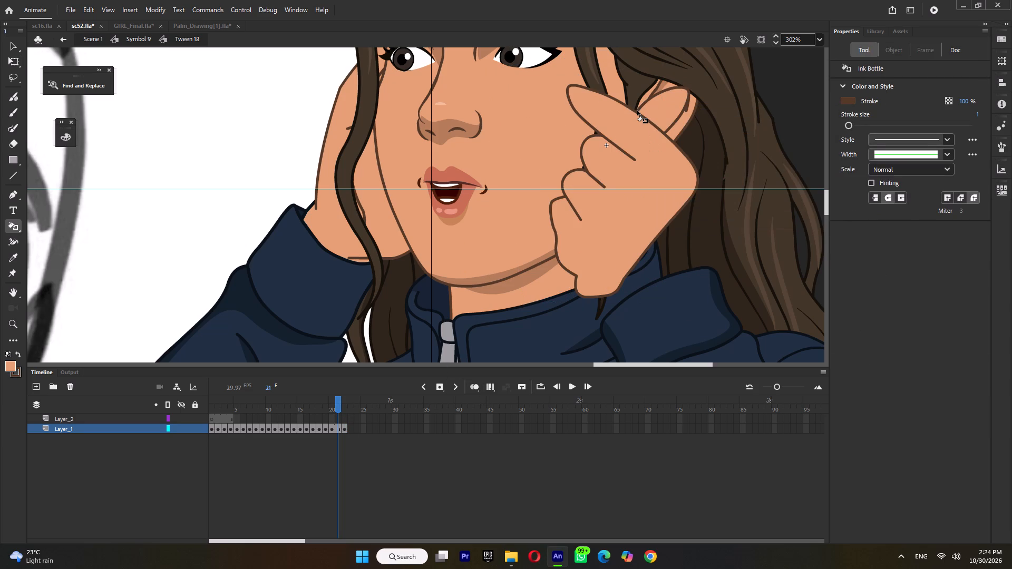
key(k)
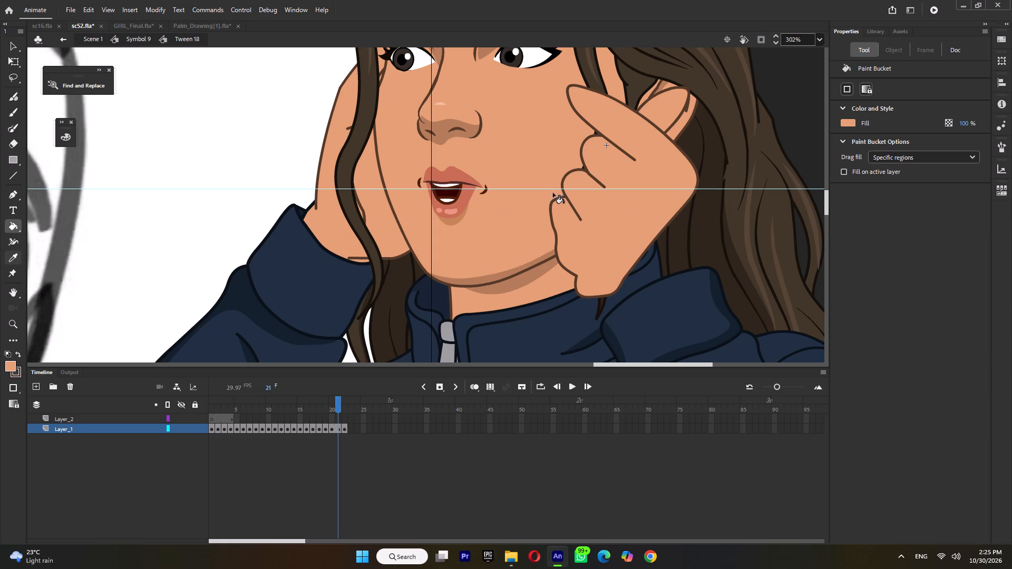
key(i)
click(645, 201)
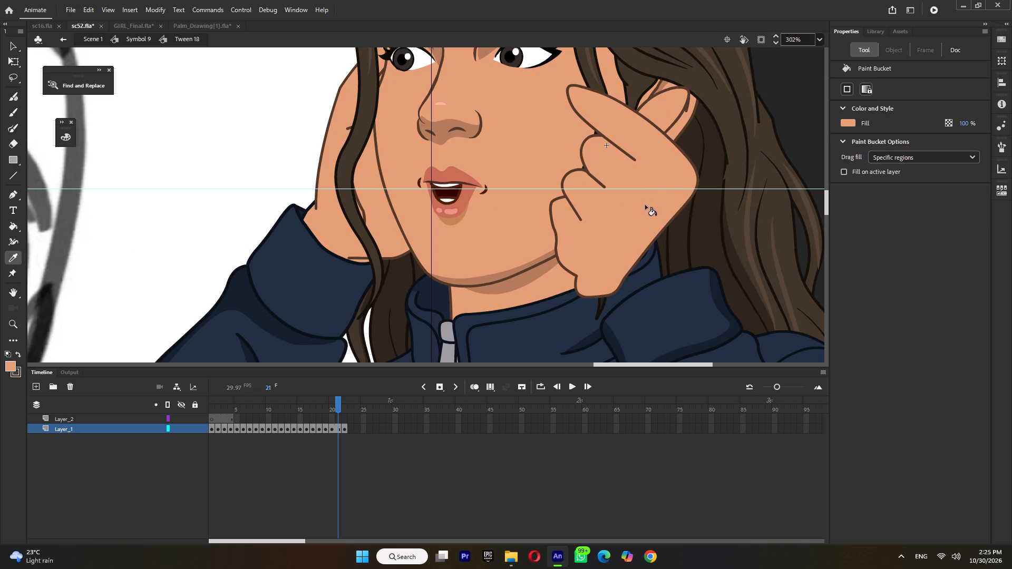
Return to the open hand on frame 22 and change the stage's preview mode.
click(346, 428)
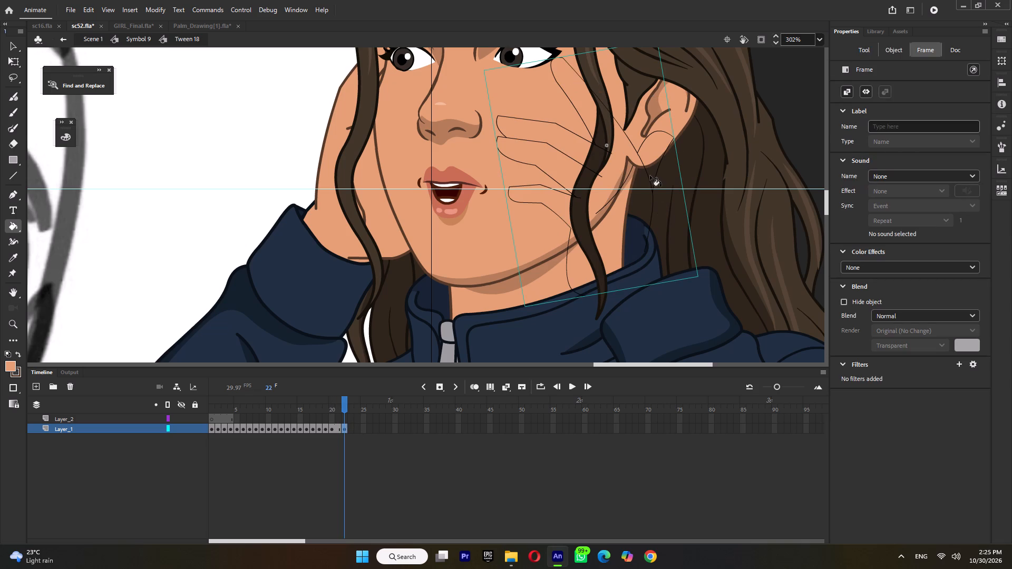
ctrl+click(649, 175)
click(109, 8)
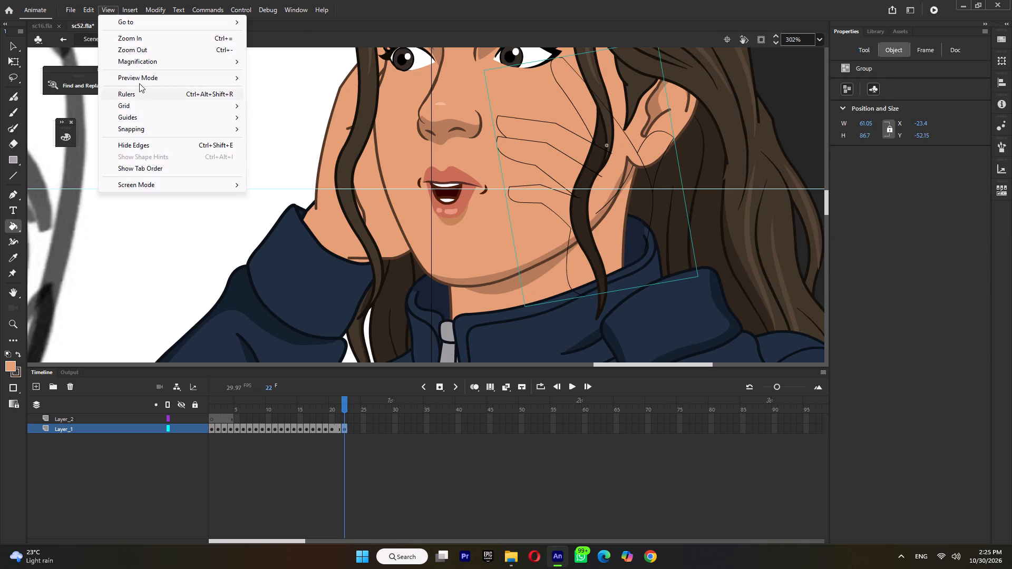
click(140, 79)
click(283, 114)
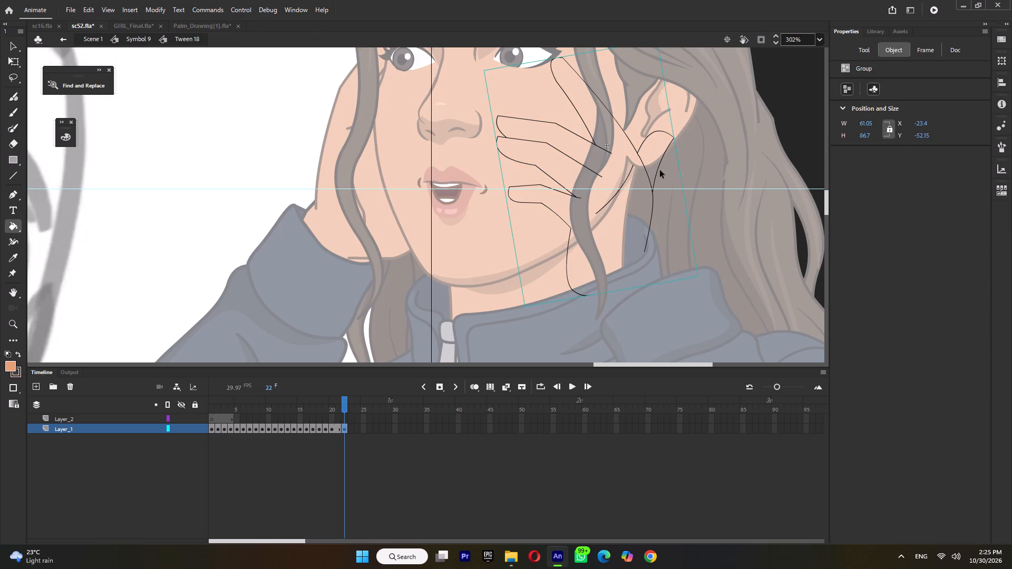
Inside the hand group, recolour all the hand's outlines with the sampled brown stroke at size 1.
ctrl+click(648, 179)
ctrl+double_click(648, 179)
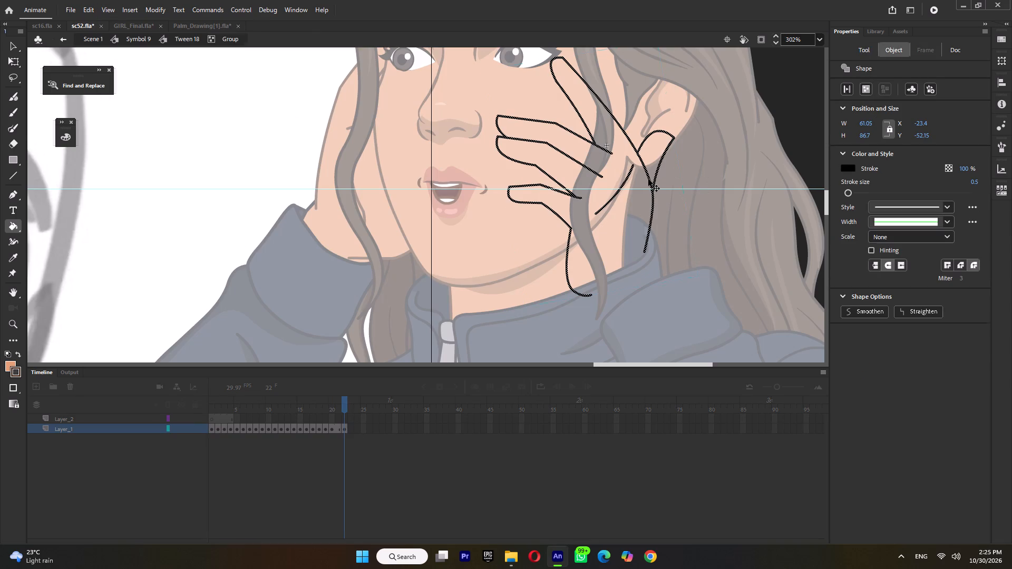
key(s)
click(648, 179)
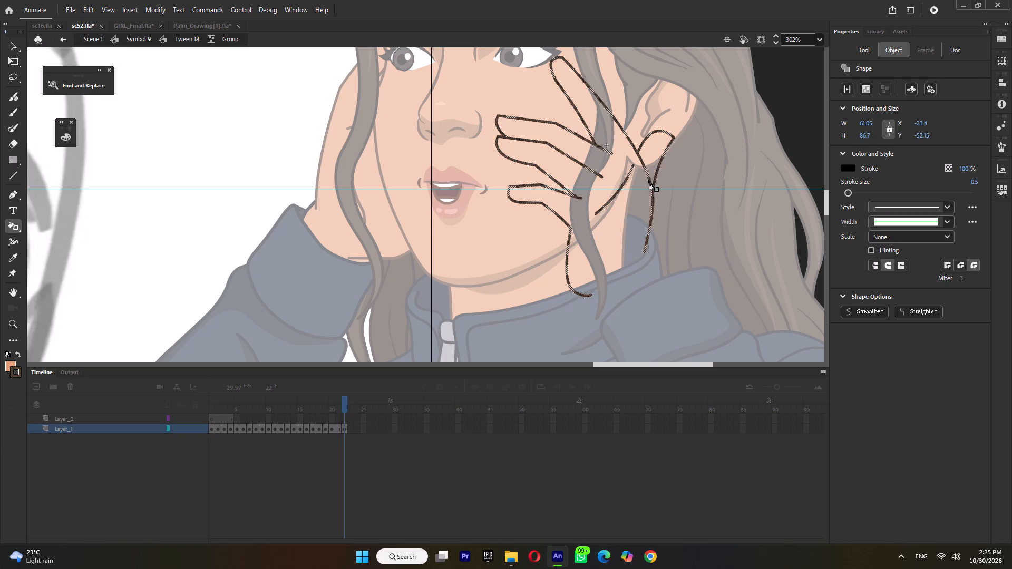
ctrl+click(667, 223)
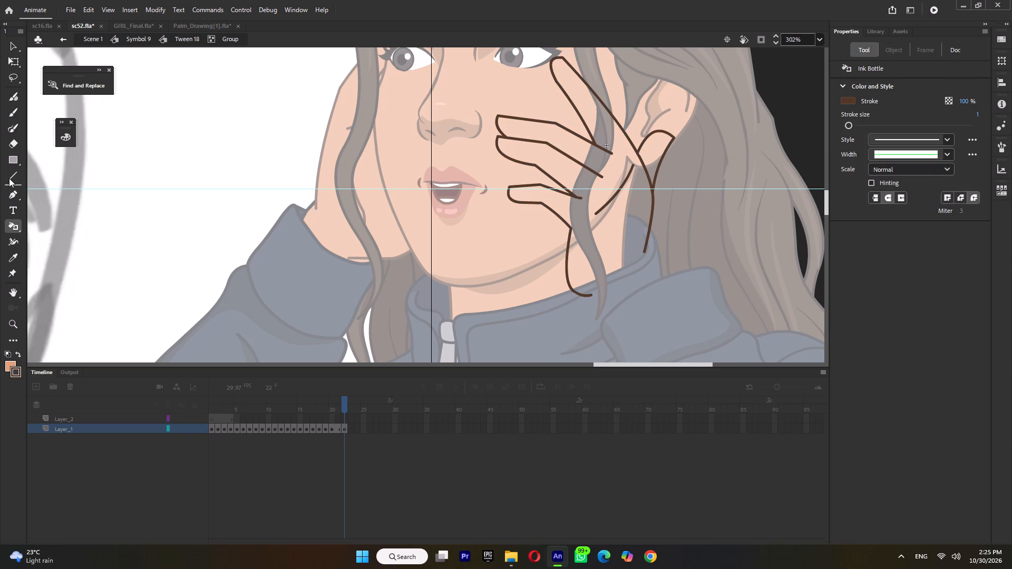
Extend both sides of the wrist downward with straight lines and close the open end with a line across.
click(11, 178)
ctrl+drag(645, 251, 641, 278)
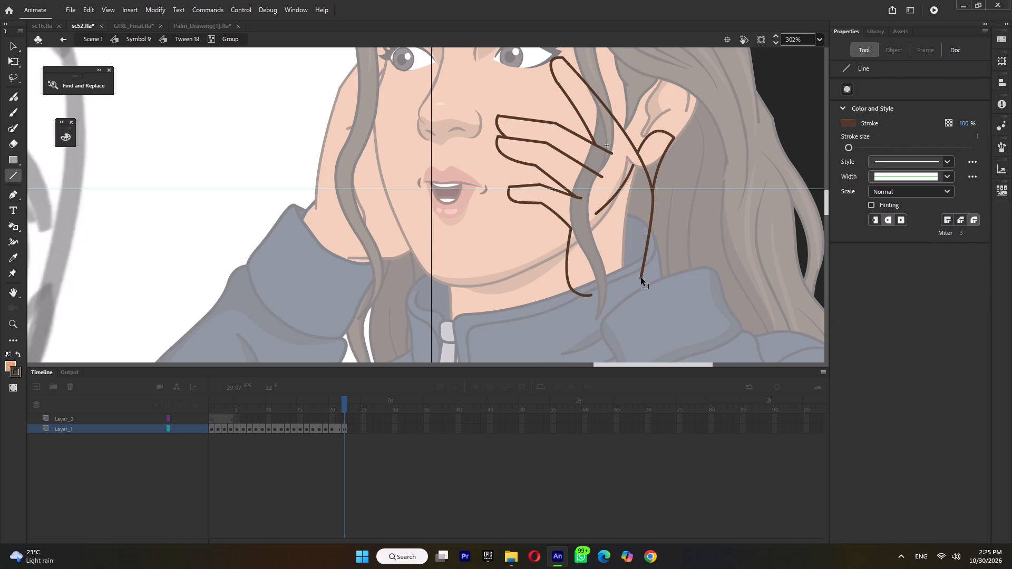
drag(641, 278, 649, 295)
drag(649, 295, 649, 295)
drag(586, 296, 593, 316)
key(ctrl+z)
drag(583, 297, 586, 315)
drag(587, 316, 619, 309)
drag(619, 309, 645, 296)
ctrl+drag(644, 297, 649, 297)
Fill the hand and thumb areas with the sampled skin colour.
key(k)
click(627, 281)
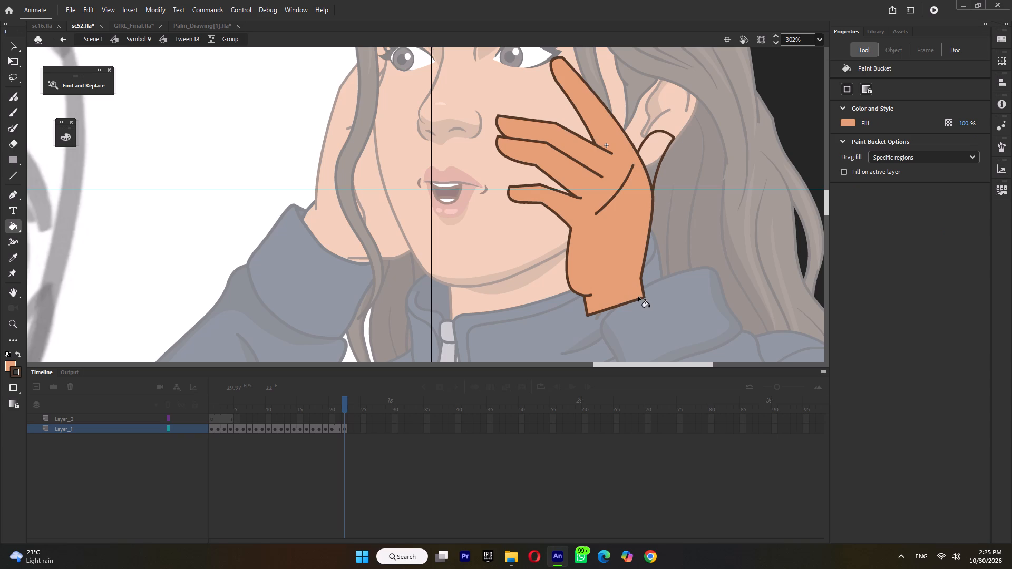
click(656, 152)
Back in Symbol 9, switch the hand on the cheek to frame 22 of Tween 18 with the Frame Picker.
ctrl+scroll(658, 175, down, 5)
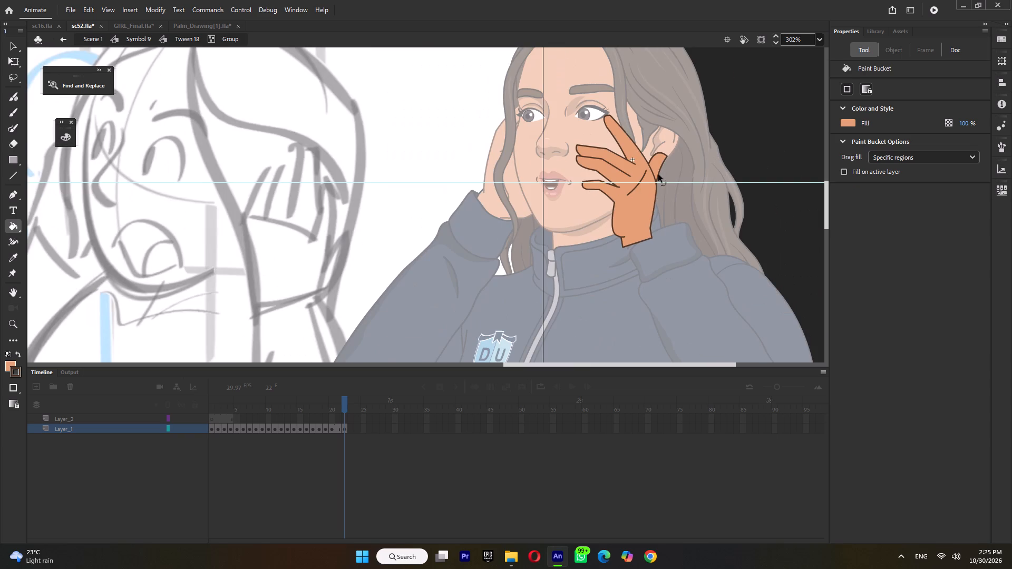
click(13, 59)
double_click(561, 233)
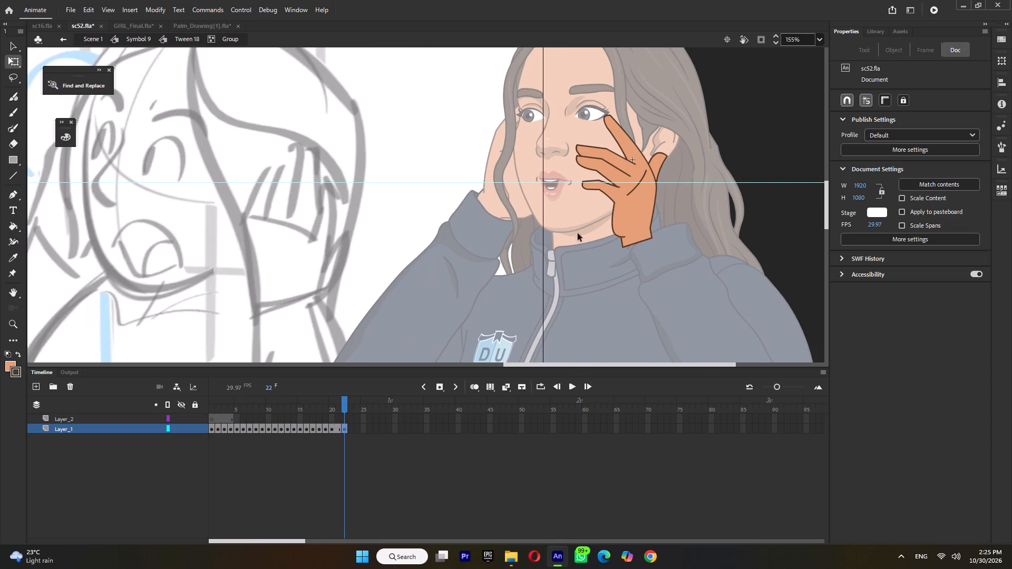
double_click(721, 205)
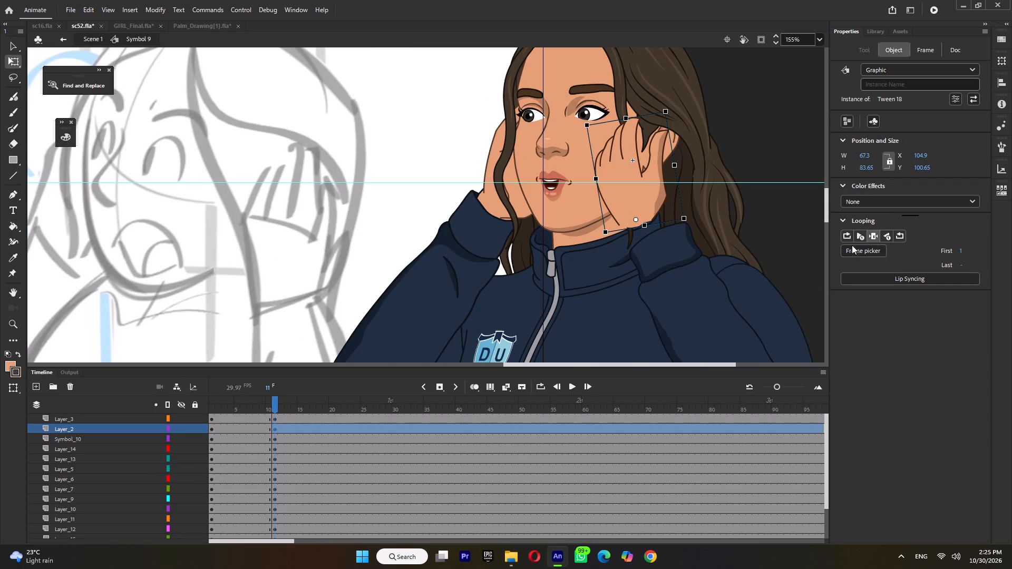
click(851, 252)
scroll(907, 387, down, 11)
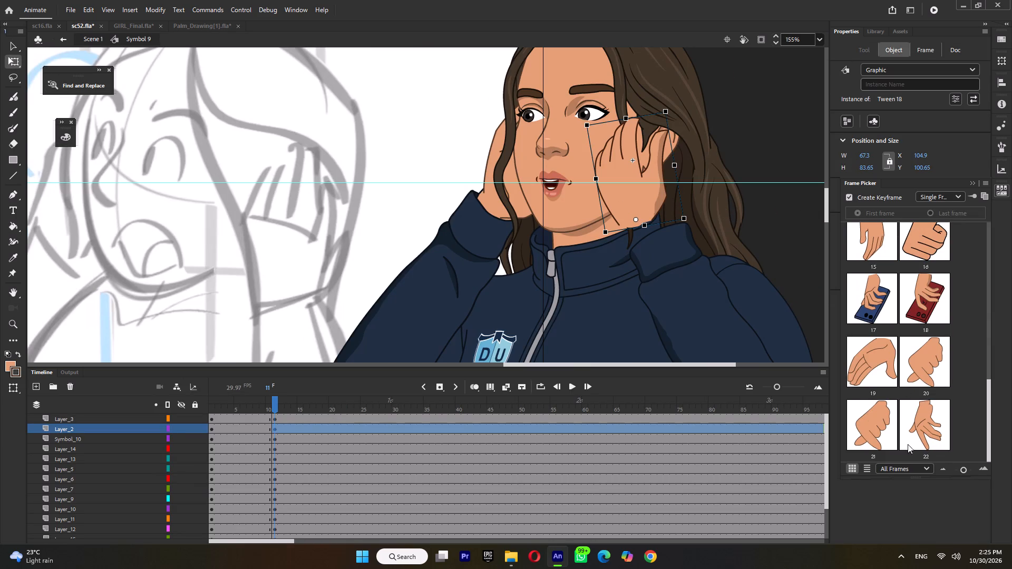
click(917, 437)
Nudge the open hand upward inside Tween 18, and move its Symbol 9 instance to about X 88, Y 109.
double_click(624, 193)
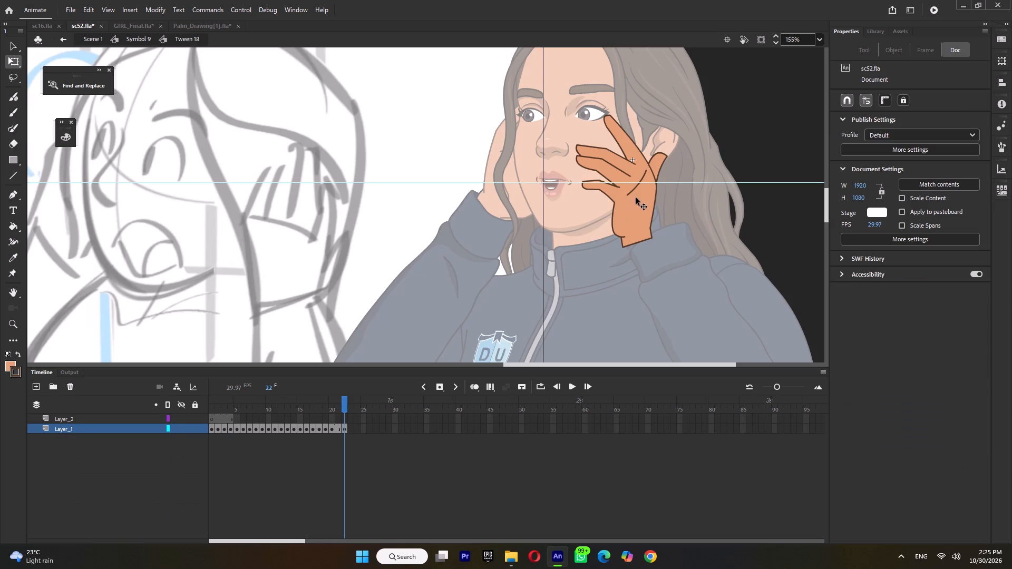
drag(640, 205, 640, 195)
double_click(706, 189)
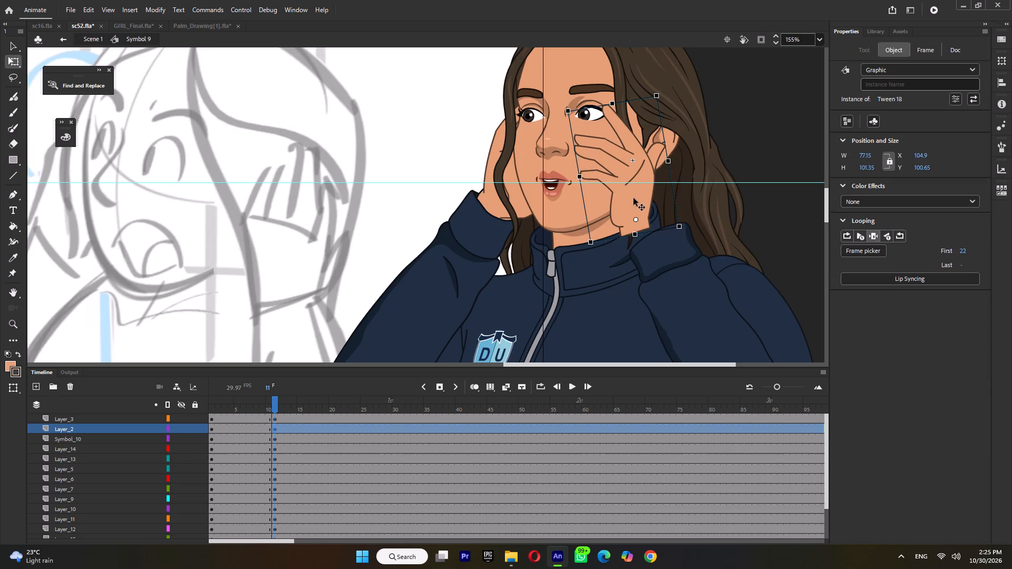
drag(632, 198, 656, 210)
ctrl+scroll(669, 188, down, 2)
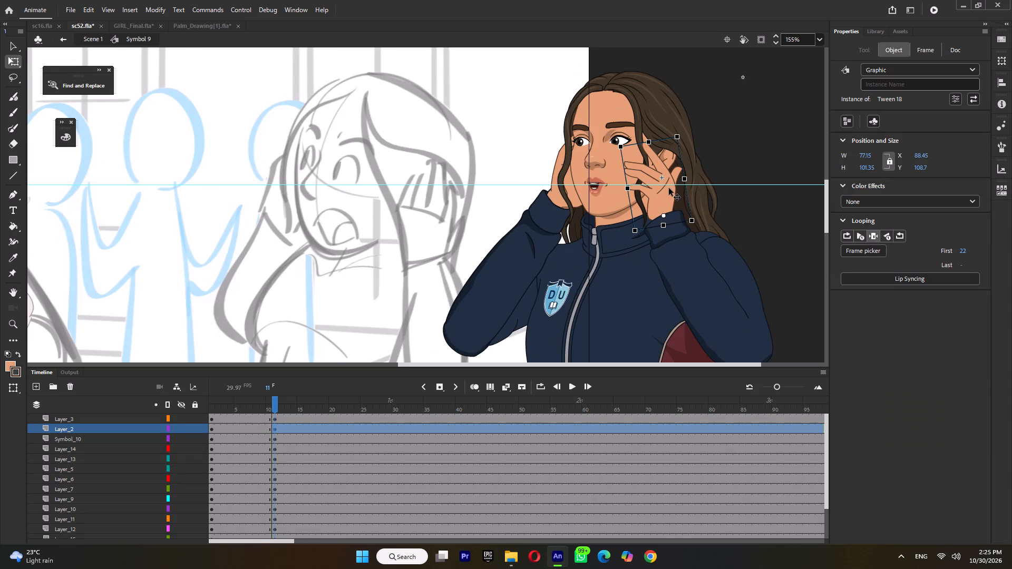
Scale the open-hand group inside Tween 18 up to about 64 × 98 and return to Symbol 9.
double_click(667, 188)
click(667, 197)
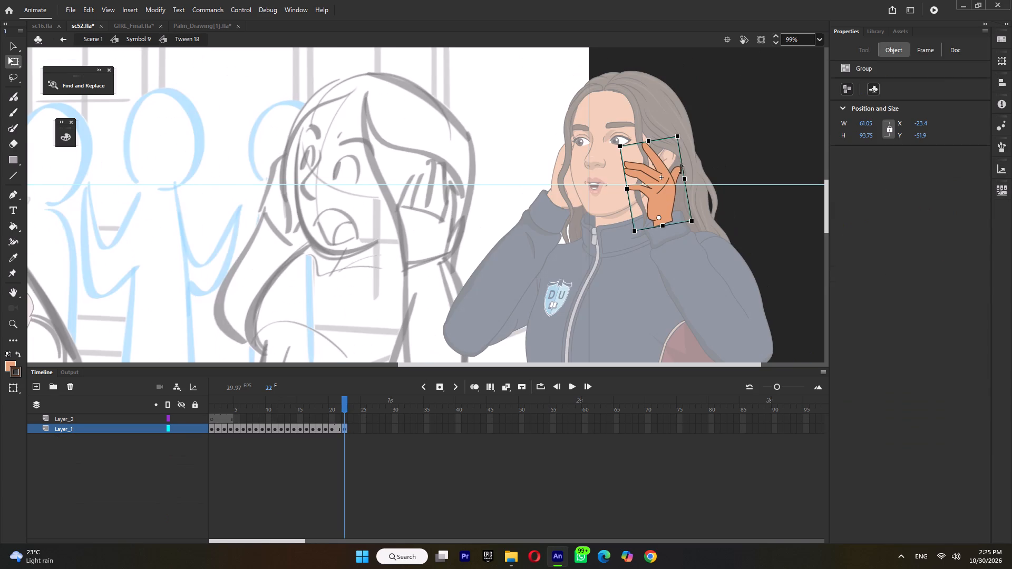
ctrl+scroll(680, 137, up, 2)
shift+drag(676, 136, 680, 130)
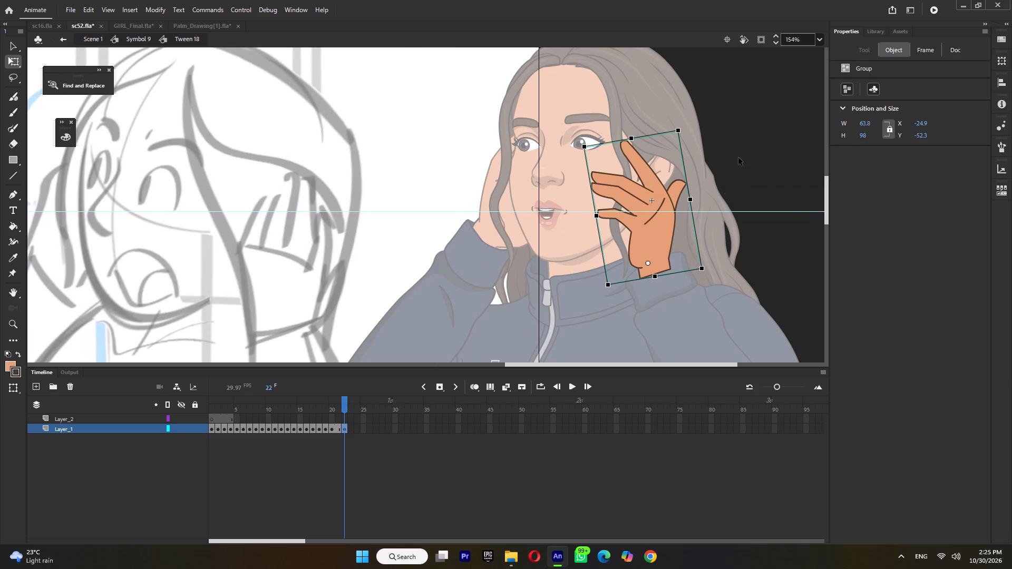
double_click(738, 158)
ctrl+scroll(748, 114, down, 6)
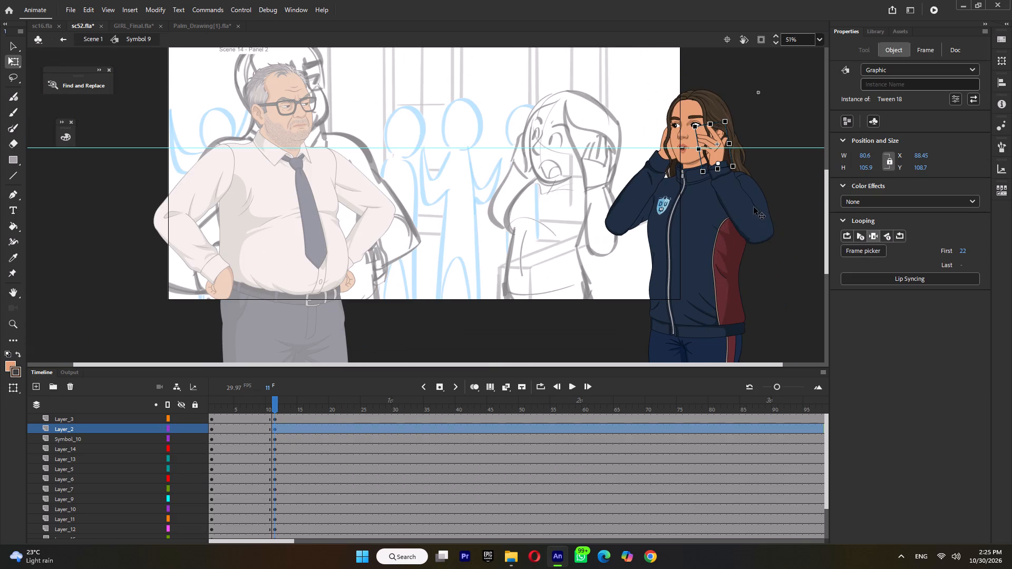
Lengthen the upper arm below the open hand slightly and rotate it inward so the elbow sits closer to the body.
click(756, 192)
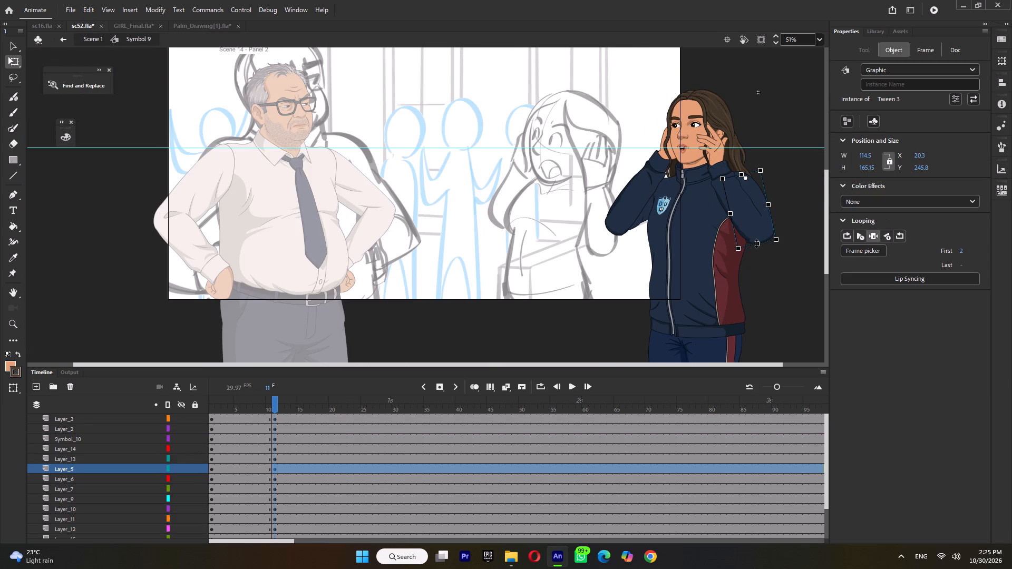
drag(757, 243, 758, 248)
drag(775, 248, 759, 256)
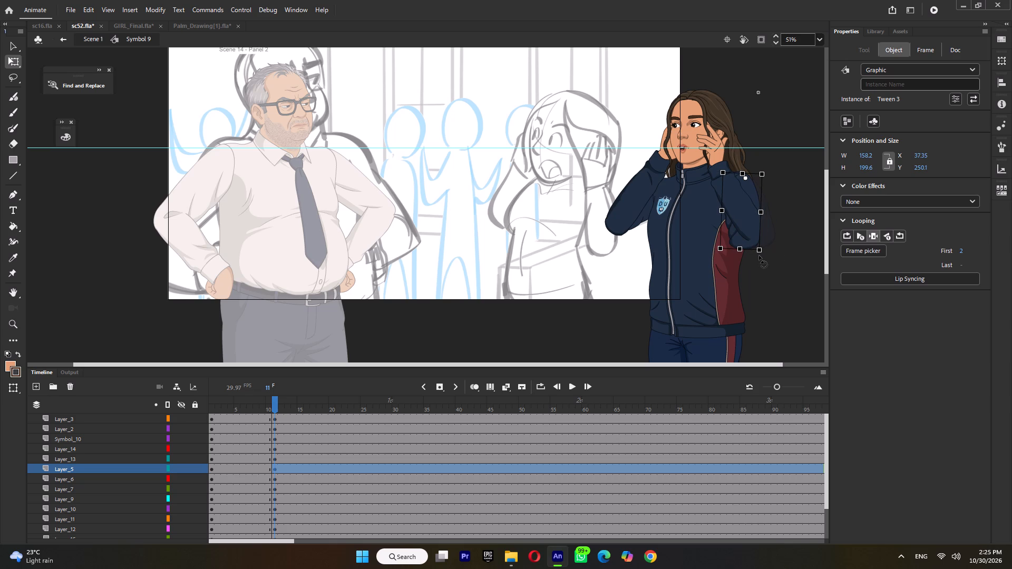
drag(759, 256, 757, 256)
Move the forearm to the new elbow, rotate it toward the face and stretch it to about 131 × 210.
click(739, 211)
drag(746, 219, 730, 223)
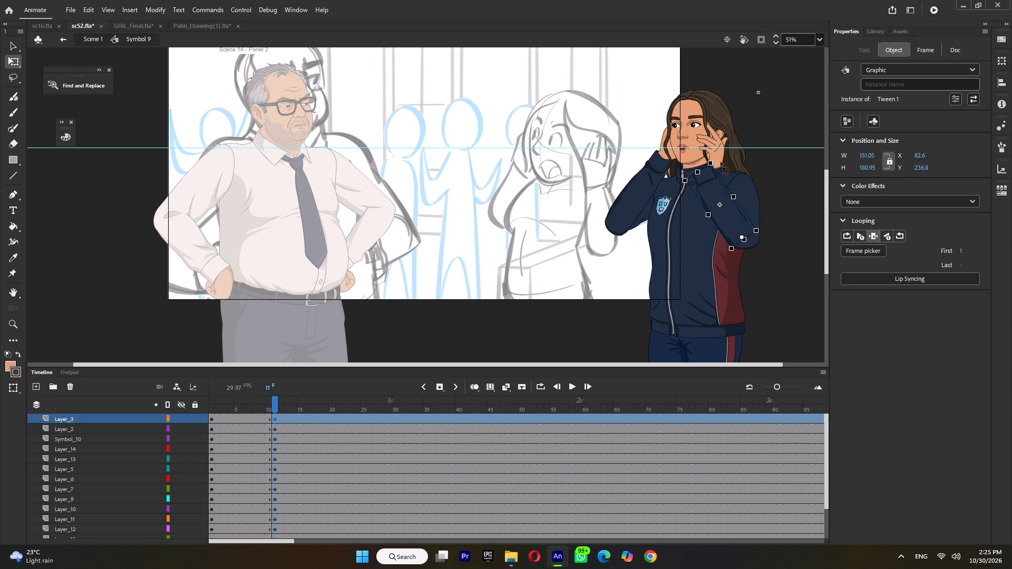
drag(717, 161, 751, 151)
ctrl+scroll(742, 214, up, 3)
click(746, 218)
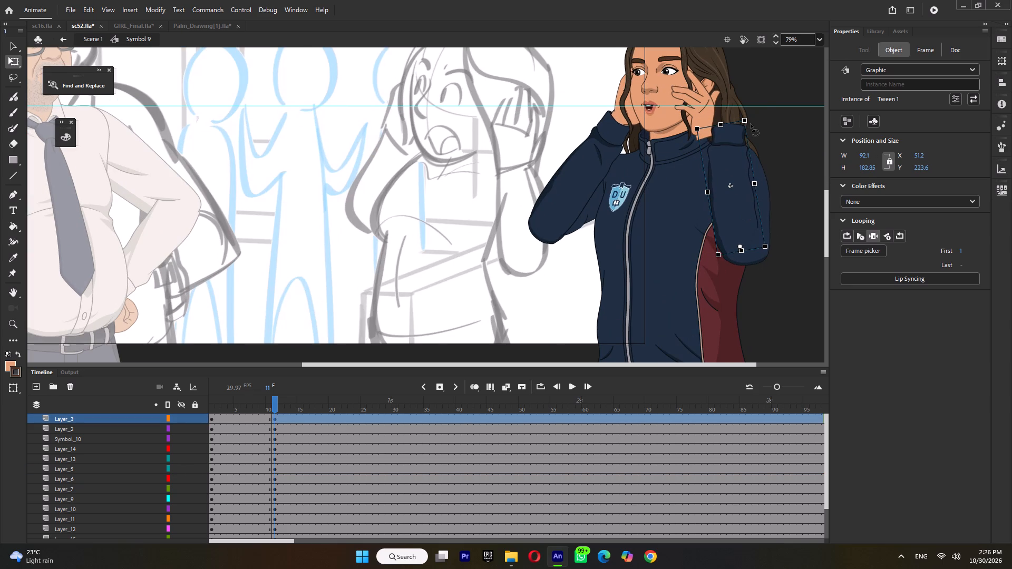
drag(751, 123, 725, 122)
drag(698, 130, 698, 113)
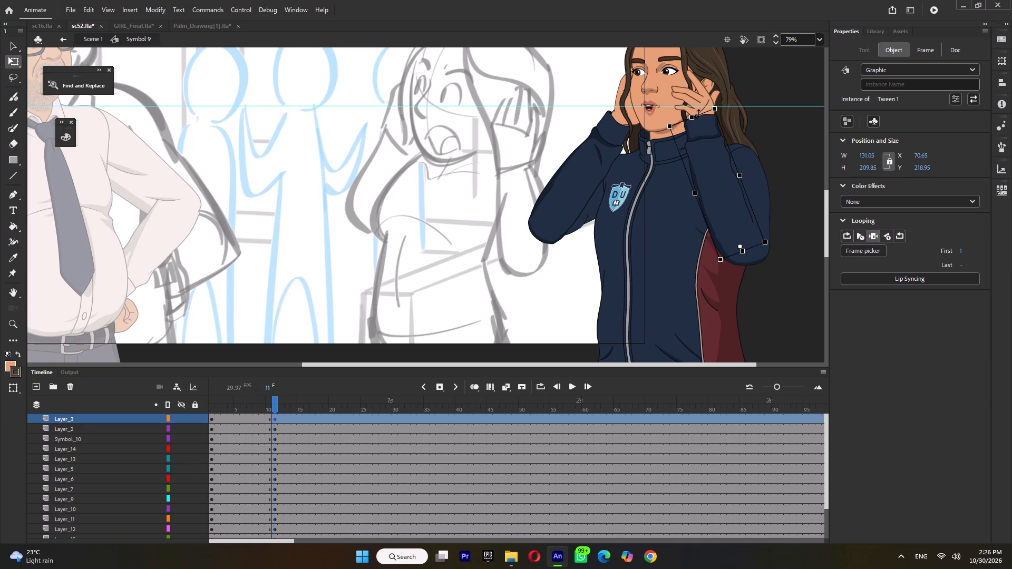
drag(698, 113, 698, 116)
Move the open hand up onto the raised sleeve cuff and rotate it clockwise beside the girl's face.
click(696, 97)
ctrl+scroll(702, 104, up, 3)
drag(700, 110, 692, 57)
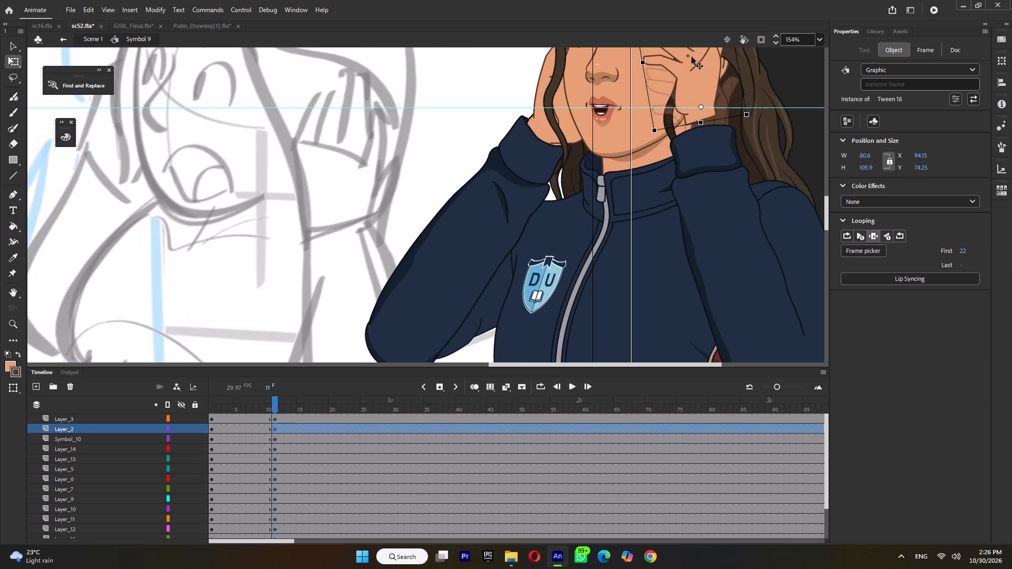
drag(692, 57, 693, 81)
ctrl+scroll(696, 87, down, 2)
scroll(709, 159, up, 2)
drag(720, 219, 741, 230)
Open the other hand's Tween 18 symbol and add a blank keyframe at frame 23 on Layer_1.
click(597, 279)
double_click(597, 276)
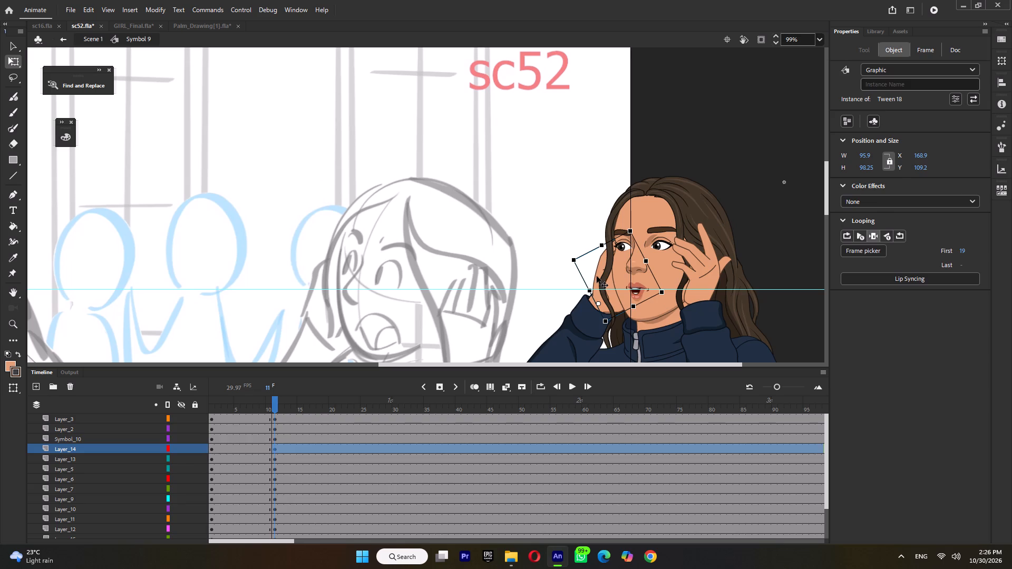
click(343, 428)
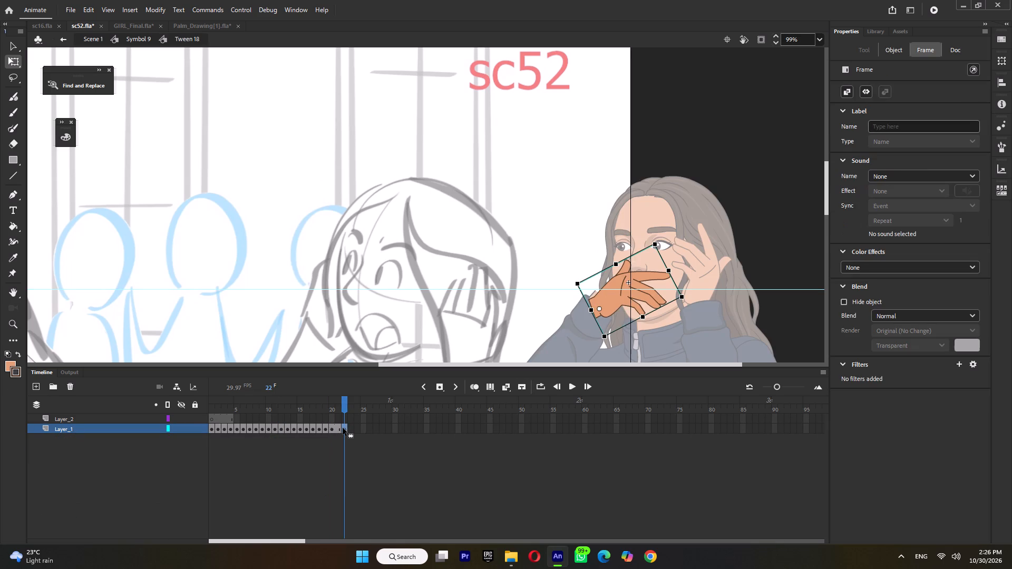
key(F7)
In Palm_Drawing[1].fla, rotate the curled-finger hand in the sheet's second row slightly and copy it.
click(184, 24)
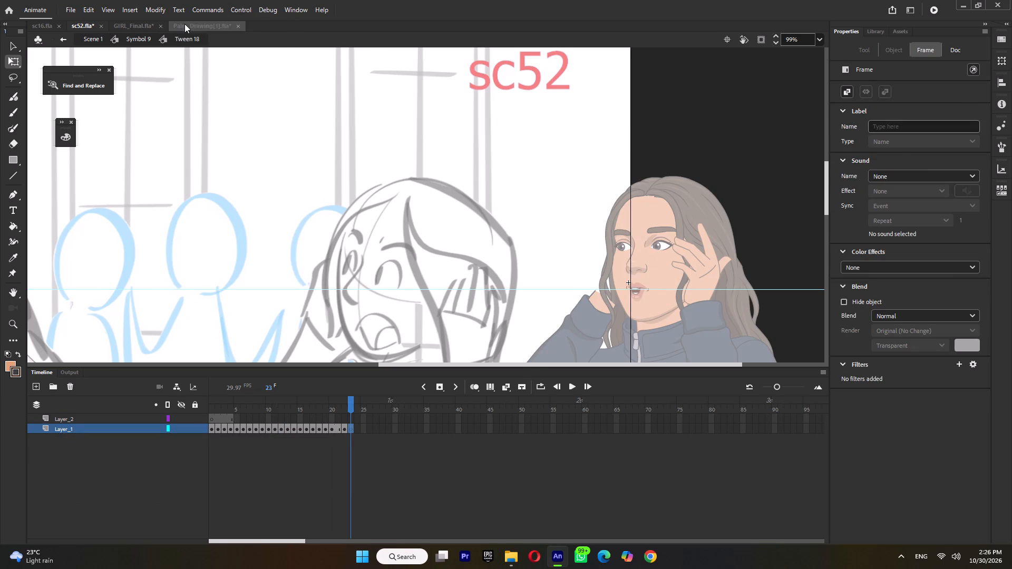
click(392, 110)
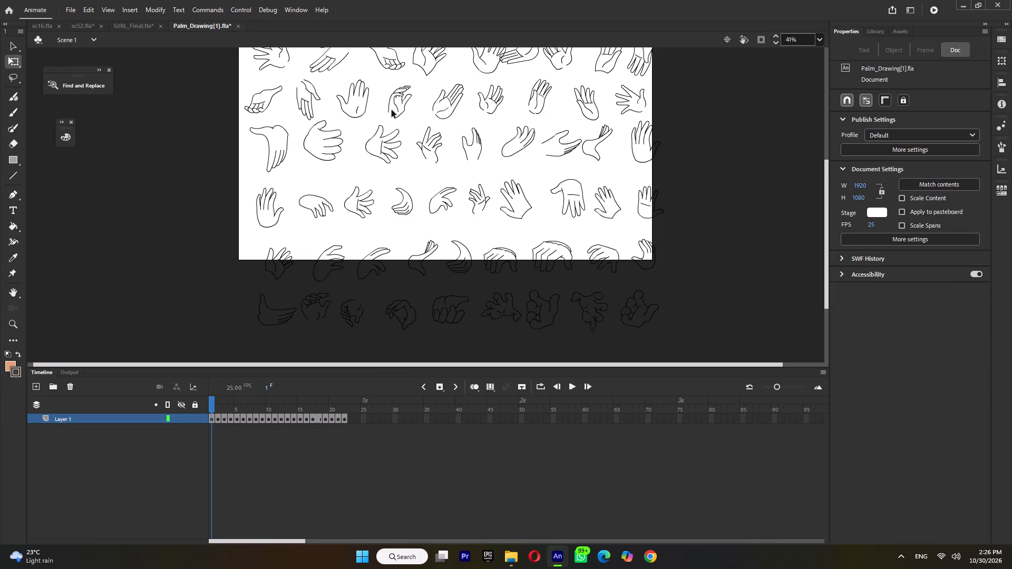
click(396, 112)
drag(416, 89, 408, 84)
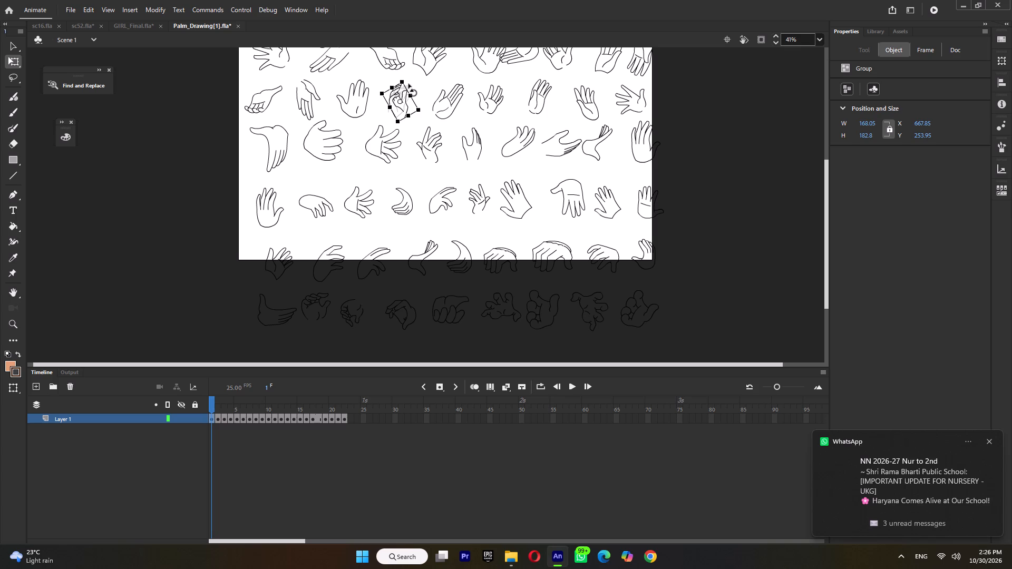
drag(408, 84, 411, 84)
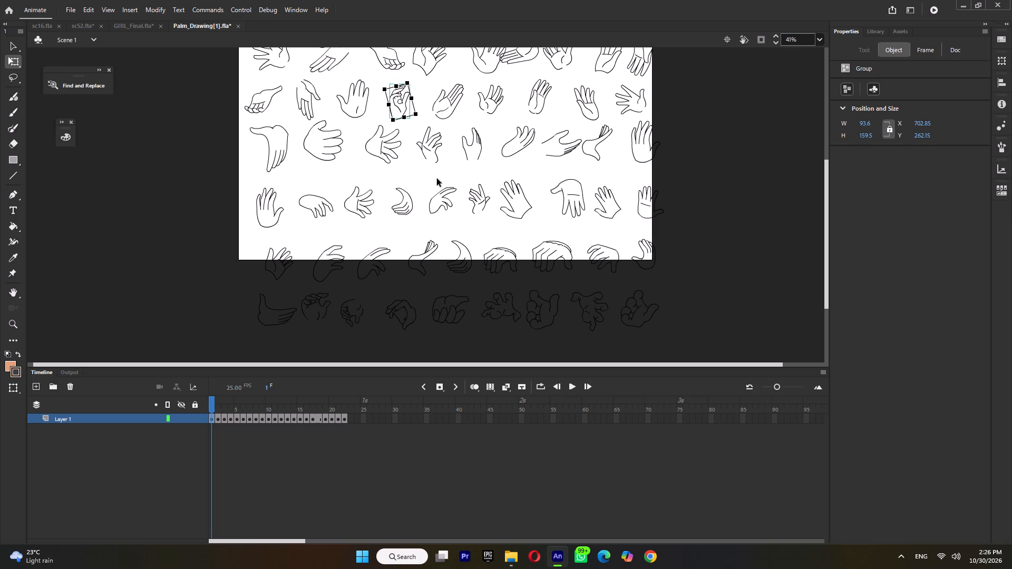
scroll(437, 179, up, 1)
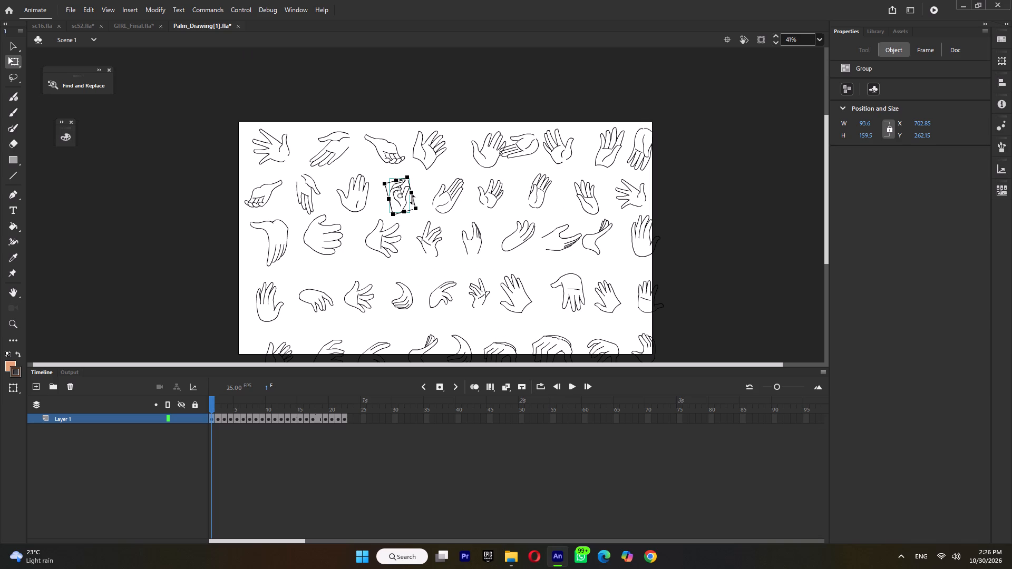
right_click(399, 206)
click(424, 263)
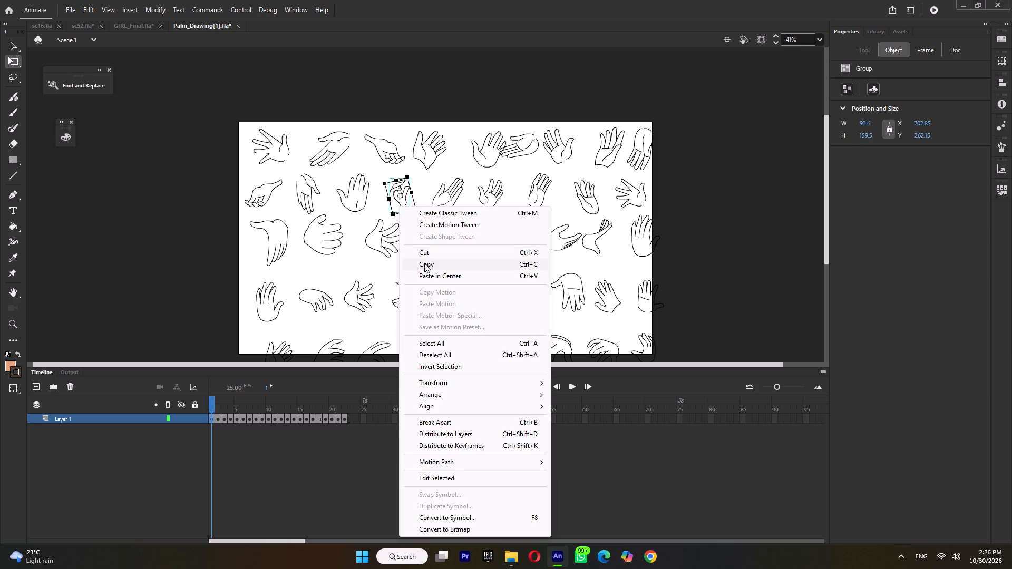
Return to sc52.fla, save it, and paste the copied hand in the center of Tween 18's empty frame 23.
click(75, 27)
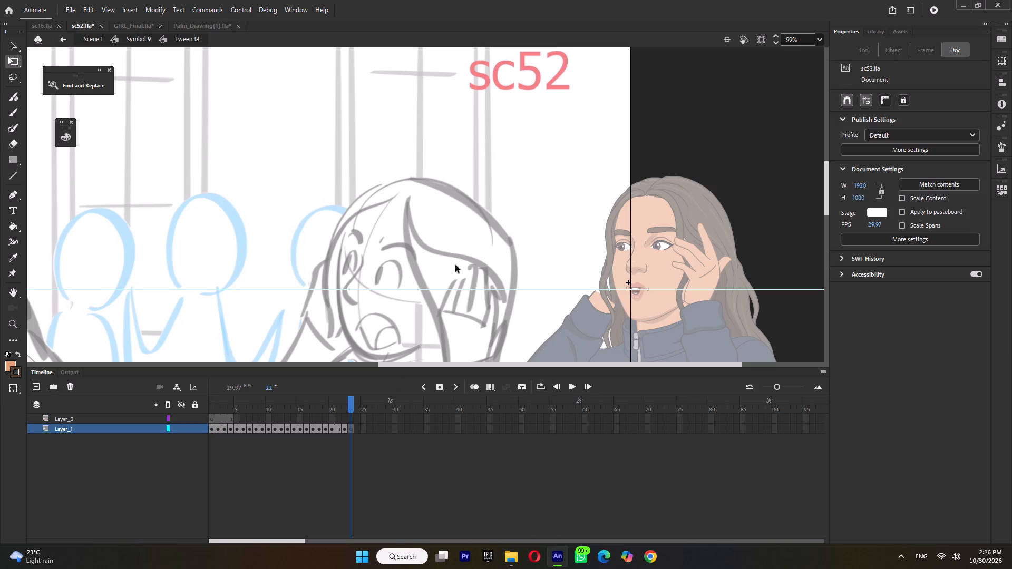
key(ctrl+s)
right_click(570, 234)
click(603, 277)
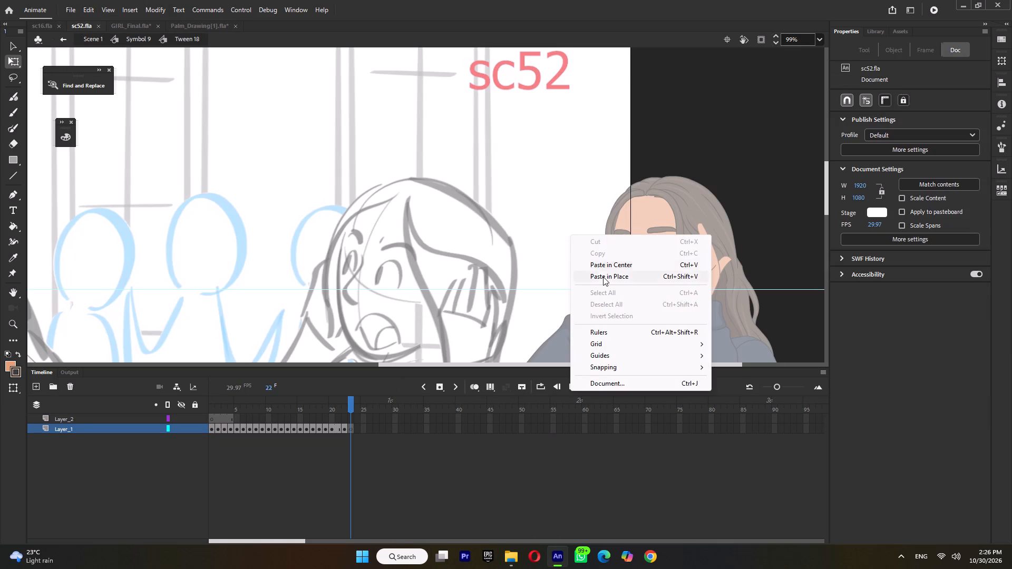
ctrl+scroll(497, 242, down, 4)
key(ctrl+z)
right_click(501, 241)
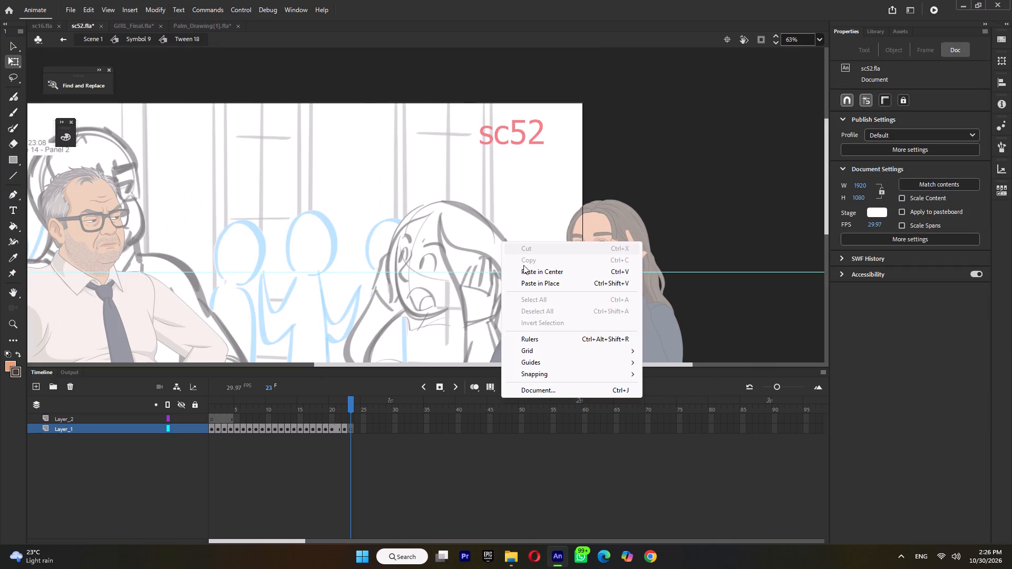
click(526, 272)
Flip the pasted hand and rotate it upright so the wrist is at the bottom and the fingertips point toward the face side.
drag(486, 229, 486, 230)
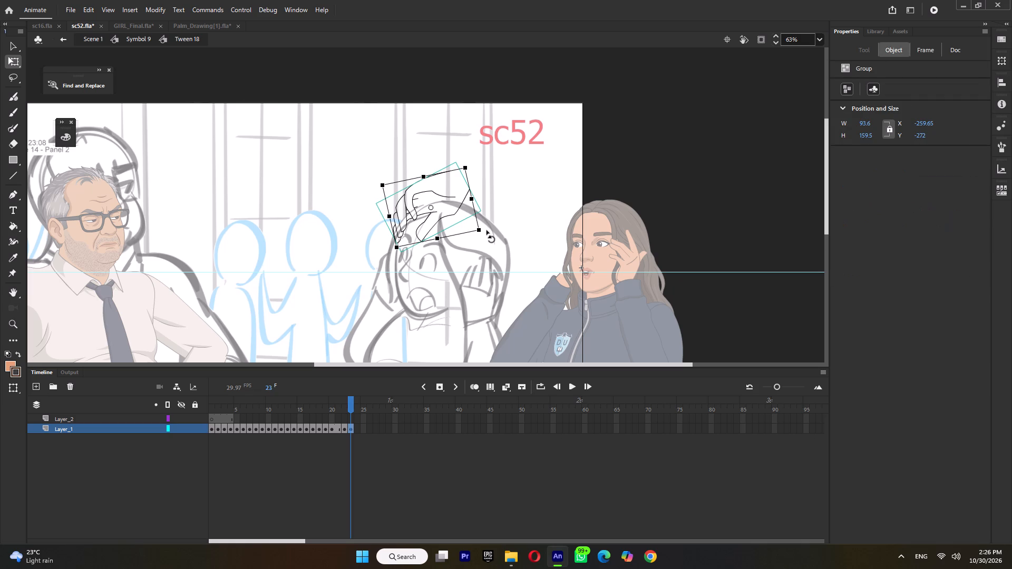
drag(486, 230, 375, 250)
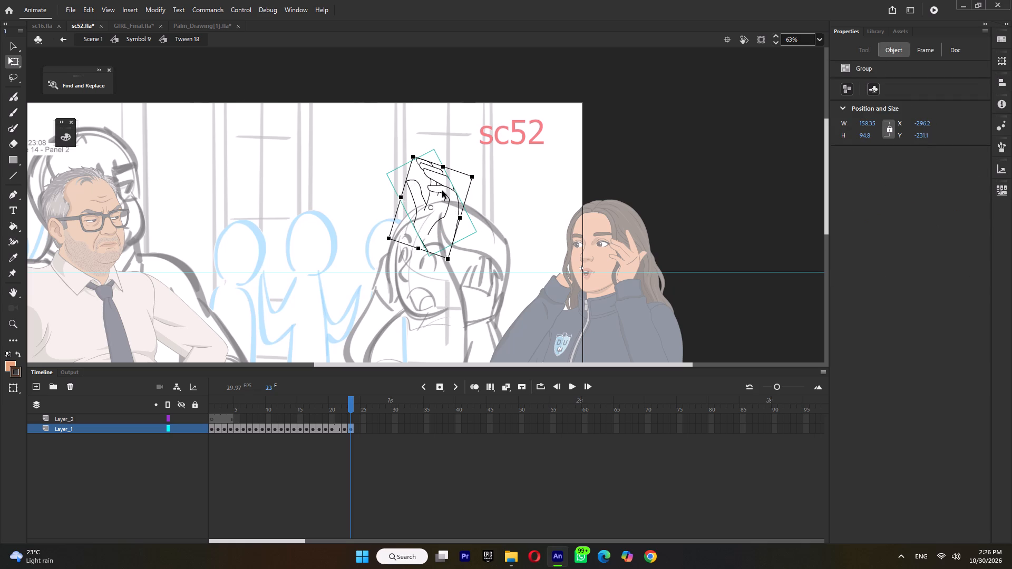
right_click(442, 191)
right_click(440, 180)
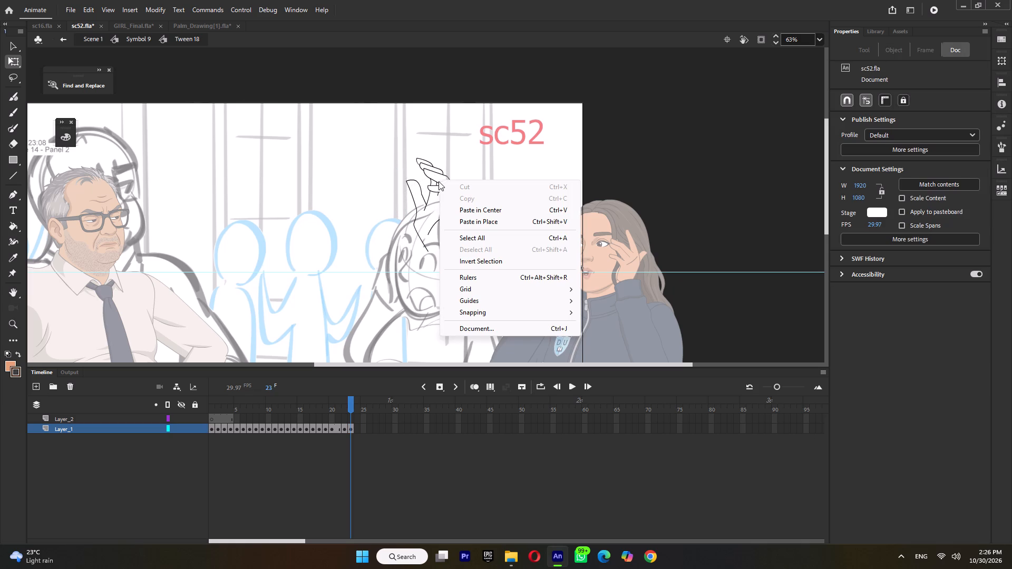
right_click(430, 178)
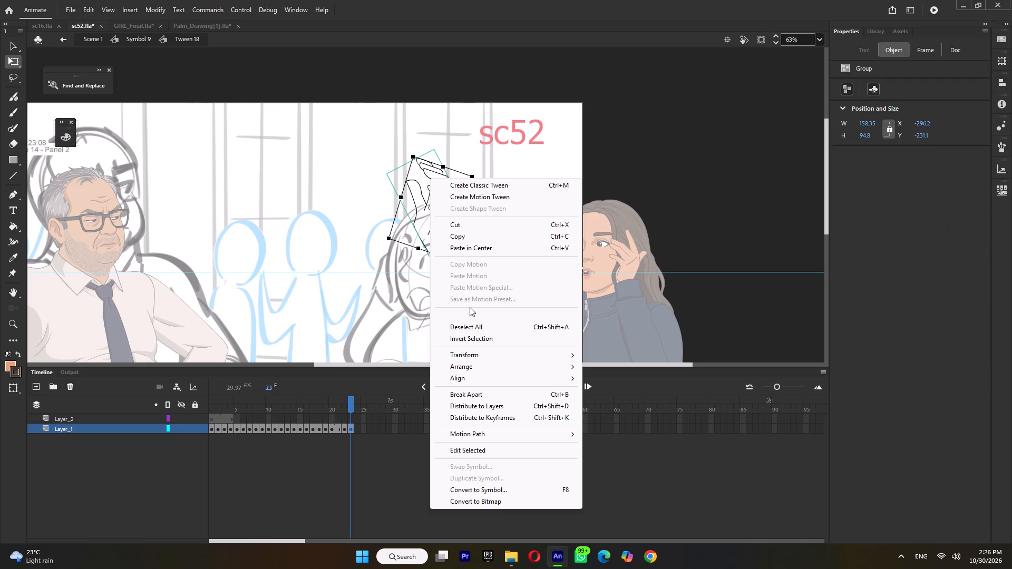
click(471, 352)
click(601, 469)
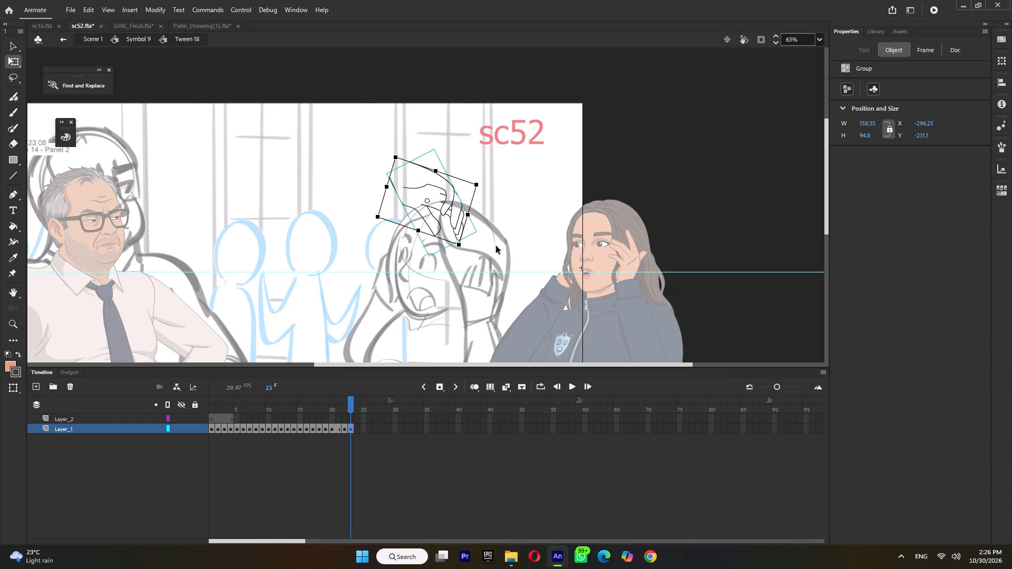
drag(466, 242, 468, 158)
Open the hand group and recolor its outlines with the dark brown stroke using the Ink Bottle.
double_click(444, 200)
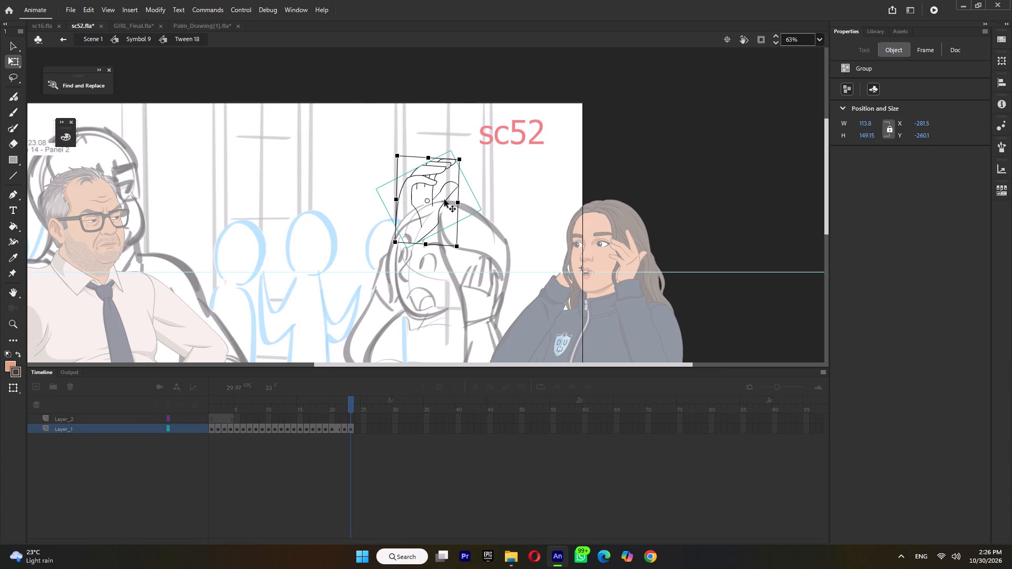
key(s)
click(444, 200)
click(455, 214)
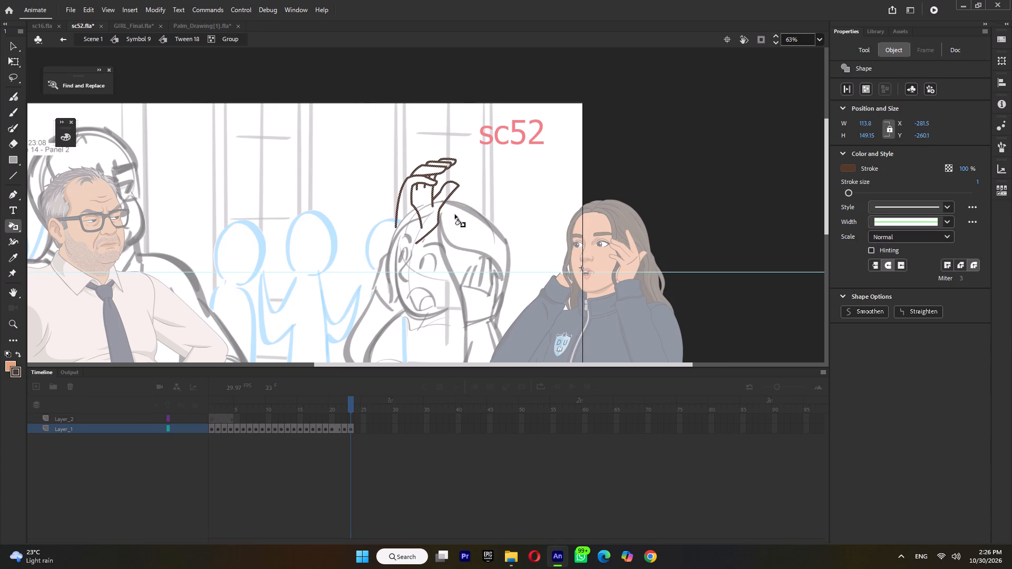
ctrl+click(461, 233)
Draw a straight line across the open wrist to close the hand's outline for filling.
click(11, 175)
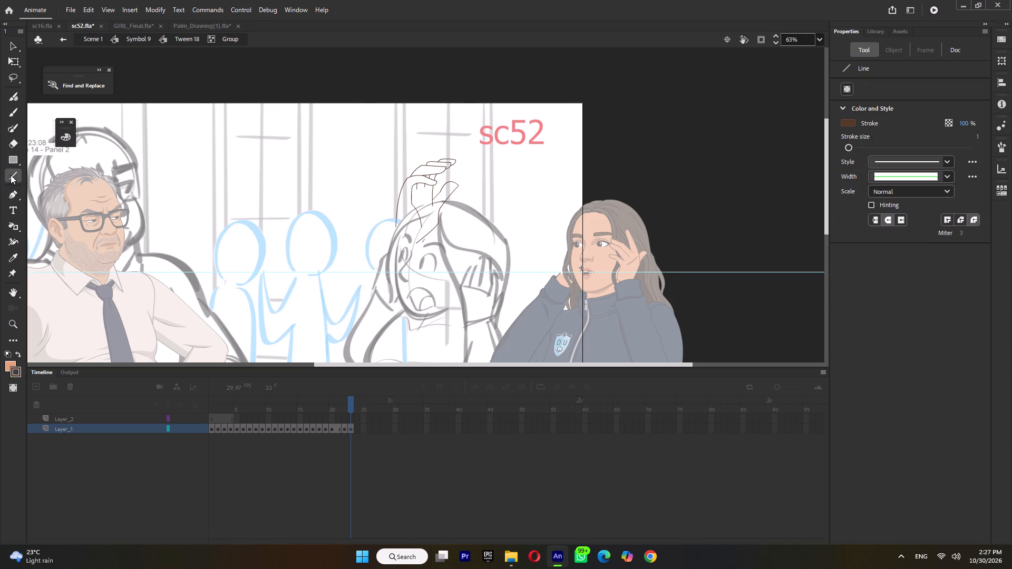
ctrl+scroll(414, 258, up, 4)
drag(382, 200, 379, 219)
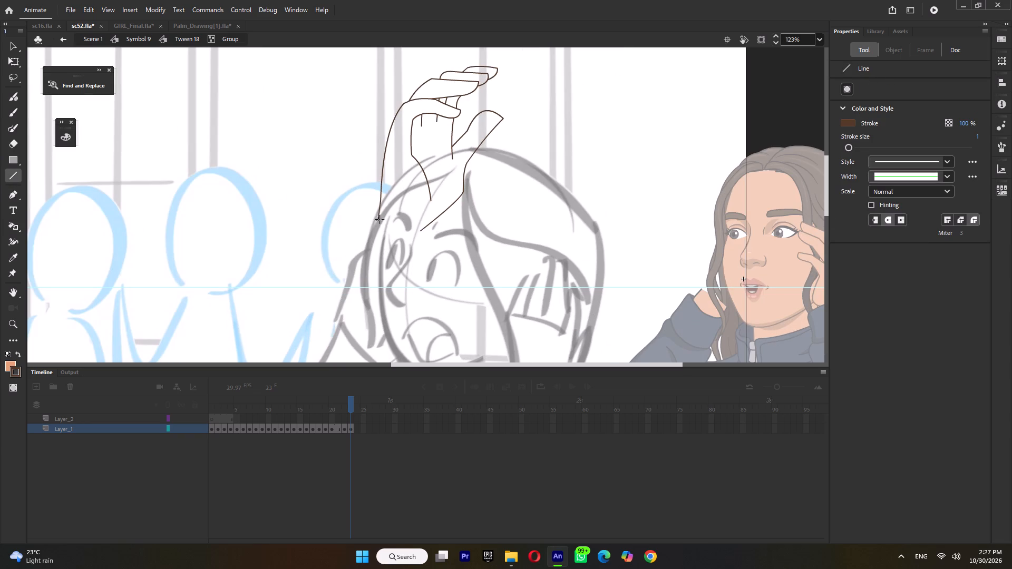
drag(379, 219, 378, 212)
drag(378, 212, 423, 229)
Fill the palm, thumb and all fingers with the orange skin tone, delete the wrist closing line, and leave the group.
key(k)
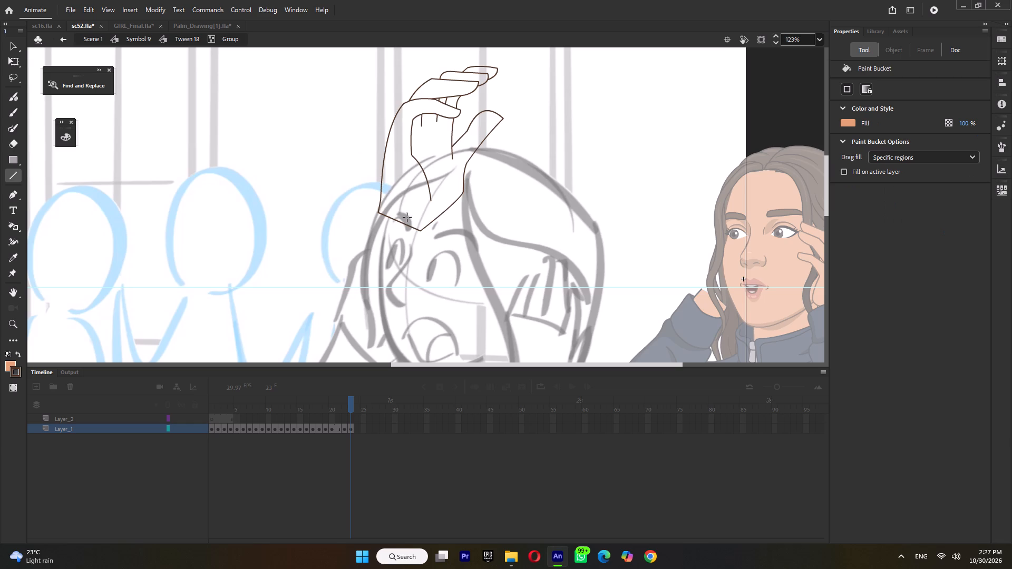
click(407, 217)
ctrl+click(404, 225)
key(Delete)
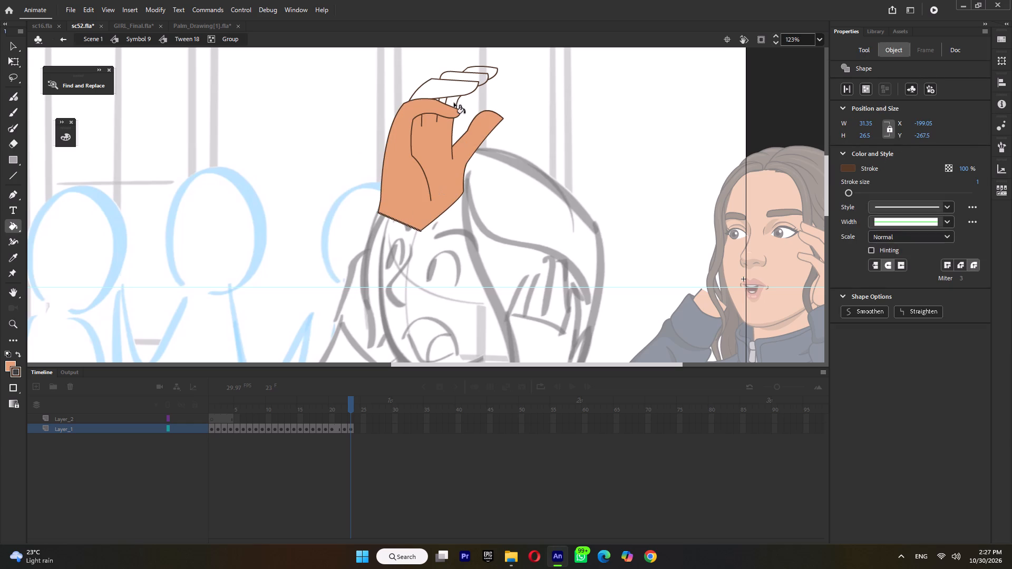
click(454, 103)
click(442, 102)
click(438, 91)
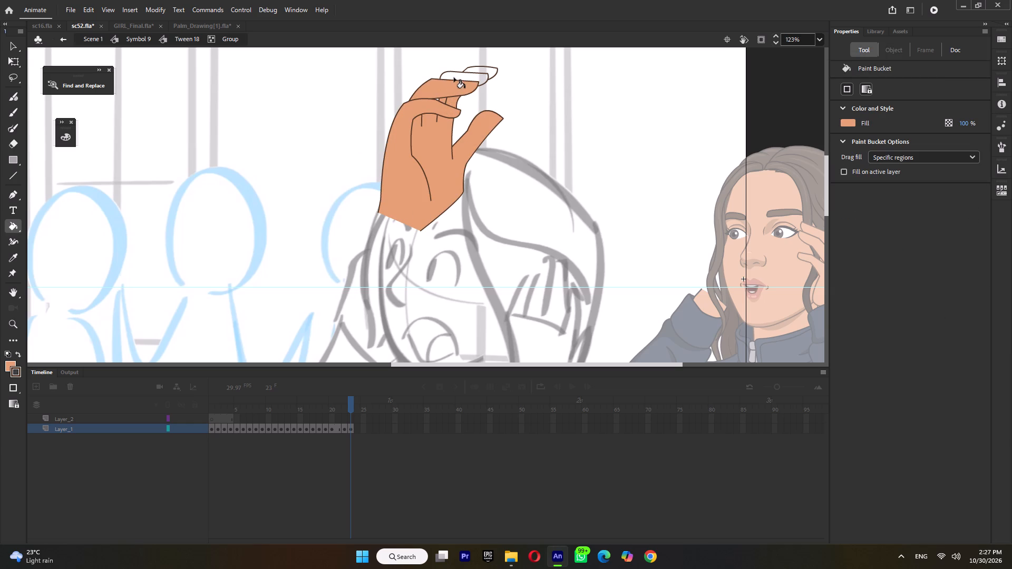
click(454, 77)
click(485, 70)
click(438, 99)
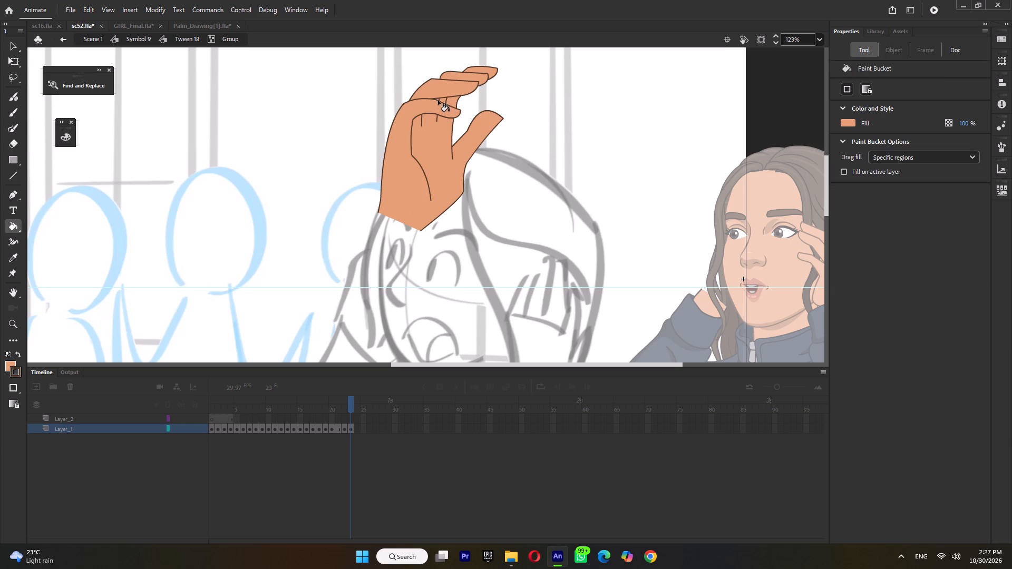
ctrl+double_click(527, 143)
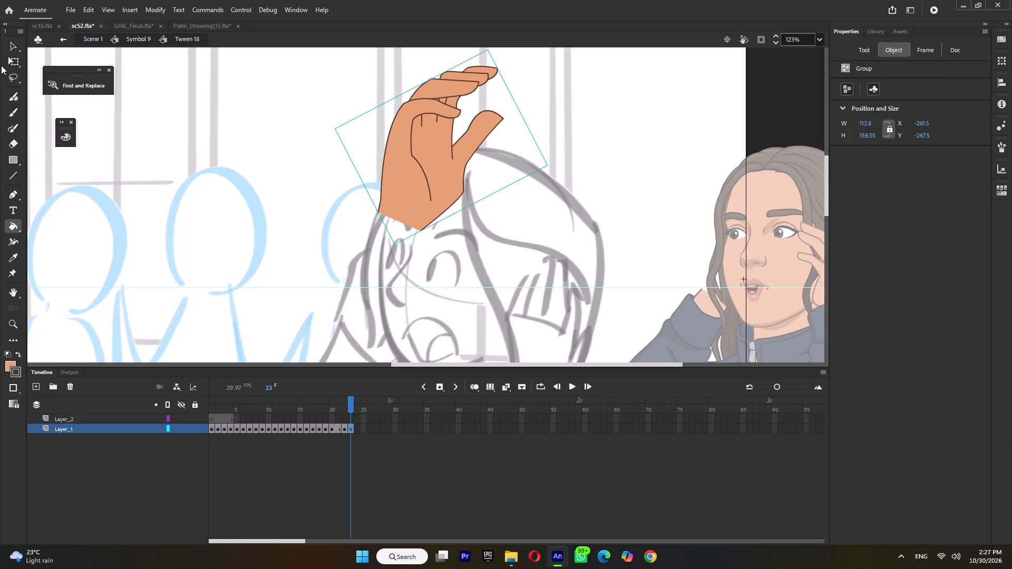
Set the hand's transform point at its wrist and scale the hand down to about 56 × 77.
click(10, 59)
ctrl+scroll(446, 199, down, 2)
drag(444, 166, 415, 209)
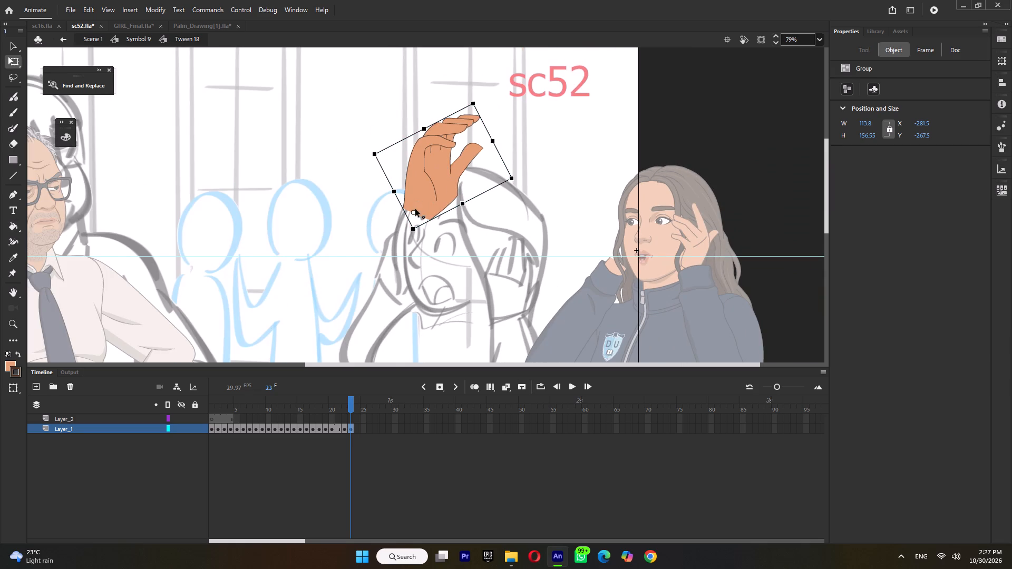
drag(415, 209, 415, 213)
shift+drag(473, 102, 472, 145)
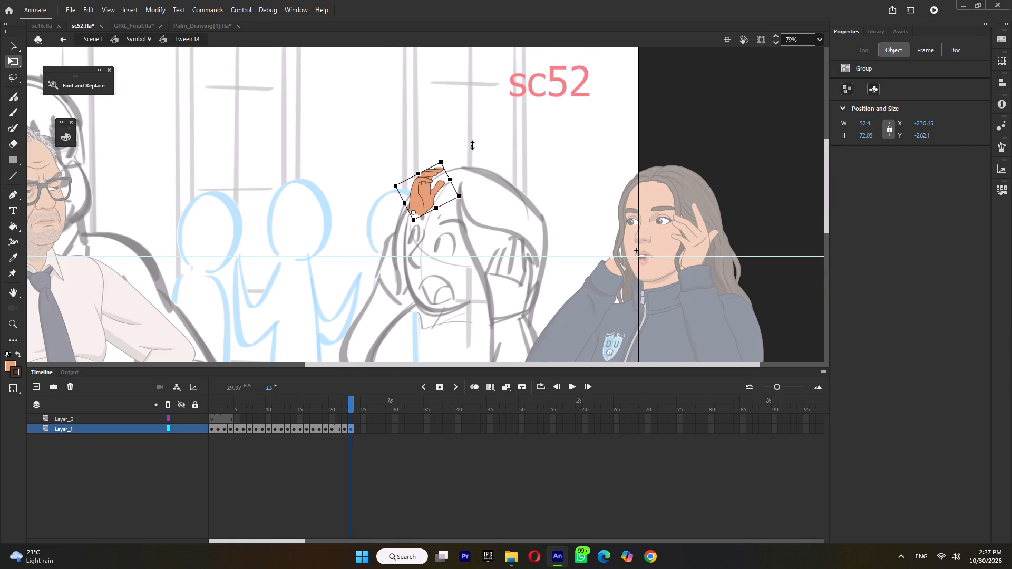
shift+drag(472, 145, 474, 142)
drag(423, 199, 424, 200)
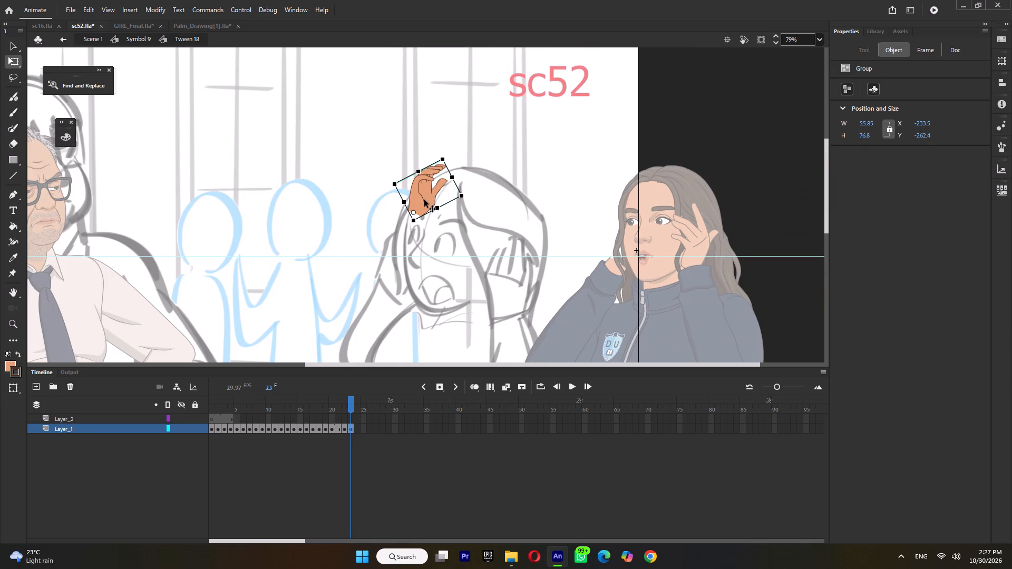
Move the new hand onto the girl's empty sleeve cuff beside her face and enlarge it to about 65 × 89.
drag(424, 200, 625, 251)
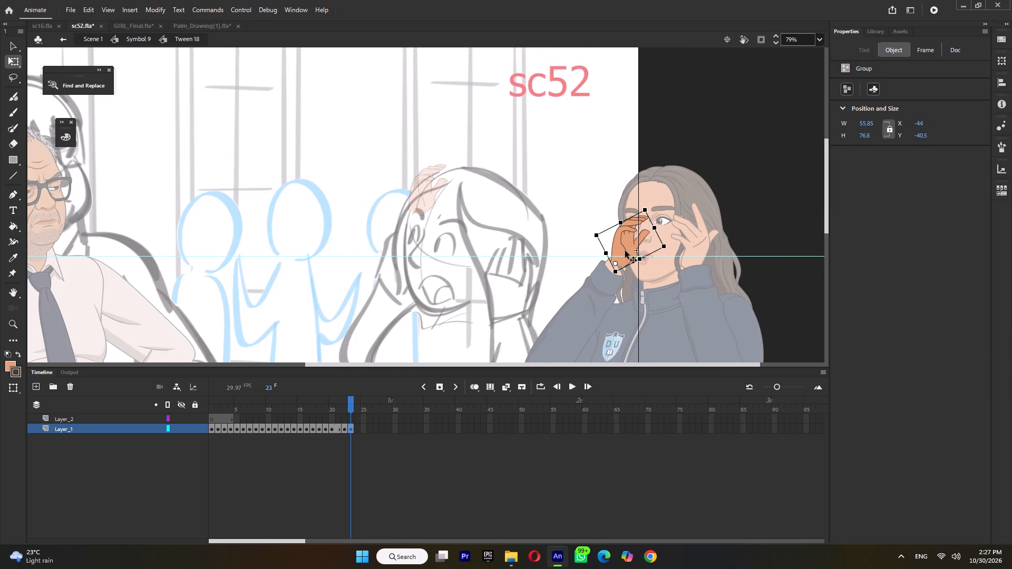
drag(625, 251, 625, 251)
shift+drag(645, 208, 659, 195)
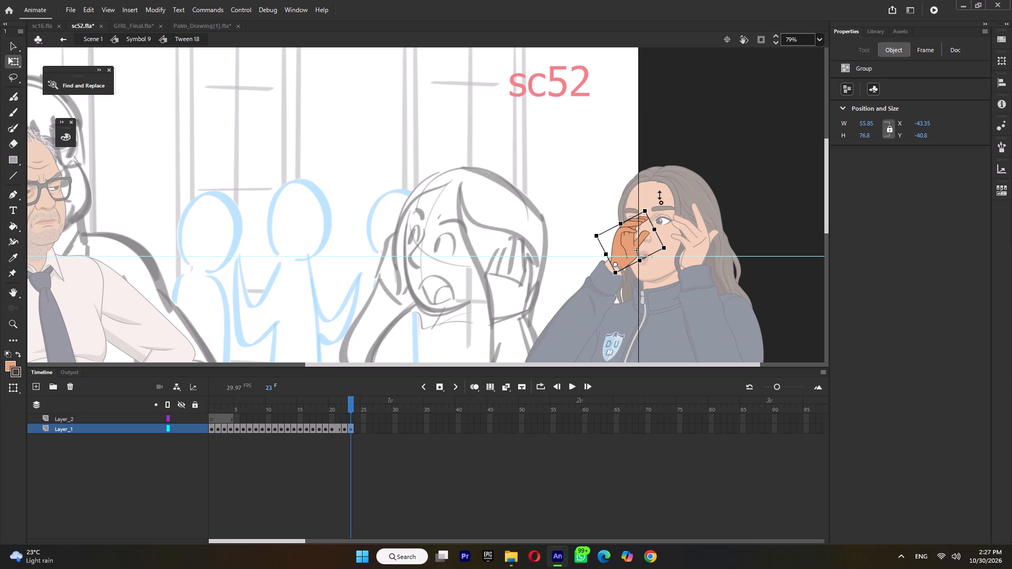
shift+drag(659, 195, 658, 195)
ctrl+scroll(654, 225, up, 3)
shift+drag(638, 200, 647, 183)
drag(593, 266, 590, 272)
click(591, 281)
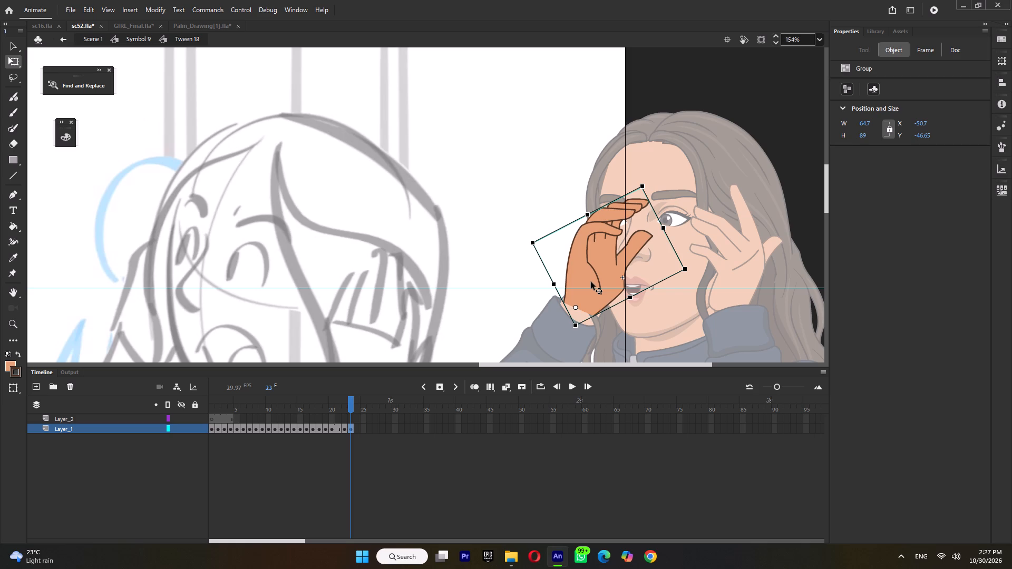
Return to Symbol 9, set the Tween 18 hand instance to frame 23, and preview the pose change around frame 11.
ctrl+double_click(423, 234)
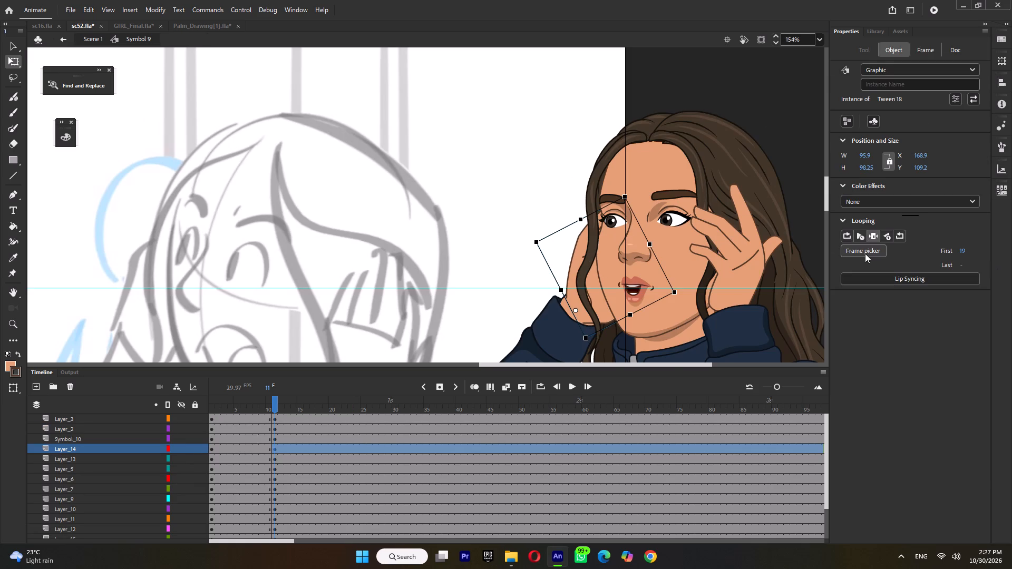
click(865, 251)
scroll(908, 377, down, 7)
click(890, 431)
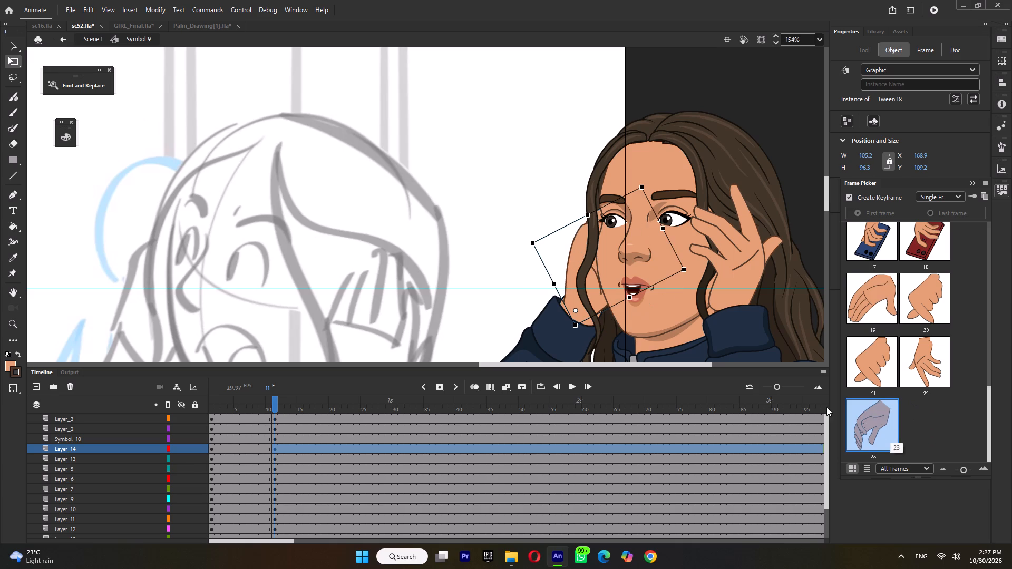
ctrl+scroll(627, 259, down, 7)
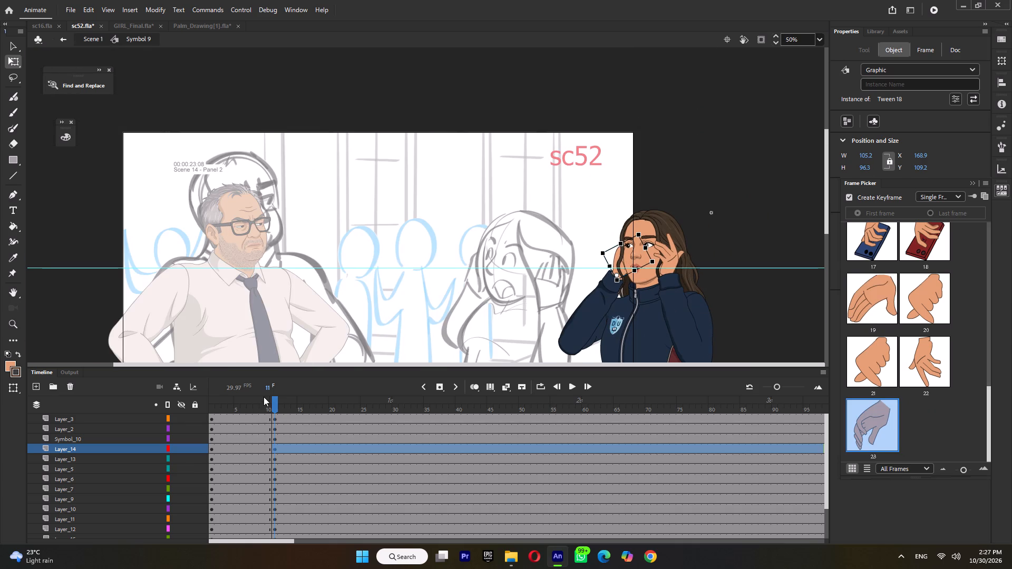
drag(262, 398, 276, 409)
ctrl+scroll(455, 234, down, 4)
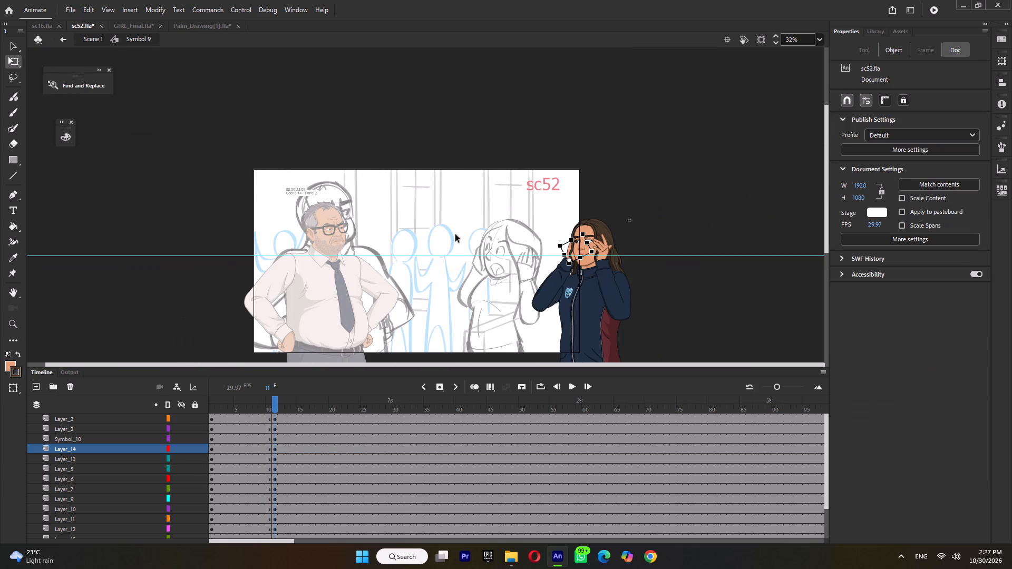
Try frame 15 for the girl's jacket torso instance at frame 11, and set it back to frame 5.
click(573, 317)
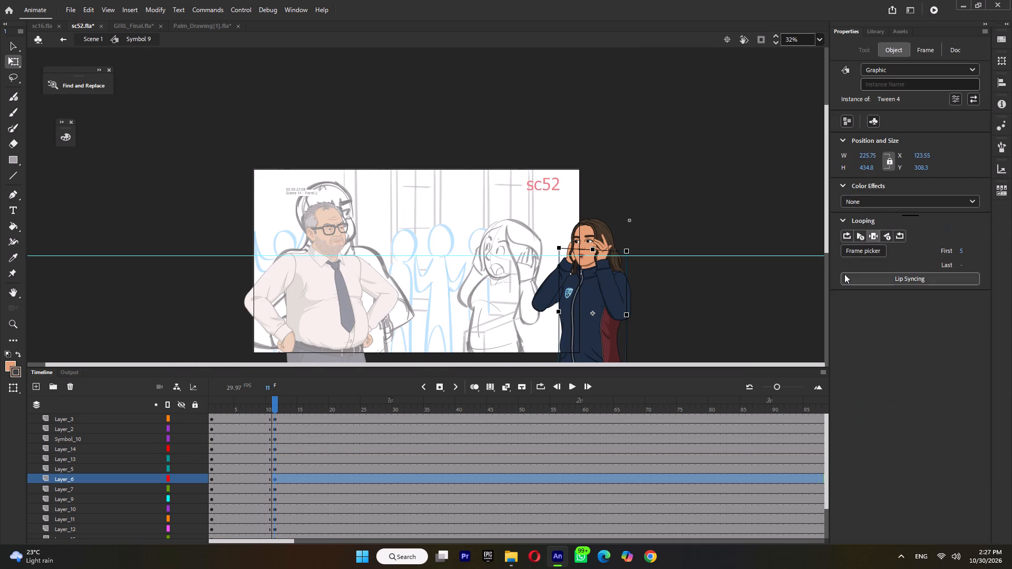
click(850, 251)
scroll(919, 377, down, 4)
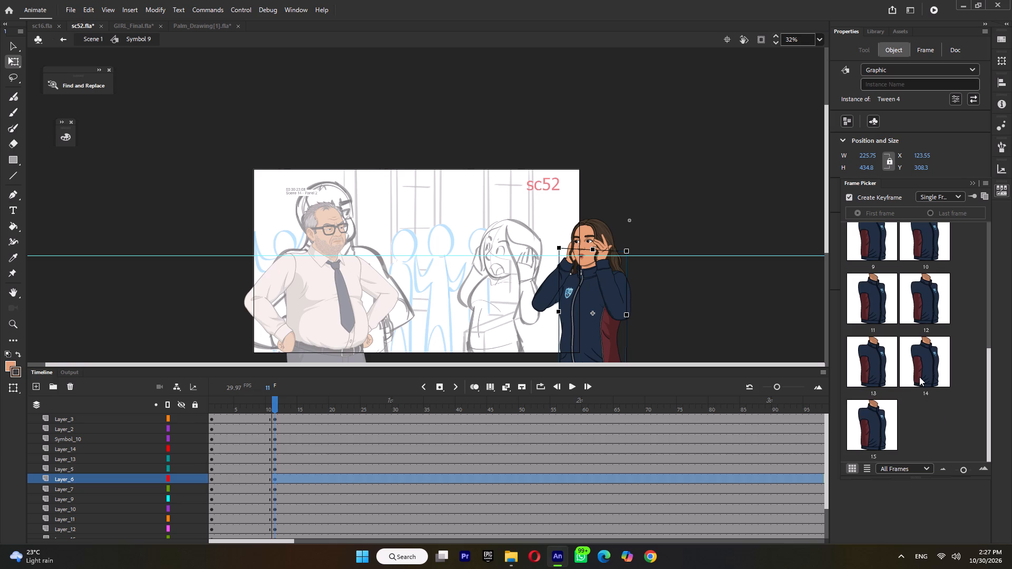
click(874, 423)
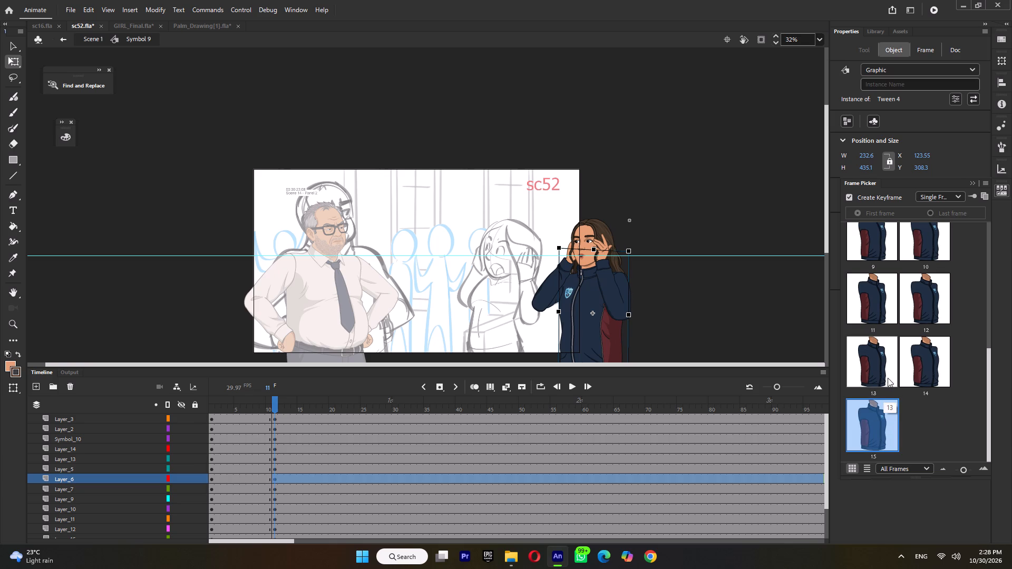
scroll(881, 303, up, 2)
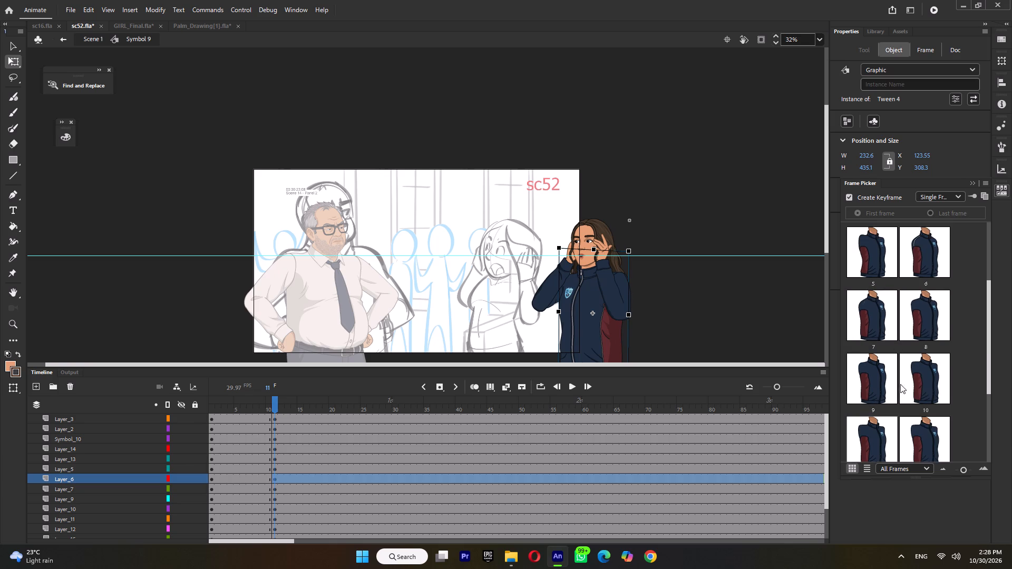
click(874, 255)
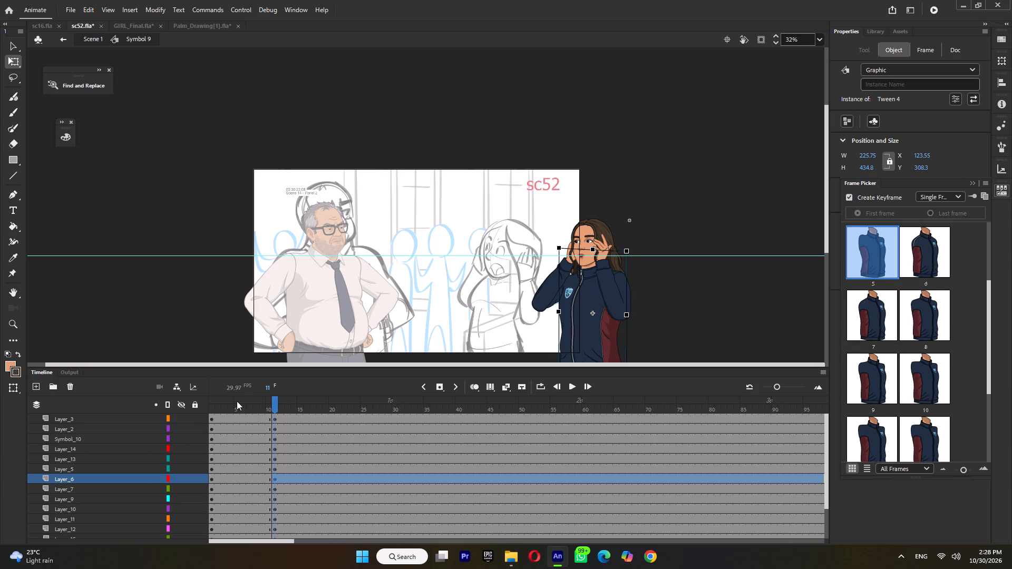
Scrub Scene 1 to the storyboard's hands-behind-head pose at frame 18, and insert keyframes there on all Symbol 9 layers.
click(237, 401)
ctrl+scroll(587, 291, down, 2)
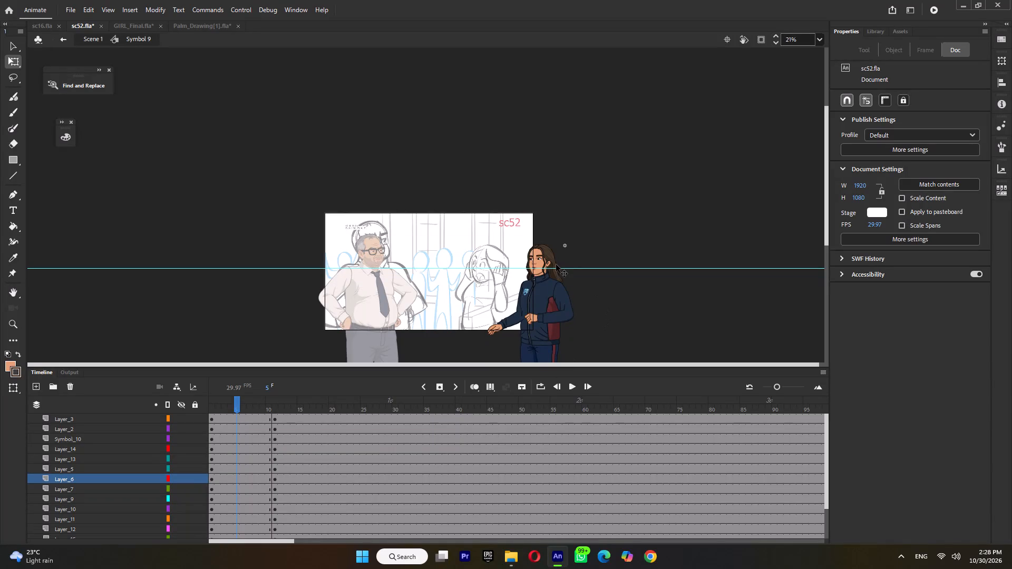
click(276, 405)
double_click(686, 291)
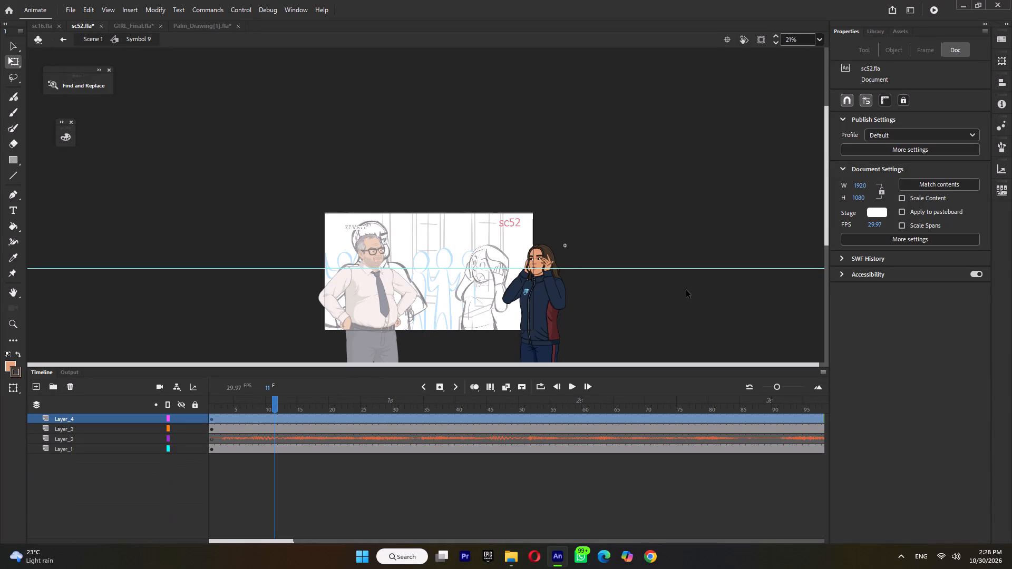
drag(277, 405, 338, 421)
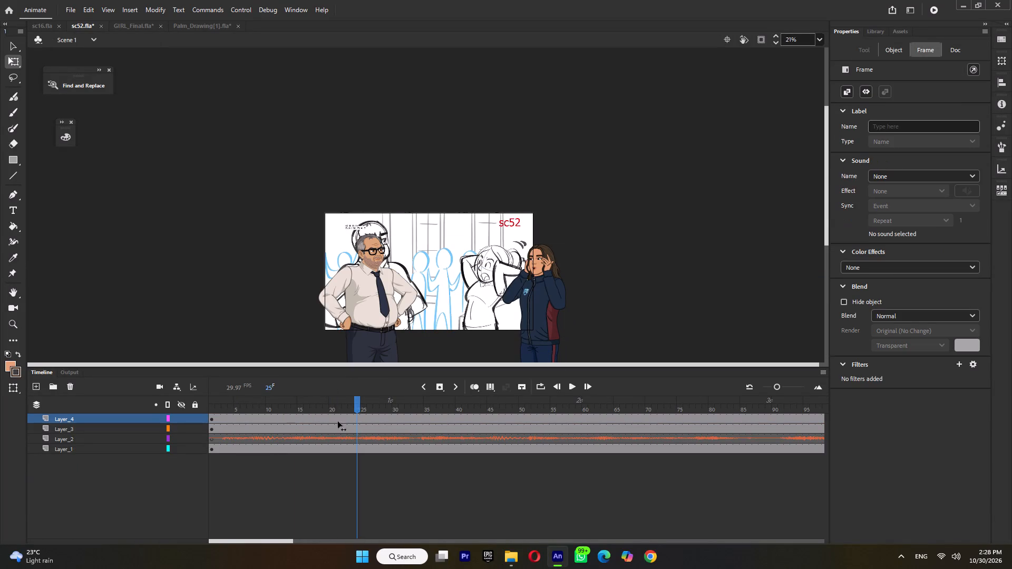
drag(338, 421, 318, 430)
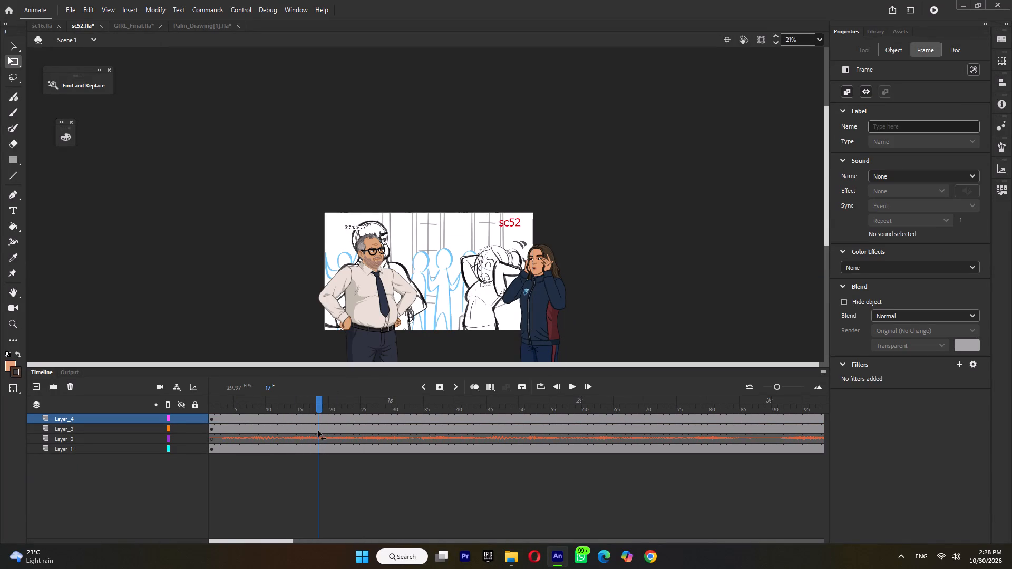
drag(318, 430, 319, 430)
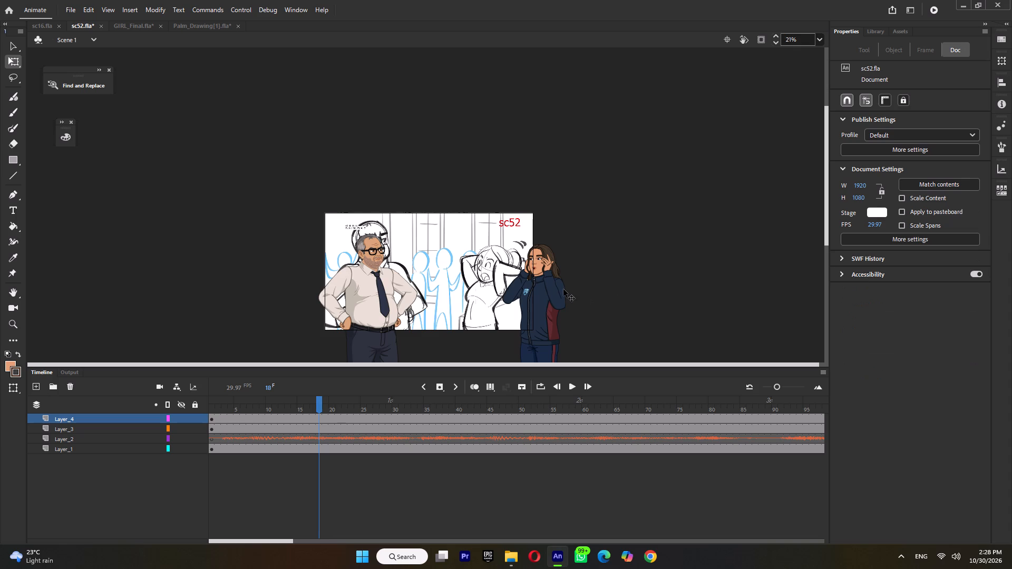
double_click(563, 289)
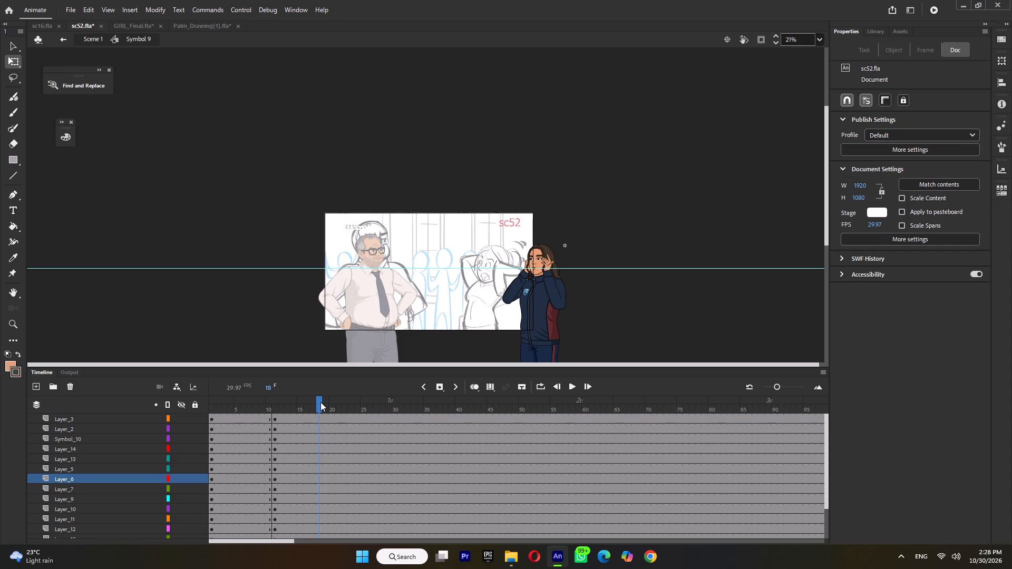
double_click(320, 402)
key(F6)
click(618, 317)
At frame 18, rotate the girl's head together with her loose back hair slightly clockwise, and save the file.
ctrl+scroll(586, 269, up, 1)
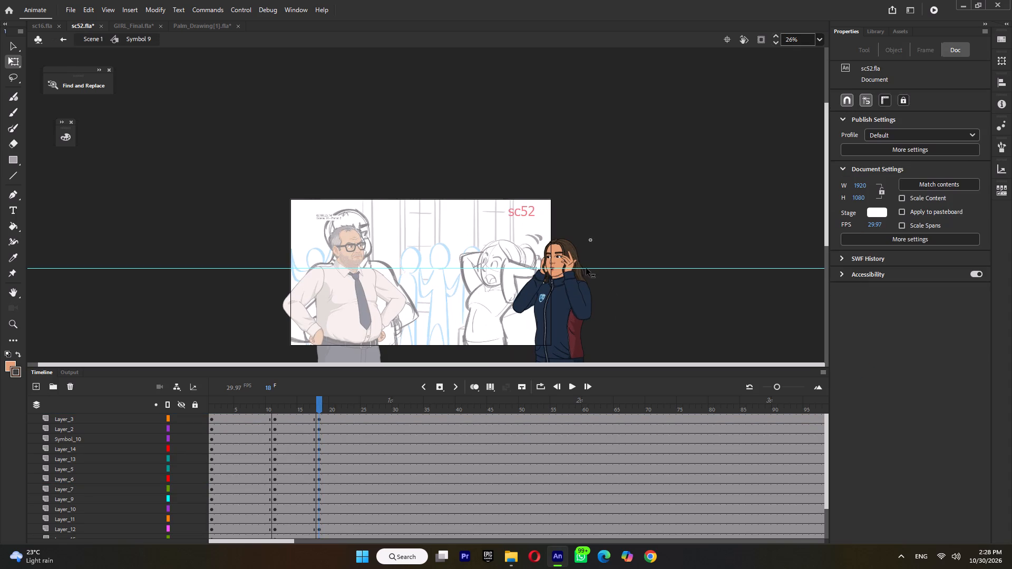
ctrl+scroll(580, 264, up, 1)
drag(638, 228, 581, 244)
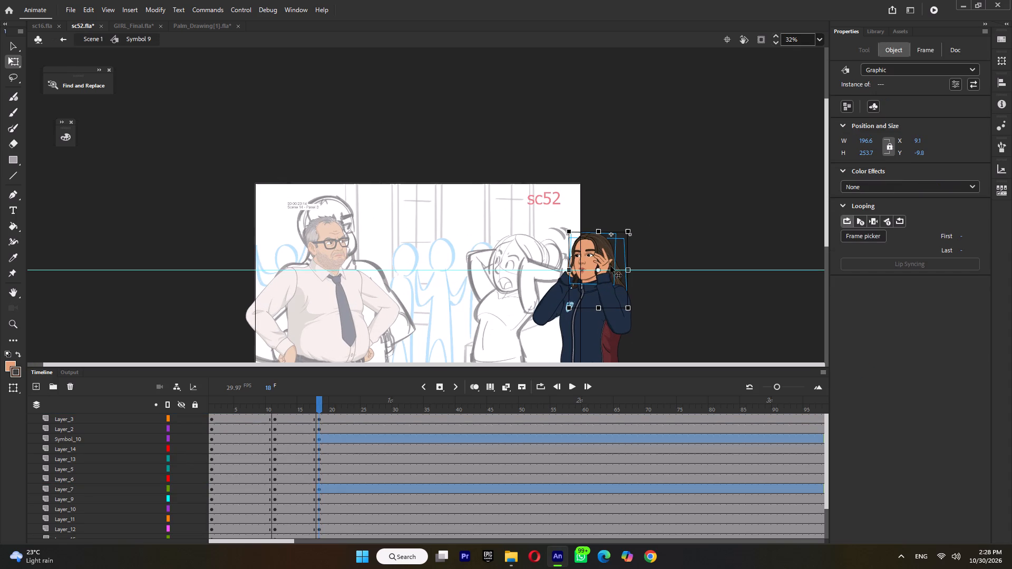
drag(565, 236, 571, 233)
ctrl+click(641, 259)
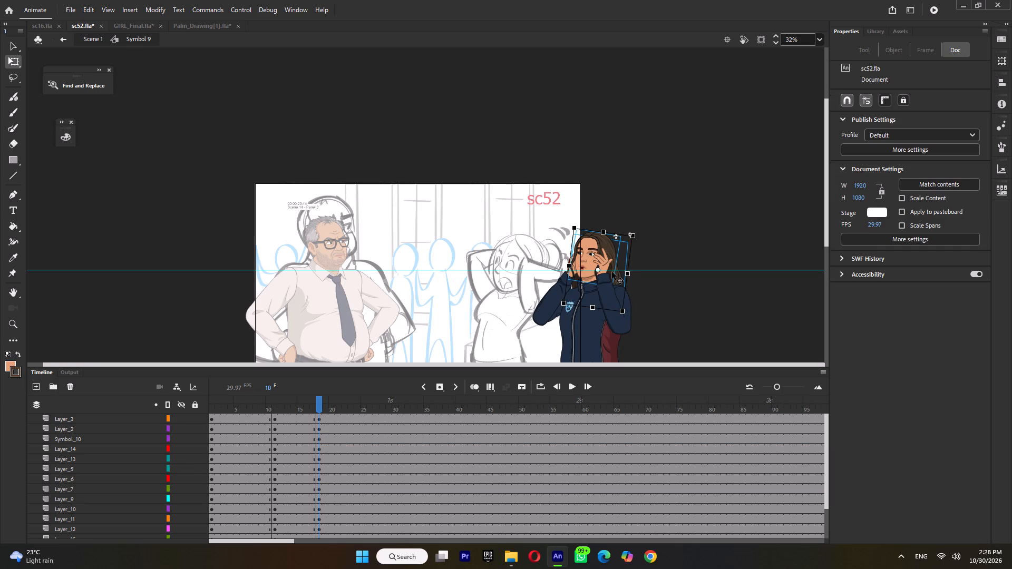
click(619, 277)
key(ctrl+s)
In GIRL_Final.fla, leave the jacket symbol and copy the three-quarter girl's ponytail instance, Tween 5, from Symbol 9.
click(124, 29)
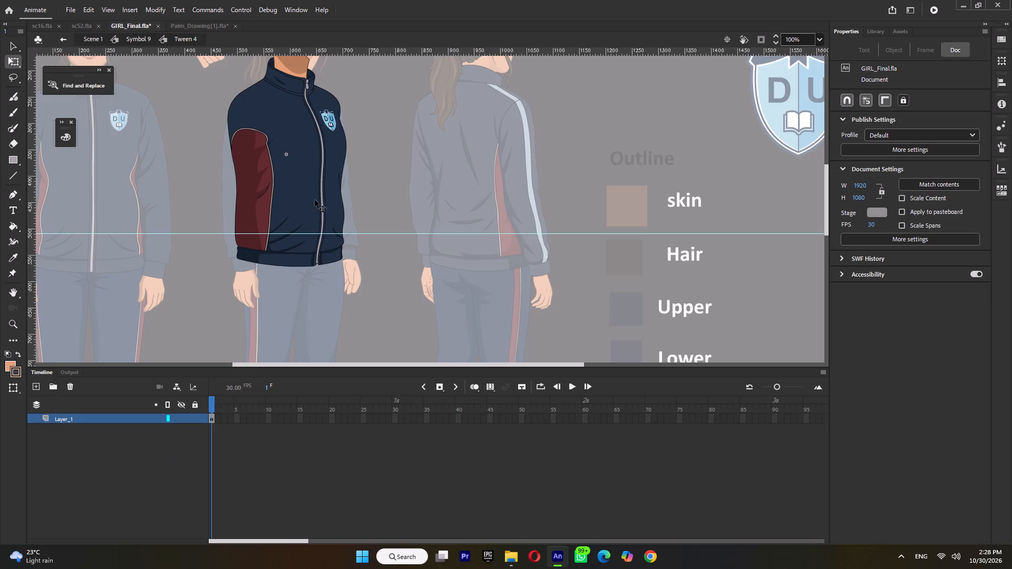
ctrl+double_click(328, 261)
double_click(245, 73)
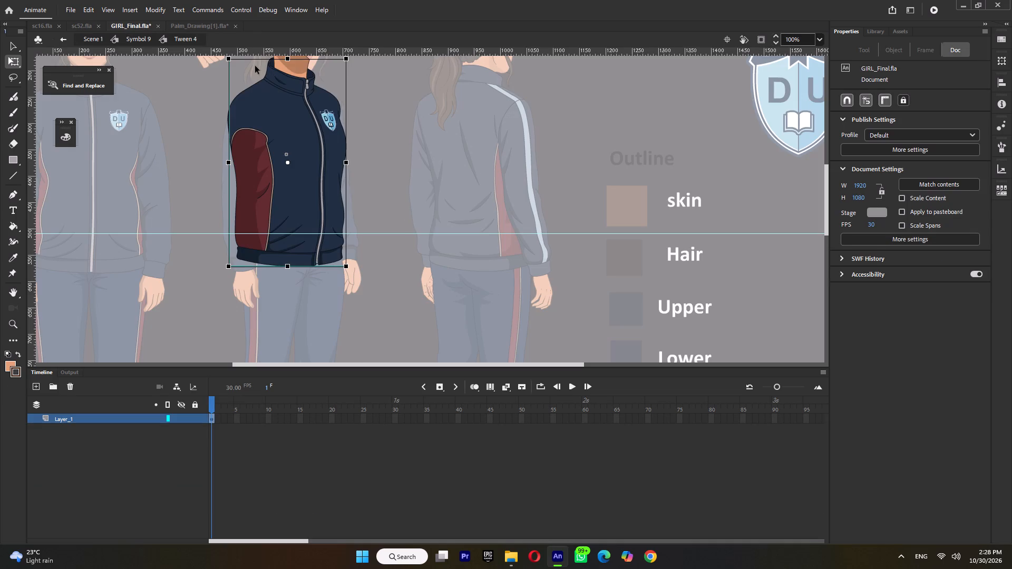
triple_click(255, 66)
click(255, 66)
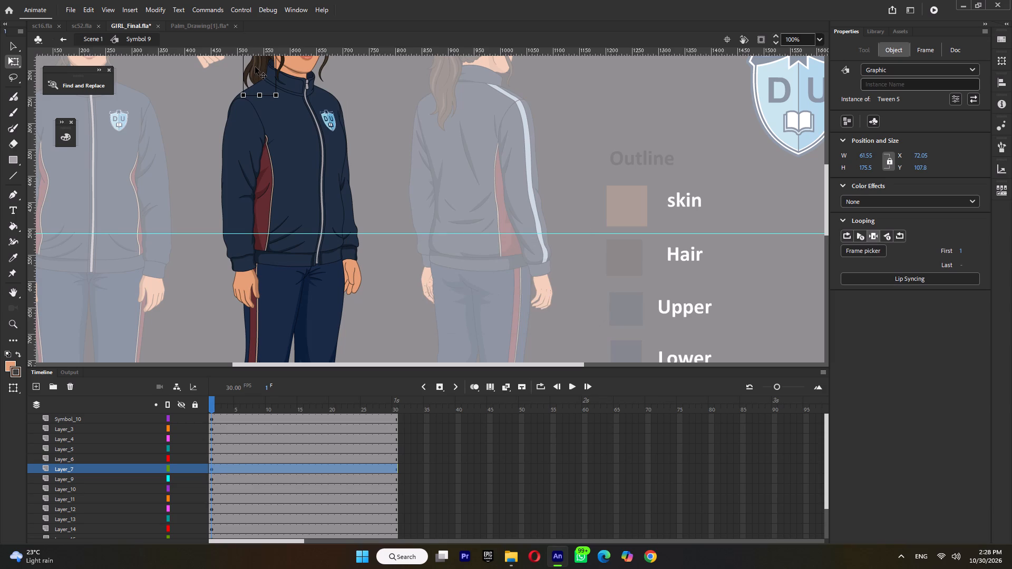
key(ctrl+c)
In sc52.fla, add a layer above Layer_7 and paste the ponytail in place on a new keyframe at frame 18.
click(199, 24)
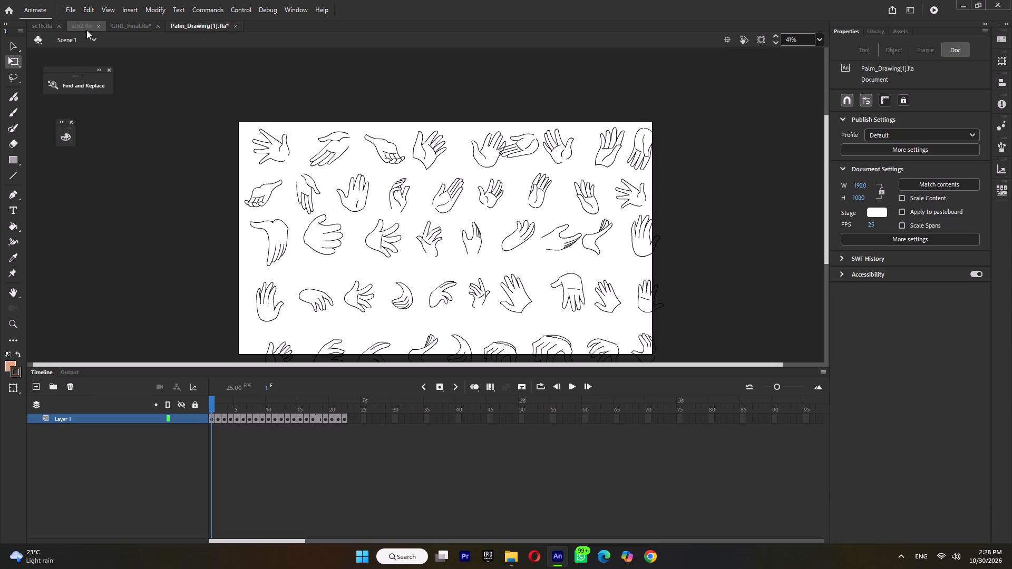
click(85, 29)
key(ctrl+s)
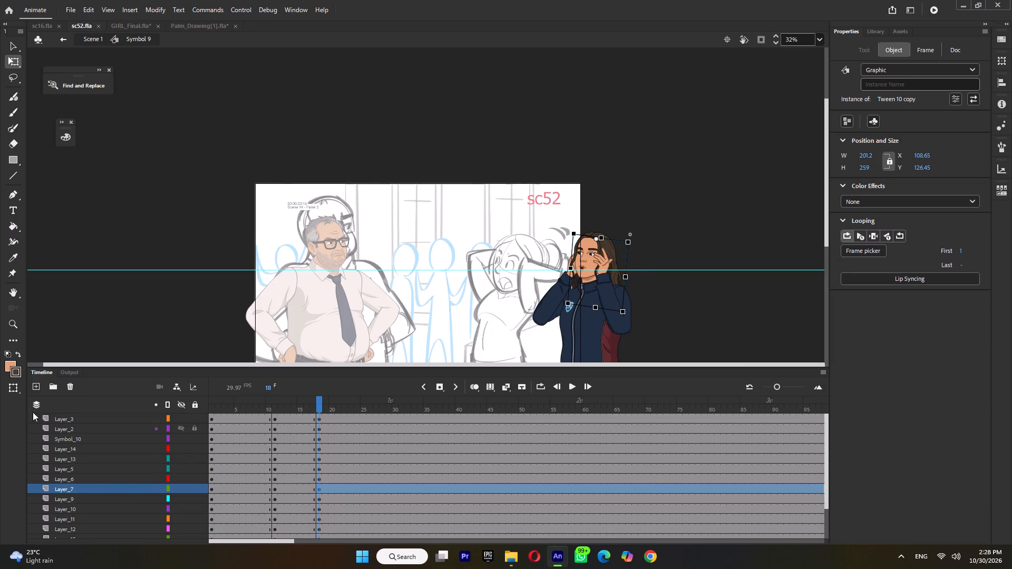
click(36, 381)
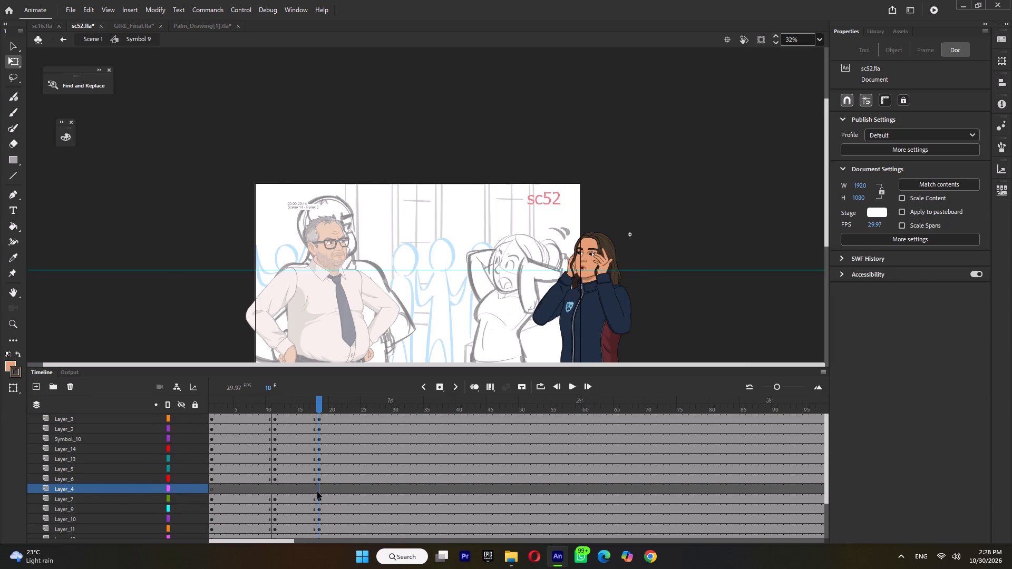
click(317, 489)
key(F6)
key(ctrl+shift+v)
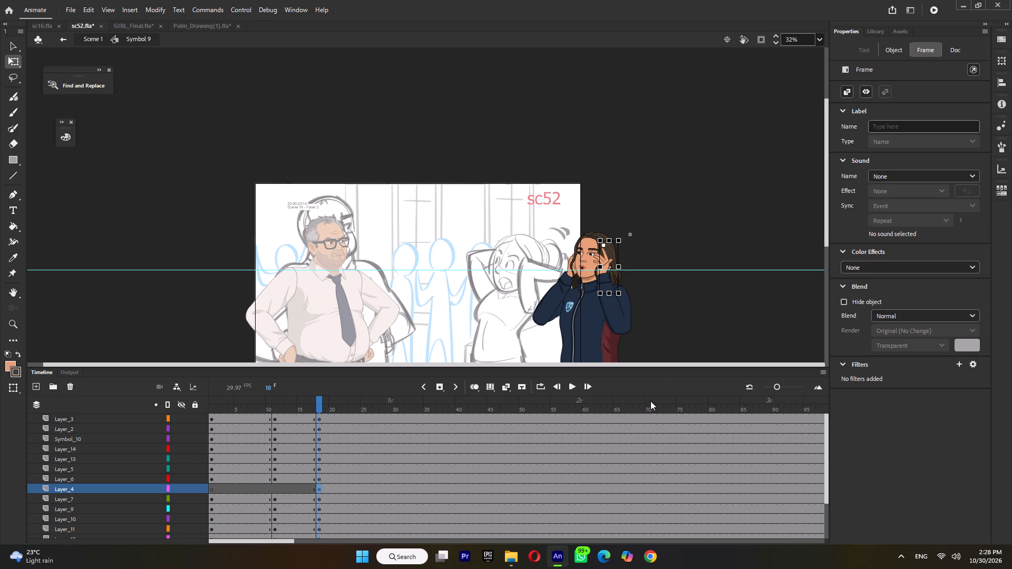
Delete the old loose back hair from Layer_7 at frame 18.
click(319, 498)
key(Delete)
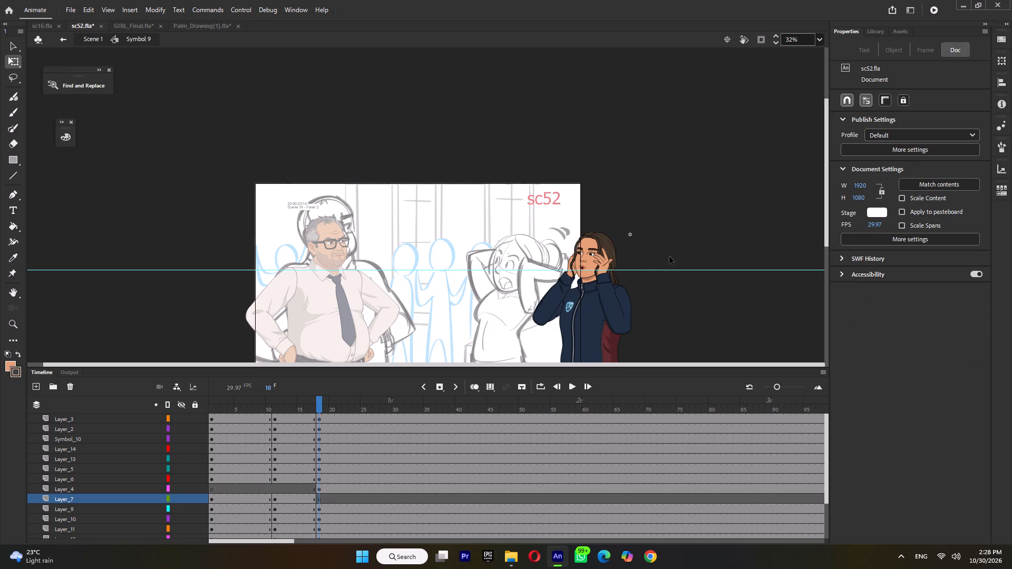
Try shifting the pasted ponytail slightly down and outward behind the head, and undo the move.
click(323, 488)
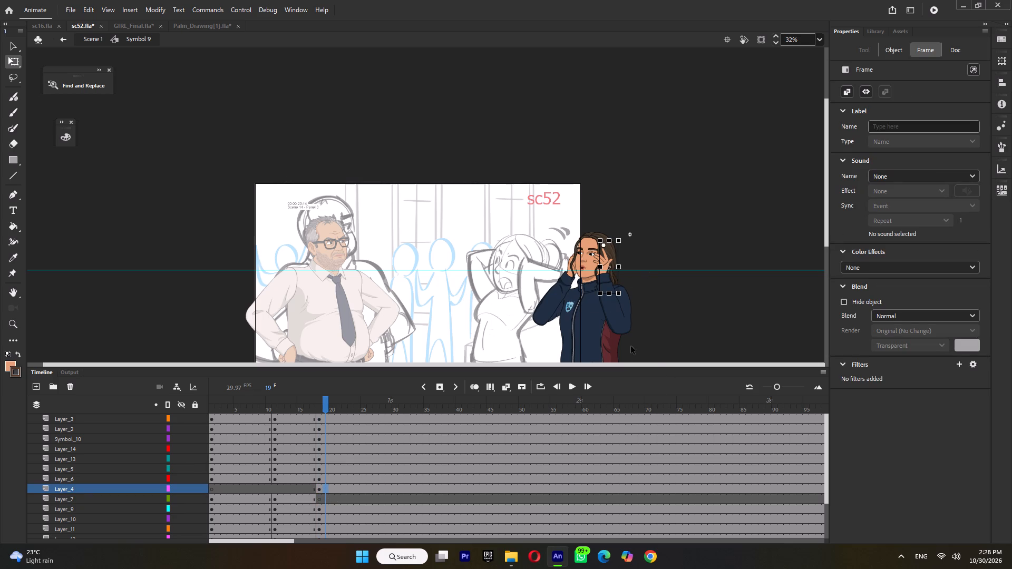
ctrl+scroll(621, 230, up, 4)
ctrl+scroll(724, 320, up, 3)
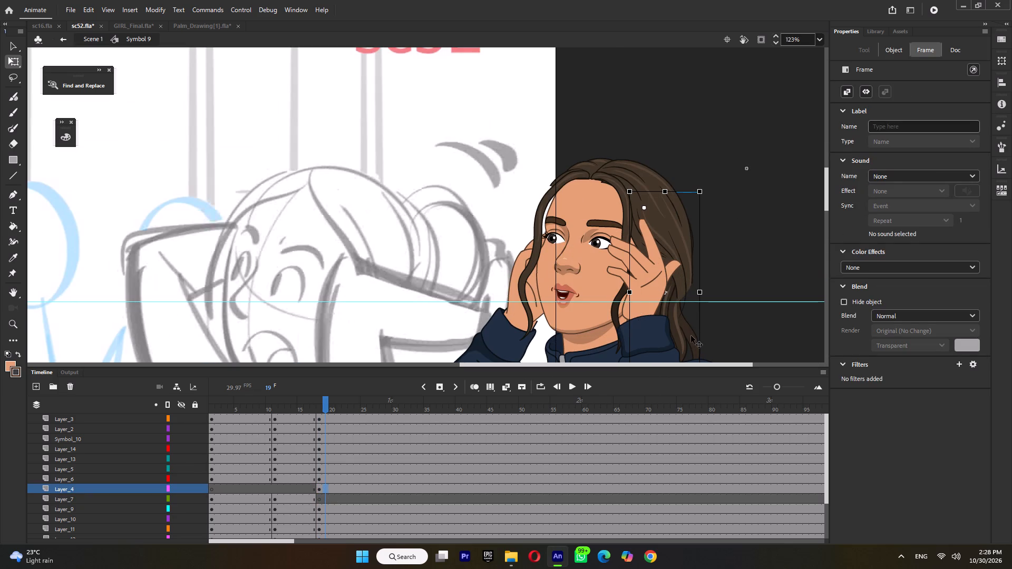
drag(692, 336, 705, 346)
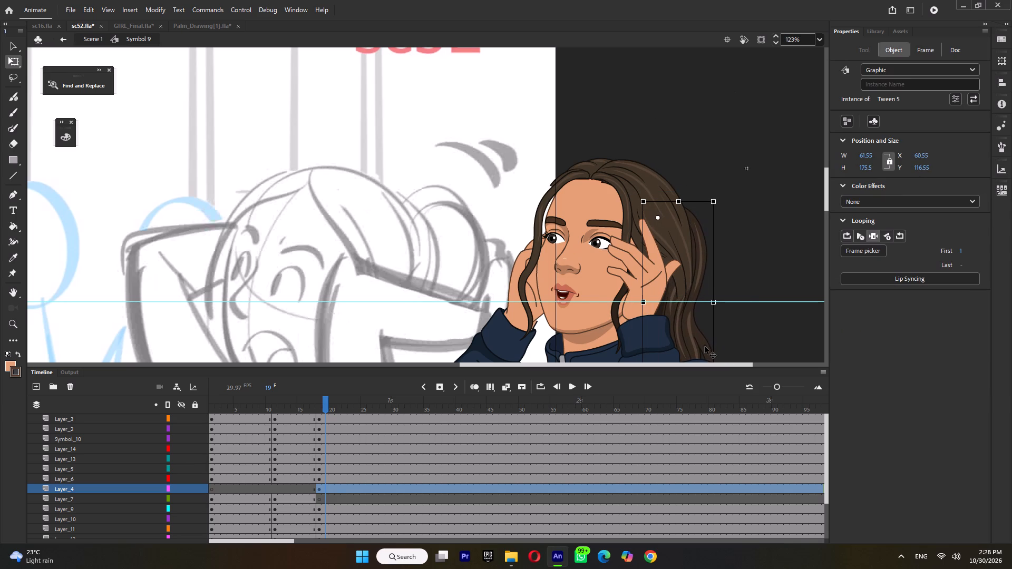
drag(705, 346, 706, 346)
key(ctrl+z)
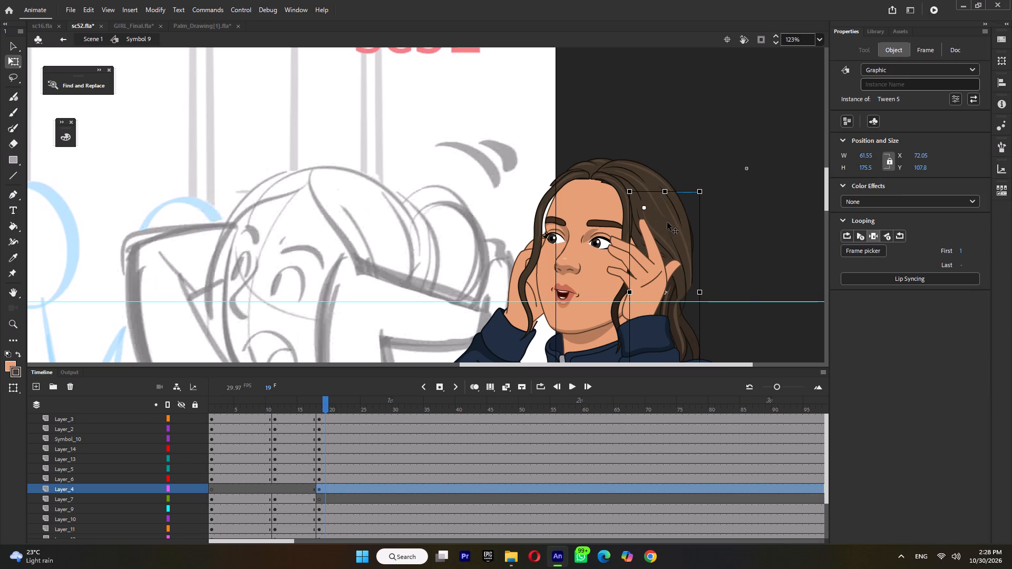
Compare frames 17 and 18, open the head symbol, Symbol 10, and insert keyframes on all its layers at frame 18.
click(318, 406)
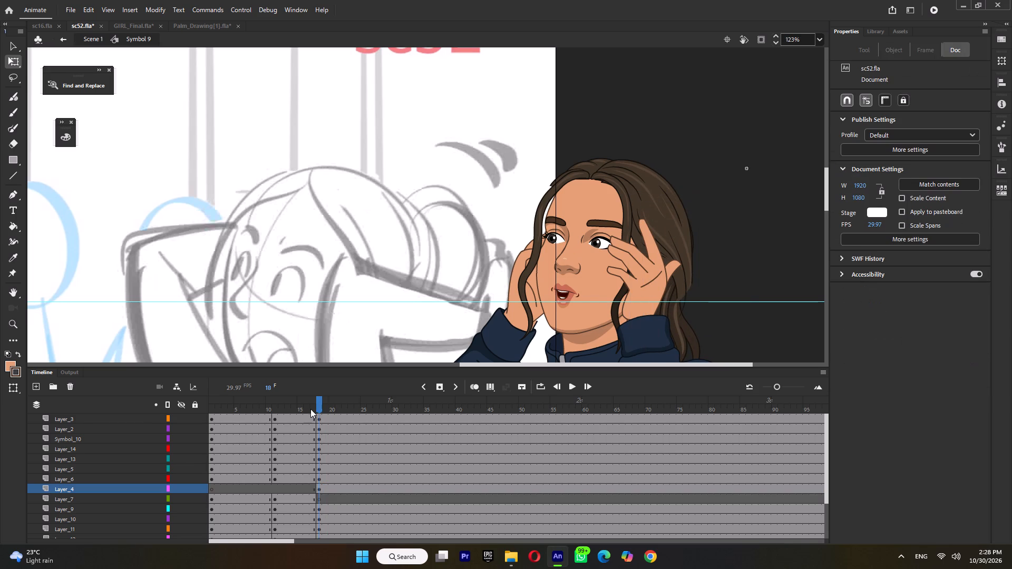
click(310, 409)
click(318, 406)
double_click(672, 186)
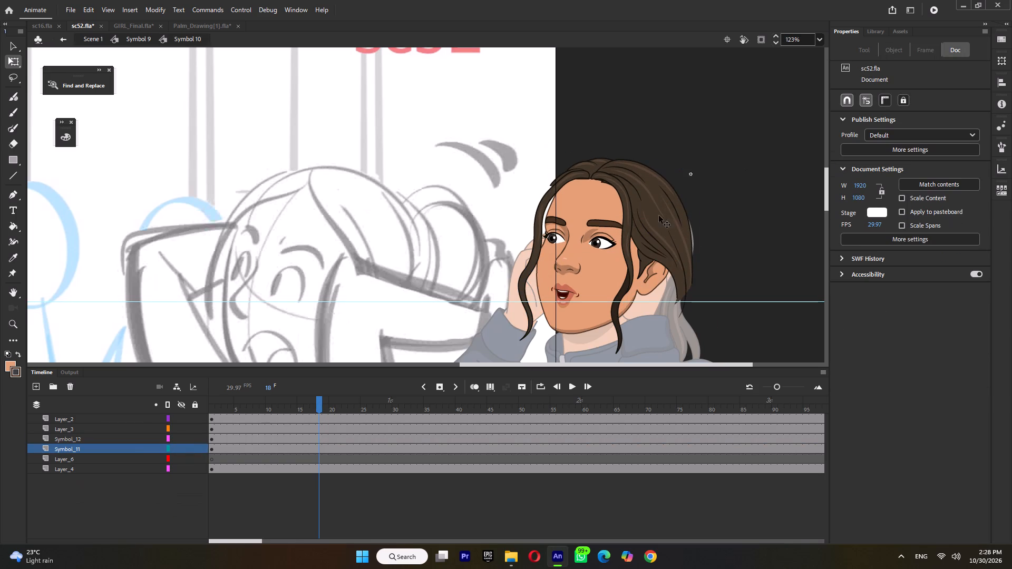
double_click(319, 405)
key(F6)
click(720, 197)
Inspect the Tween 3 hair-and-face symbol, return to Symbol 10, and break its instance apart at frame 18.
double_click(678, 224)
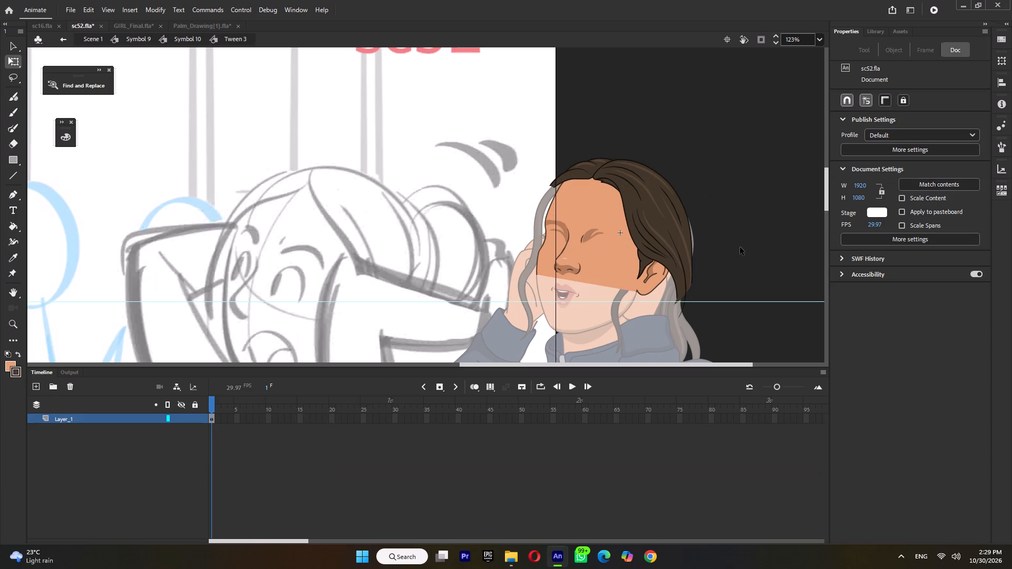
double_click(740, 247)
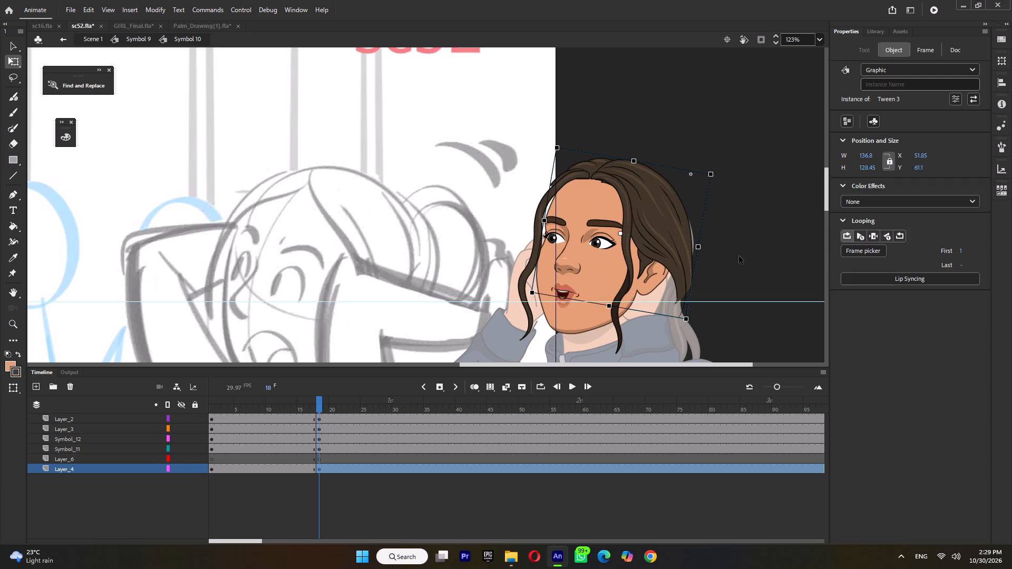
key(ctrl+b)
click(632, 127)
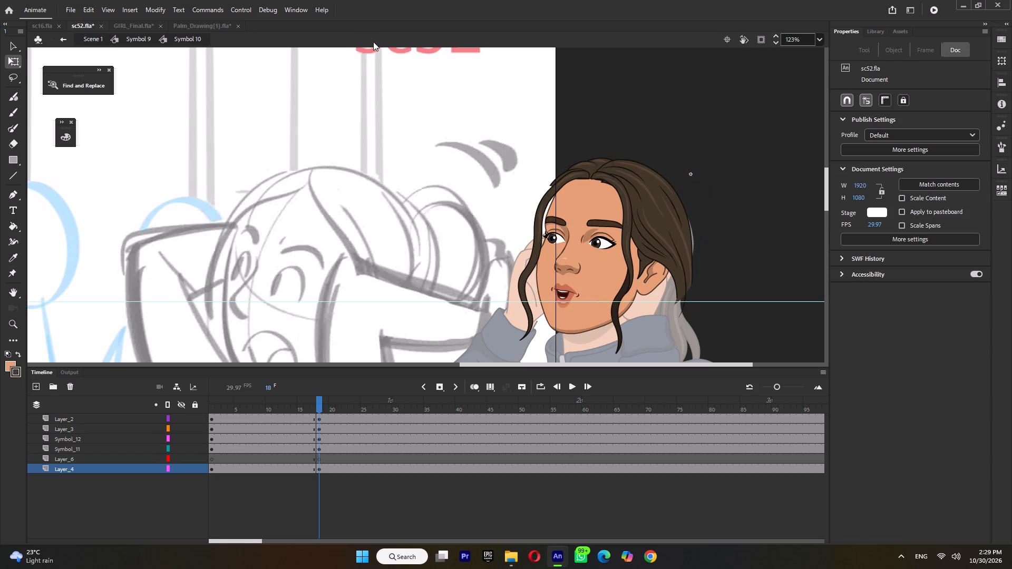
Copy the tied-back hair and face piece, Tween 19, from the head symbol of the three-quarter girl in GIRL_Final.fla.
click(131, 26)
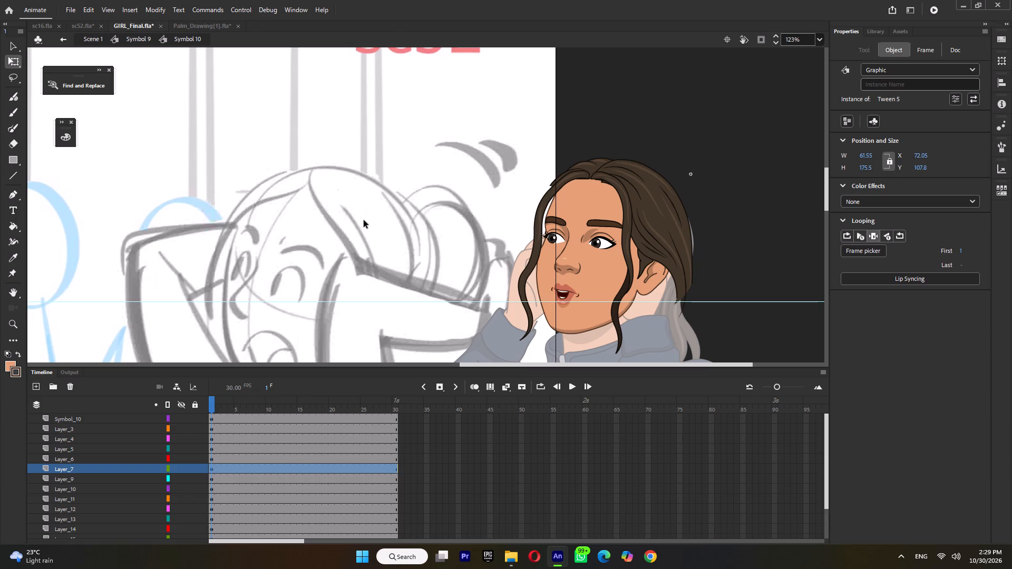
scroll(363, 223, up, 2)
triple_click(289, 180)
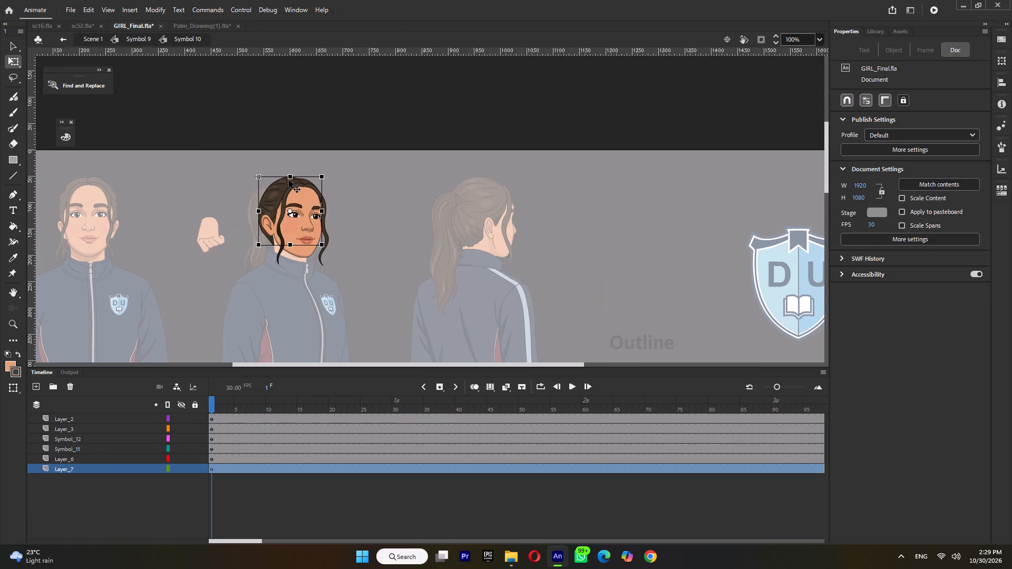
drag(297, 185, 287, 185)
key(ctrl+z)
click(261, 195)
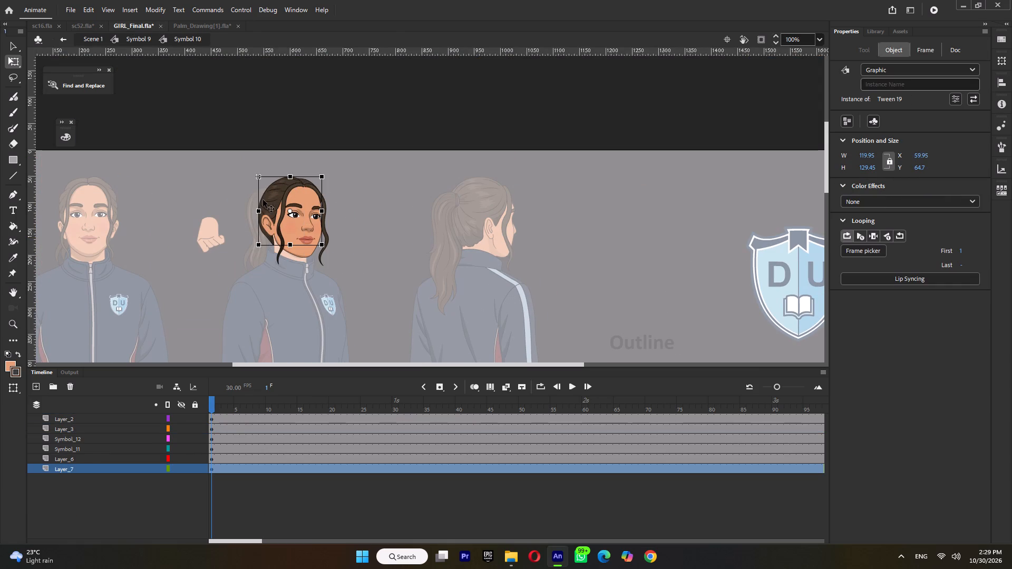
drag(265, 203, 247, 203)
key(ctrl+z)
key(ctrl+c)
Paste the tied-back head in place on Layer_6 at frame 18 in sc52.fla, putting duplicate library items into a folder.
click(71, 23)
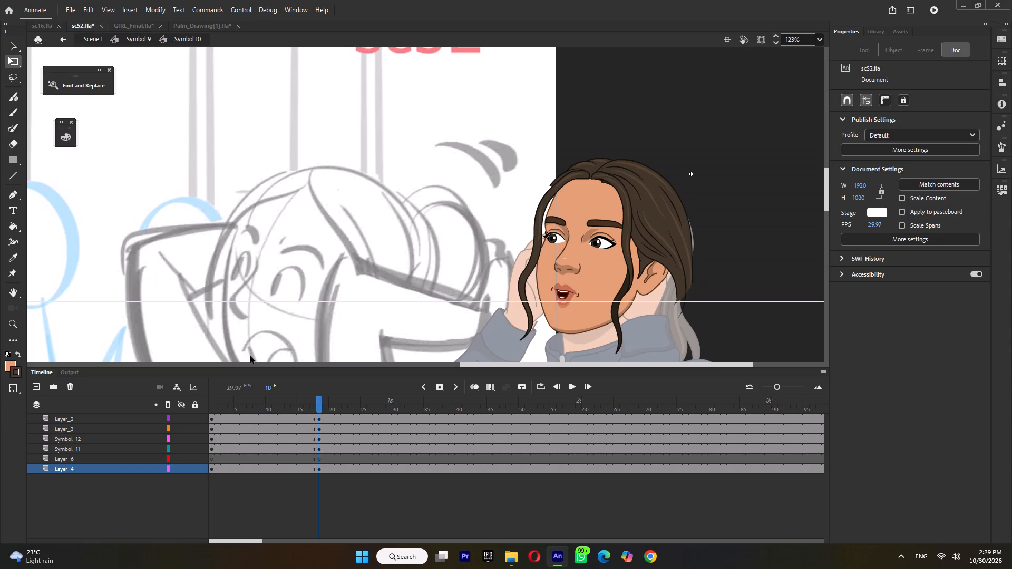
click(321, 457)
key(ctrl+shift+v)
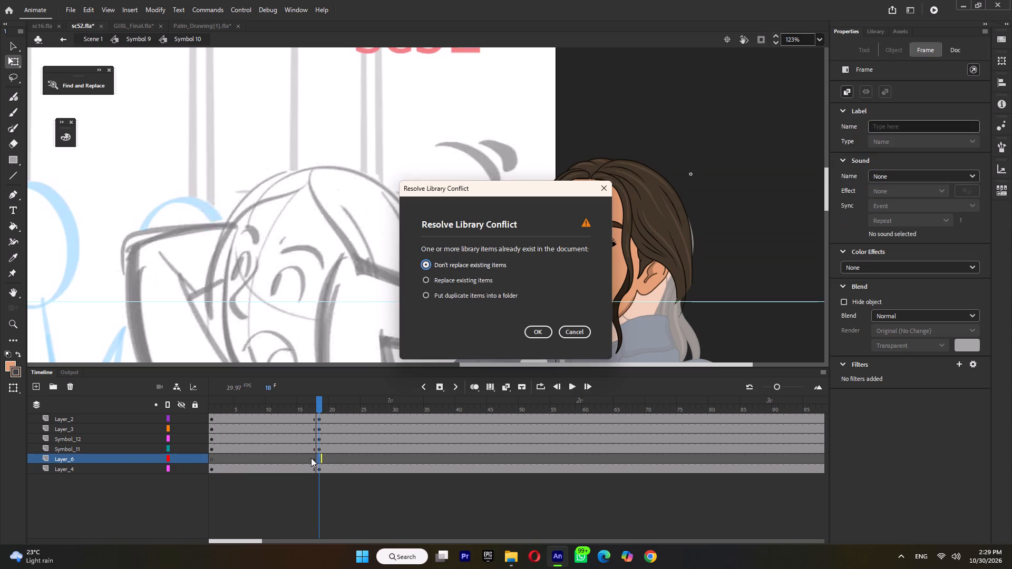
click(495, 293)
click(546, 329)
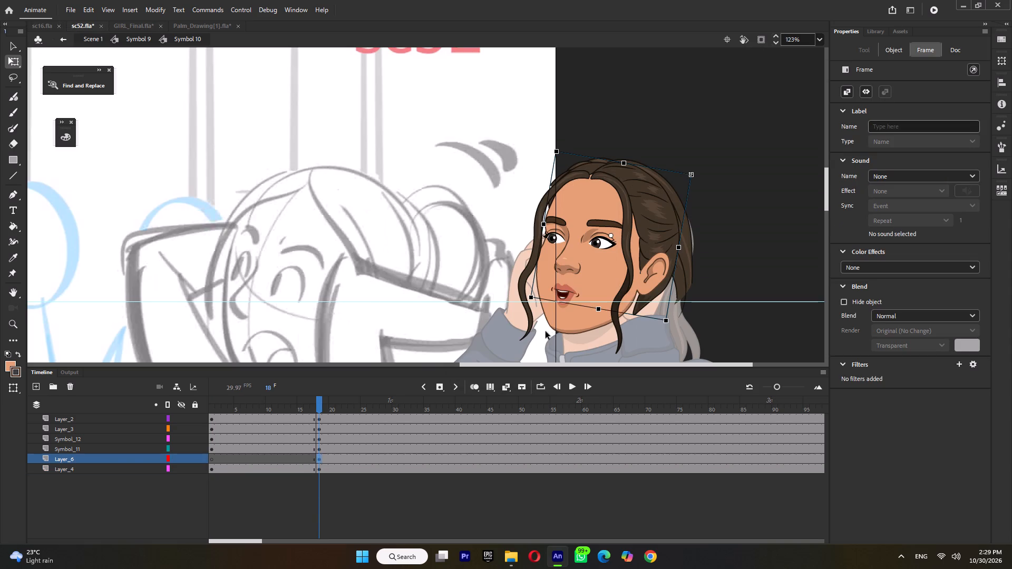
Delete the old loose hair from Layer_4 at frame 18 of Symbol 10.
click(322, 467)
key(Delete)
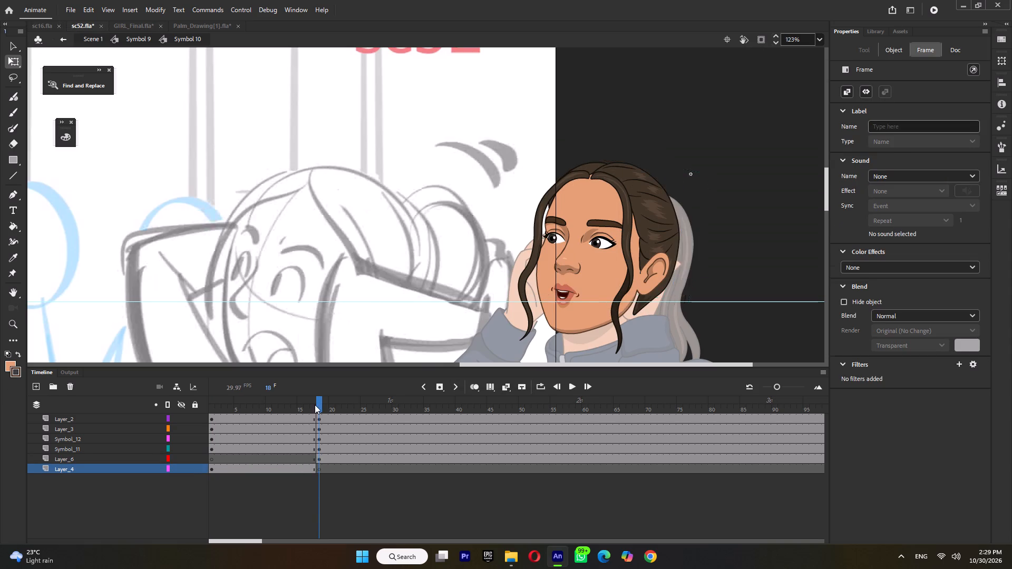
Compare the frames around 18 in Symbol 10 and Symbol 9, and check the girl's hair against the GIRL_Final.fla reference.
click(314, 404)
click(323, 403)
click(309, 402)
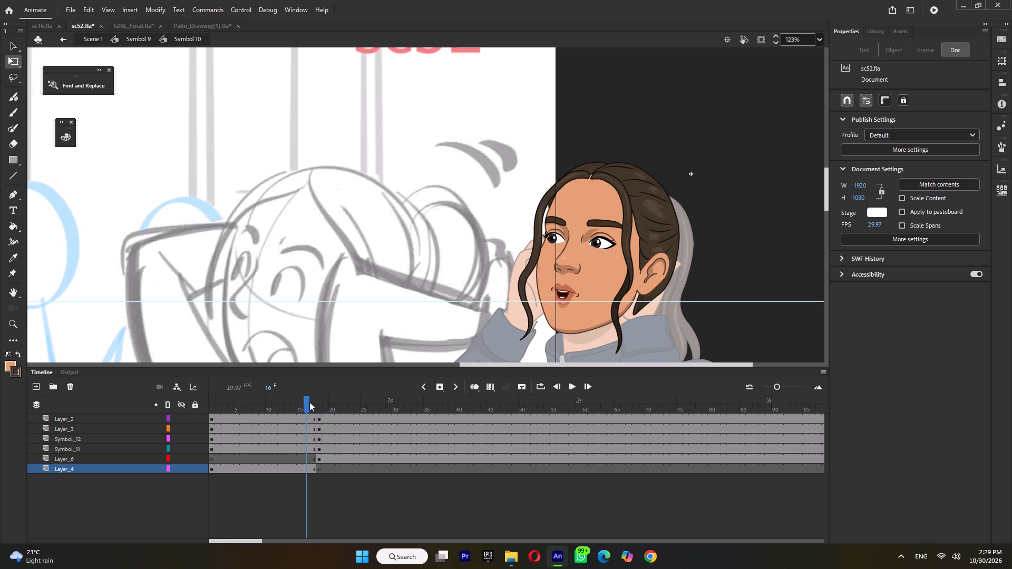
click(320, 402)
double_click(751, 248)
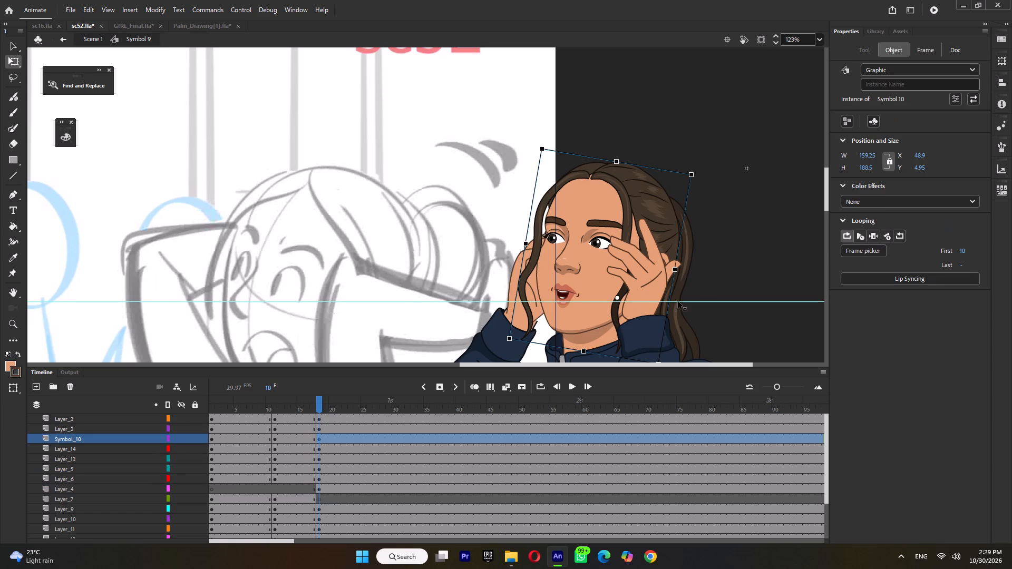
click(296, 410)
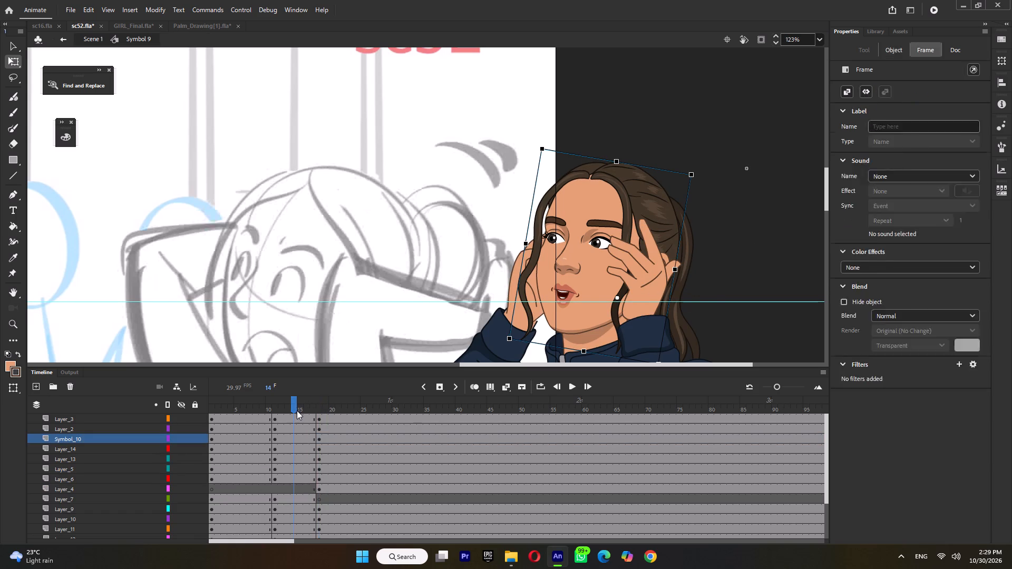
click(323, 408)
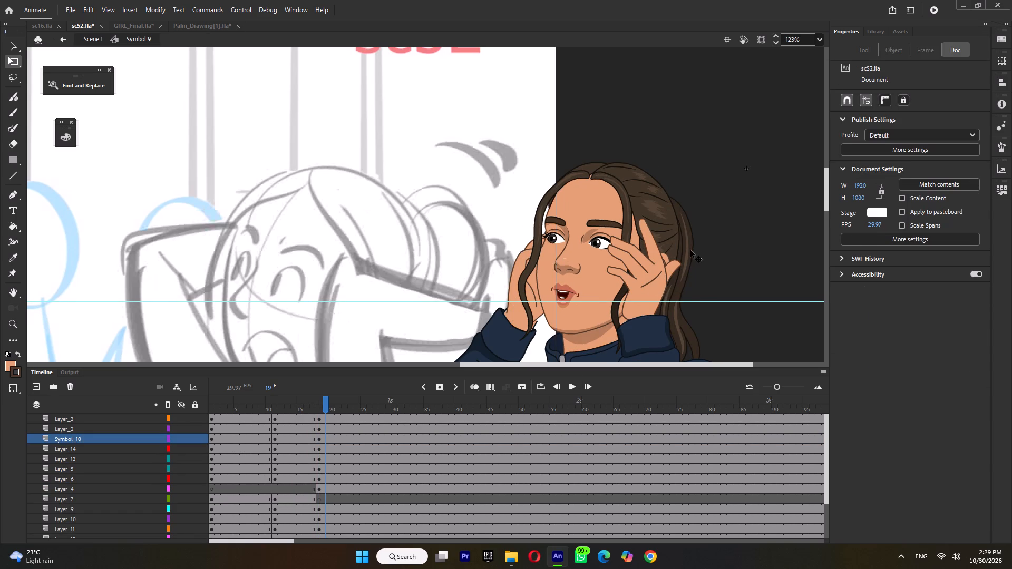
click(690, 250)
ctrl+scroll(705, 229, down, 4)
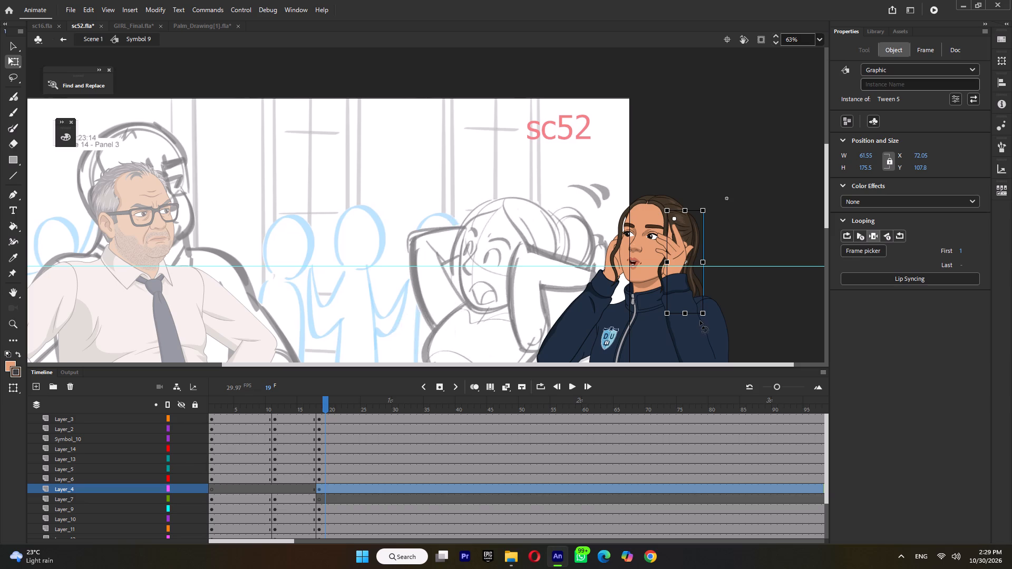
click(123, 24)
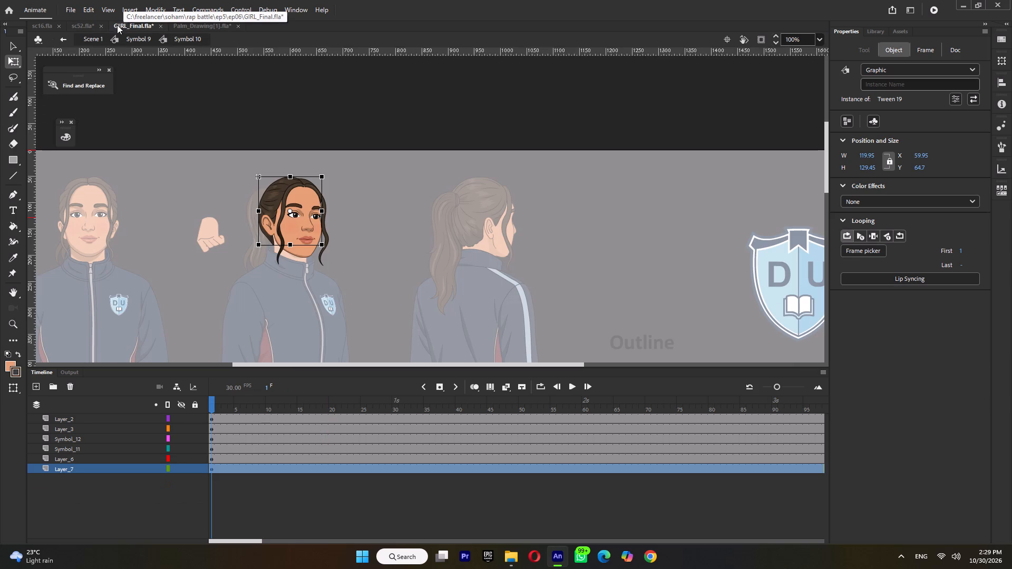
click(92, 27)
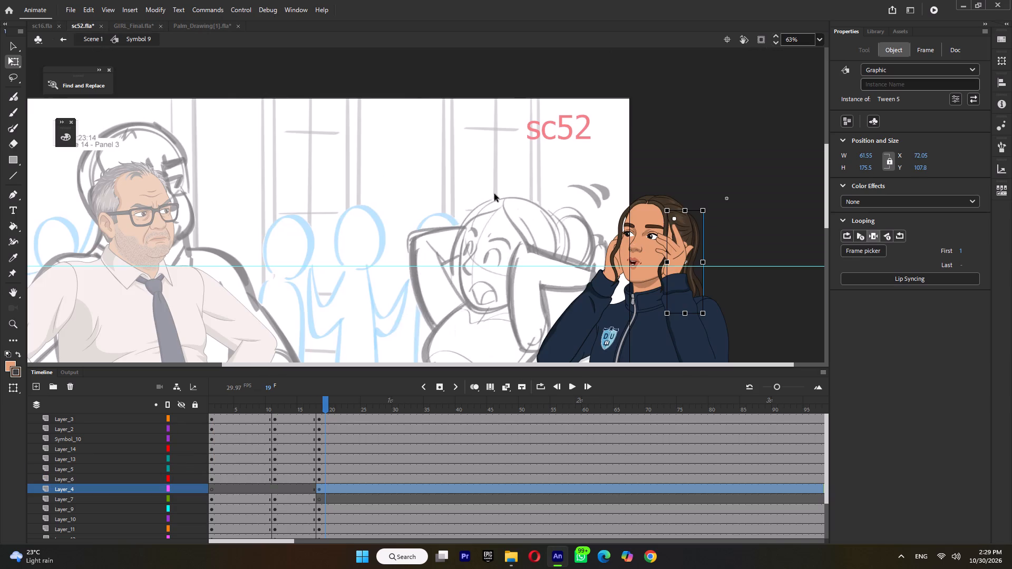
Save the sc52.fla file.
key(ctrl+s)
Move the ponytail on Layer_4 slightly outward behind the head and rotate it so its tip swings away from her back.
ctrl+scroll(702, 240, up, 7)
drag(690, 240, 711, 240)
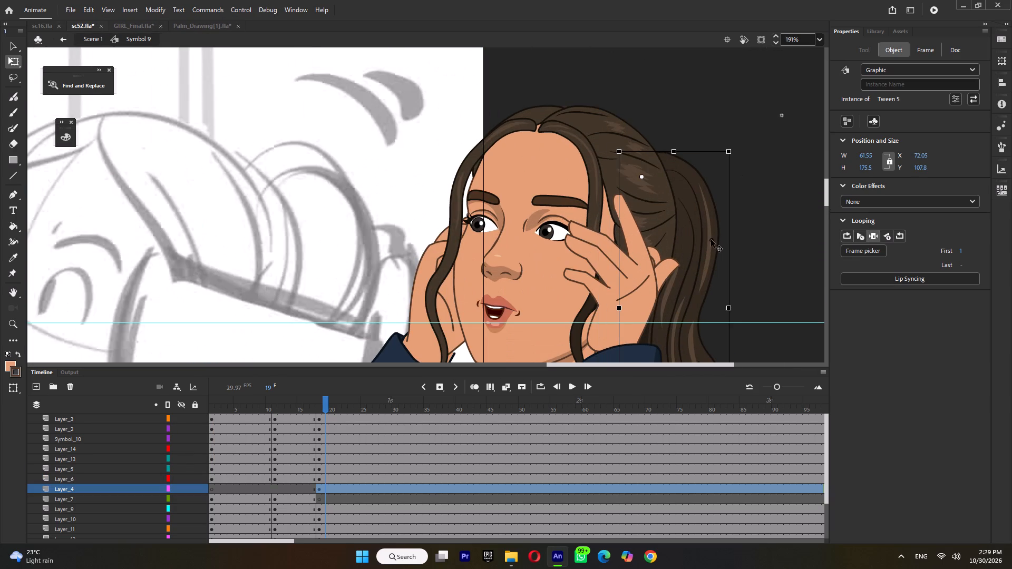
drag(711, 240, 707, 240)
ctrl+scroll(711, 202, down, 5)
drag(717, 318, 751, 300)
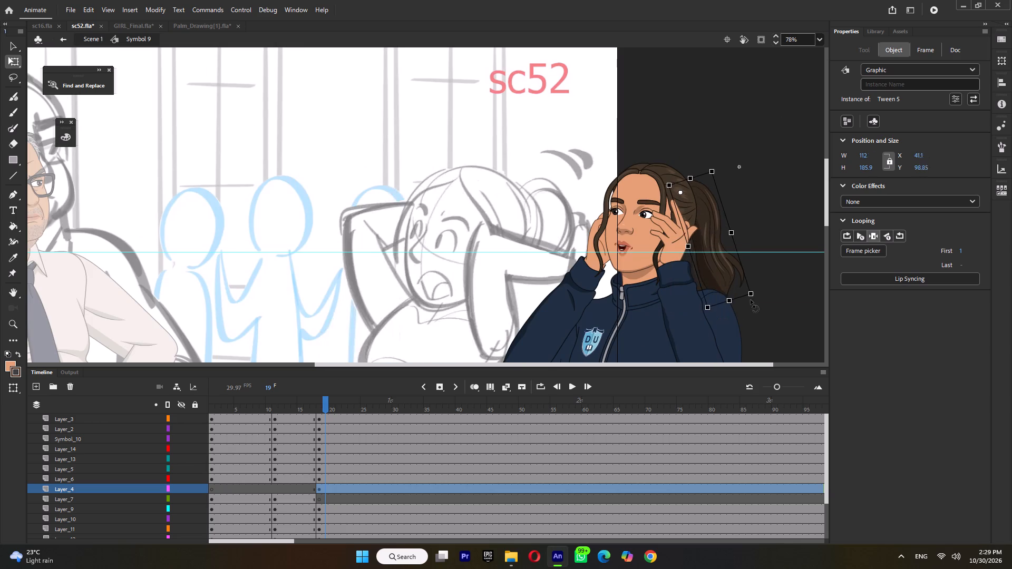
drag(751, 300, 752, 302)
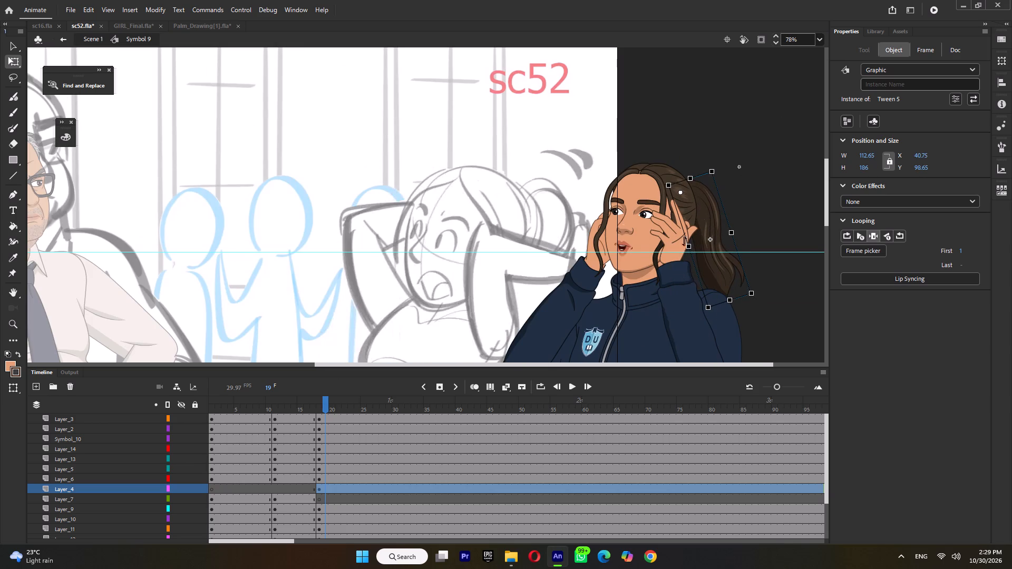
ctrl+scroll(697, 204, down, 2)
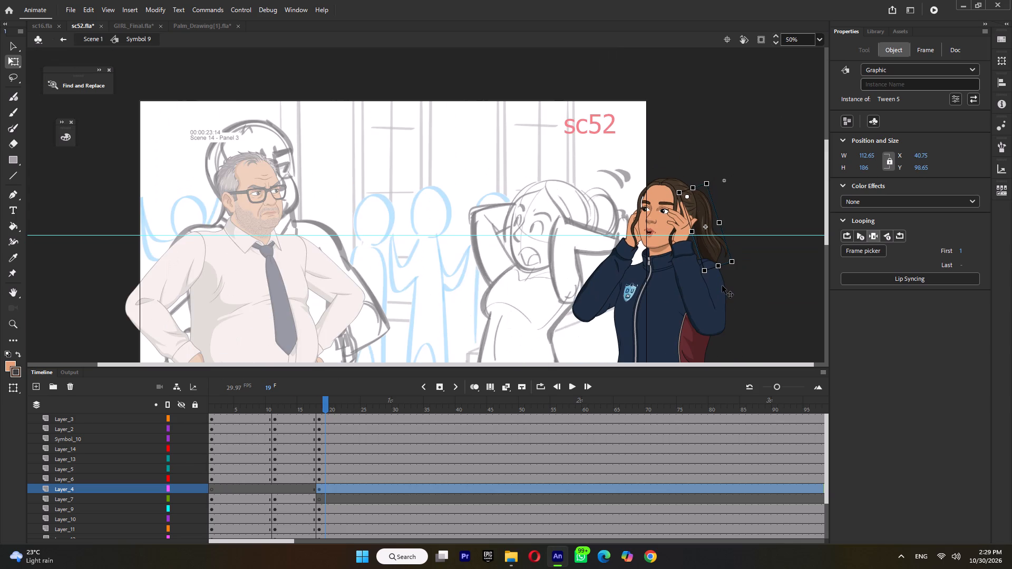
Rotate the raised arm's upper sleeve, Tween 3 on Layer_5, upward and move it down onto the shoulder.
click(722, 282)
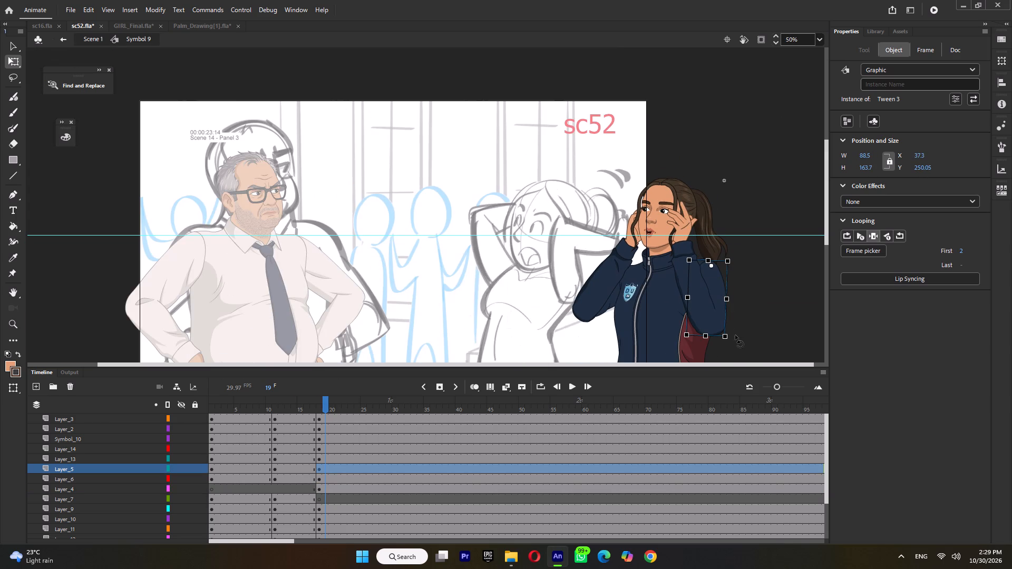
drag(733, 340, 682, 250)
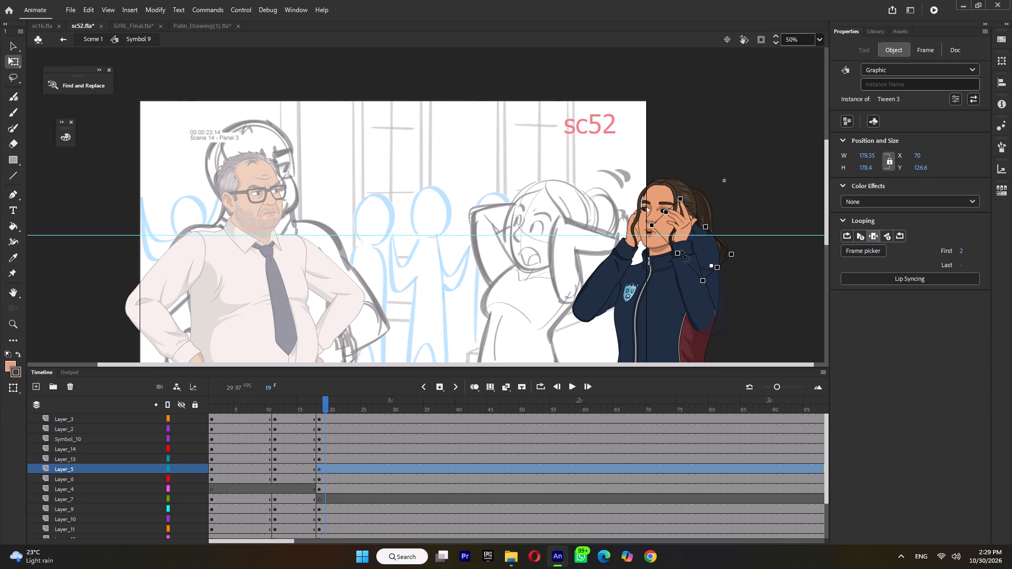
drag(682, 250, 683, 248)
ctrl+scroll(715, 262, up, 4)
drag(709, 247, 708, 290)
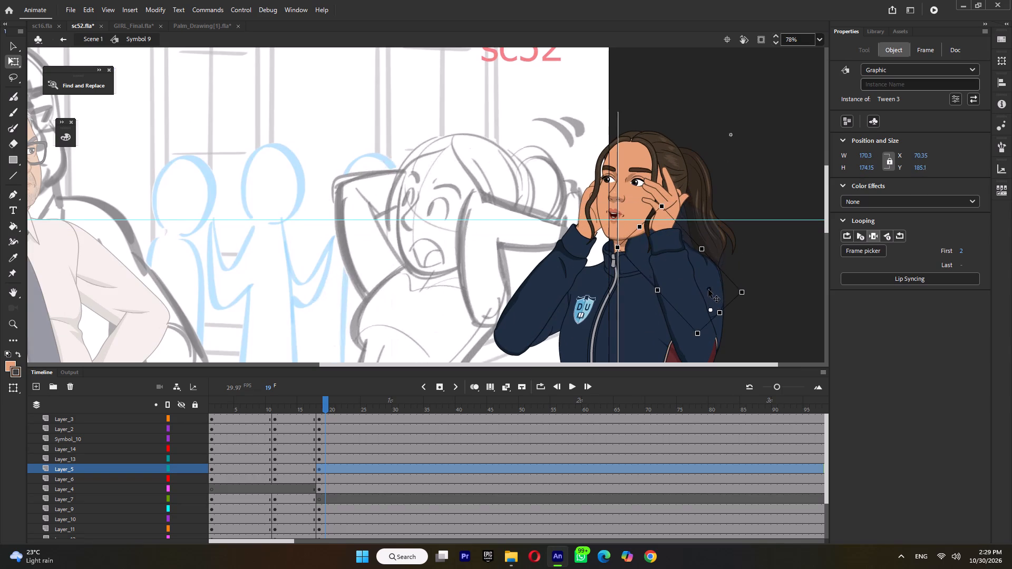
drag(708, 290, 709, 289)
Rotate the forearm sleeve, Tween 1 on Layer_3, to point up past the head and place its elbow near her chin.
click(675, 288)
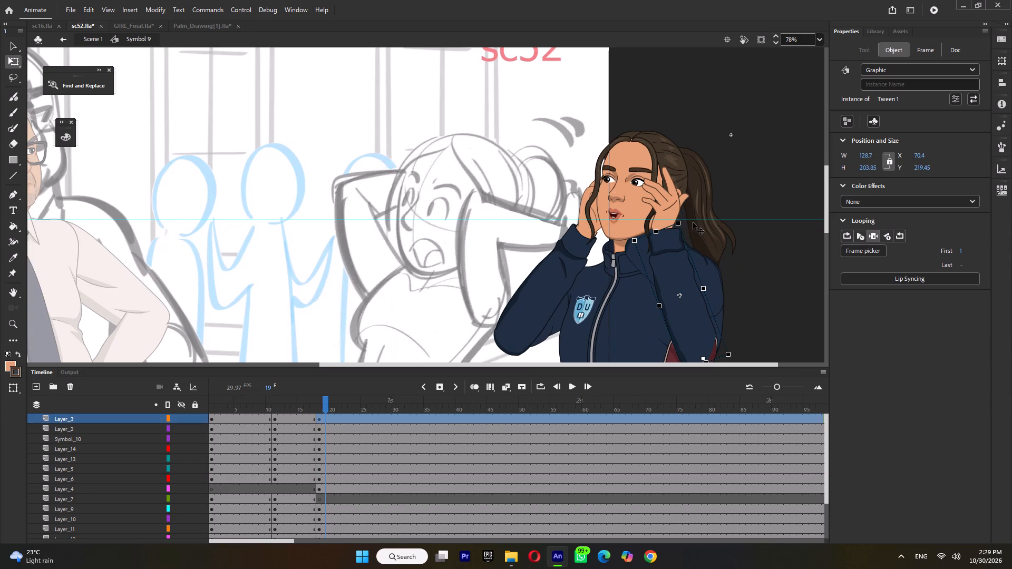
drag(683, 221, 836, 188)
drag(719, 307, 641, 183)
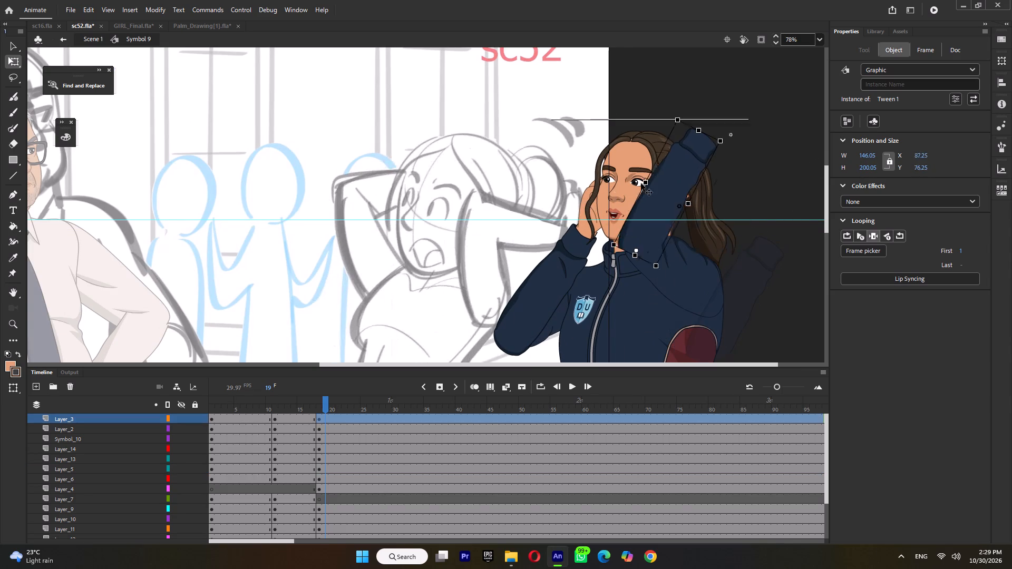
drag(641, 183, 657, 201)
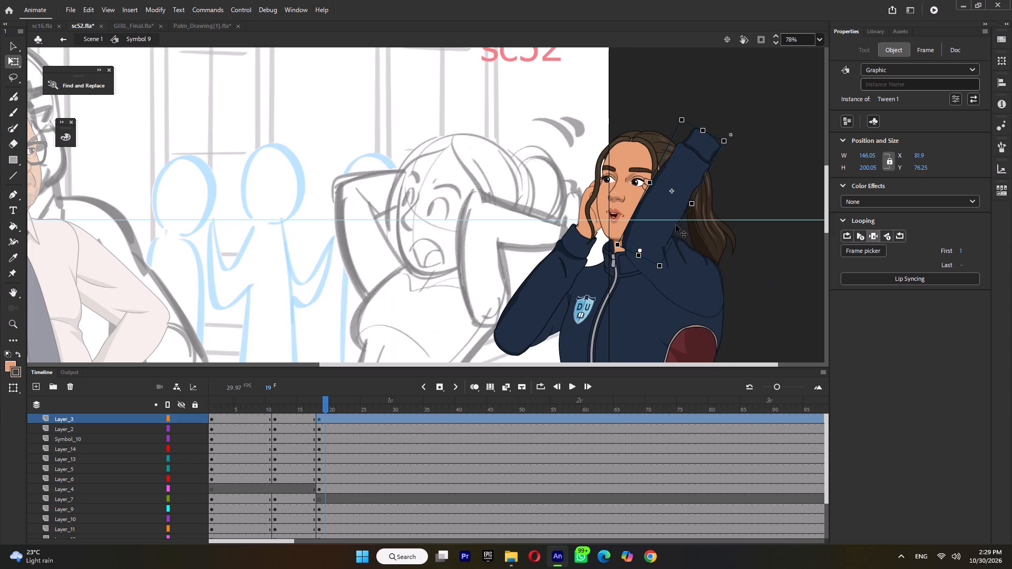
Rotate the upper sleeve on Layer_5 further across the chest to meet the raised forearm's elbow.
click(676, 277)
drag(667, 205, 642, 239)
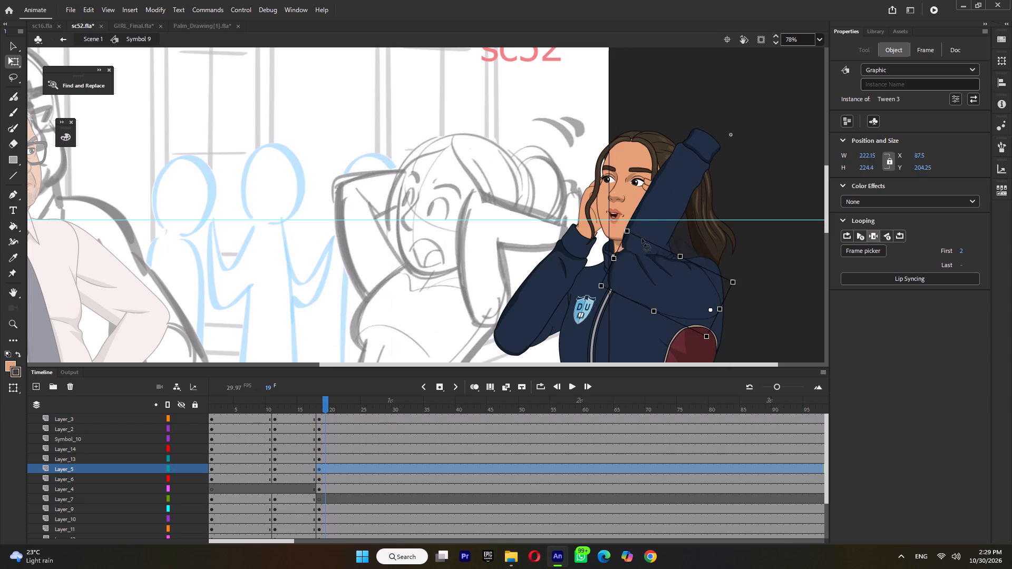
drag(642, 239, 648, 241)
Open the Tween 3 upper sleeve symbol, compare its drawings, and insert a duplicate keyframe of the frame 2 sleeve at frame 3.
click(684, 276)
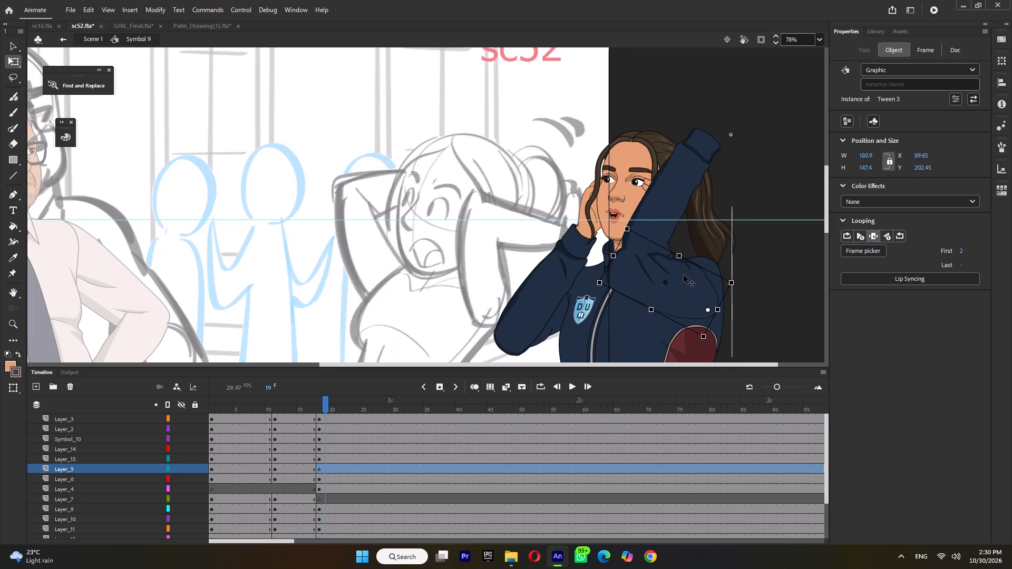
double_click(687, 281)
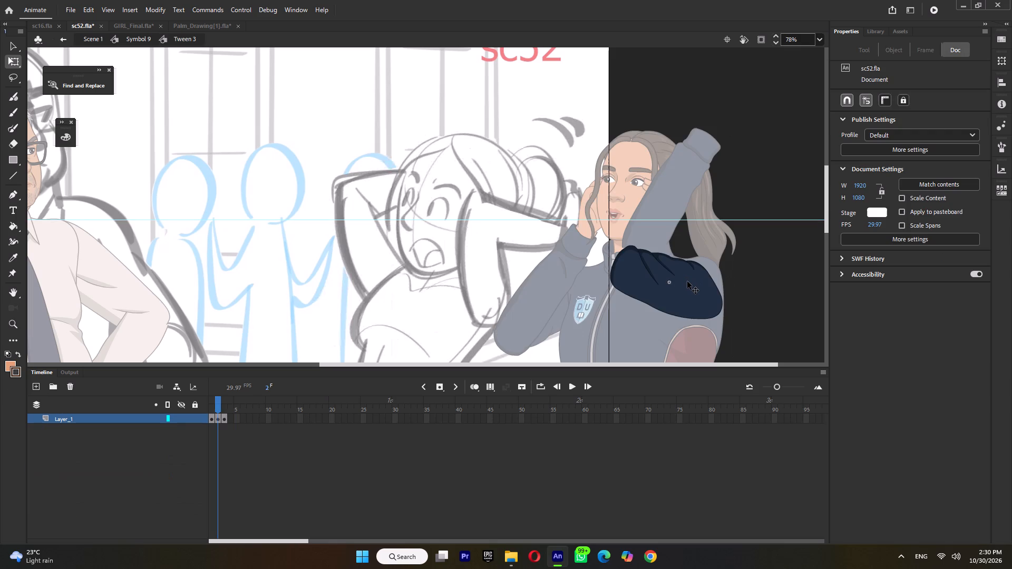
click(225, 407)
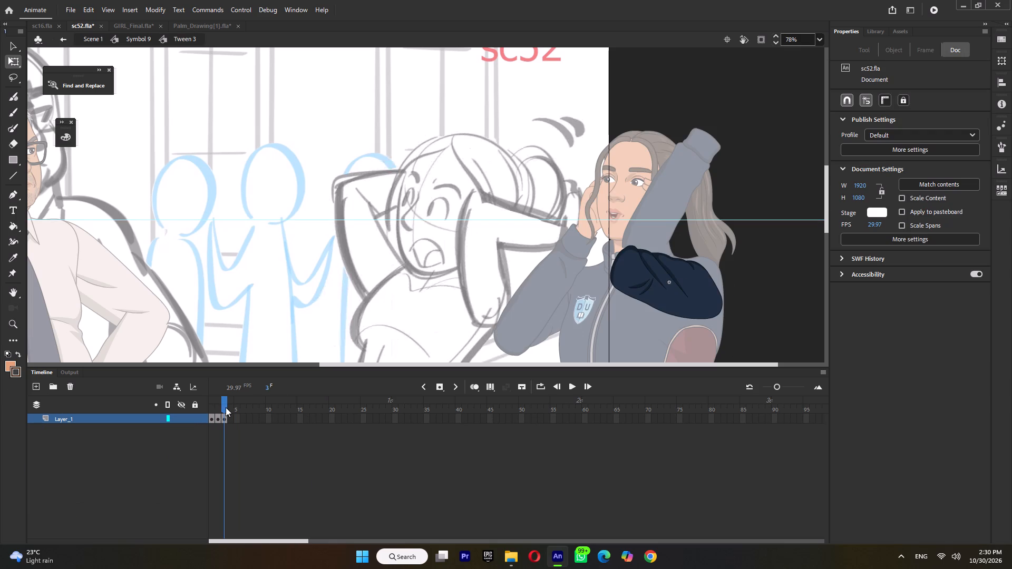
click(222, 407)
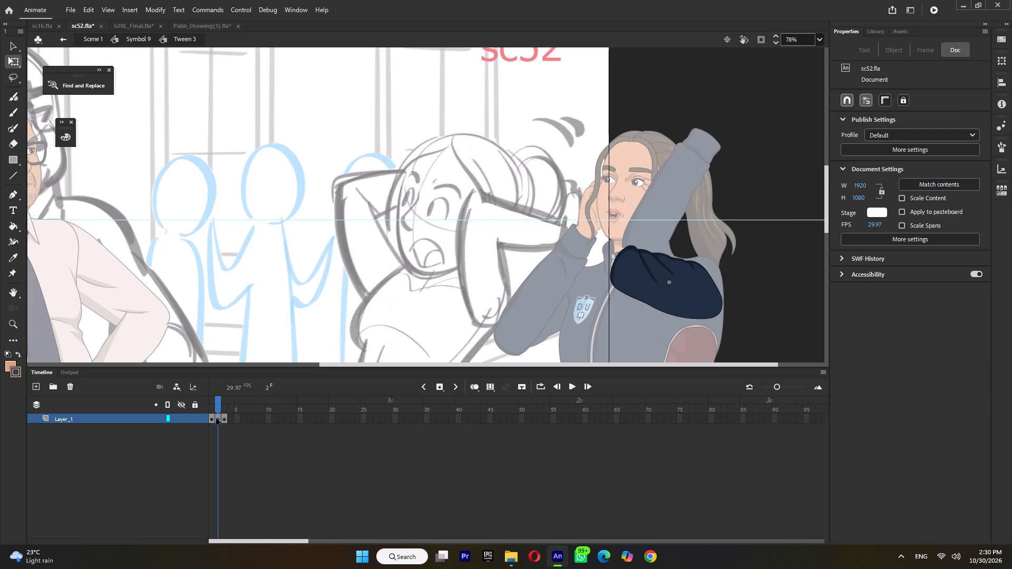
click(213, 418)
click(219, 418)
click(223, 418)
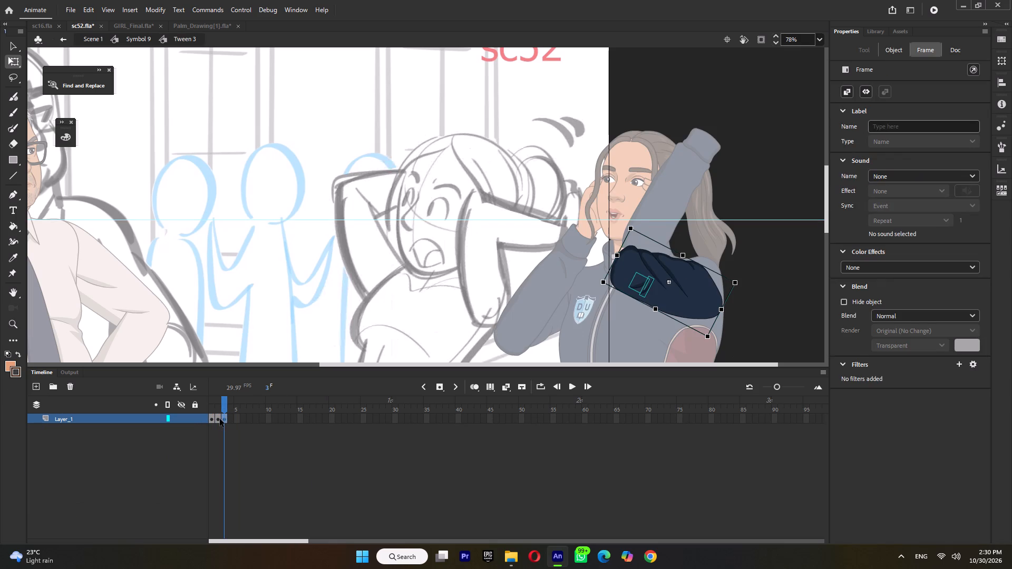
click(220, 419)
key(F5)
key(F6)
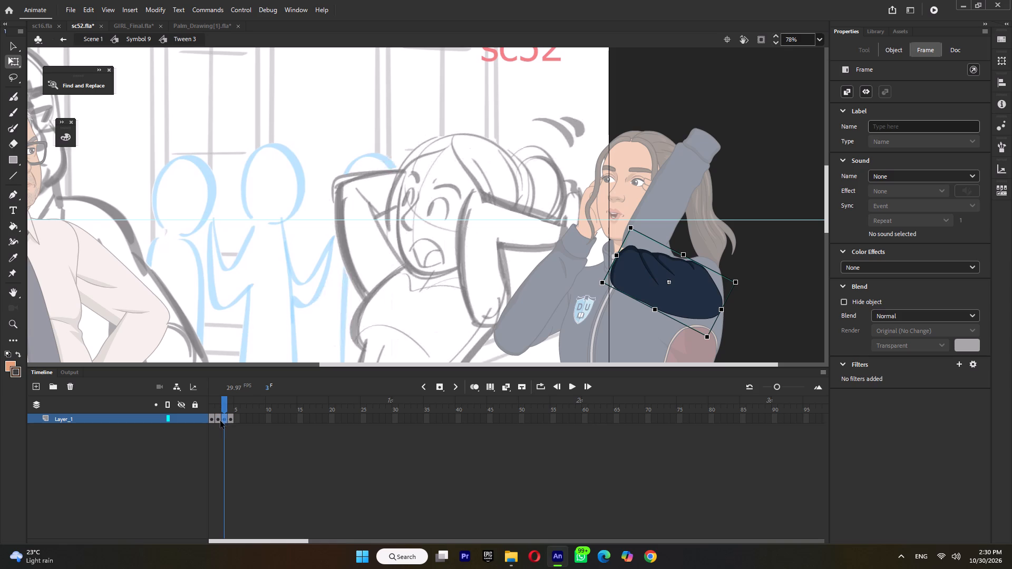
Open the sleeve group at frame 3 and delete the outline stroke around its rounded shoulder end.
double_click(718, 299)
ctrl+scroll(718, 292, up, 5)
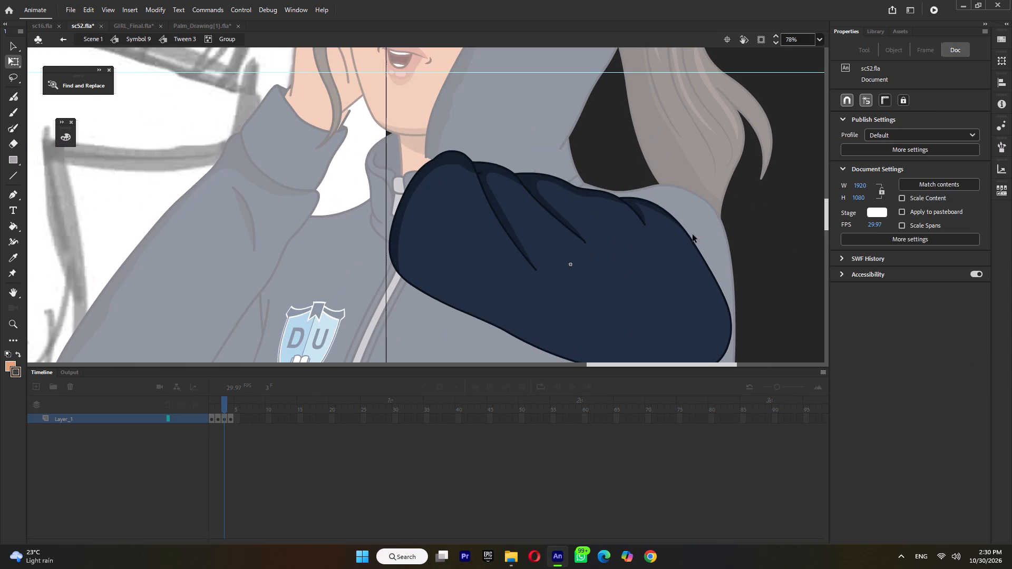
click(693, 243)
scroll(736, 215, down, 2)
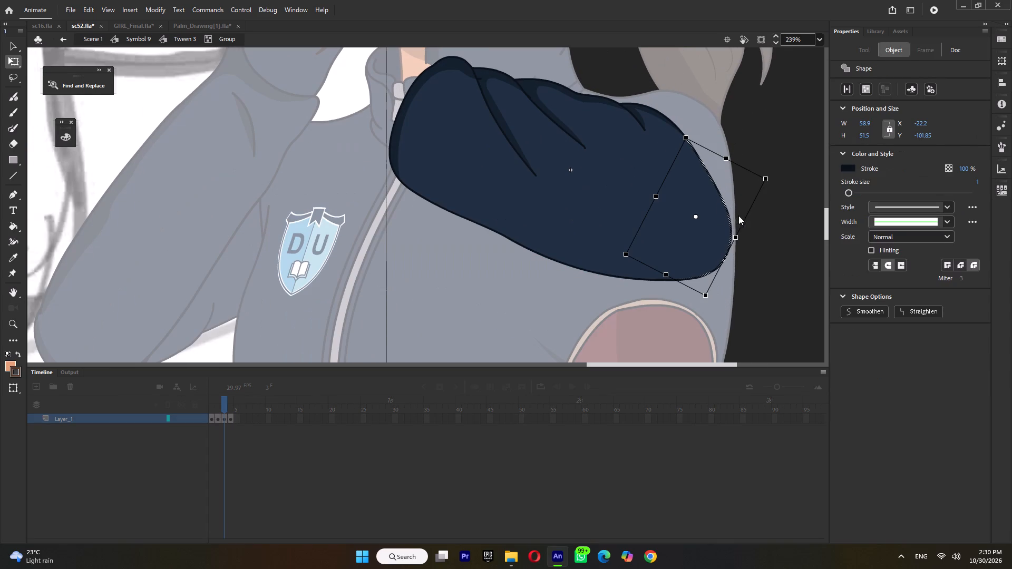
key(Delete)
click(775, 206)
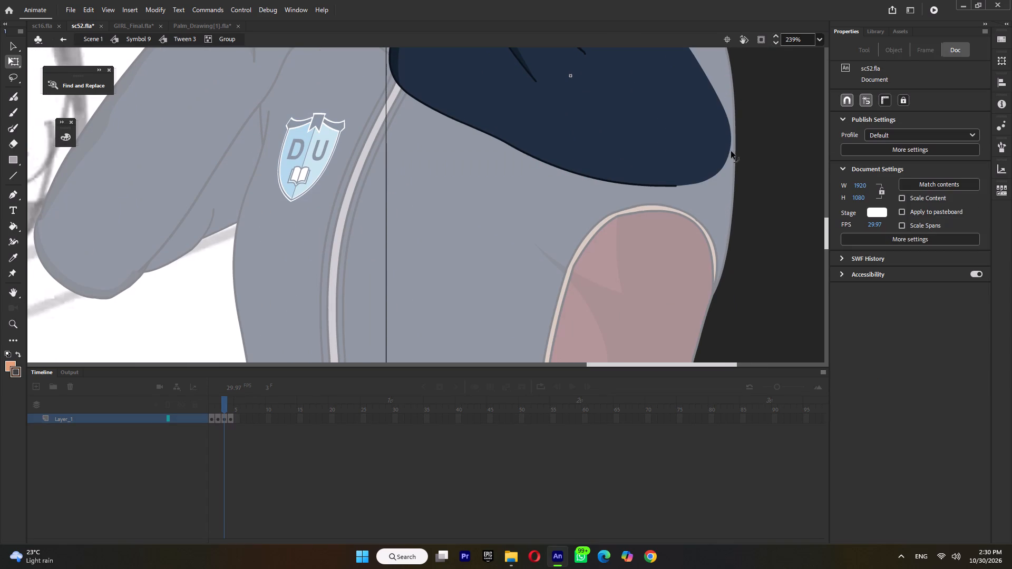
Cut away the rounded outer corner of the frame 3 sleeve drawing's shoulder end and return to Symbol 9.
drag(729, 151, 711, 156)
drag(739, 203, 680, 90)
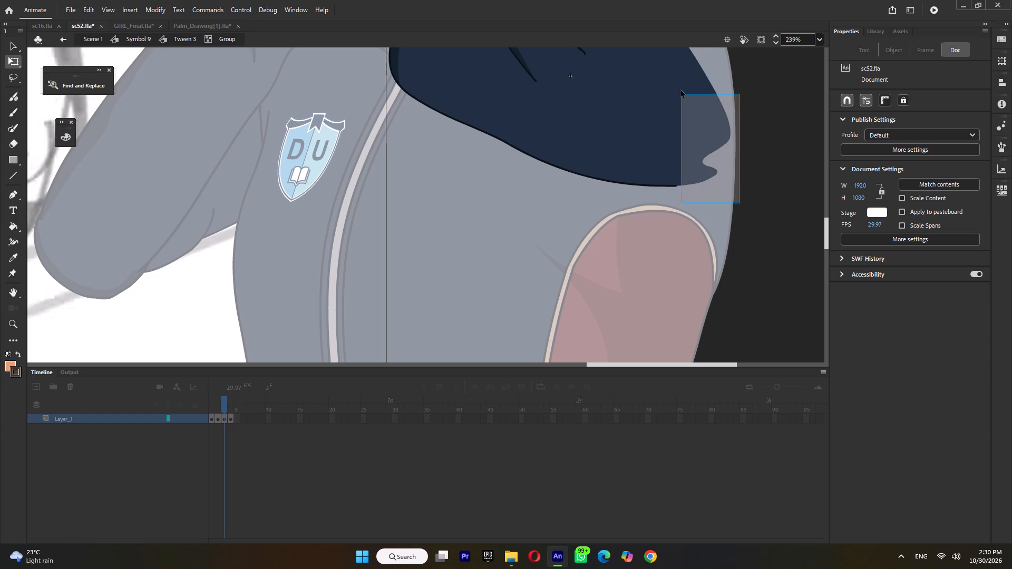
drag(680, 90, 694, 47)
key(Delete)
double_click(756, 141)
ctrl+scroll(700, 279, down, 5)
double_click(737, 248)
Display frame 3 of Tween 3 for the Layer_5 upper sleeve and shift the sleeve slightly up at the shoulder.
click(853, 243)
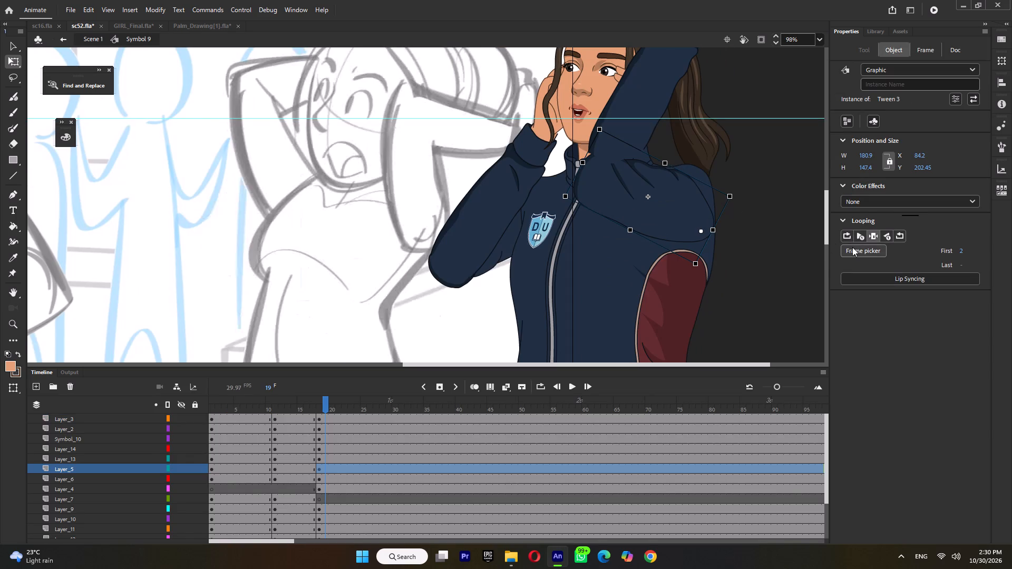
click(857, 254)
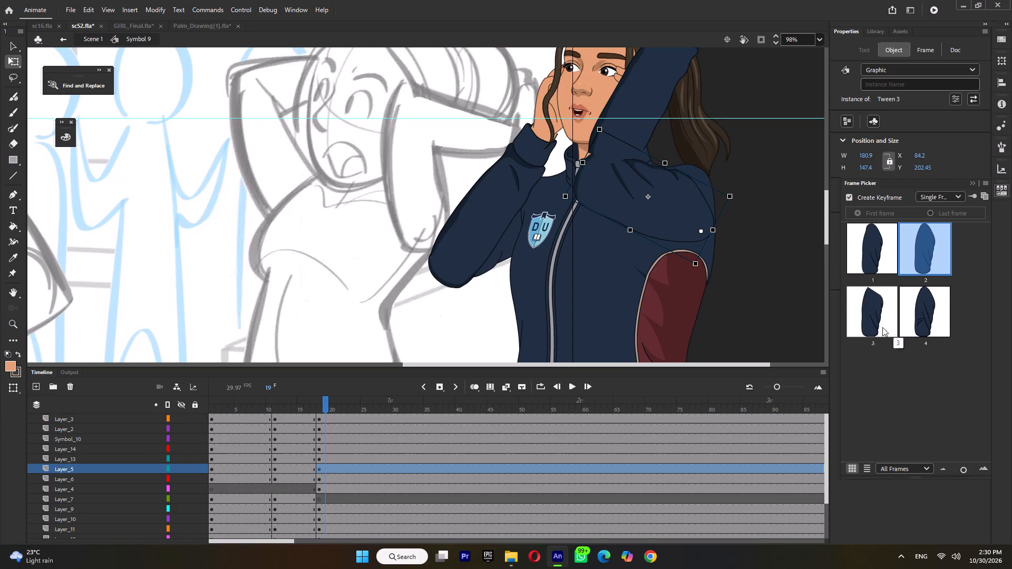
click(882, 327)
click(777, 215)
click(681, 199)
drag(673, 203, 675, 191)
drag(674, 192, 680, 192)
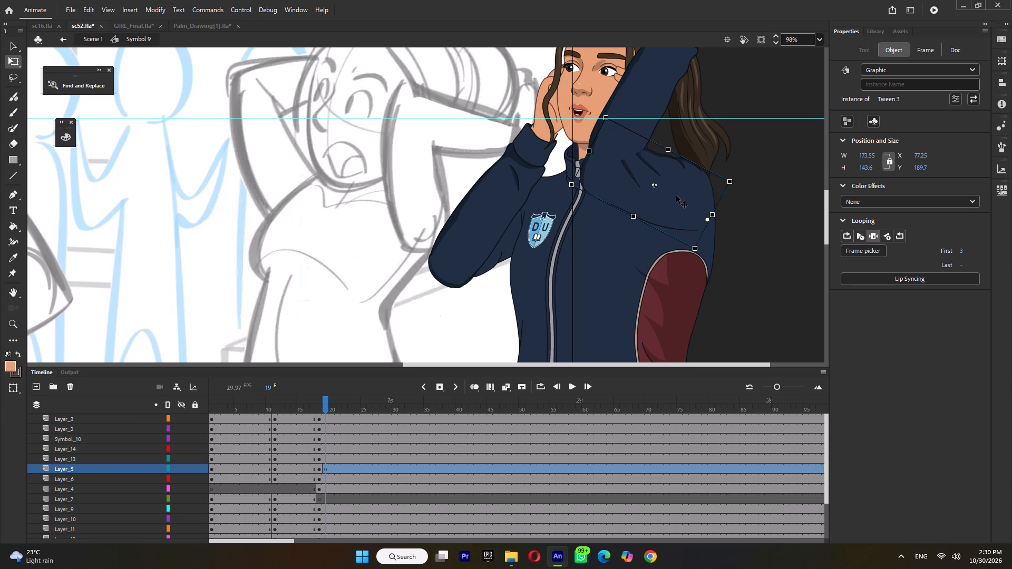
Lower the Tween 1 forearm sleeve on Layer_3 onto the upper sleeve's elbow and shorten it to end beside the face.
click(641, 90)
drag(642, 104, 631, 124)
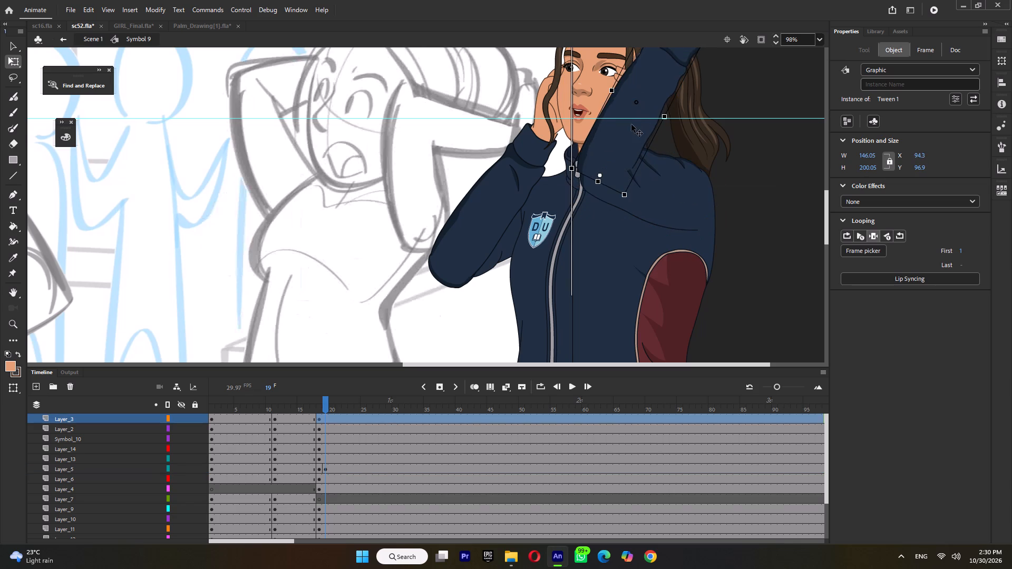
drag(631, 124, 634, 124)
click(616, 145)
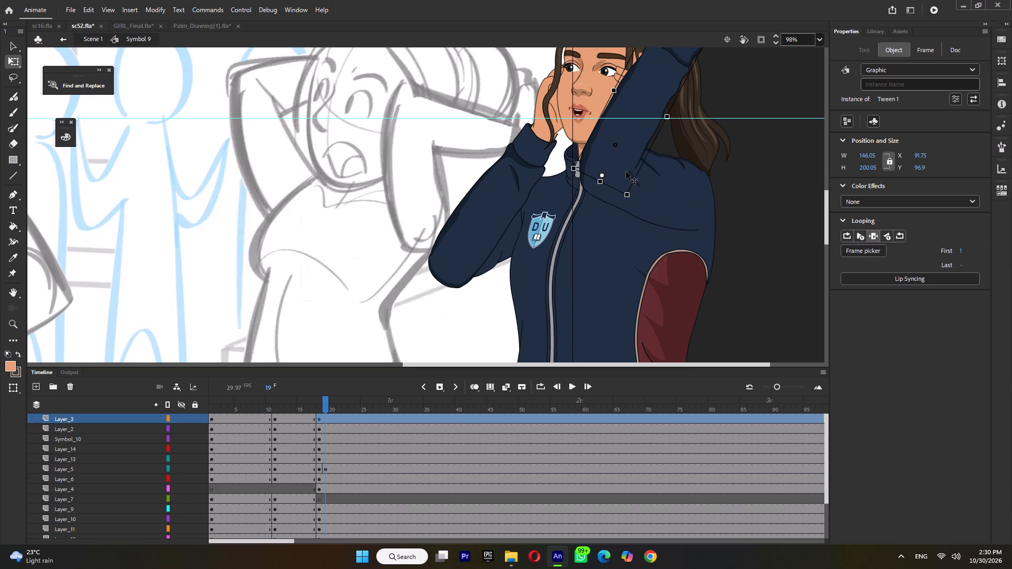
ctrl+scroll(627, 173, down, 3)
drag(688, 95, 677, 113)
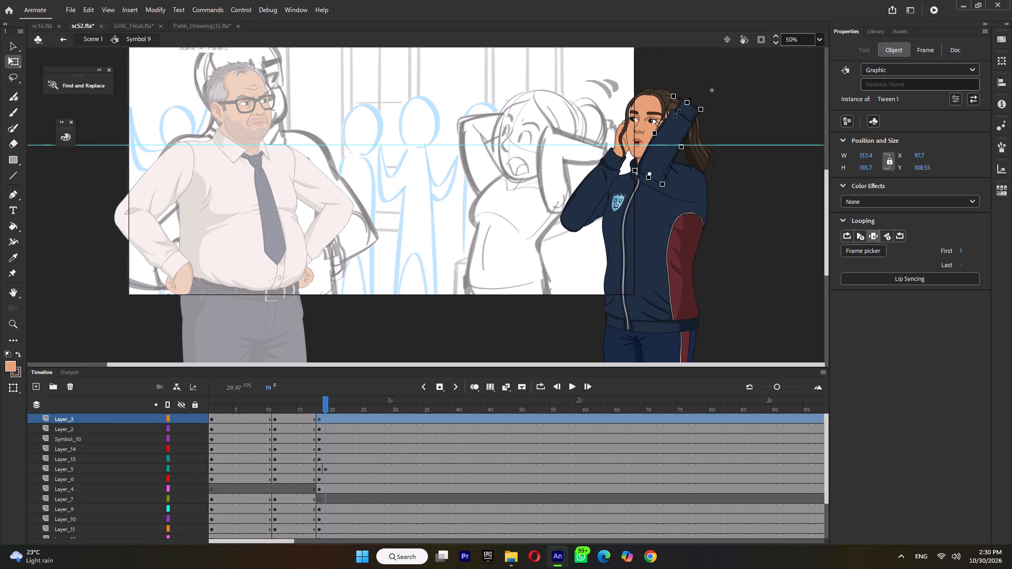
drag(677, 113, 673, 123)
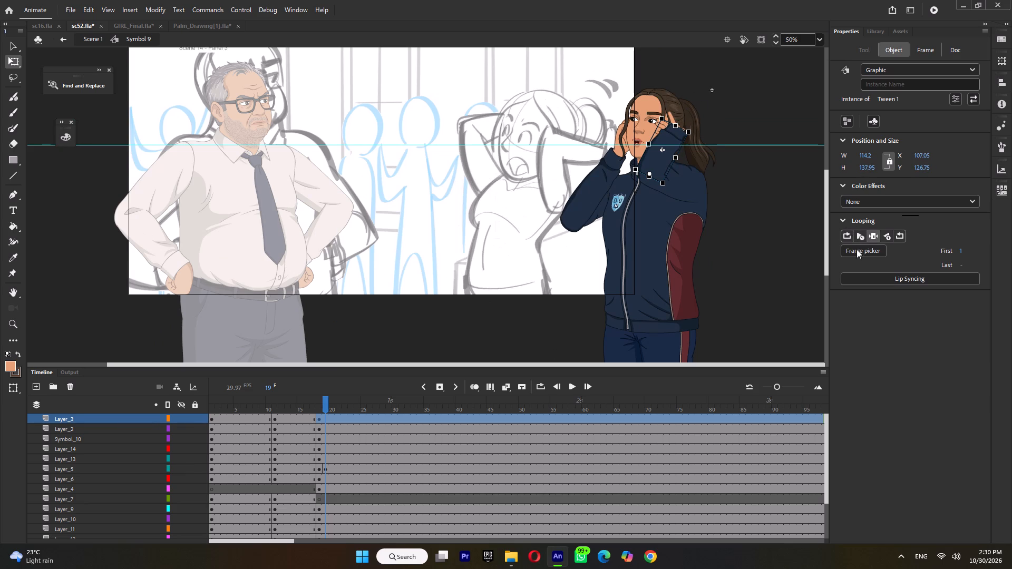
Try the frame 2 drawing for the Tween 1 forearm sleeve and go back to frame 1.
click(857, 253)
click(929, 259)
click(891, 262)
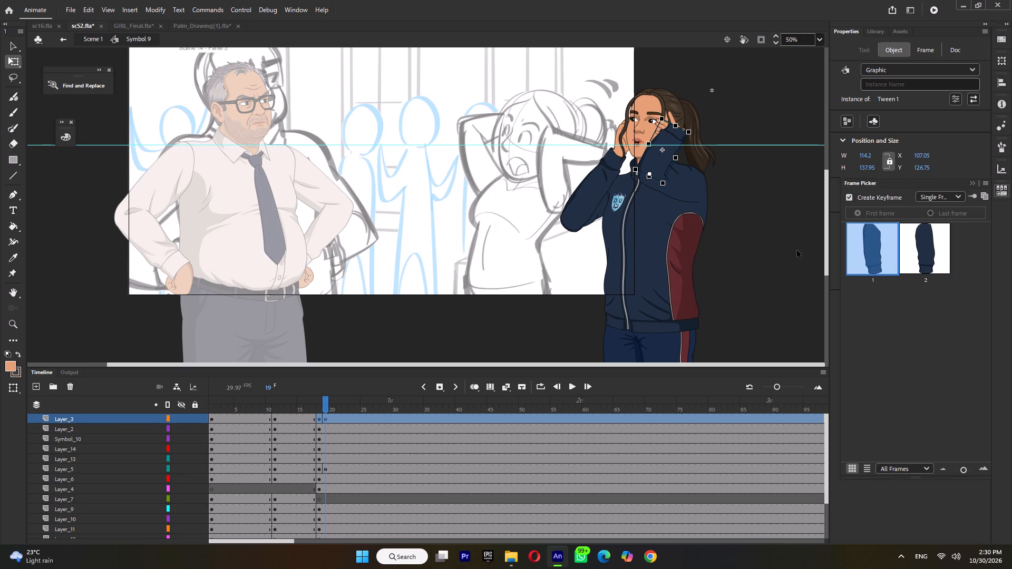
Move the frame 19 keyframes on Layer_3 and Layer_5 back to frame 18.
click(326, 415)
drag(327, 420, 321, 421)
click(327, 469)
drag(326, 468, 320, 468)
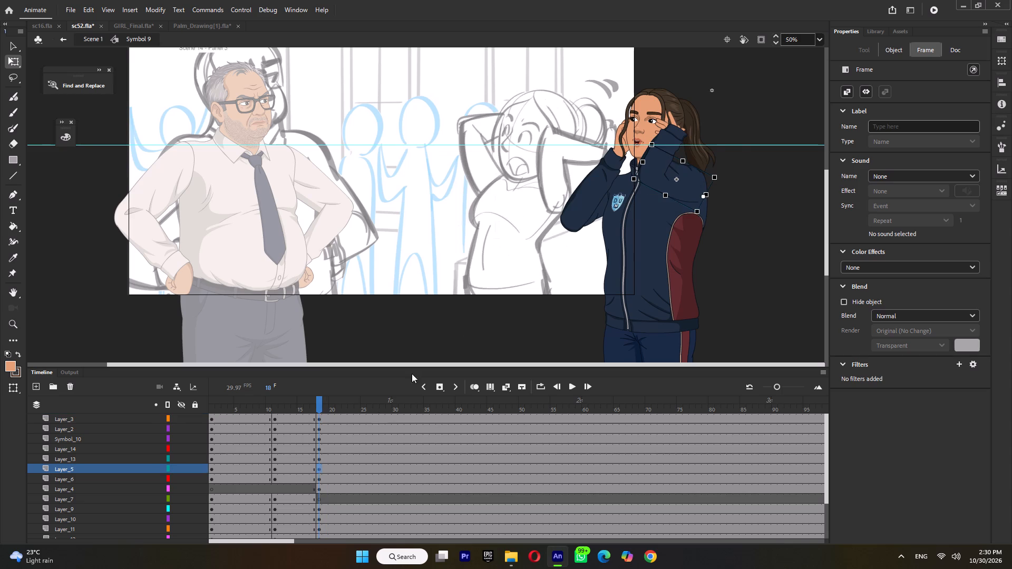
Rotate the Layer_5 upper sleeve around the shoulder so its elbow end sits lower across the chest.
click(687, 190)
drag(631, 184, 622, 204)
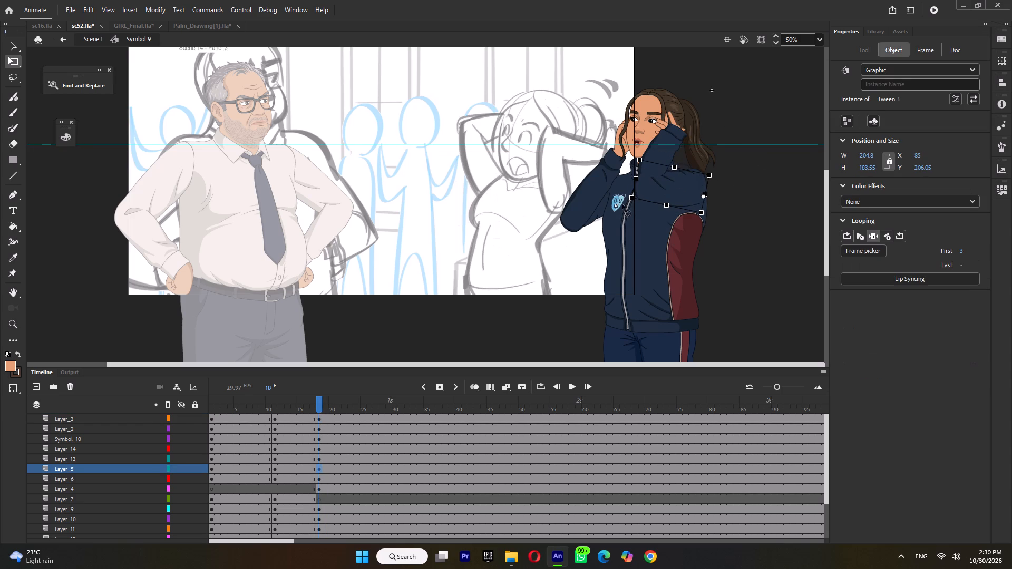
drag(622, 204, 622, 208)
Lower the Layer_3 forearm sleeve to the dropped elbow and tilt and lengthen it outward past the jaw.
click(656, 154)
ctrl+scroll(659, 159, up, 3)
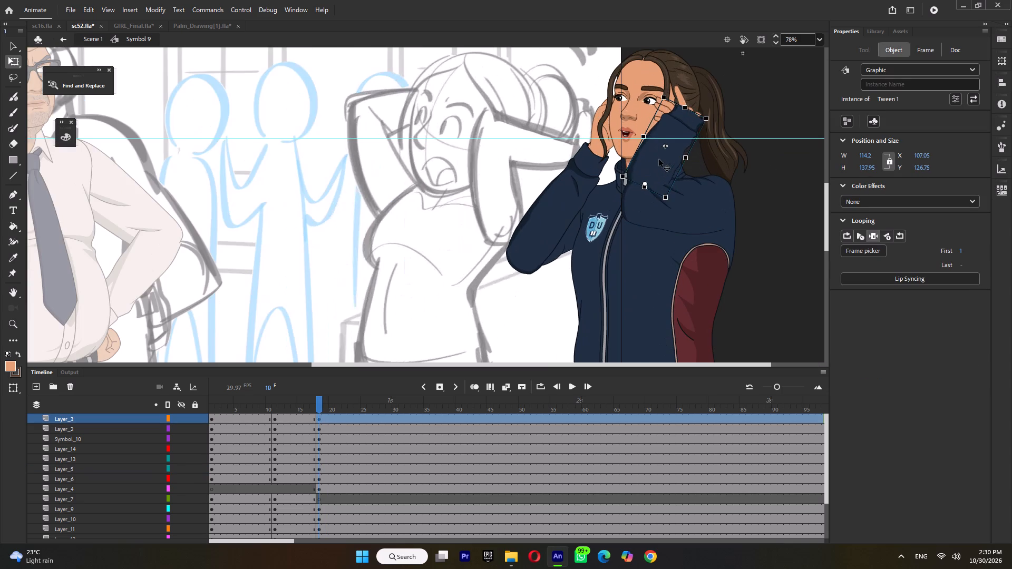
drag(658, 161, 652, 177)
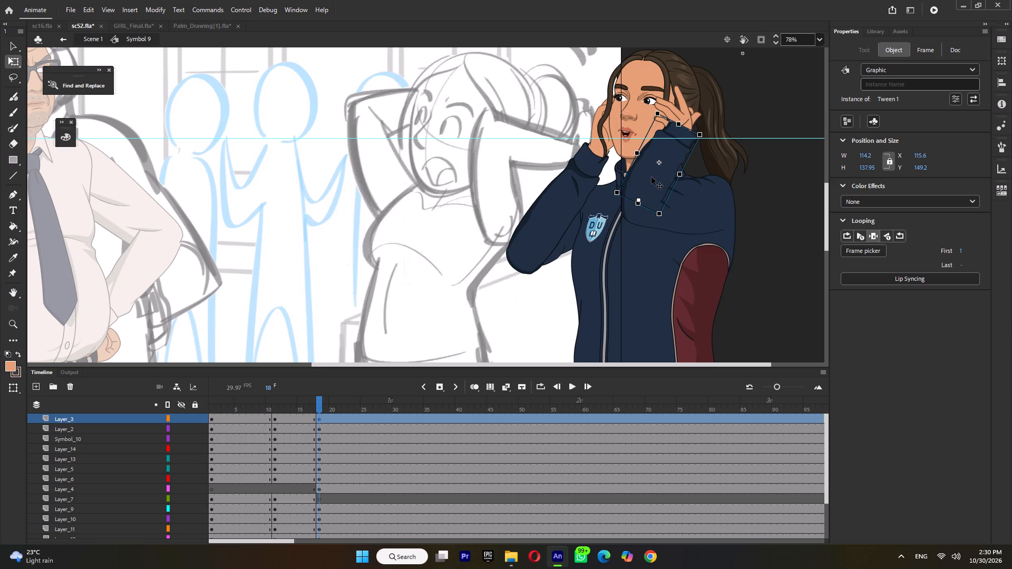
ctrl+scroll(651, 177, down, 2)
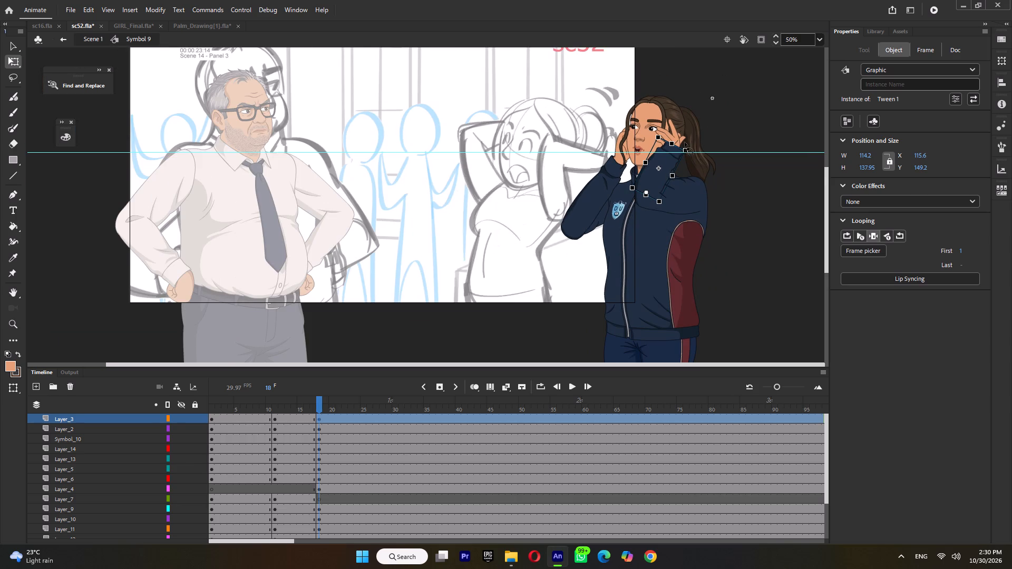
drag(686, 145, 695, 150)
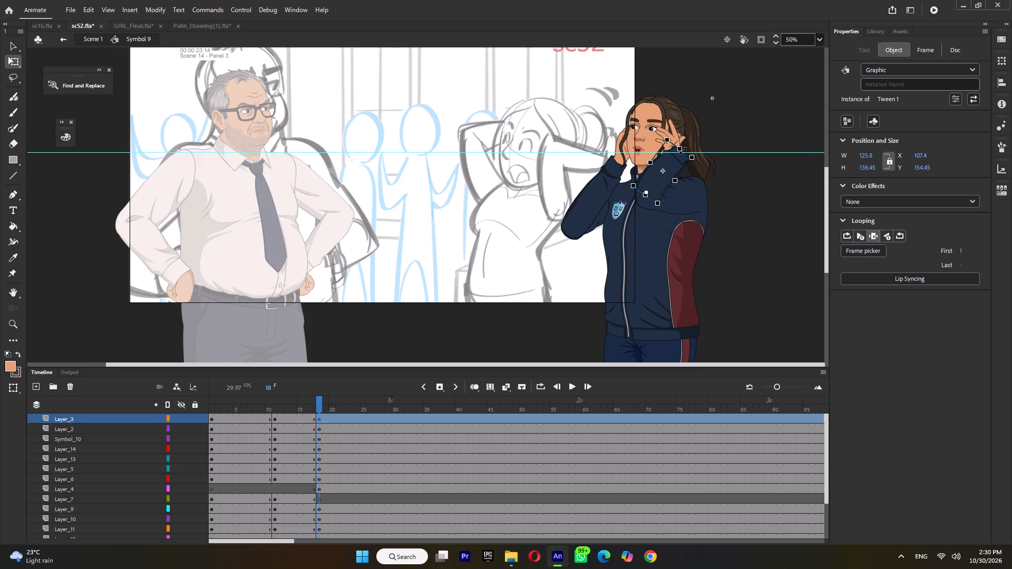
drag(682, 151, 695, 139)
Move the Tween 18 hand on Layer_2 behind the head to the forearm's cuff and rotate it outward to follow the forearm.
click(664, 133)
ctrl+scroll(666, 133, up, 4)
drag(665, 135, 699, 100)
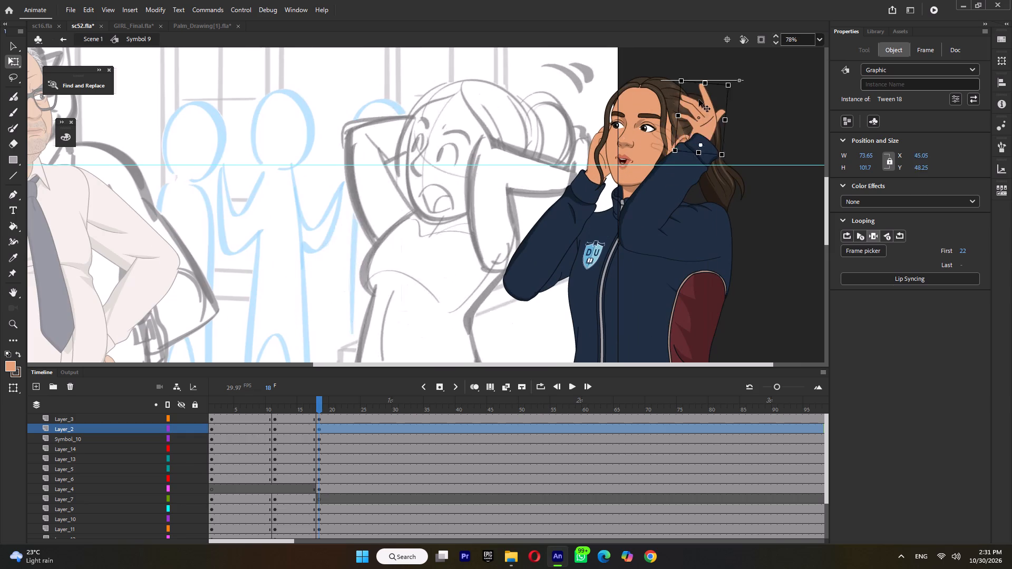
drag(699, 100, 711, 99)
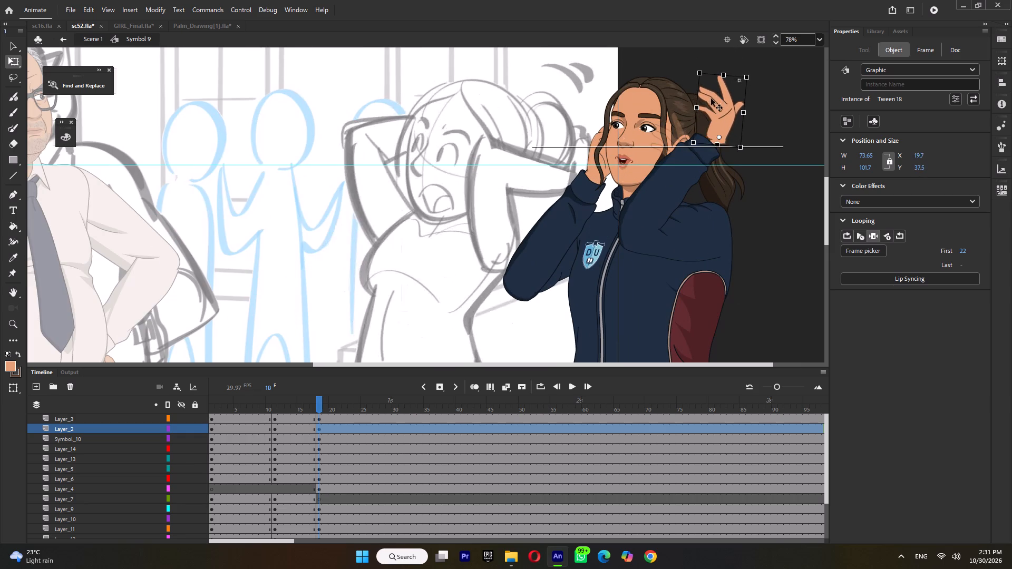
drag(711, 99, 704, 104)
drag(746, 83, 765, 105)
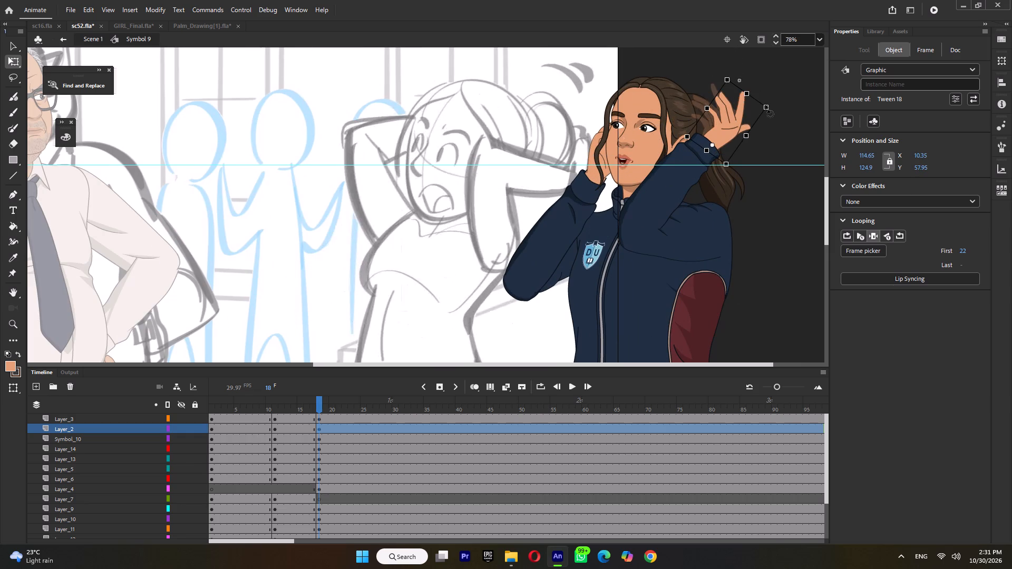
drag(765, 105, 758, 103)
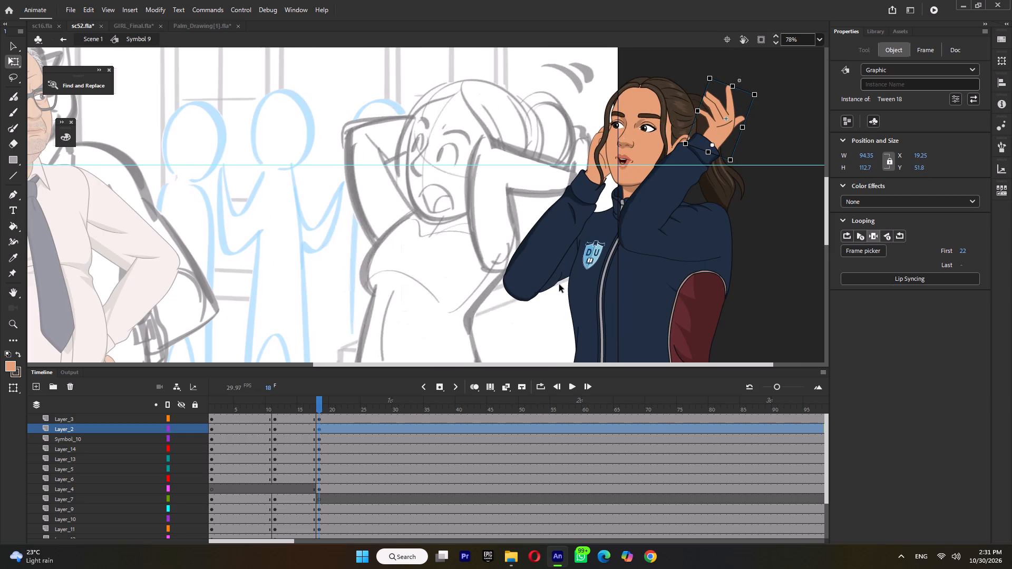
Rotate the other arm's upper sleeve, Tween 6 on Layer_8, up from the shoulder to nearly horizontal.
click(554, 285)
drag(492, 287, 505, 175)
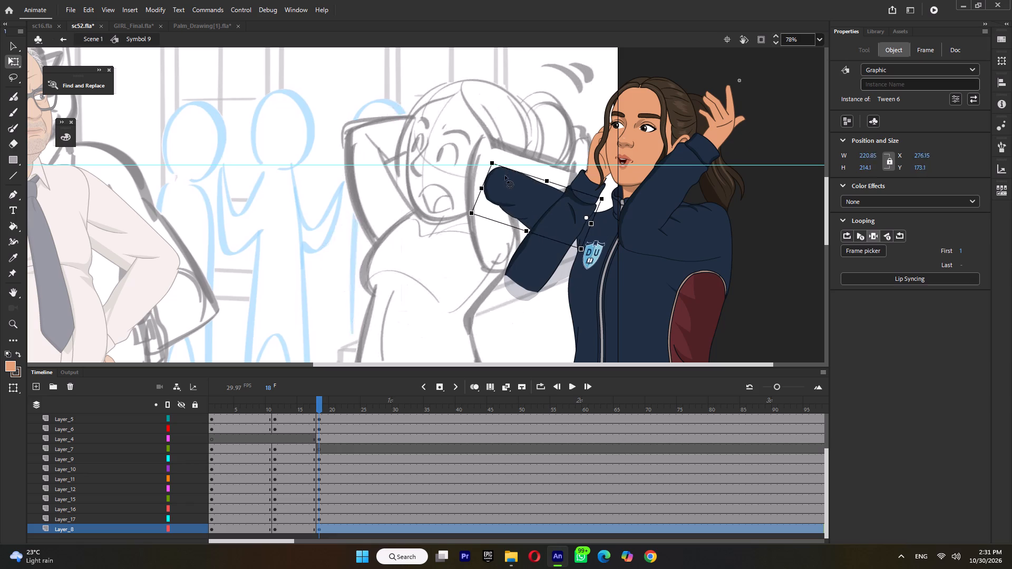
drag(505, 175, 511, 198)
Tilt the Tween 11 forearm on Layer_13 and place it upright above the raised upper sleeve's elbow.
click(565, 219)
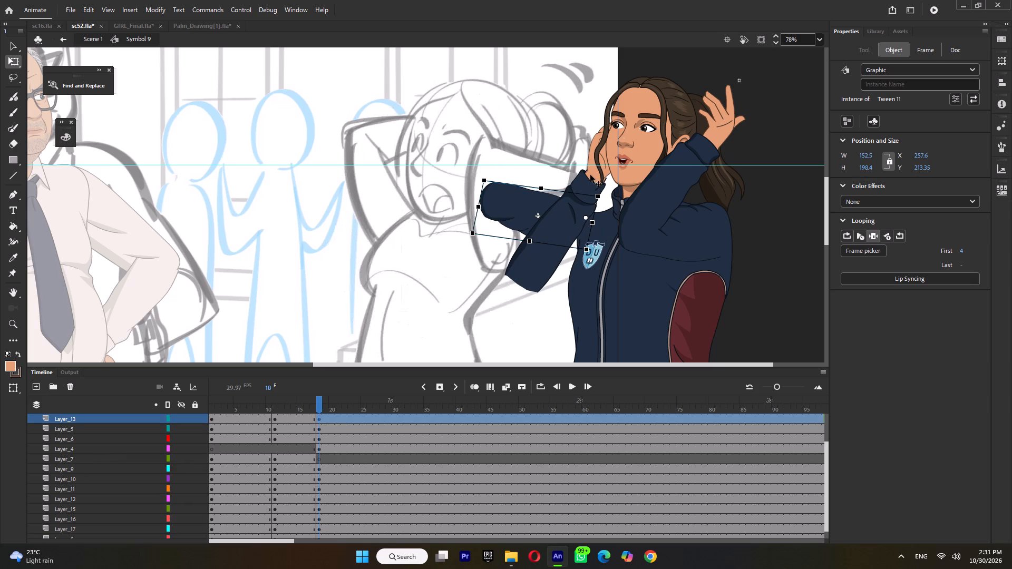
drag(591, 165, 566, 200)
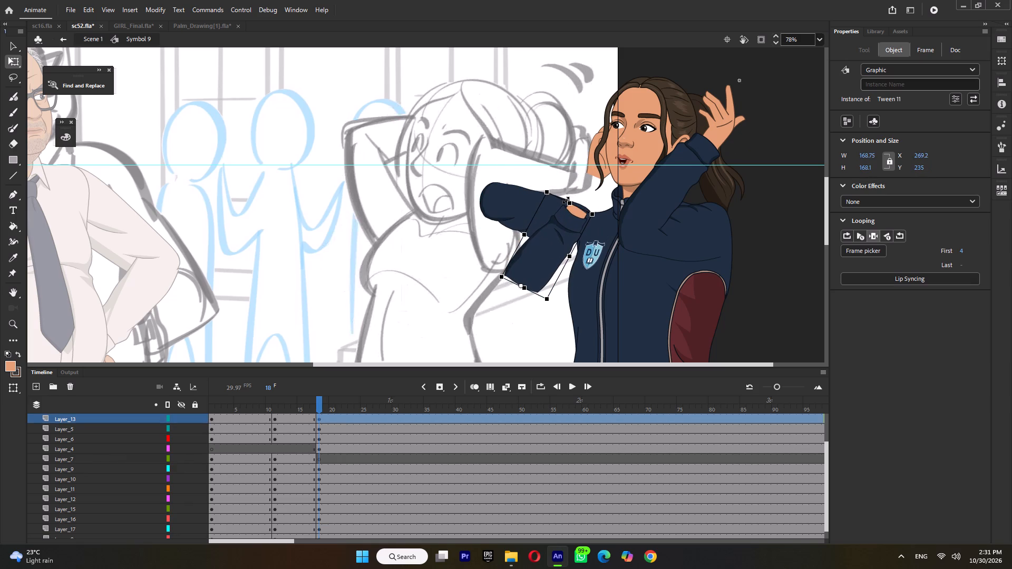
drag(566, 200, 567, 199)
drag(579, 205, 573, 200)
drag(558, 229, 515, 124)
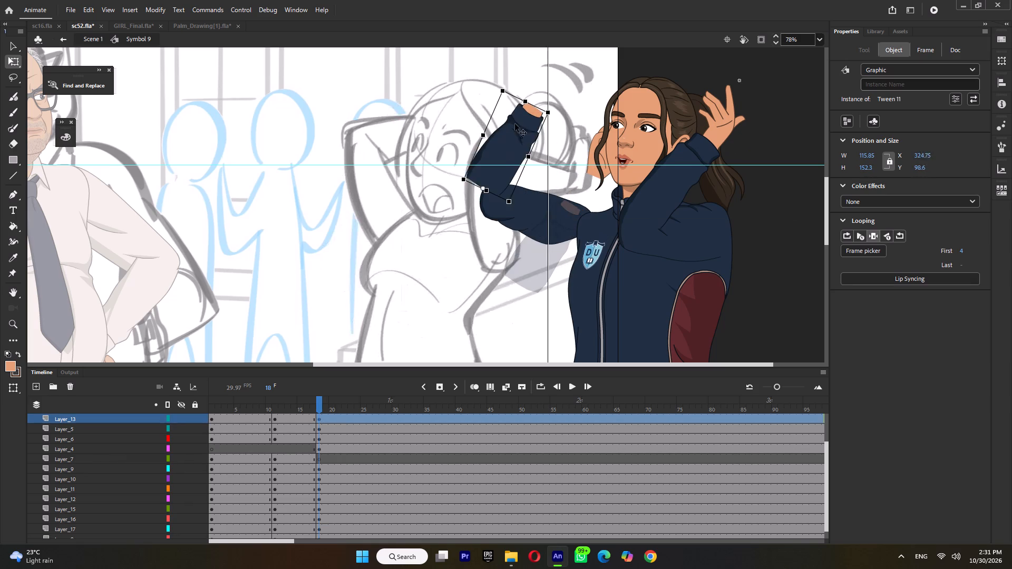
drag(515, 124, 515, 123)
Shift the Tween 6 upper sleeve inward so its shoulder end overlaps the torso.
click(562, 207)
drag(559, 223, 577, 231)
click(599, 292)
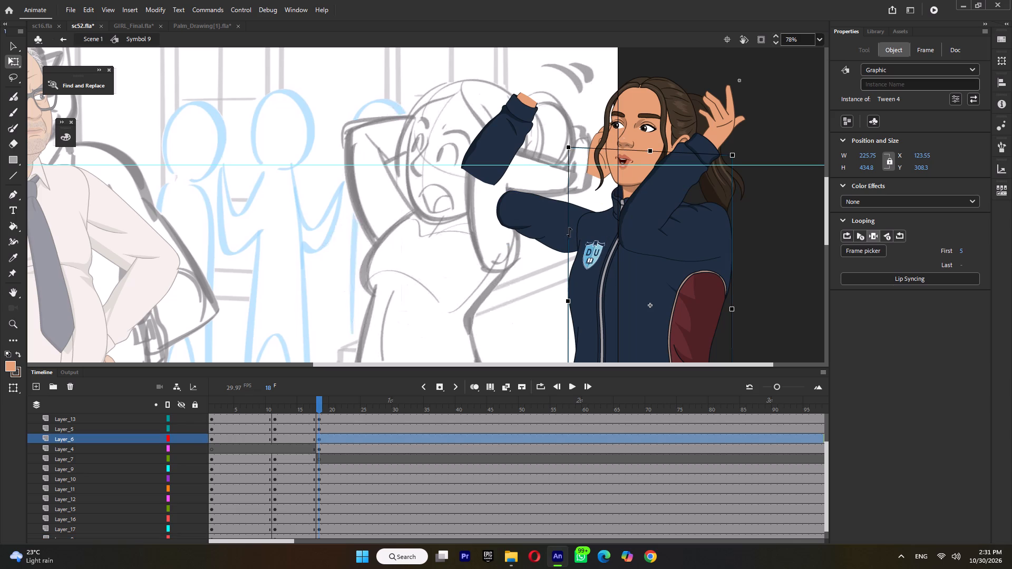
click(569, 232)
click(534, 231)
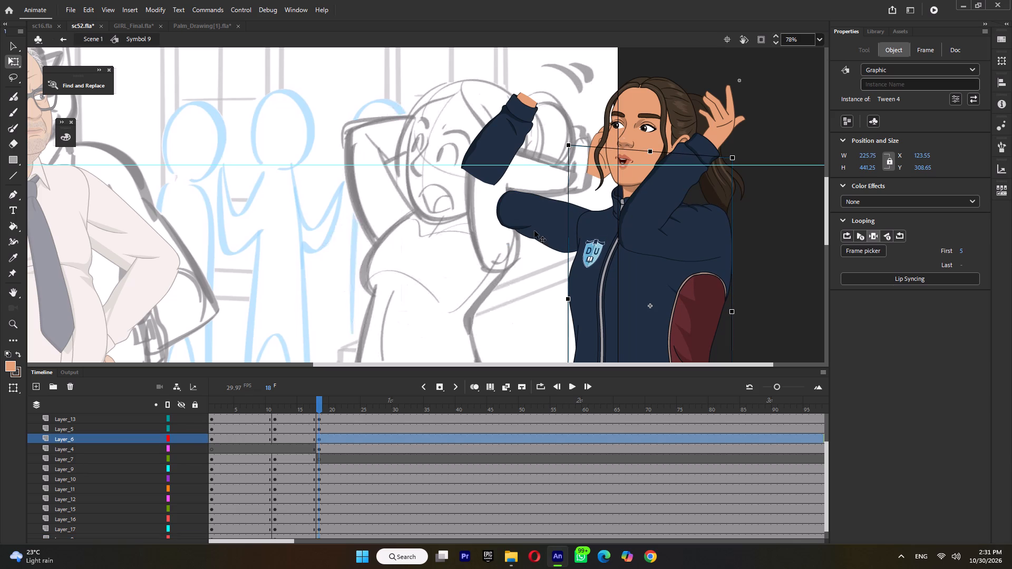
click(597, 276)
Open the Tween 6 sleeve symbol, check its drawings, and insert a duplicate keyframe of the frame 1 sleeve at frame 2.
click(545, 217)
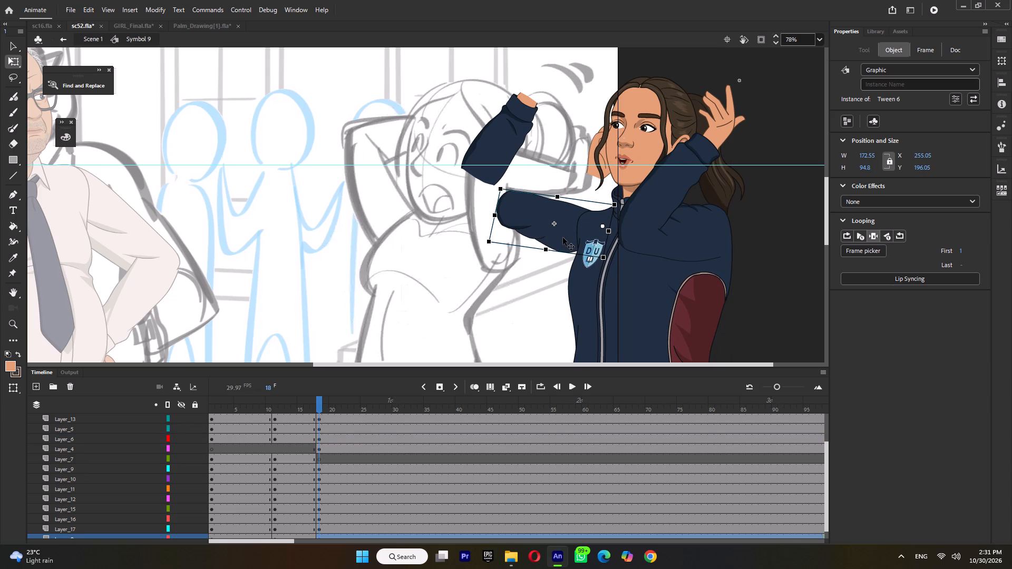
double_click(562, 238)
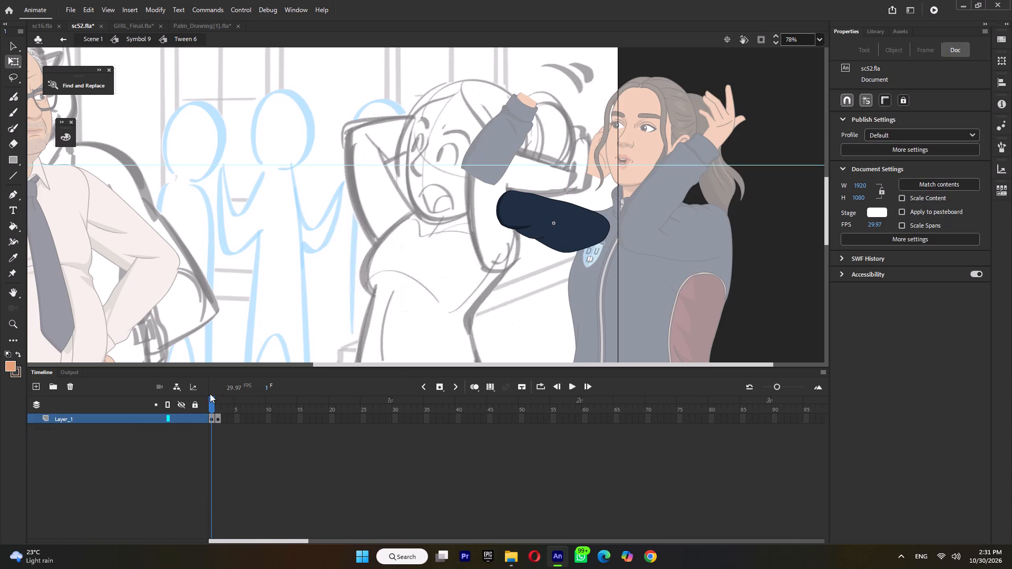
click(220, 405)
drag(218, 402, 212, 403)
click(213, 416)
key(F5)
key(F6)
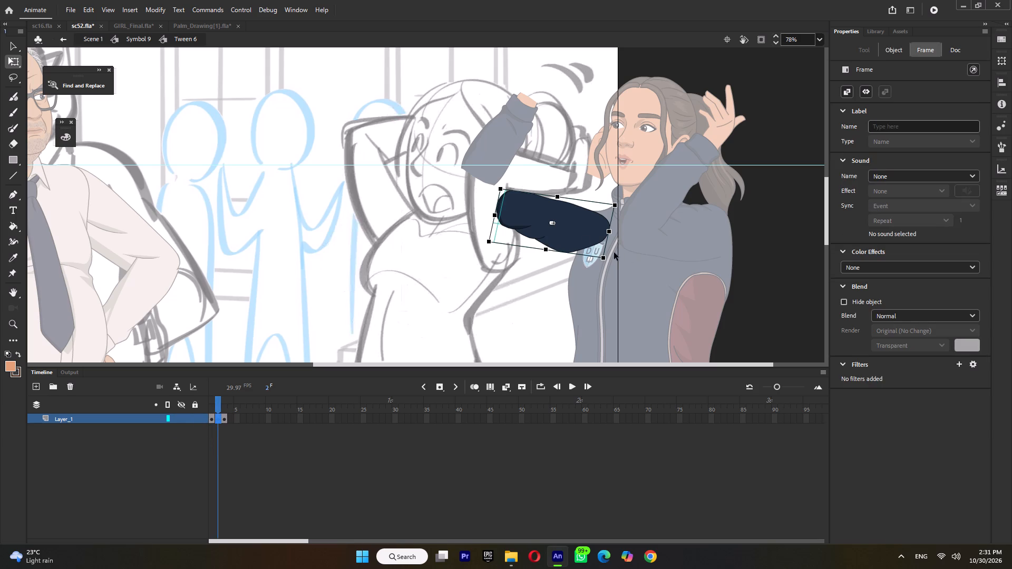
Open the sleeve group at frame 2, pull the shoulder end's lower edge down to widen the armpit, and return to Symbol 9.
double_click(585, 239)
ctrl+scroll(580, 248, up, 3)
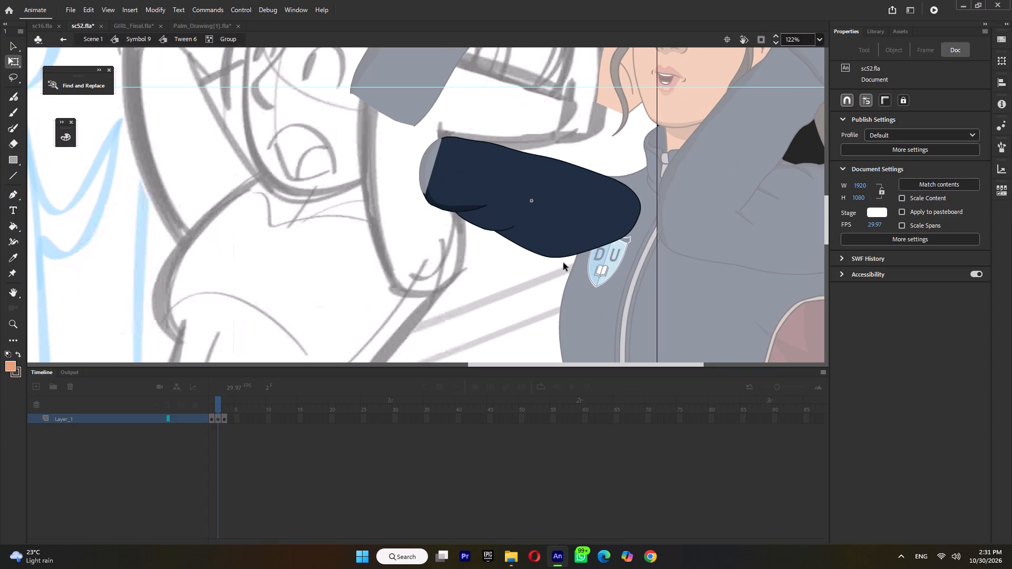
drag(578, 252, 609, 275)
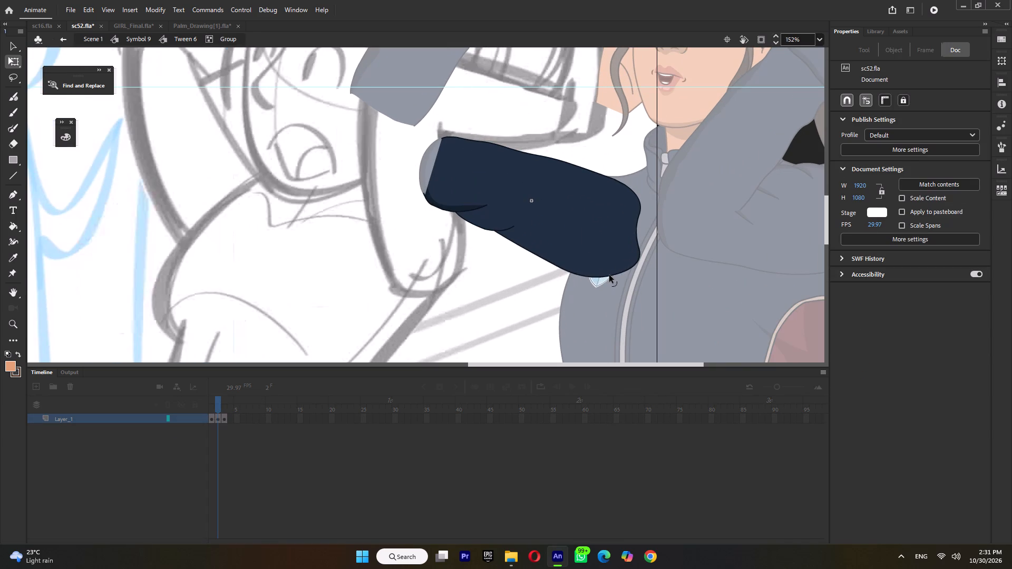
drag(609, 275, 614, 279)
double_click(473, 315)
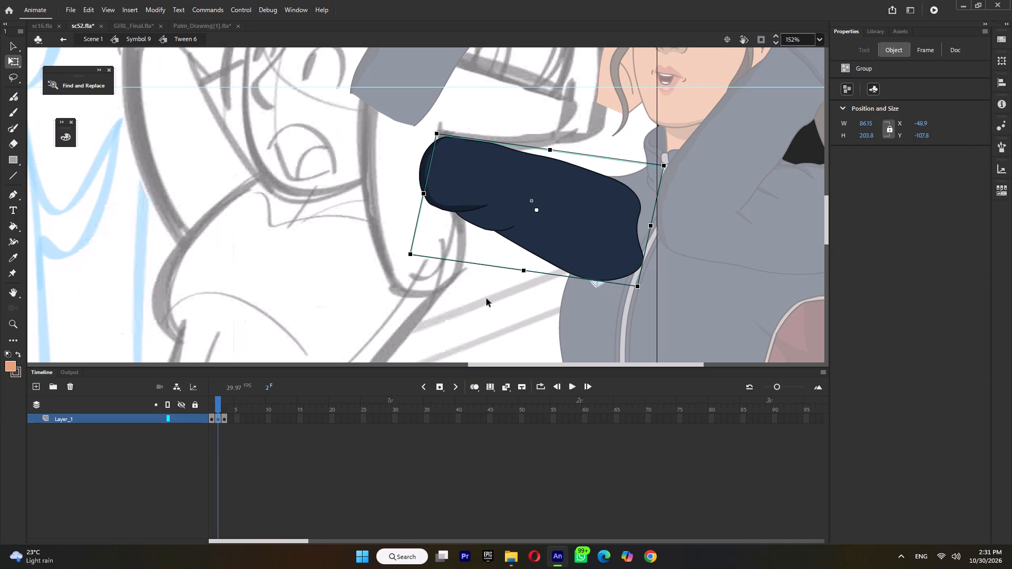
double_click(485, 300)
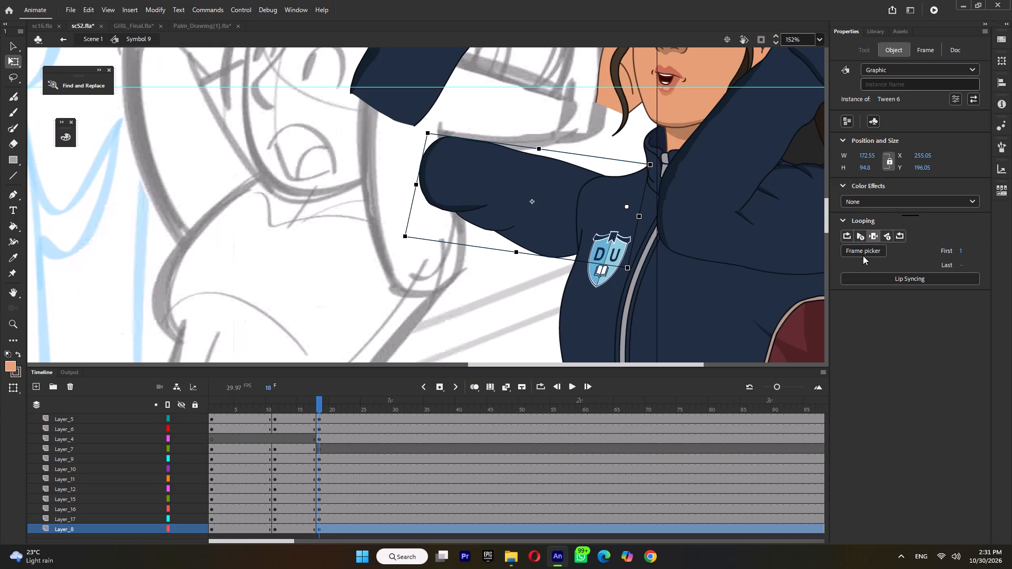
Compare the Tween 6 drawings and display frame 2 for the Layer_8 upper sleeve.
click(862, 256)
click(876, 320)
click(923, 255)
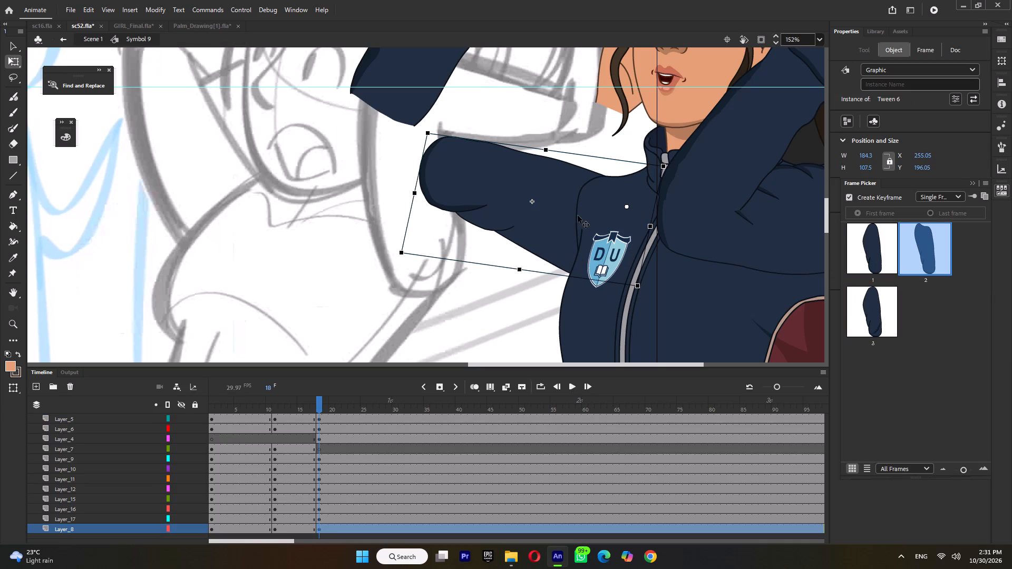
Open the Tween 6 sleeve group, pull the sleeve's lower edge outward slightly, and return to Symbol 9.
double_click(546, 223)
double_click(566, 163)
click(567, 163)
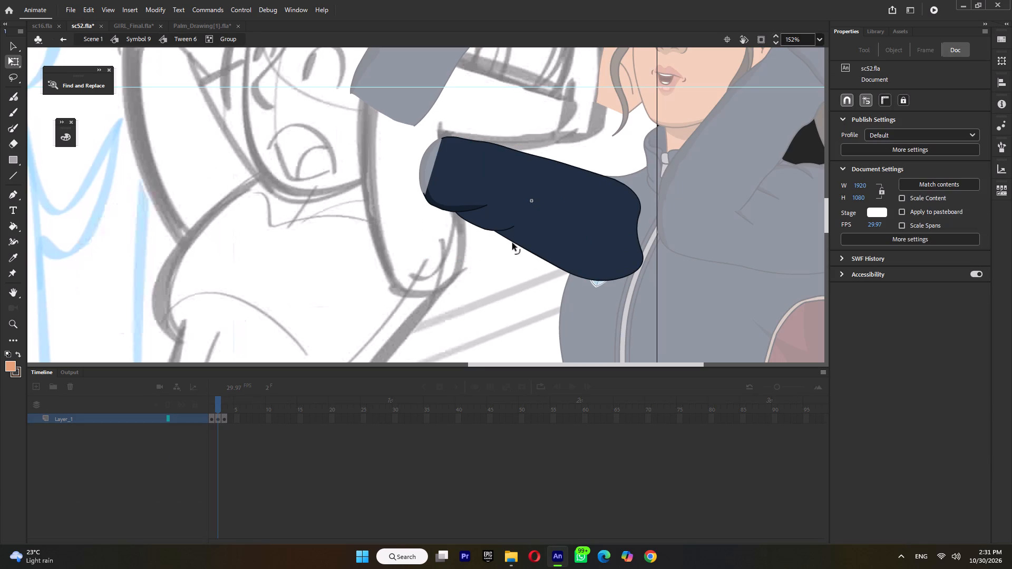
drag(512, 242, 515, 248)
double_click(472, 267)
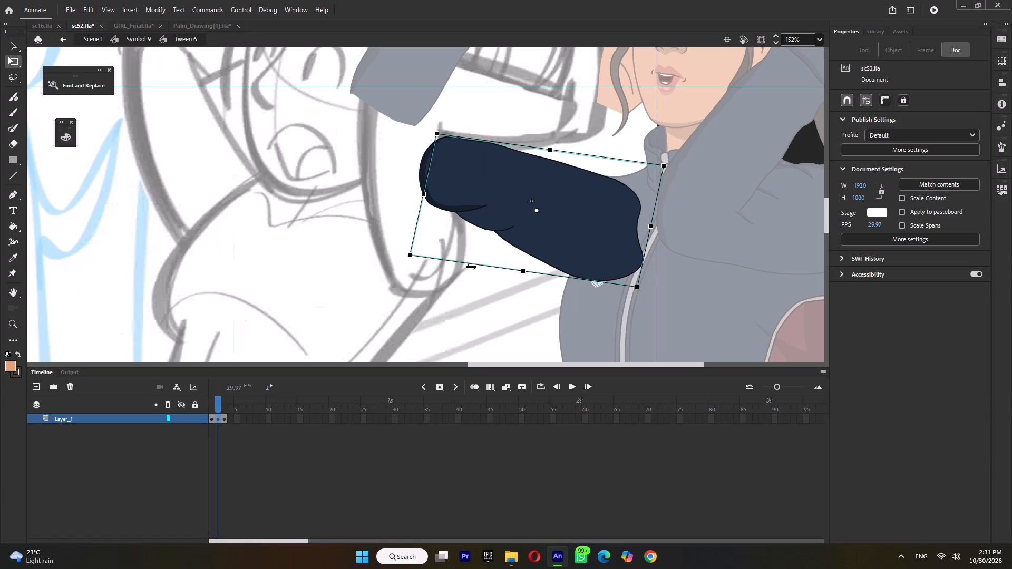
double_click(452, 275)
Rotate the Tween 6 upper sleeve steeply upward and place the Tween 11 forearm sleeve at its elbow, angled toward the head.
ctrl+scroll(452, 275, down, 4)
drag(434, 222, 434, 215)
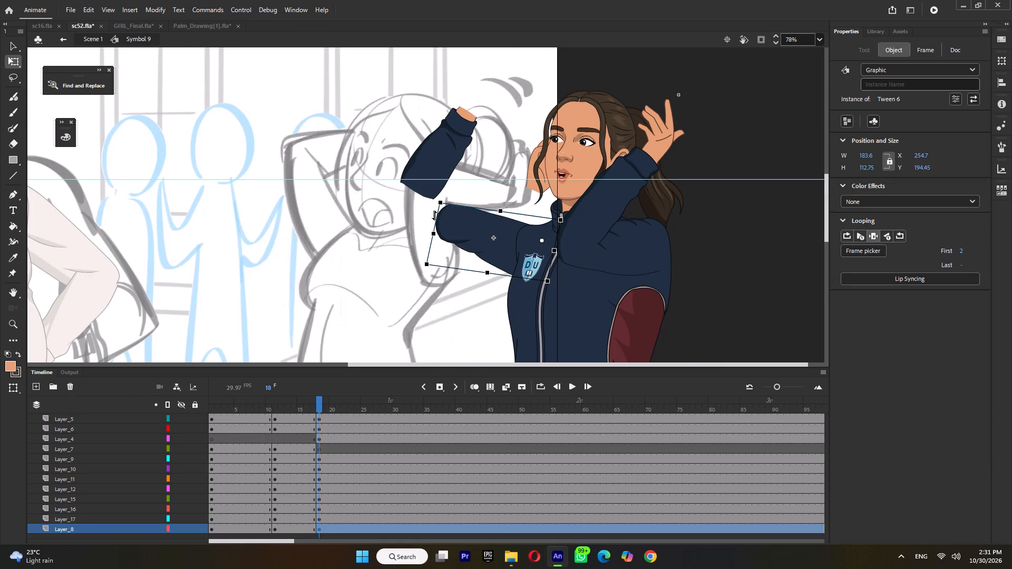
drag(434, 215, 435, 210)
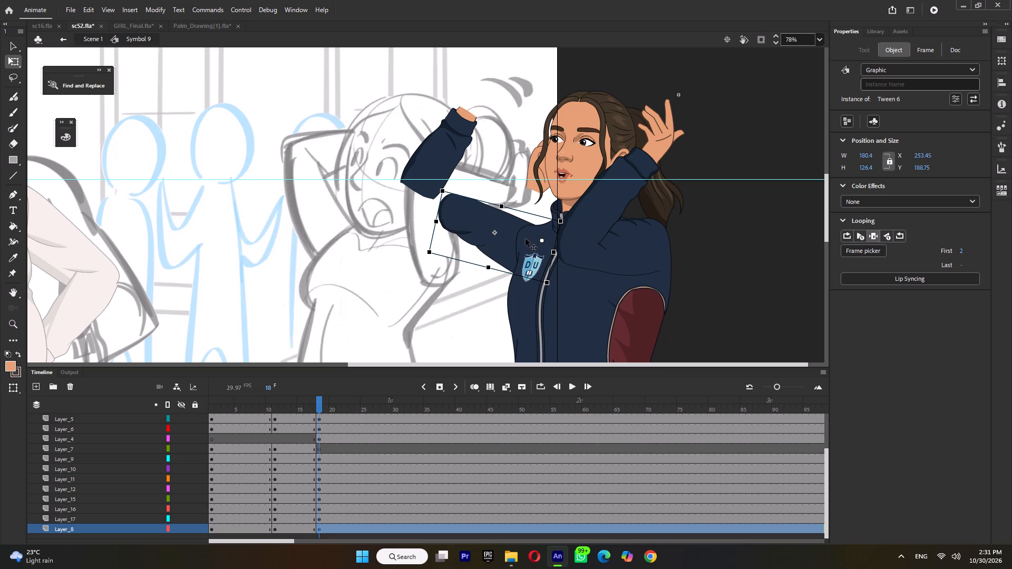
click(435, 136)
drag(438, 149, 479, 171)
drag(529, 142, 561, 175)
click(504, 237)
drag(446, 185, 477, 145)
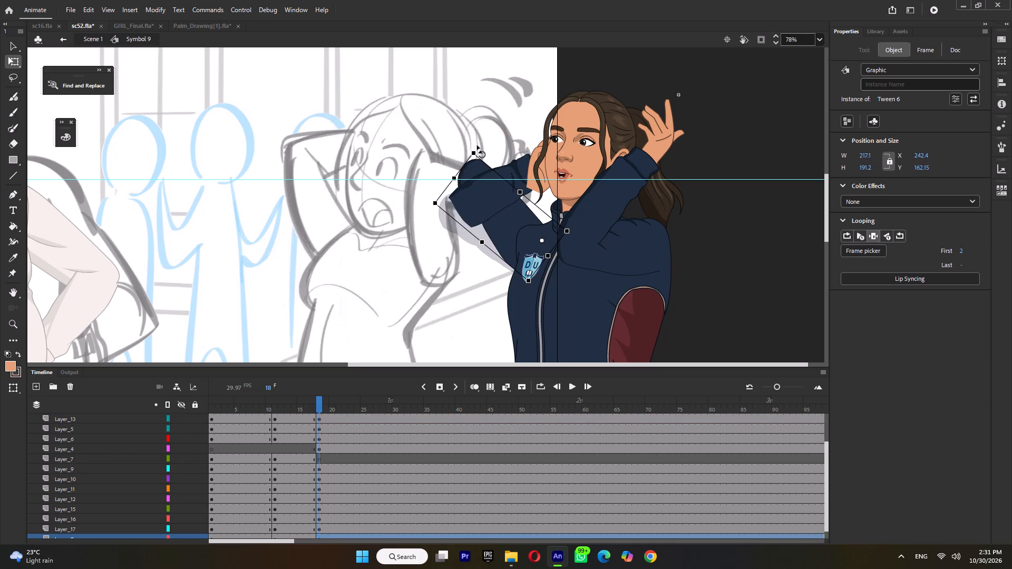
drag(477, 145, 476, 150)
Rotate the Tween 3 upper sleeve upward at the shoulder and raise the Tween 1 forearm sleeve to meet its elbow.
click(631, 256)
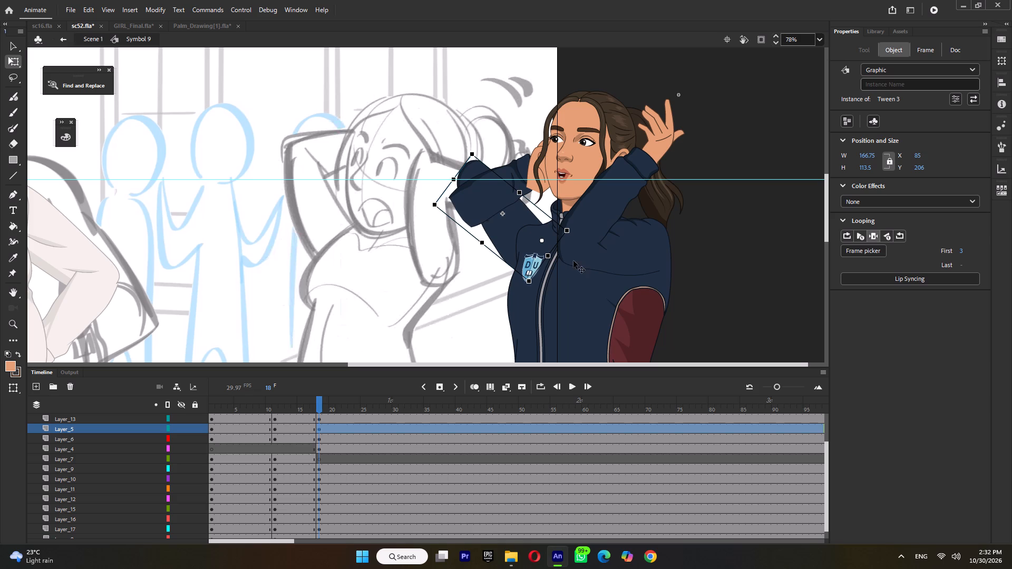
drag(557, 269, 554, 215)
ctrl+scroll(657, 228, up, 3)
drag(660, 235, 653, 246)
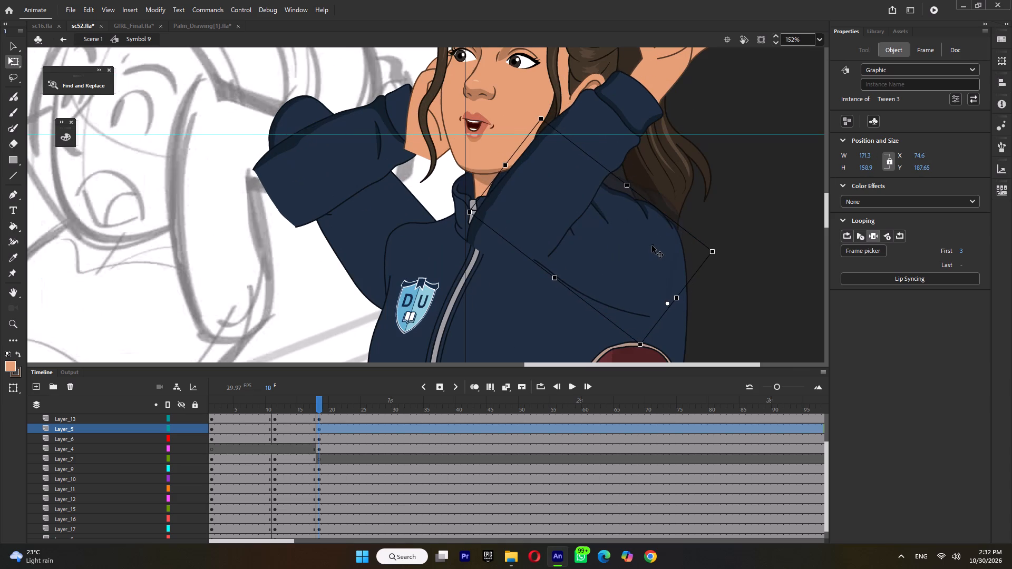
ctrl+scroll(652, 246, down, 4)
click(614, 225)
drag(607, 233, 617, 208)
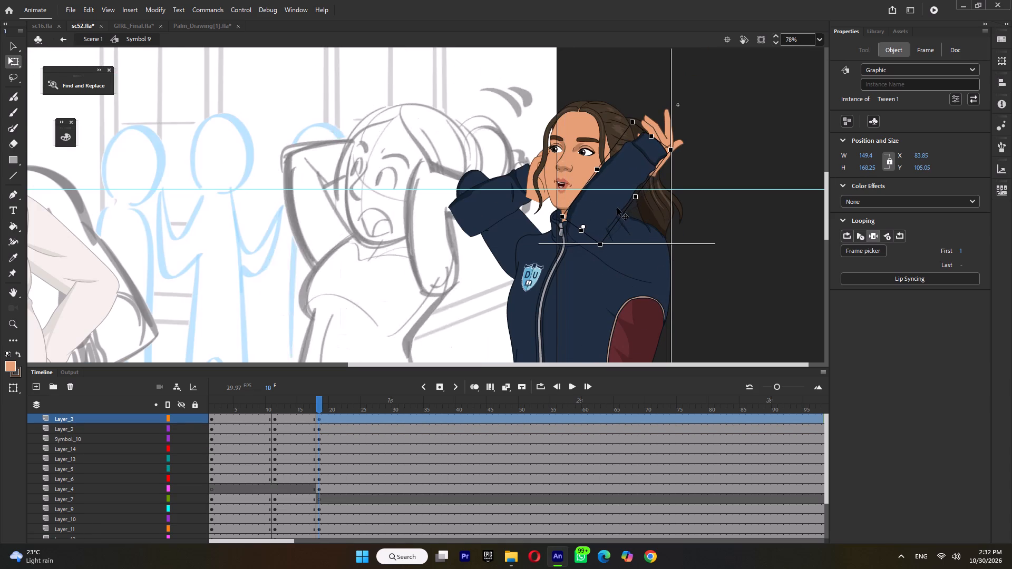
drag(617, 208, 617, 209)
Move the Tween 11 forearm sleeve onto the raised Tween 6 elbow and rotate it so both outlines join smoothly.
click(495, 203)
drag(493, 214, 505, 185)
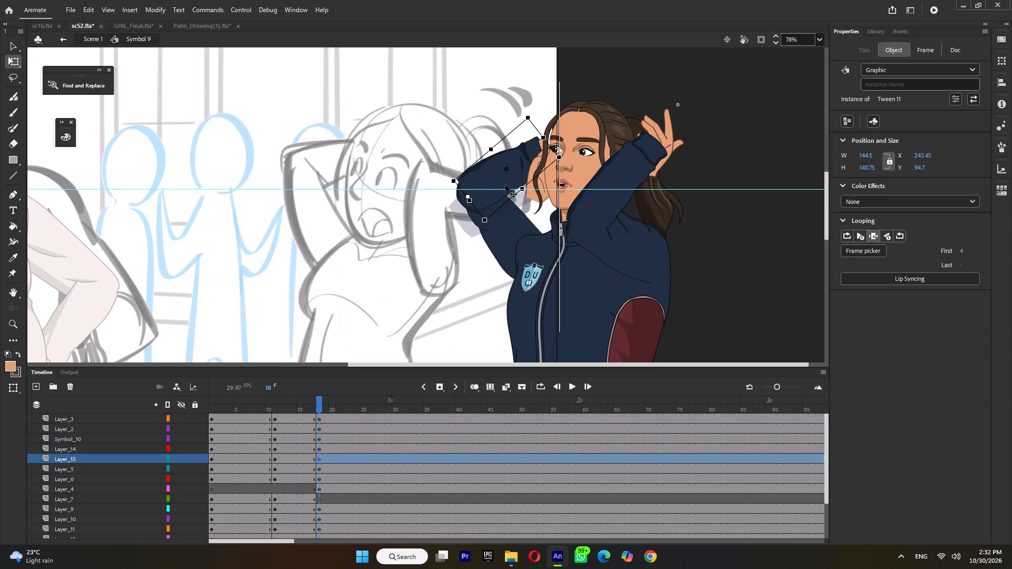
drag(505, 185, 509, 184)
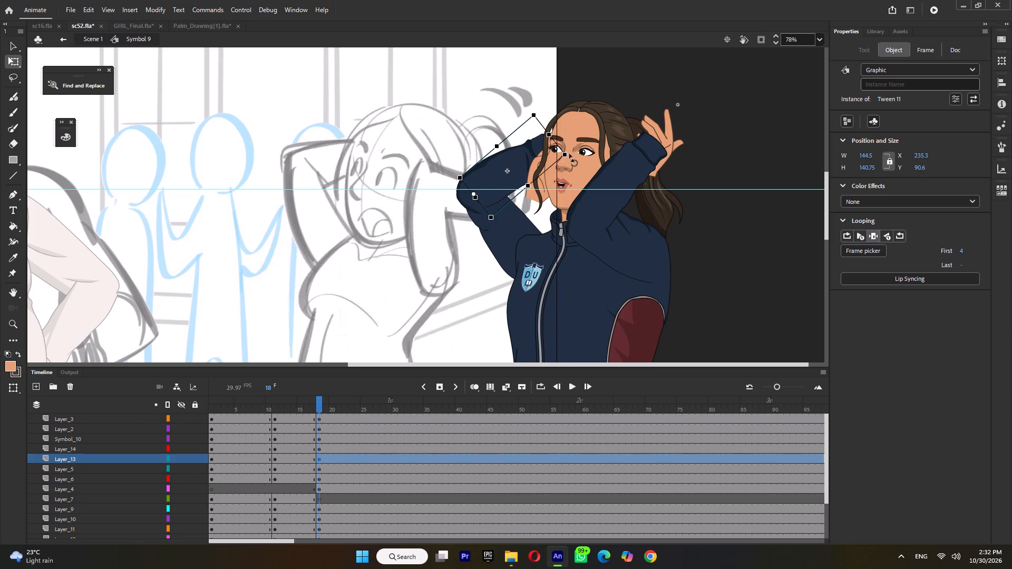
drag(574, 153, 587, 183)
ctrl+scroll(478, 168, up, 9)
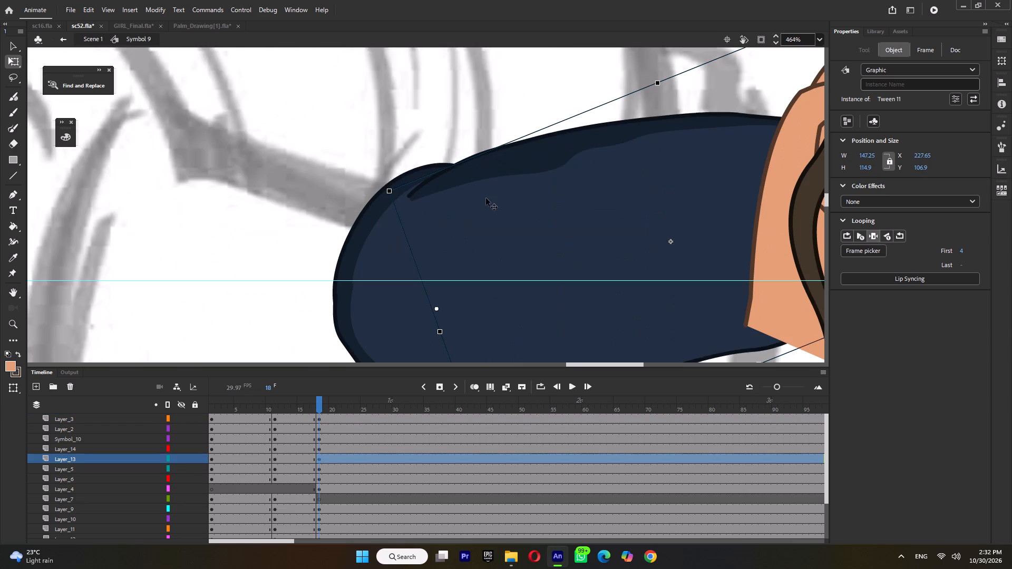
drag(486, 198, 471, 183)
Move the Tween 18 hand up behind the head and rotate it so it tucks behind the hair.
ctrl+scroll(471, 184, down, 6)
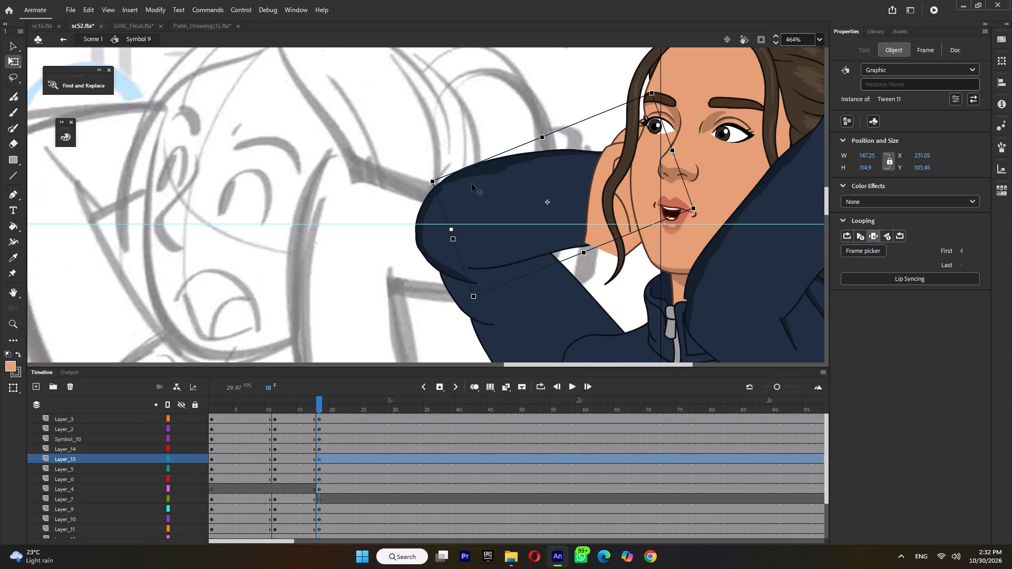
click(597, 201)
ctrl+scroll(586, 224, down, 5)
drag(590, 225, 627, 182)
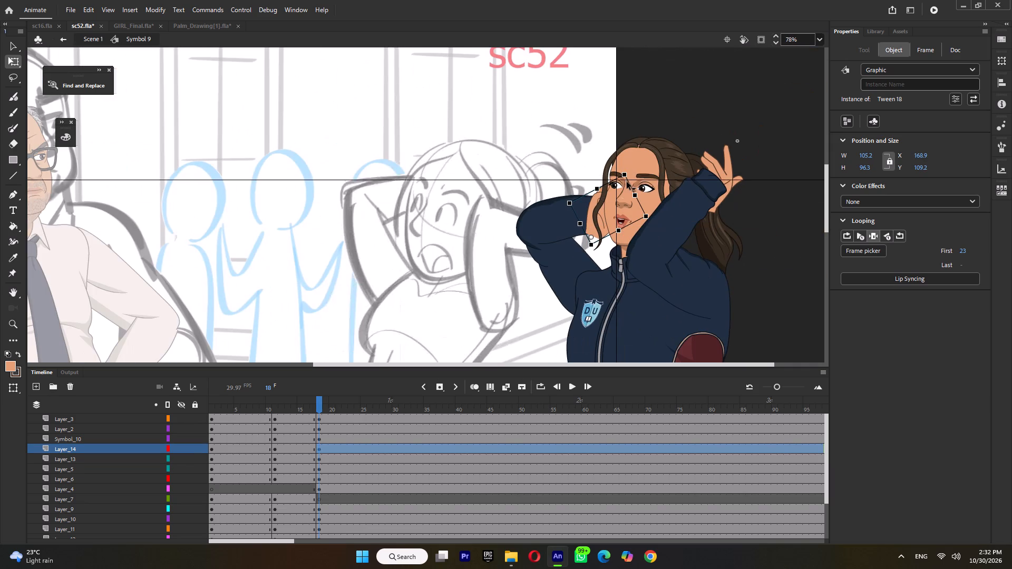
drag(627, 182, 672, 0)
drag(589, 228, 629, 183)
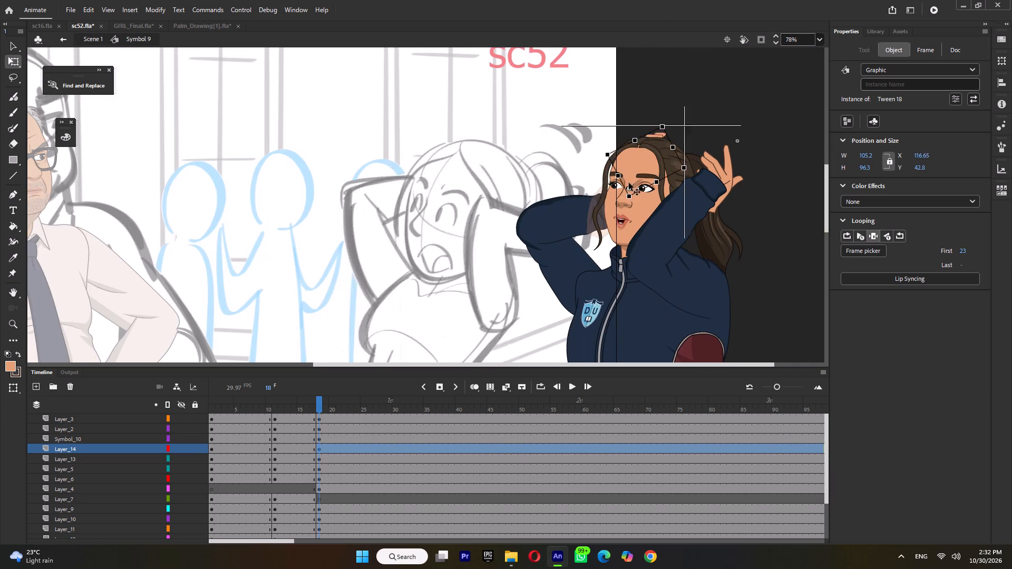
drag(629, 183, 626, 202)
drag(687, 188, 702, 210)
Rotate the Tween 1 forearm sleeve outward, away from the face.
click(699, 209)
drag(735, 191, 742, 228)
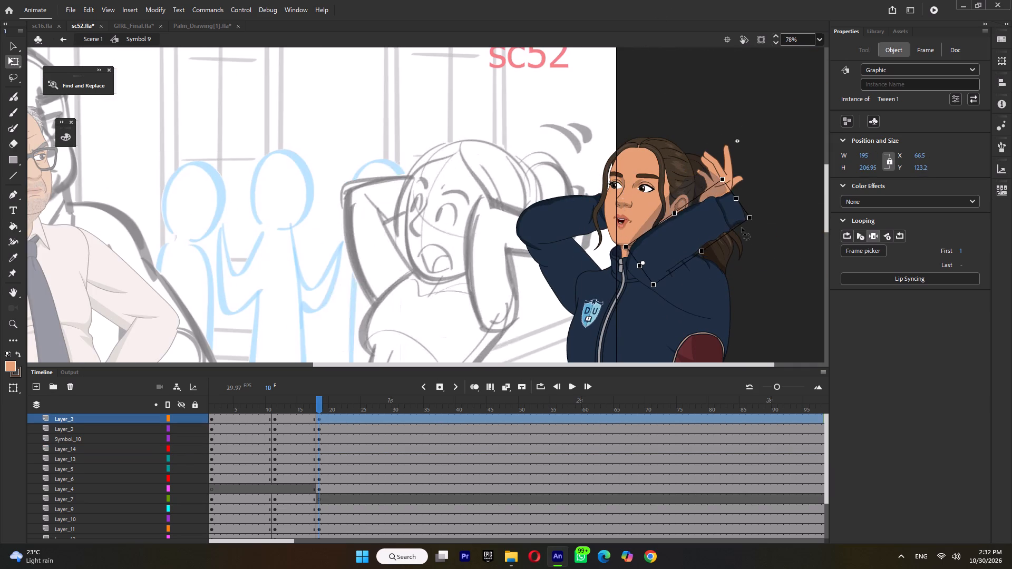
drag(742, 228, 734, 213)
Lengthen and rotate the Tween 3 upper sleeve toward the chin, and raise the Tween 1 forearm sleeve beside the ear.
click(682, 284)
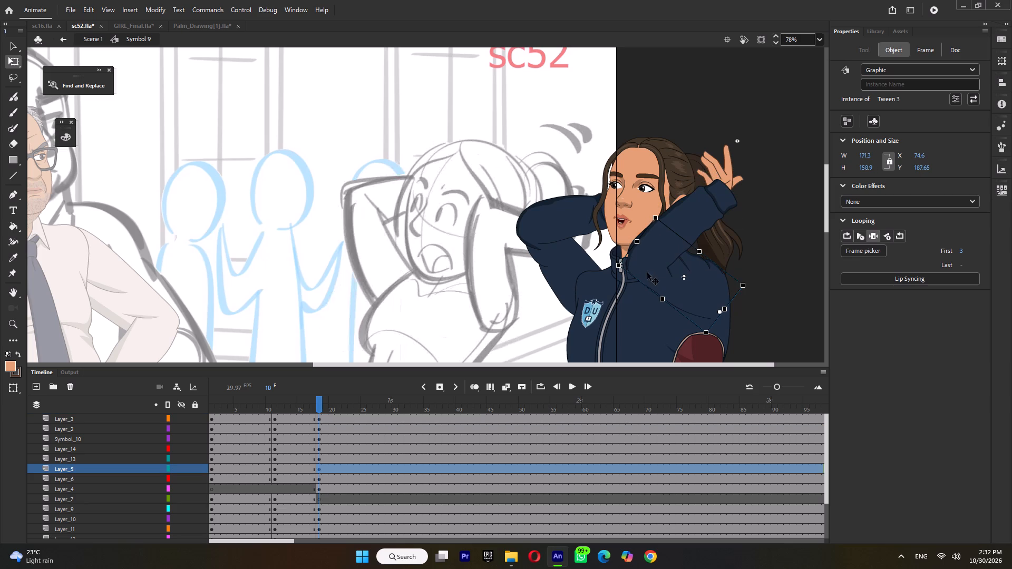
drag(636, 244, 634, 241)
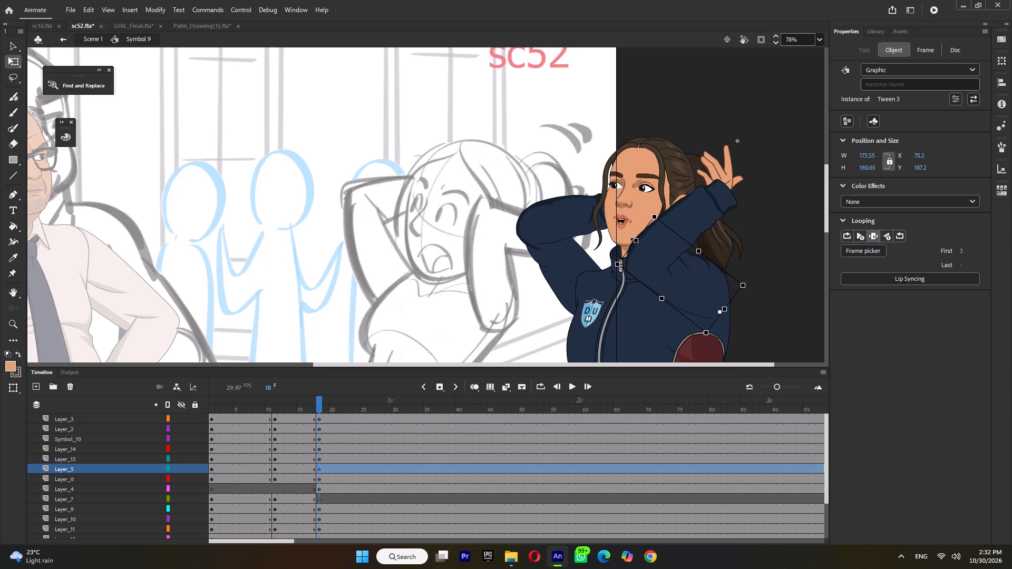
drag(634, 241, 627, 234)
drag(607, 263, 612, 228)
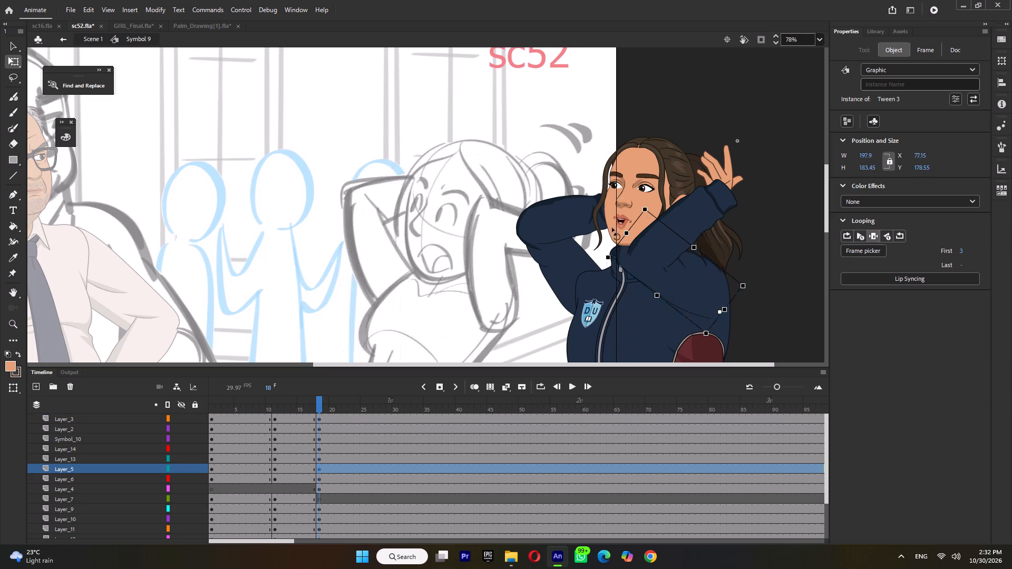
drag(612, 228, 599, 227)
click(669, 225)
drag(665, 242, 685, 208)
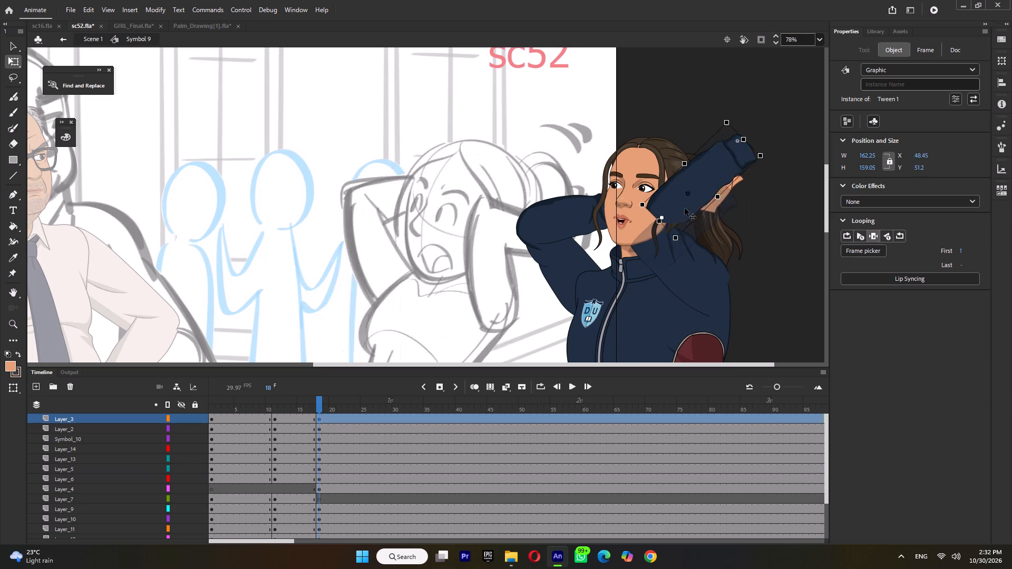
drag(685, 208, 702, 197)
Move Layer_5 up the layer stack so it sits directly below Layer_3.
click(686, 274)
shift+click(709, 193)
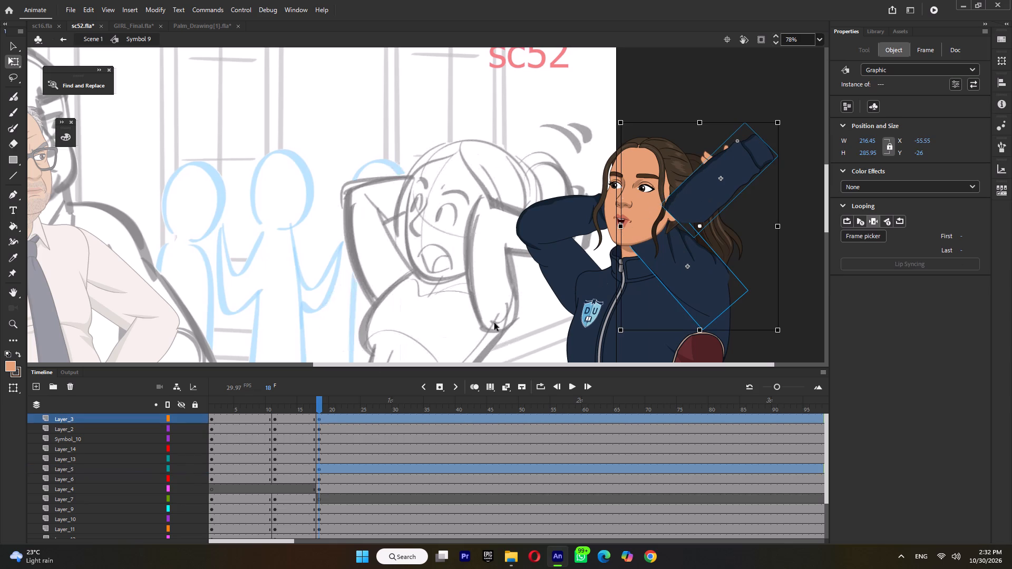
click(84, 473)
drag(84, 469, 90, 425)
click(771, 250)
Rotate the Tween 3 upper sleeve more upright and reposition it over the shoulder beneath the forearm sleeve.
drag(708, 270, 703, 272)
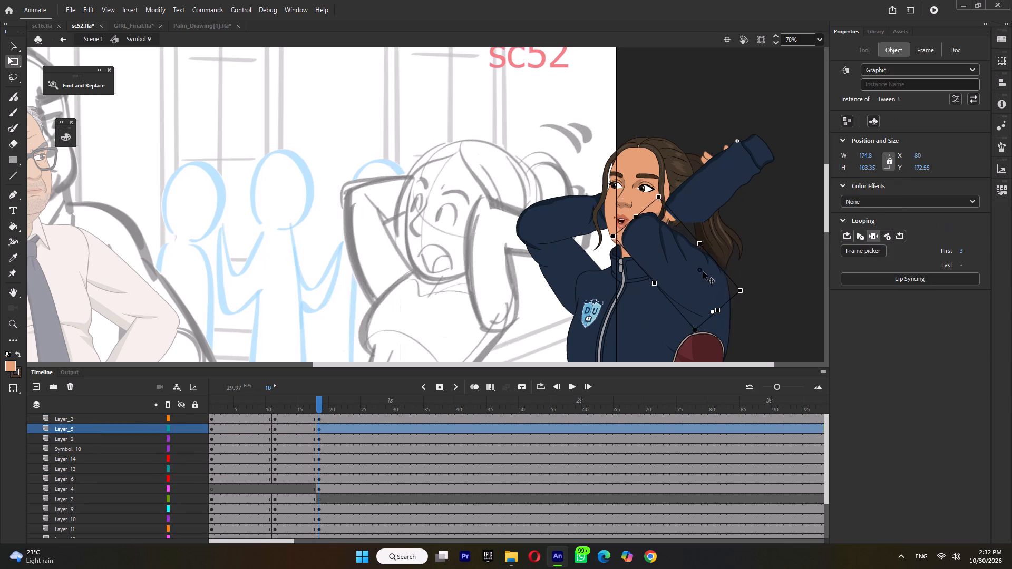
drag(703, 272, 702, 273)
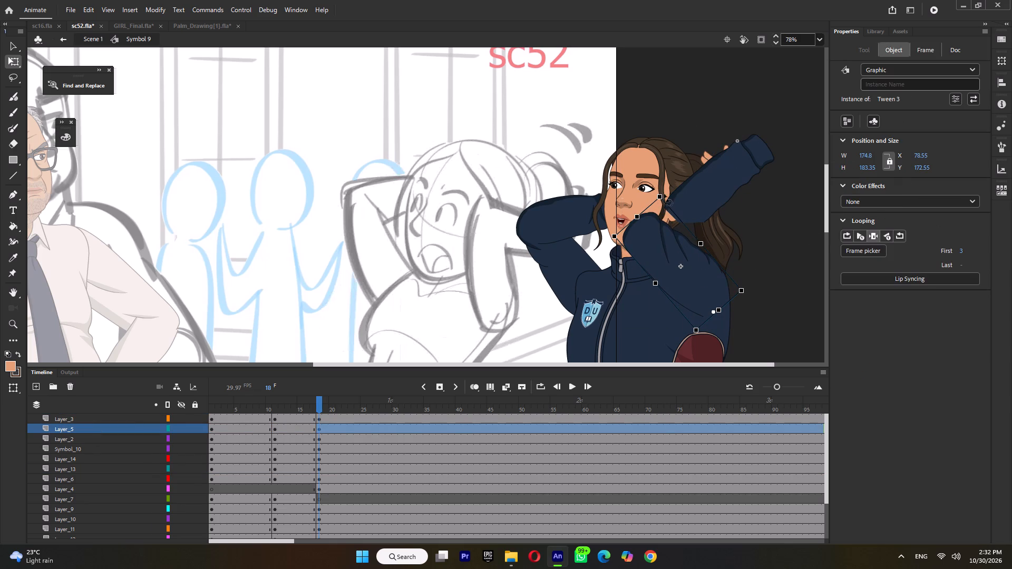
drag(665, 194, 687, 190)
click(656, 203)
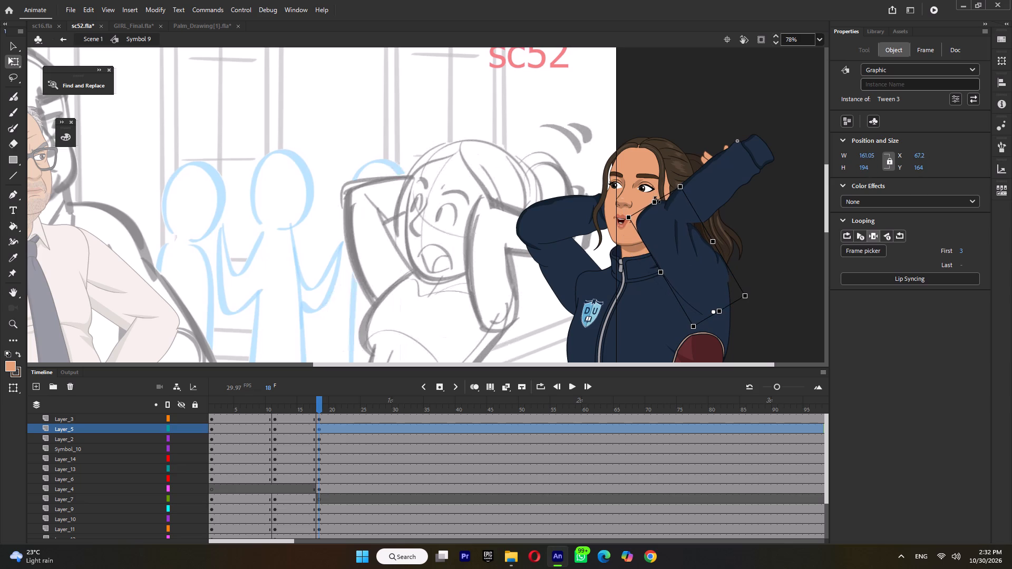
drag(703, 268, 698, 279)
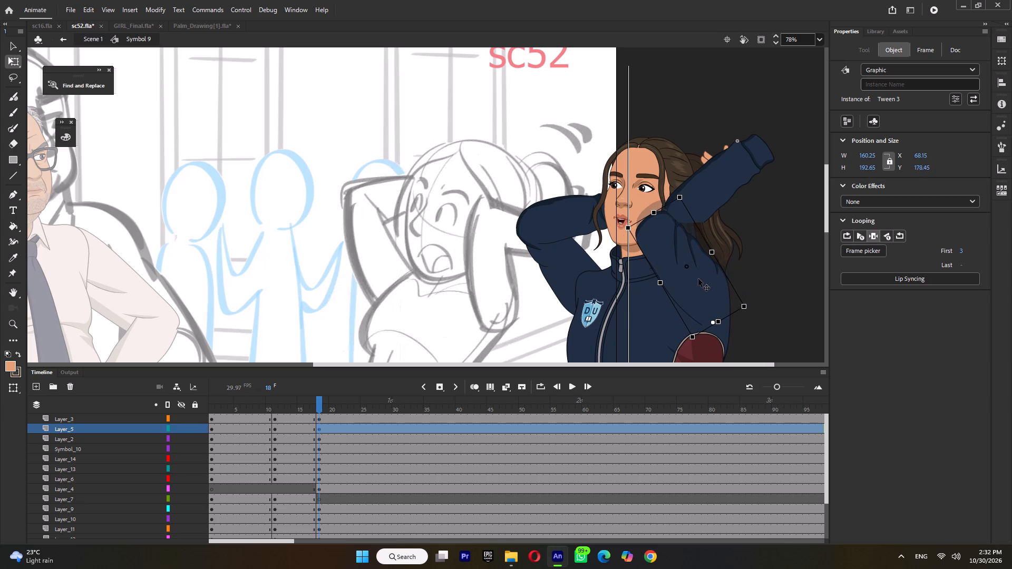
Nudge the Tween 3 upper sleeve slightly up and move the Tween 1 forearm sleeve down toward the face to overlap it at the elbow.
drag(698, 279, 699, 275)
click(714, 203)
drag(724, 194, 698, 208)
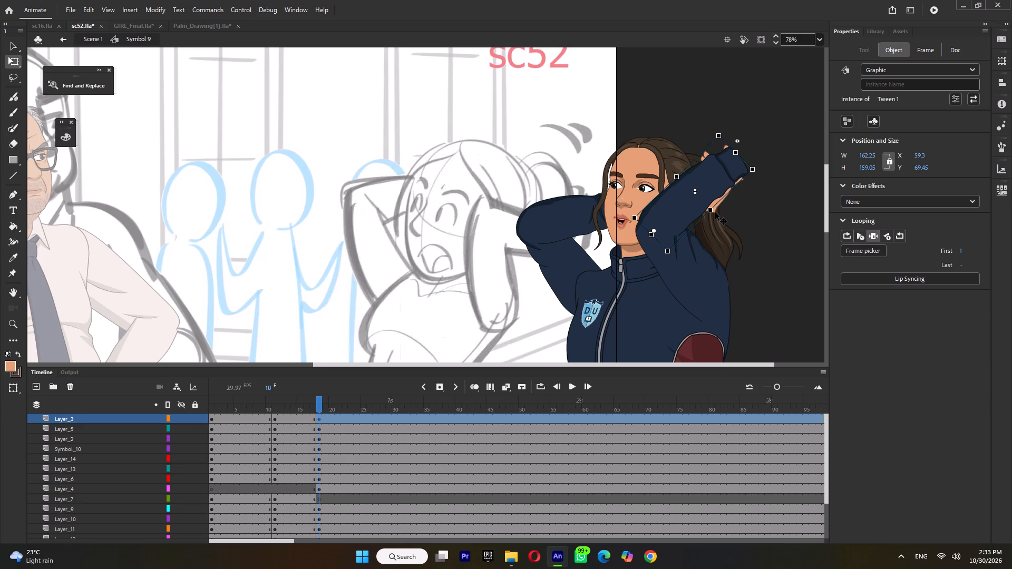
Return to Scene 1 and move the Symbol 9 woman horizontally off the stage to X about 2515, clear of the storyboard sketch.
double_click(766, 231)
ctrl+scroll(754, 172, down, 3)
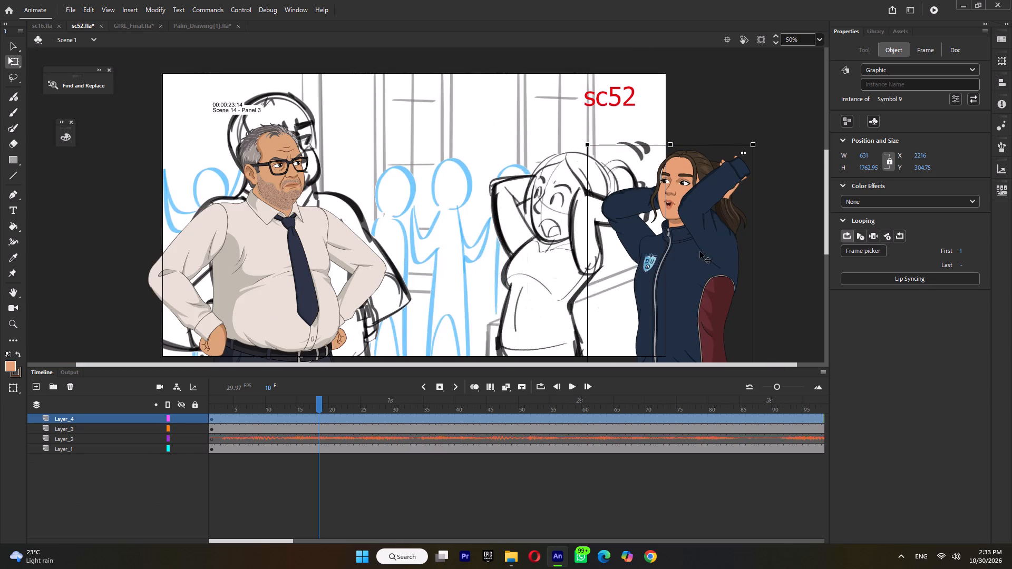
drag(700, 251, 780, 253)
ctrl+scroll(693, 246, down, 5)
click(540, 340)
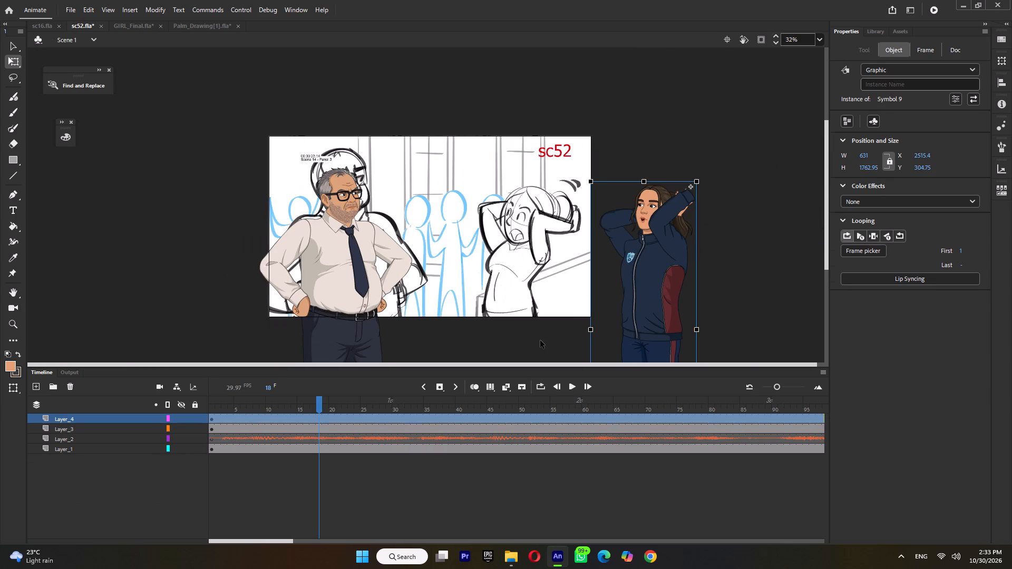
Capture a screen snip of the storyboard sketch of the woman holding her head.
key(shift+super+s)
click(459, 159)
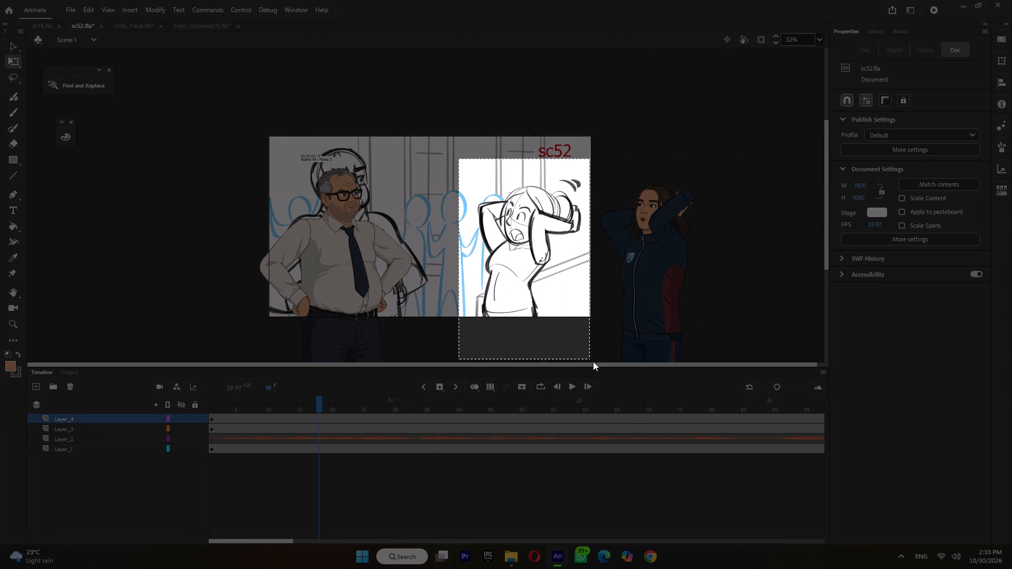
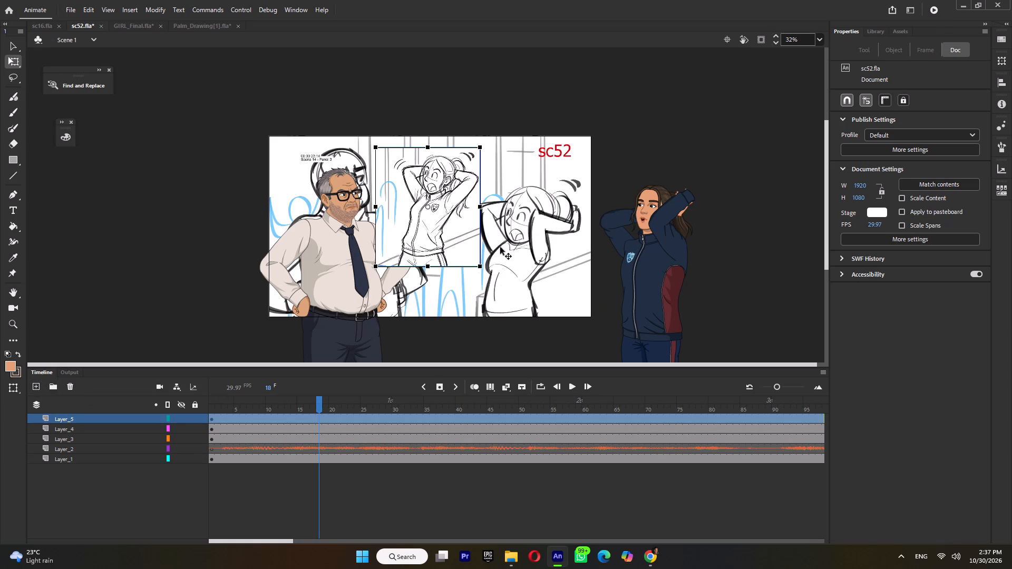
drag(442, 224, 529, 277)
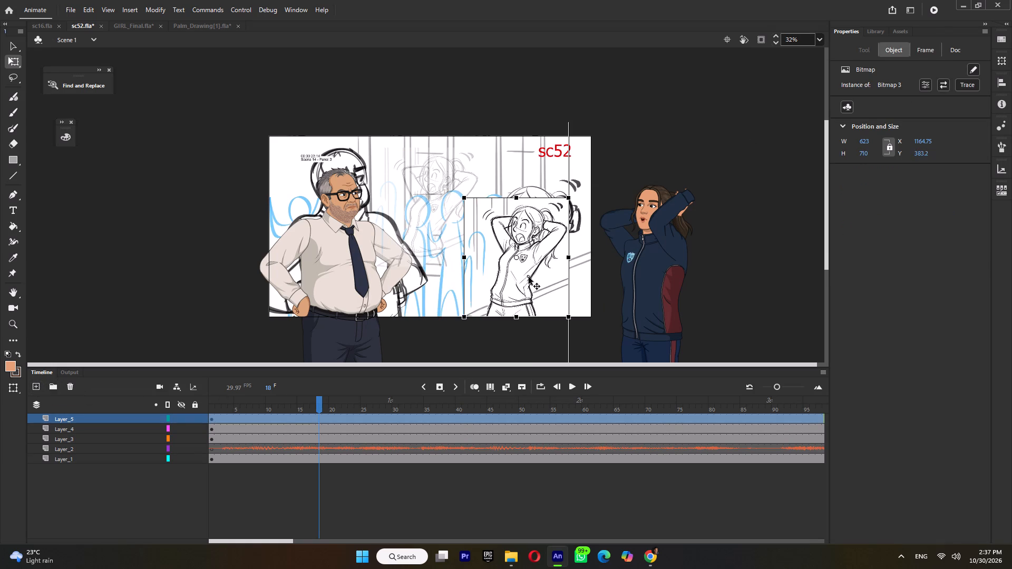
drag(529, 277, 619, 309)
drag(605, 289, 597, 338)
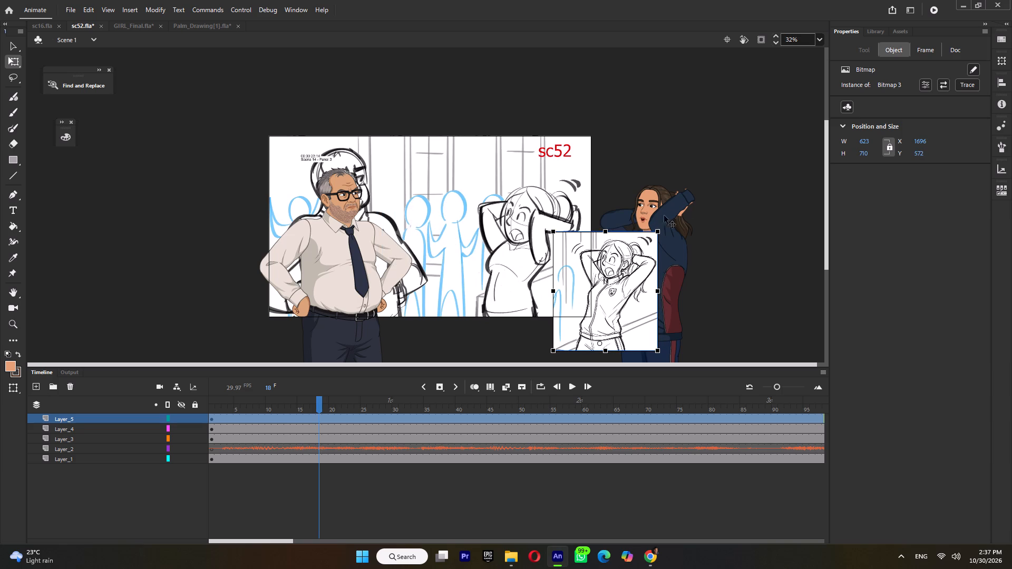
shift+drag(656, 232, 684, 164)
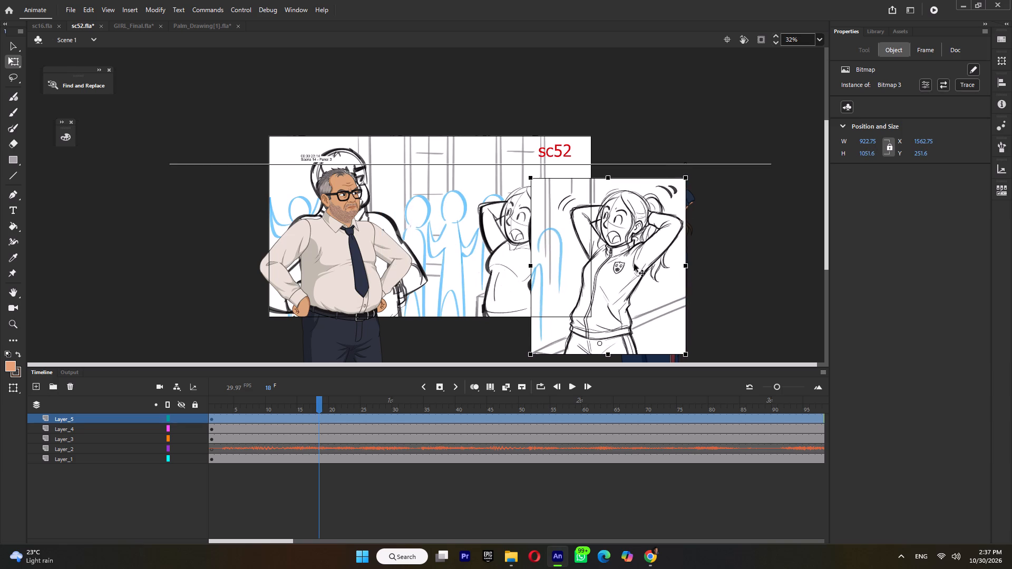
drag(605, 279, 495, 271)
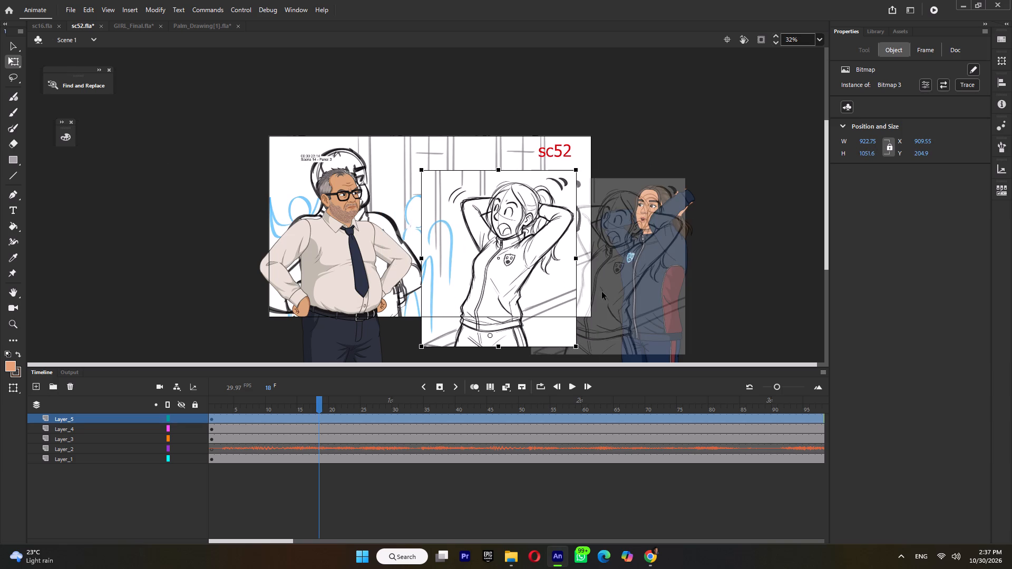
Move the coloured girl closer beside the pasted sketch and bring Layer_4 above Layer_5.
click(668, 293)
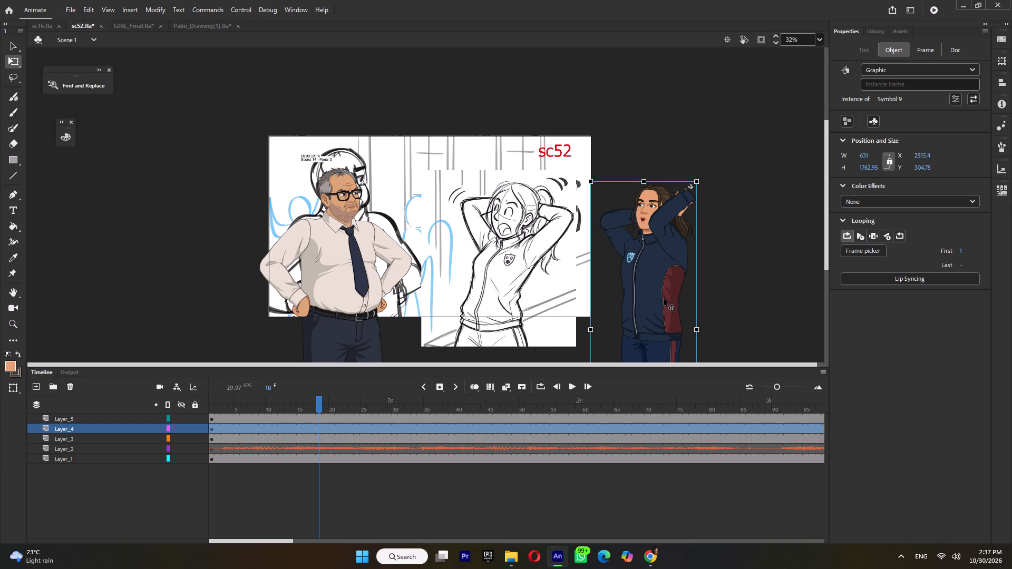
drag(664, 299, 624, 298)
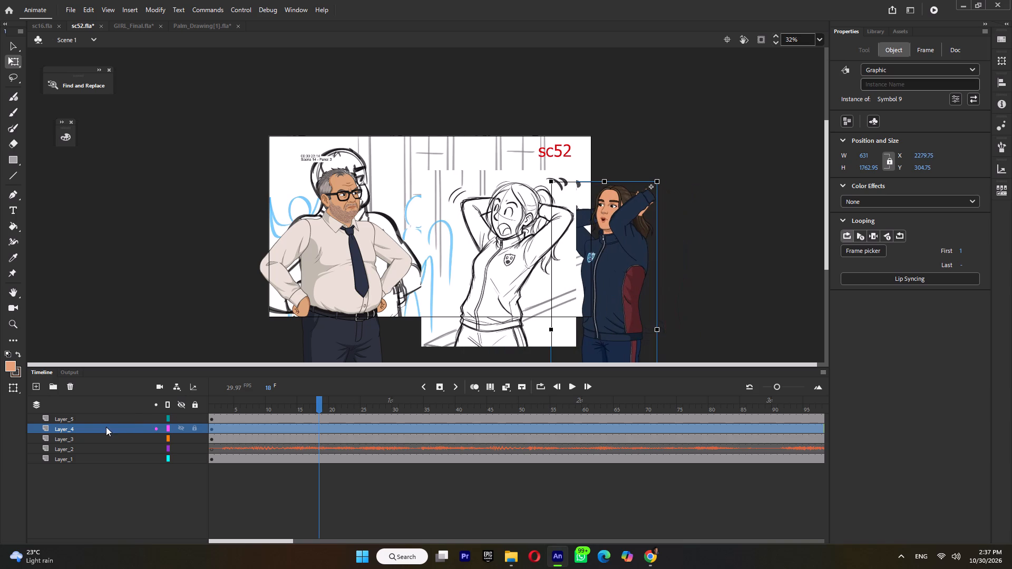
drag(106, 427, 106, 408)
drag(627, 293, 644, 299)
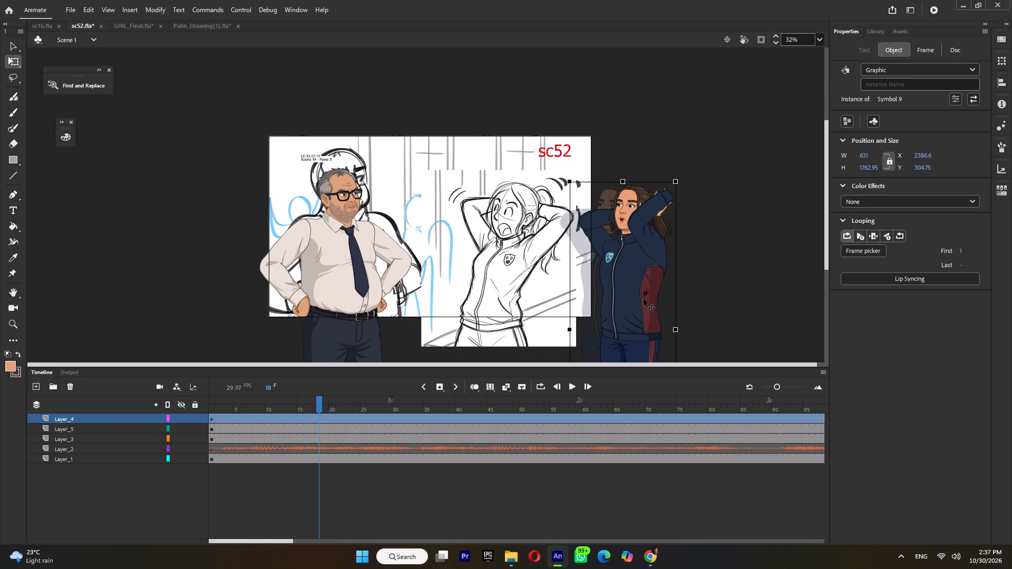
drag(644, 299, 642, 299)
Inside the girl's symbol, rotate the Tween 3 upper sleeve outward away from the body and raise it onto the shoulder.
double_click(647, 273)
click(644, 246)
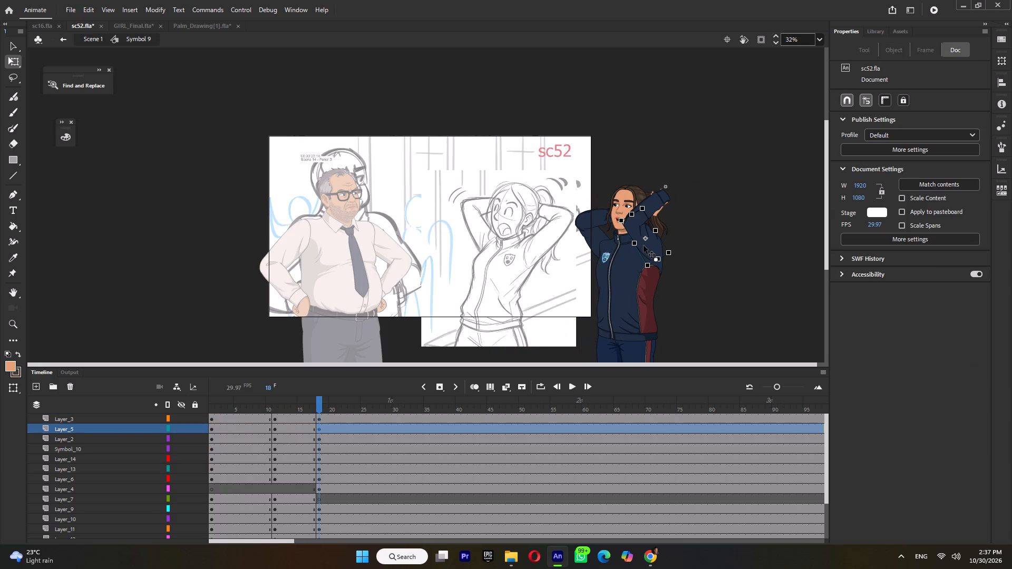
drag(619, 227, 635, 270)
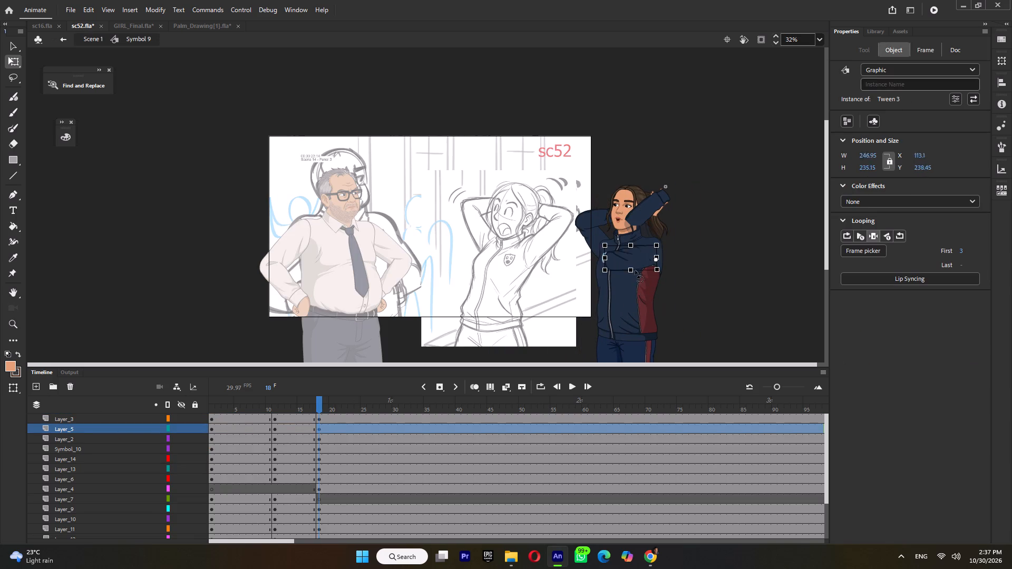
drag(635, 270, 717, 204)
ctrl+scroll(689, 233, up, 4)
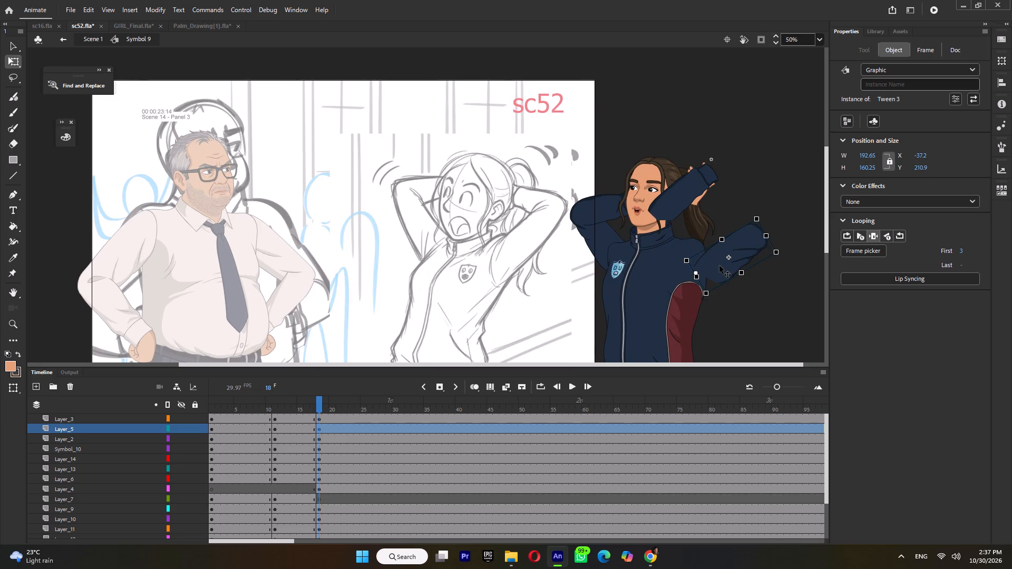
ctrl+scroll(719, 266, up, 3)
key(ctrl+z)
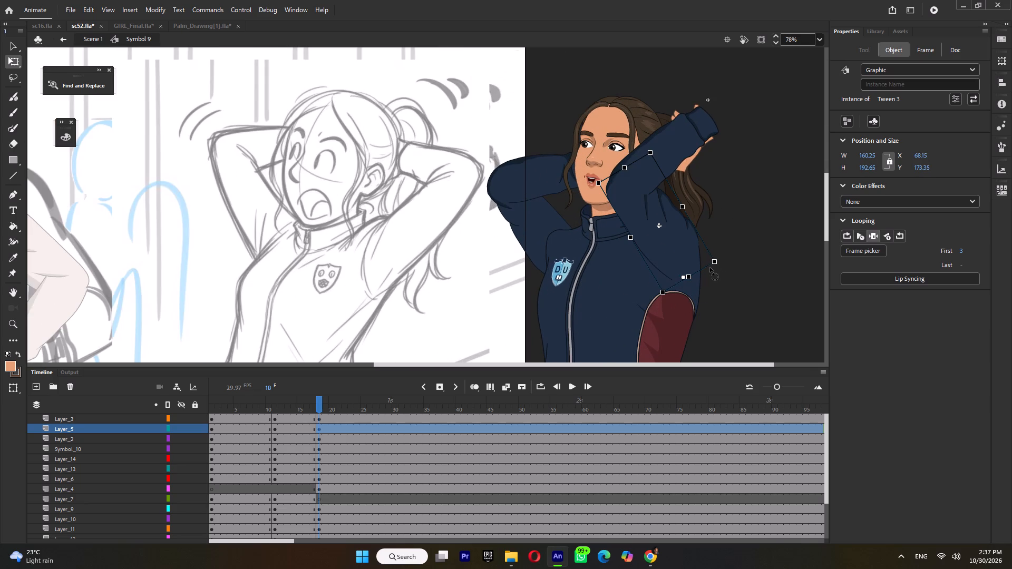
drag(592, 185, 678, 285)
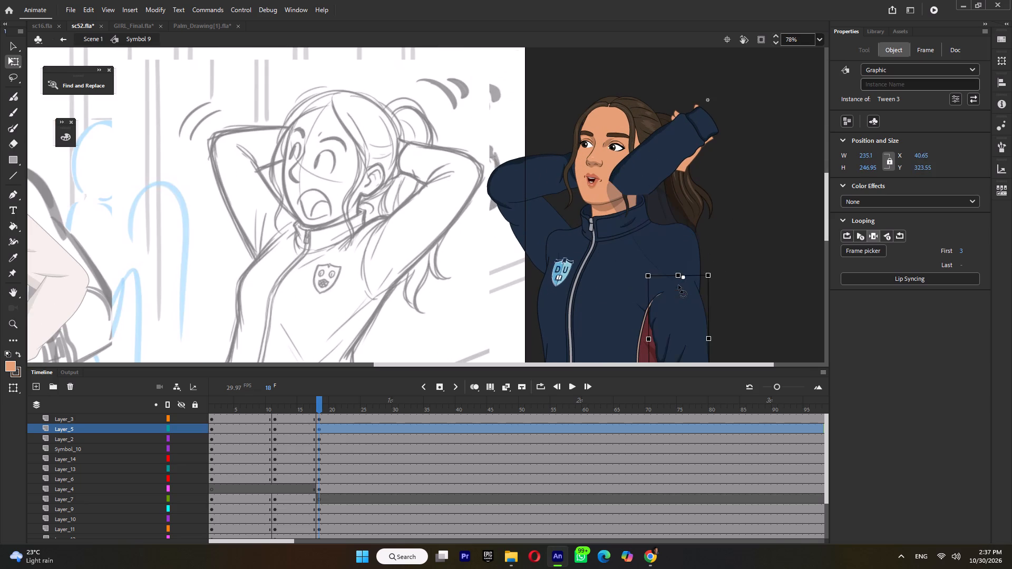
drag(678, 285, 744, 218)
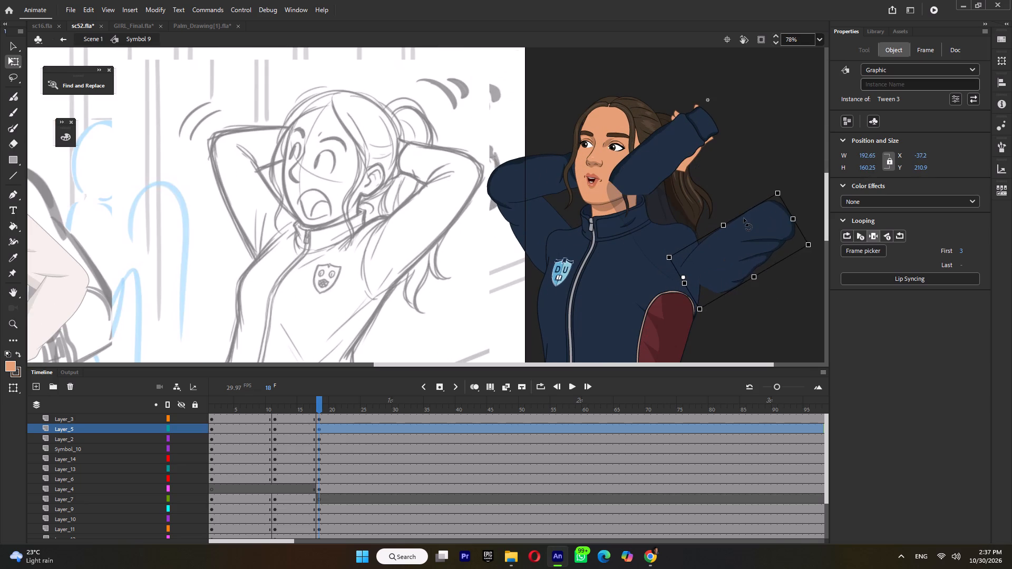
drag(744, 218, 754, 239)
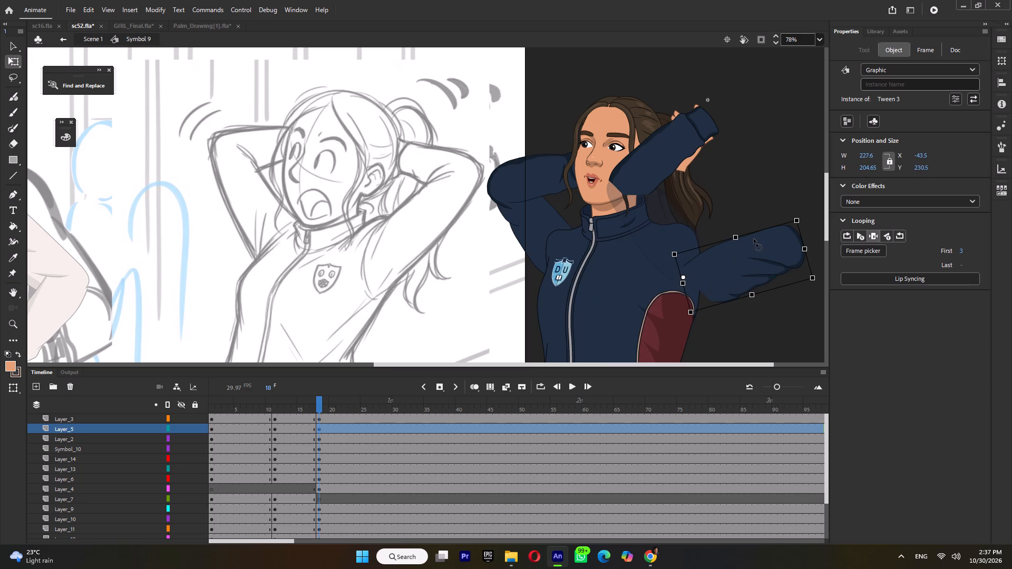
drag(754, 239, 751, 232)
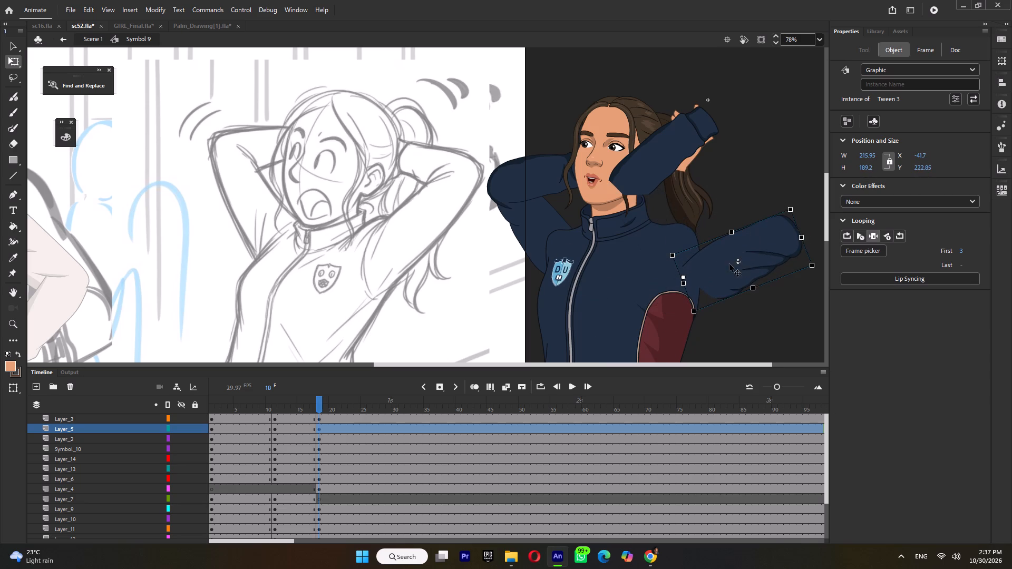
drag(729, 264, 713, 228)
Inside the Tween 3 sleeve symbol, sample the sleeve's navy as the fill colour and its dark outline as the stroke colour.
double_click(716, 244)
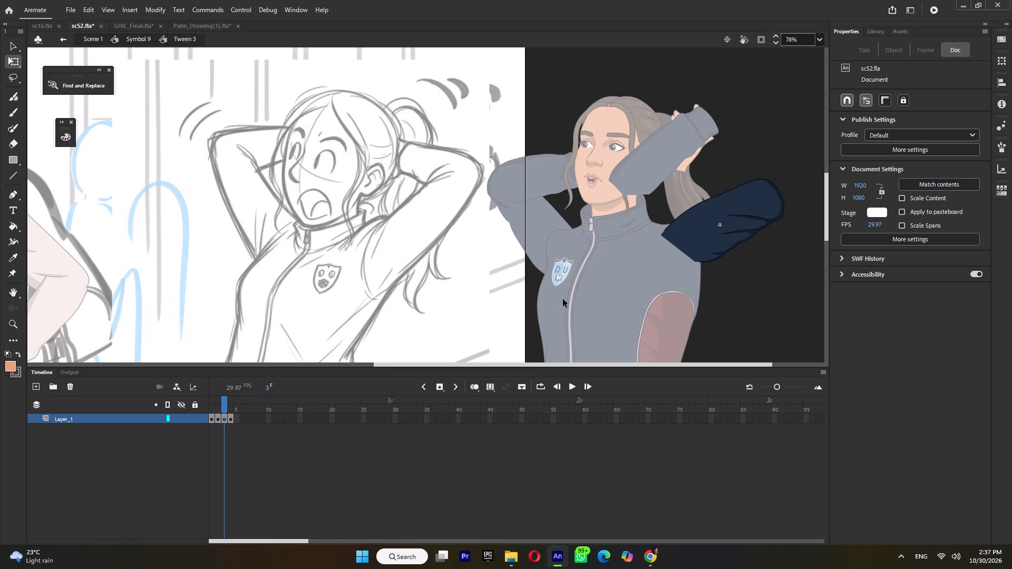
click(707, 232)
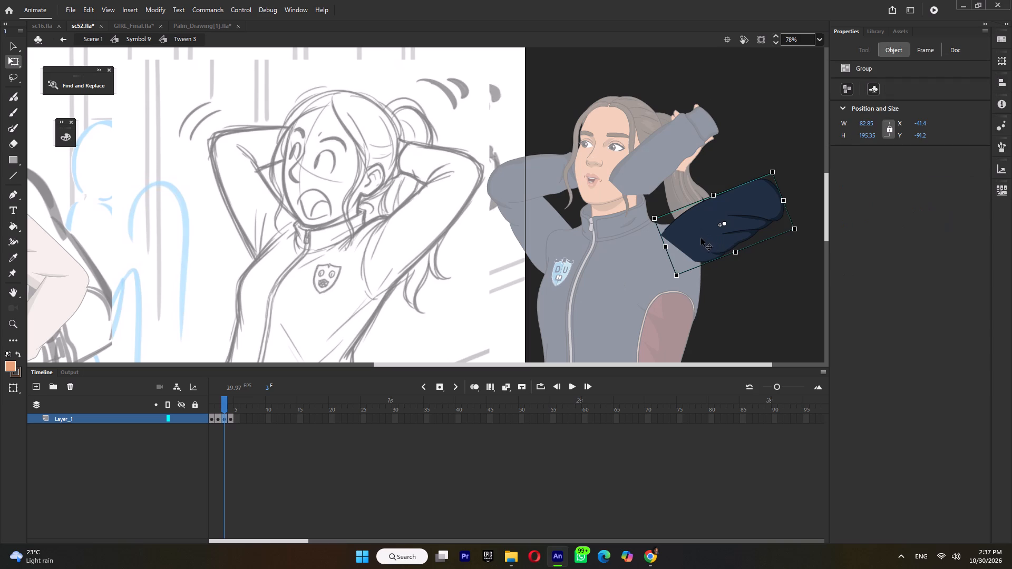
key(i)
click(696, 232)
key(s)
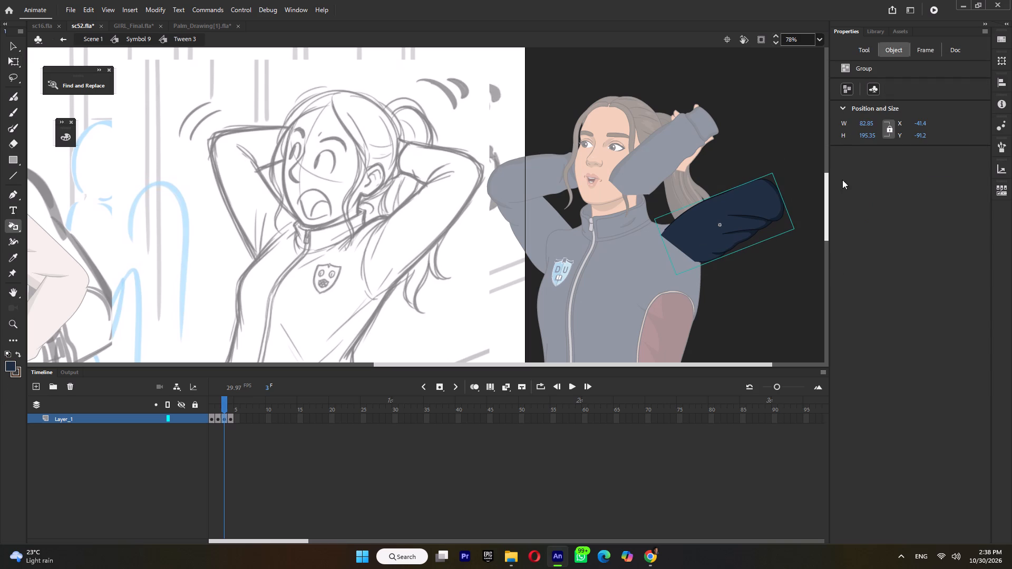
click(865, 51)
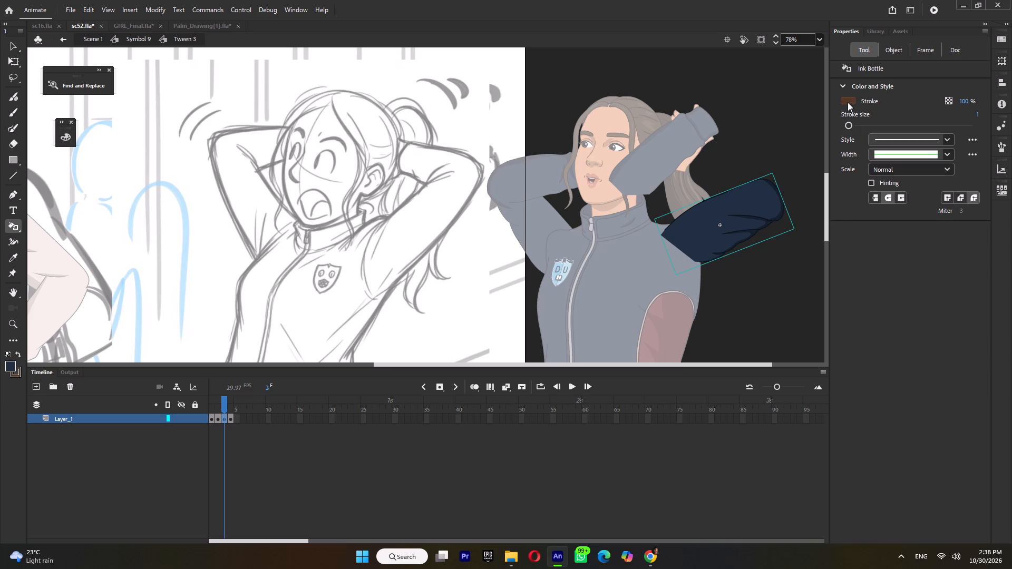
click(848, 102)
ctrl+scroll(735, 254, up, 4)
ctrl+scroll(682, 241, up, 6)
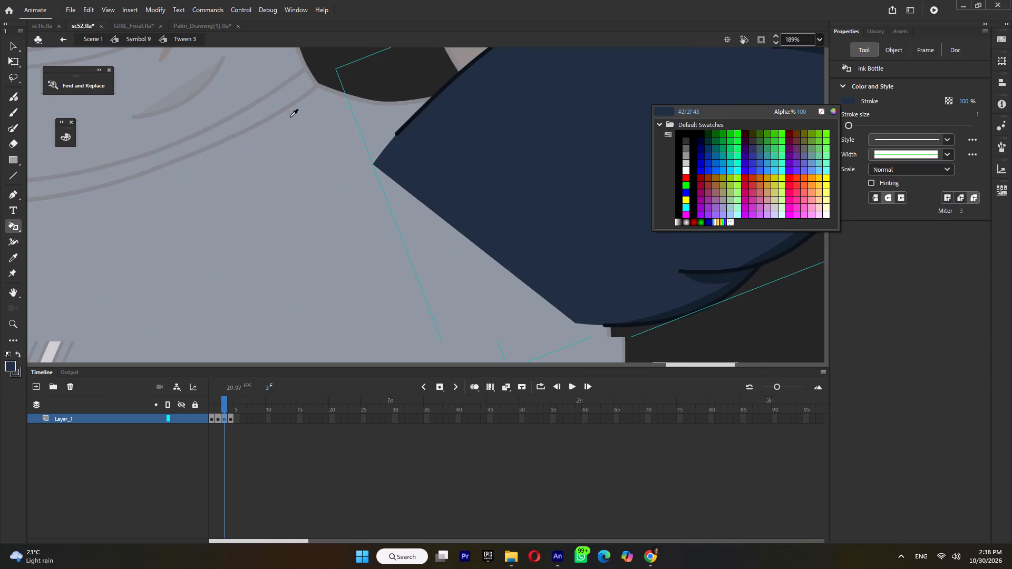
click(336, 94)
ctrl+scroll(450, 175, down, 12)
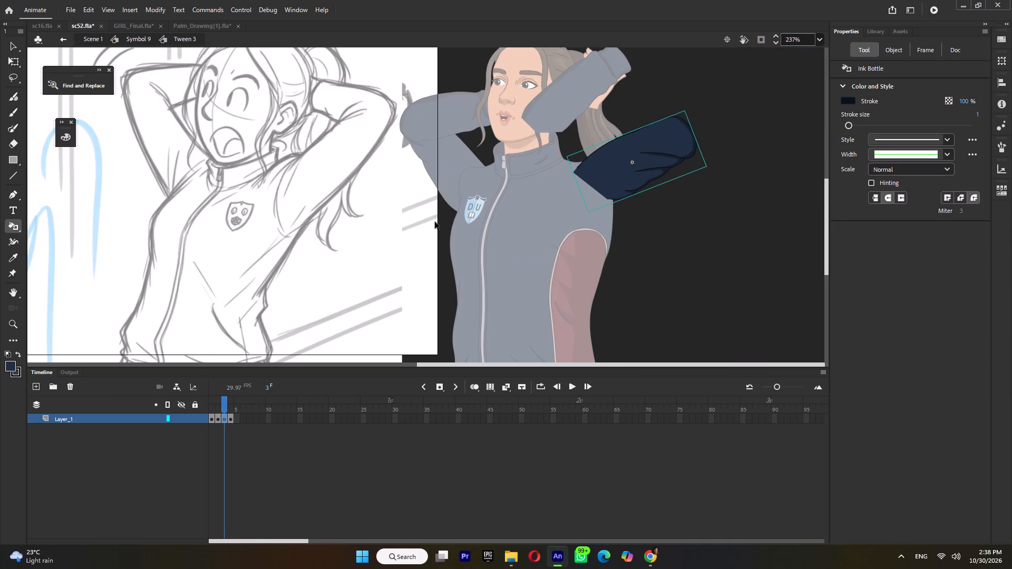
ctrl+double_click(508, 206)
ctrl+double_click(607, 149)
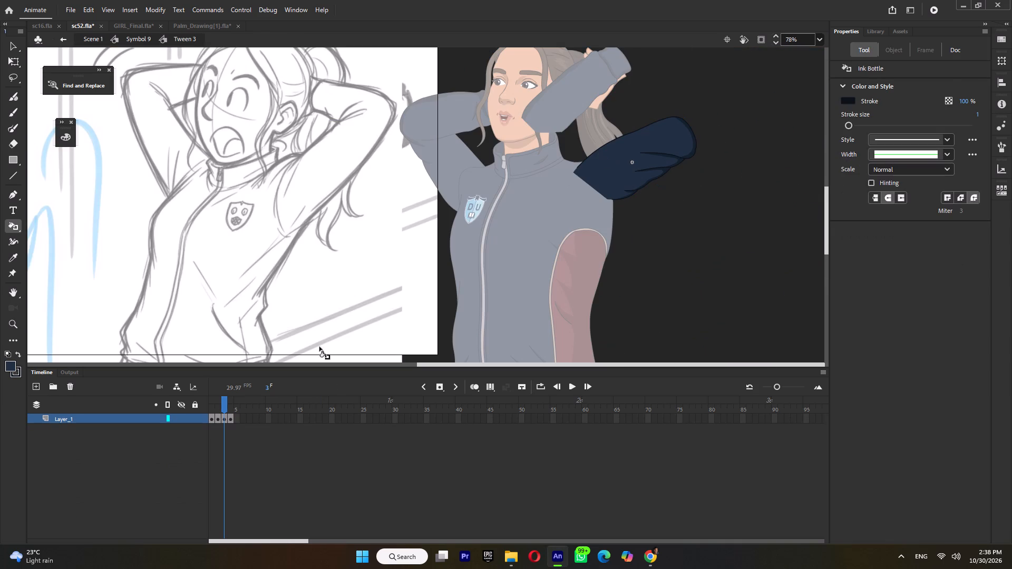
With the Paint Brush, trace the upper edge of the sketch's raised upper arm from shoulder to elbow, adding a second crease at the shoulder.
click(12, 130)
ctrl+scroll(303, 169, up, 3)
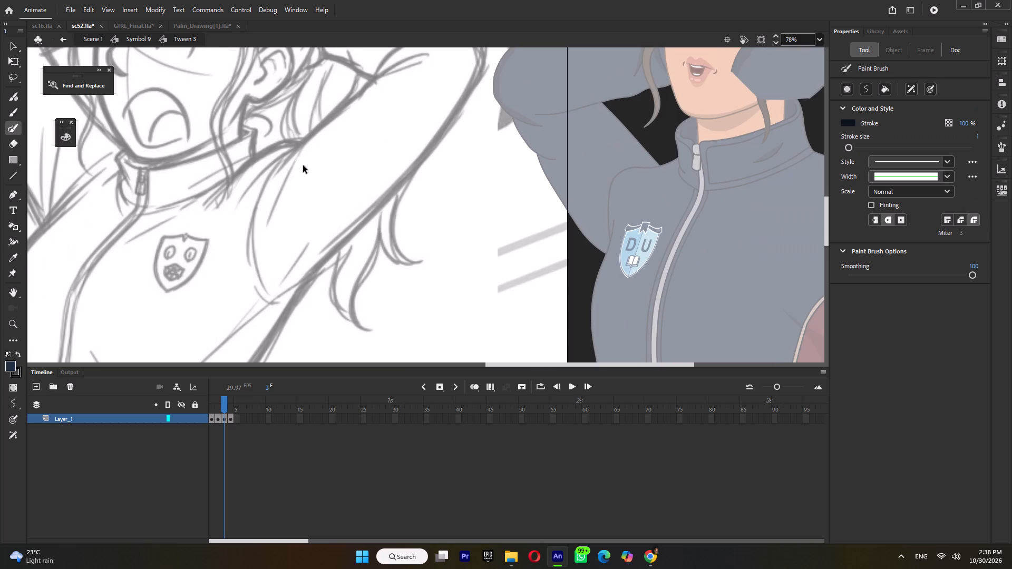
drag(254, 227, 255, 223)
drag(255, 223, 292, 156)
key(ctrl+z)
key(space)
key(space)
key(space)
key(space)
key(space)
drag(342, 172, 317, 297)
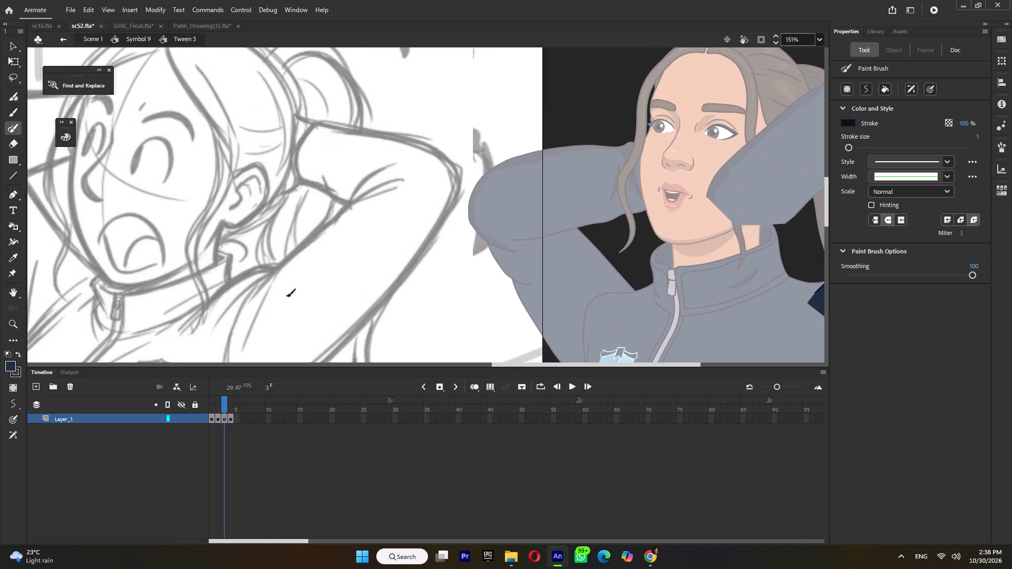
drag(235, 321, 317, 233)
drag(317, 233, 406, 176)
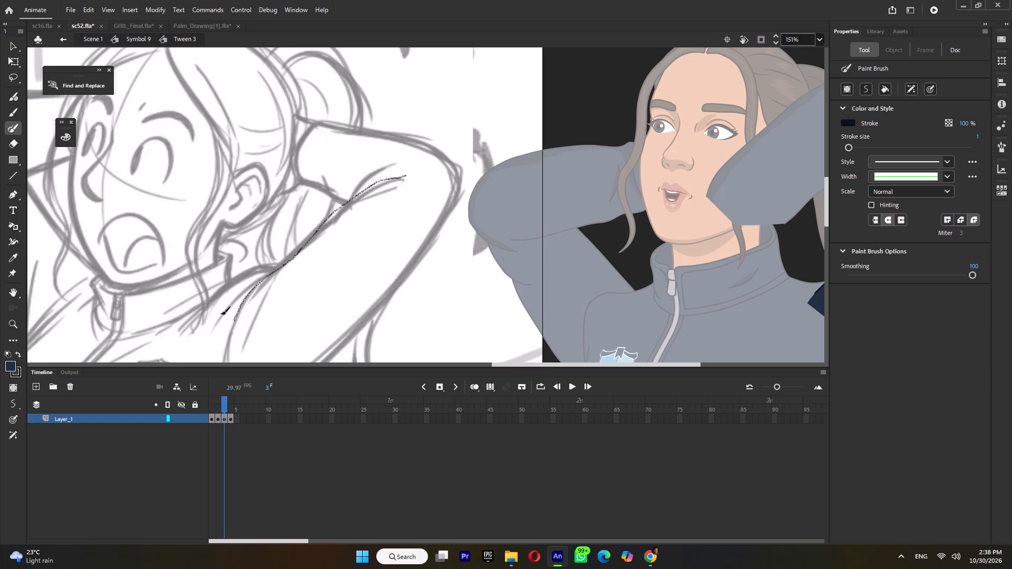
drag(216, 322, 288, 264)
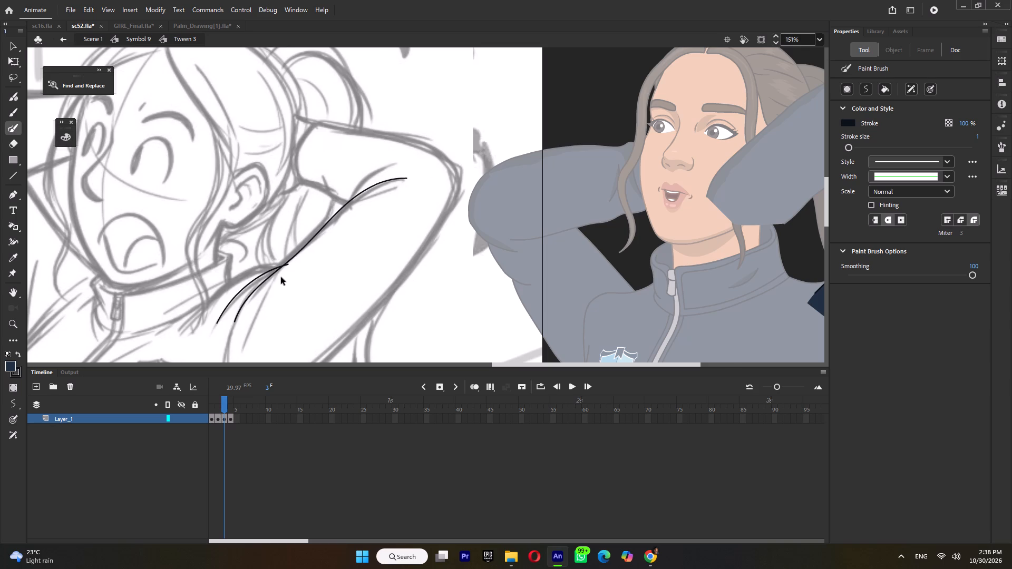
Trace the armpit curve, the underside of the upper arm and the rounded elbow to close the sleeve outline, removing the stray underarm stroke.
ctrl+scroll(296, 198, down, 2)
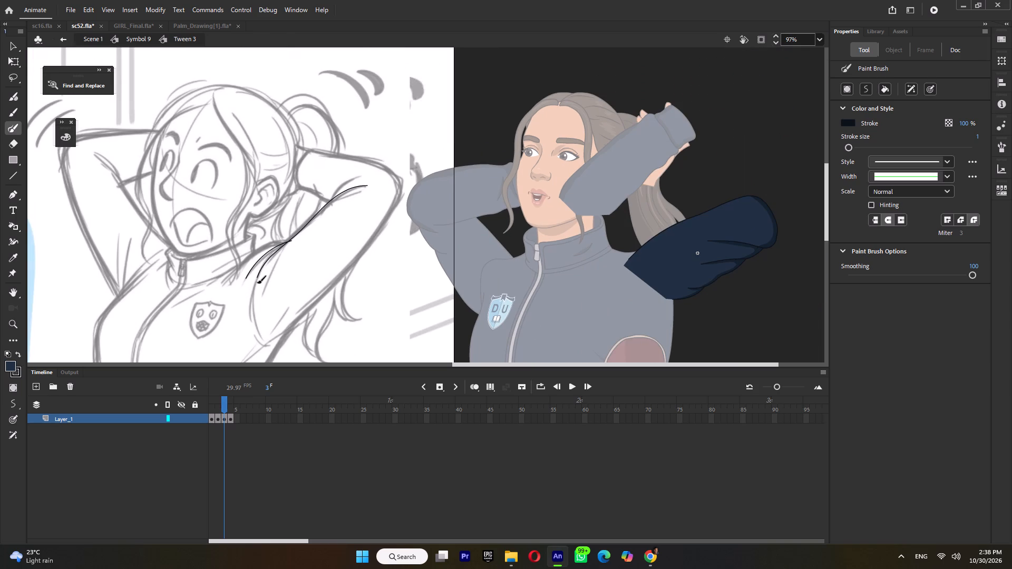
drag(256, 282, 275, 345)
drag(275, 345, 310, 304)
ctrl+drag(292, 298, 326, 334)
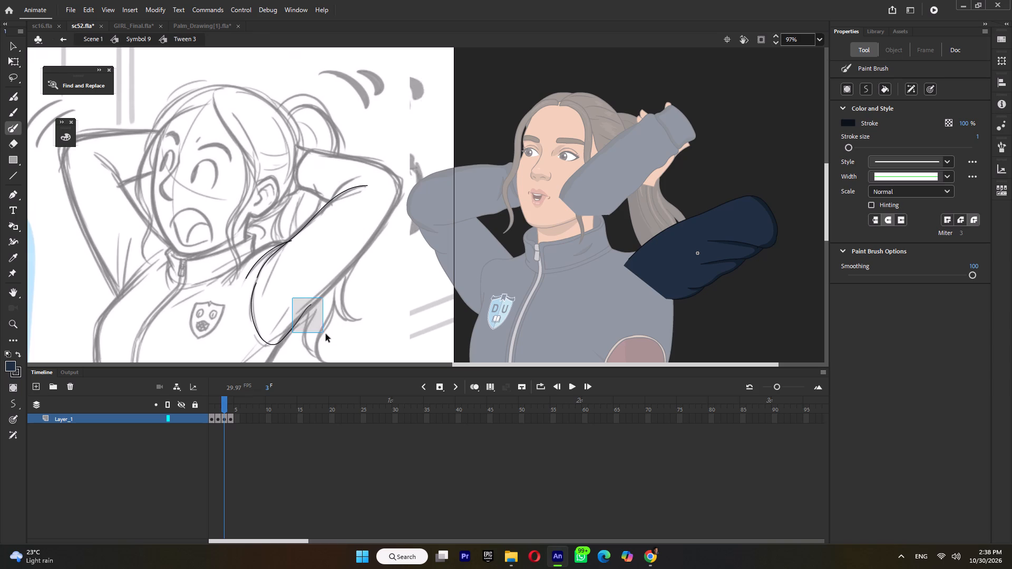
ctrl+drag(326, 334, 329, 334)
key(Delete)
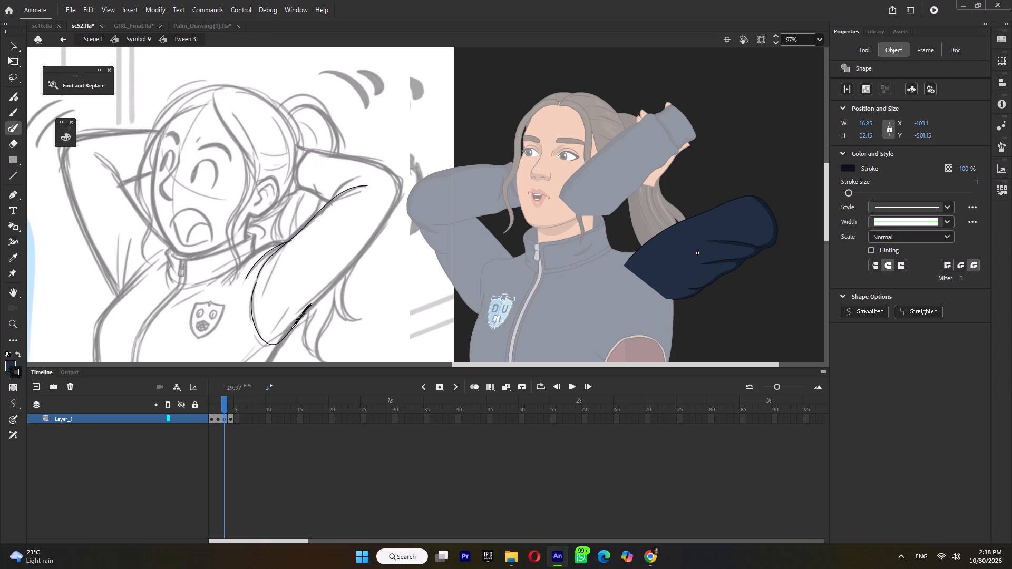
key(Delete)
drag(286, 327, 317, 299)
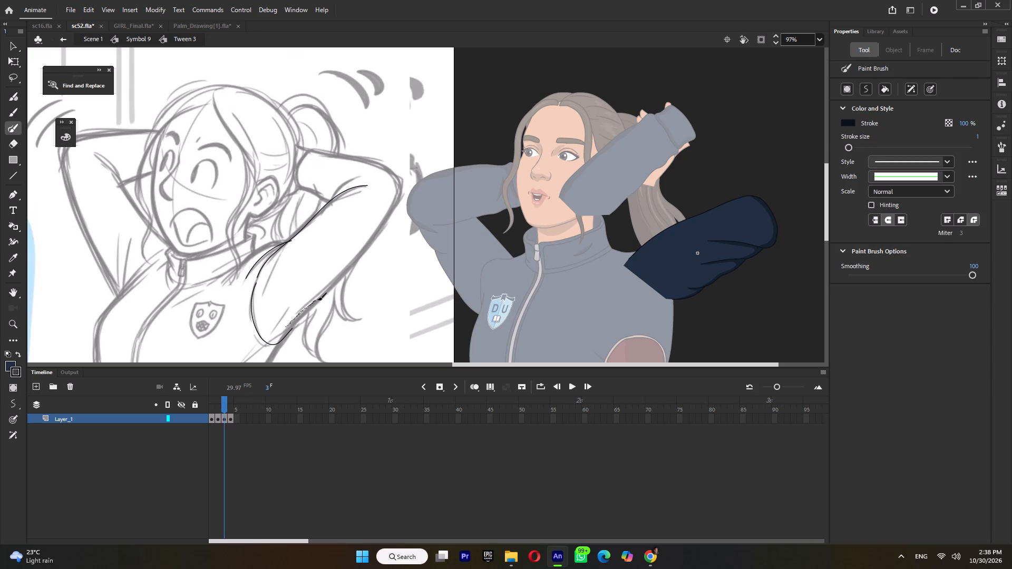
drag(317, 299, 397, 198)
drag(397, 198, 355, 183)
ctrl+drag(355, 182, 353, 189)
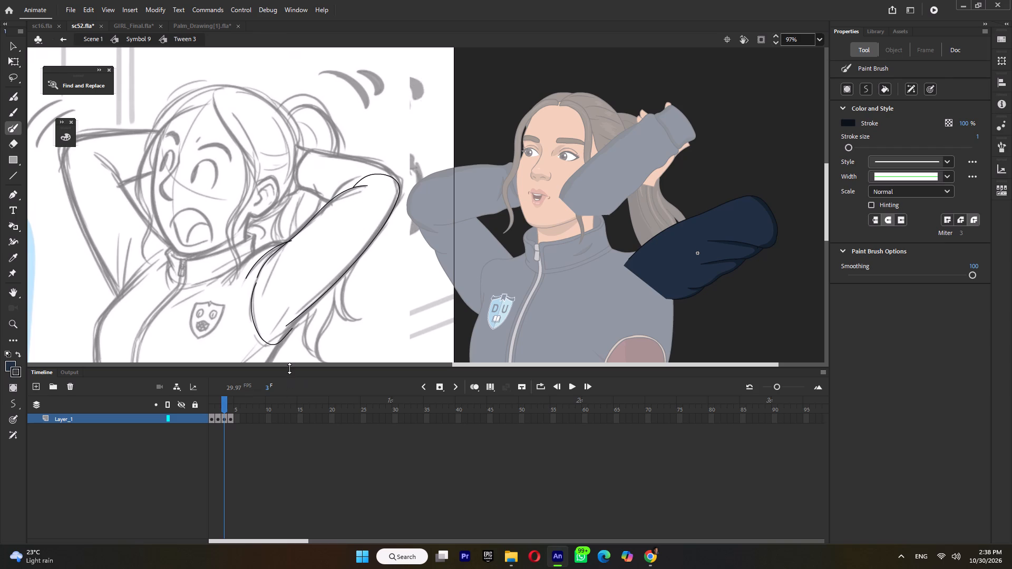
Add short fold lines inside the traced sleeve near the armpit and shoulder, deleting the stray piece at the shoulder edge.
ctrl+drag(292, 328, 299, 316)
drag(290, 299, 276, 330)
drag(265, 283, 293, 240)
key(ctrl+z)
drag(300, 243, 271, 283)
key(ctrl+z)
drag(302, 240, 266, 302)
key(ctrl+z)
drag(290, 247, 274, 284)
ctrl+click(291, 241)
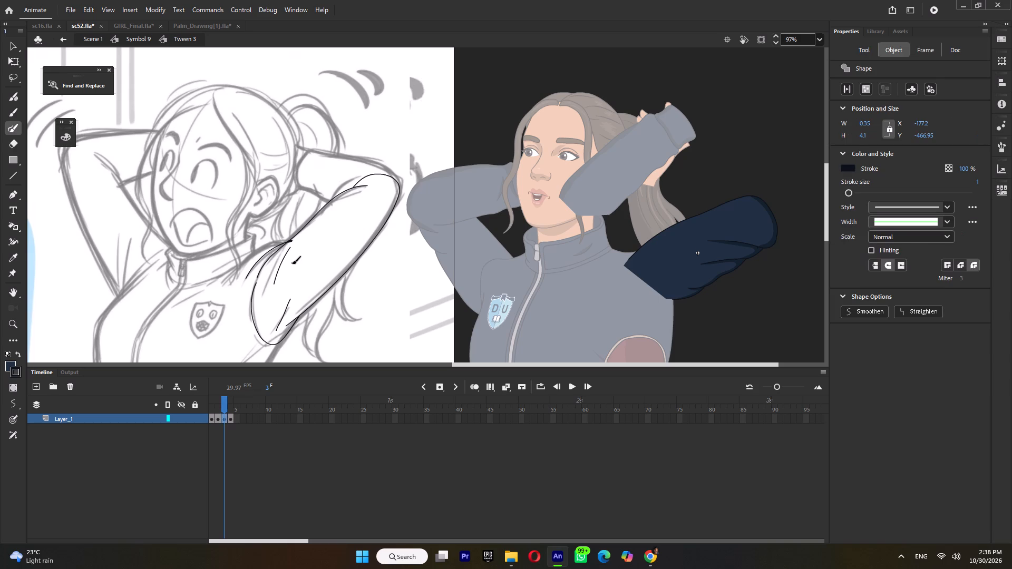
key(Delete)
Fill the traced sleeve outline with the sampled navy using the Paint Bucket.
key(k)
click(319, 258)
double_click(322, 270)
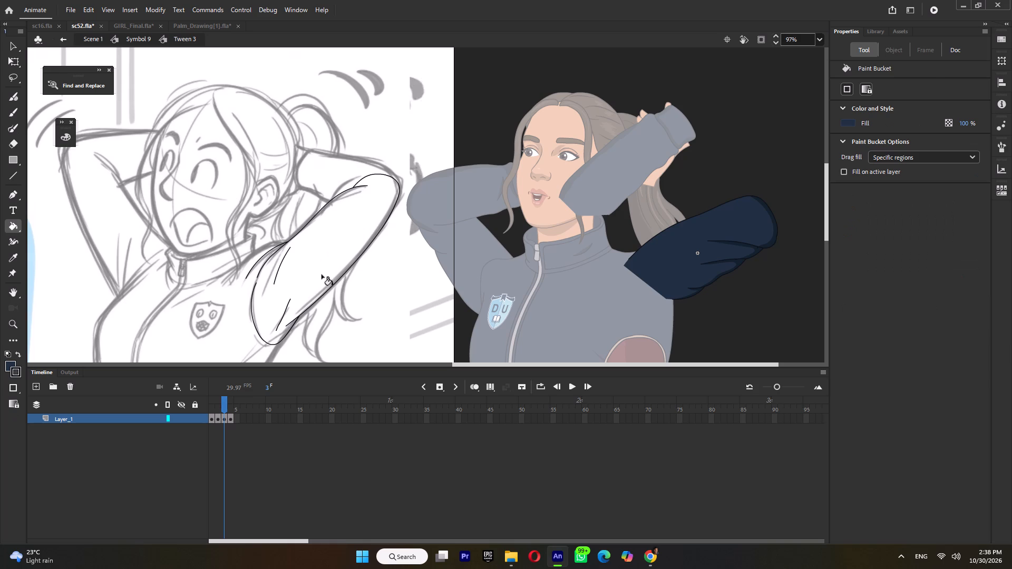
ctrl+drag(300, 317, 304, 323)
key(ctrl+z)
ctrl+drag(256, 282, 257, 276)
click(263, 290)
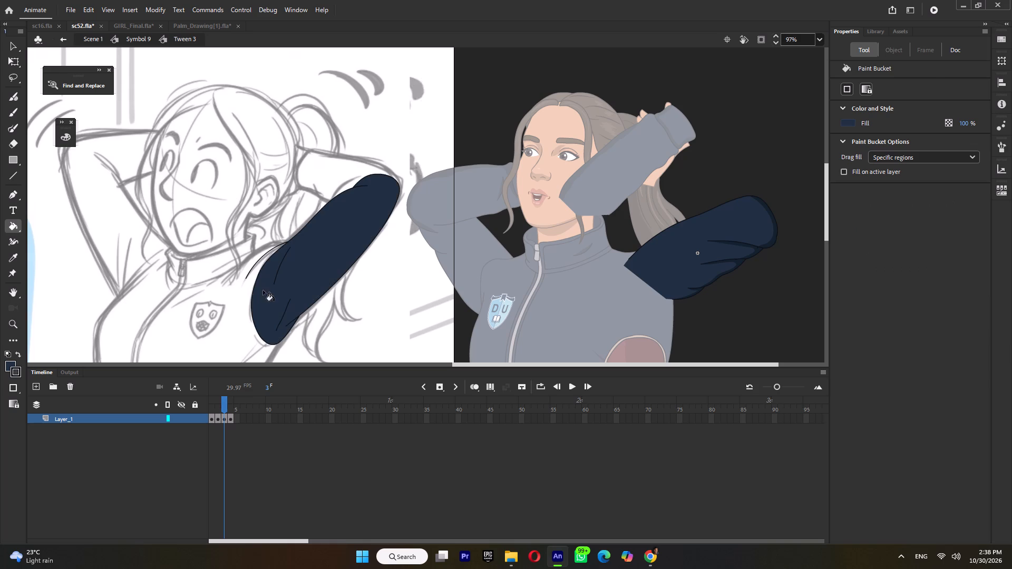
Group the filled navy sleeve and move it from the sketch onto the coloured girl's shoulder, over her old upper sleeve.
ctrl+scroll(322, 277, down, 2)
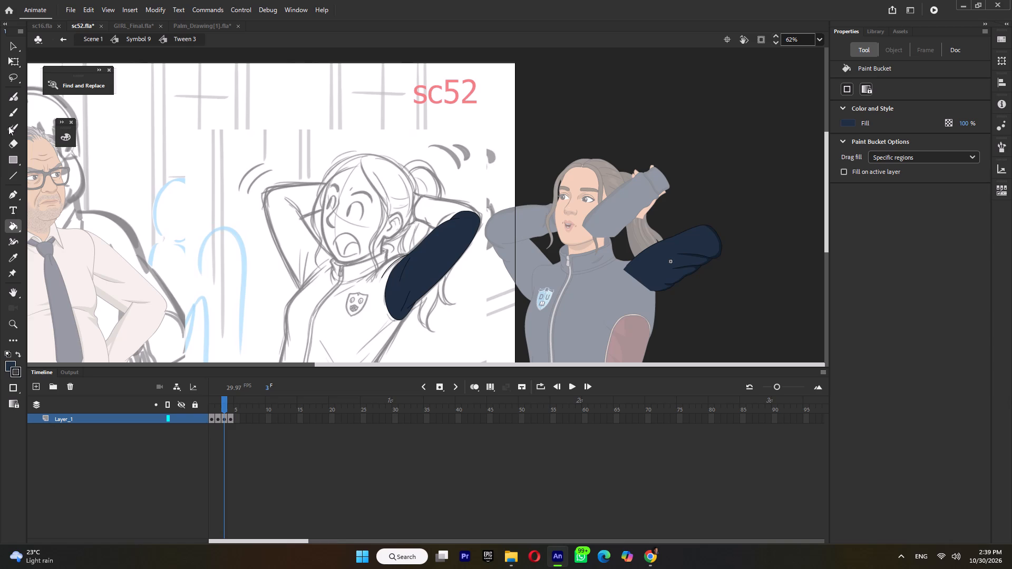
ctrl+click(15, 65)
ctrl+drag(322, 147, 486, 348)
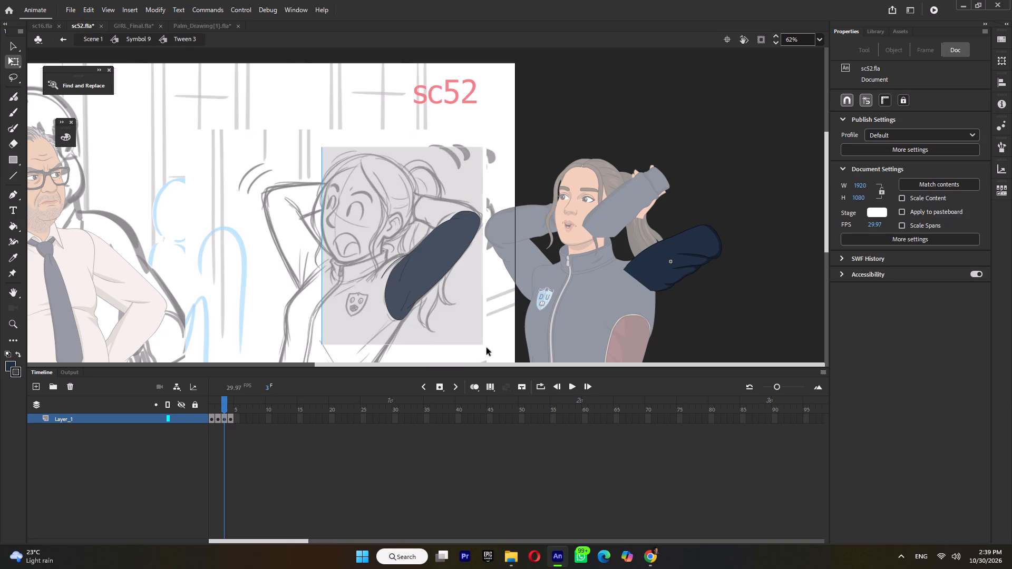
ctrl+drag(486, 348, 494, 352)
key(ctrl+d)
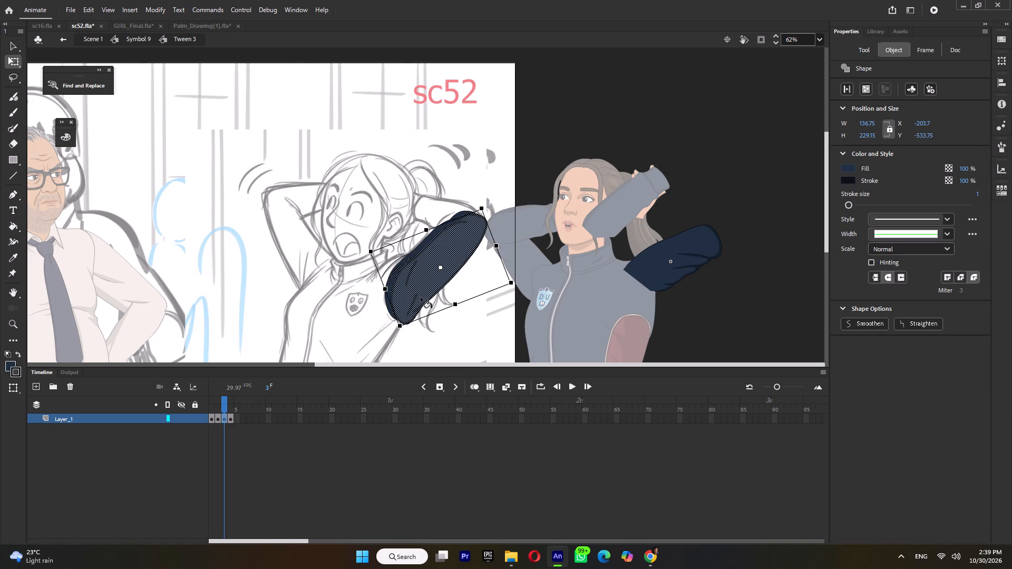
key(ctrl+z)
key(ctrl+g)
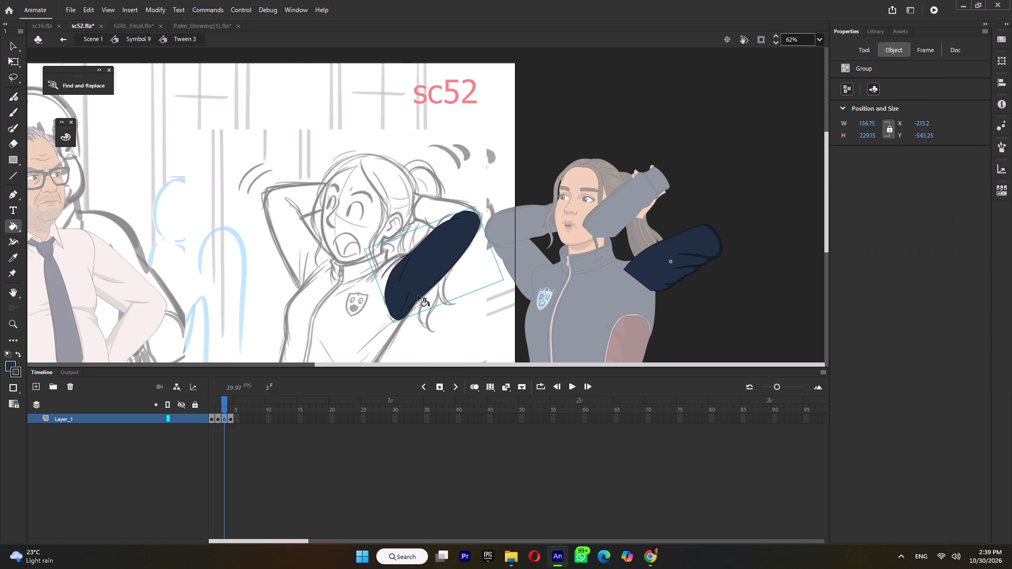
ctrl+drag(402, 297, 640, 292)
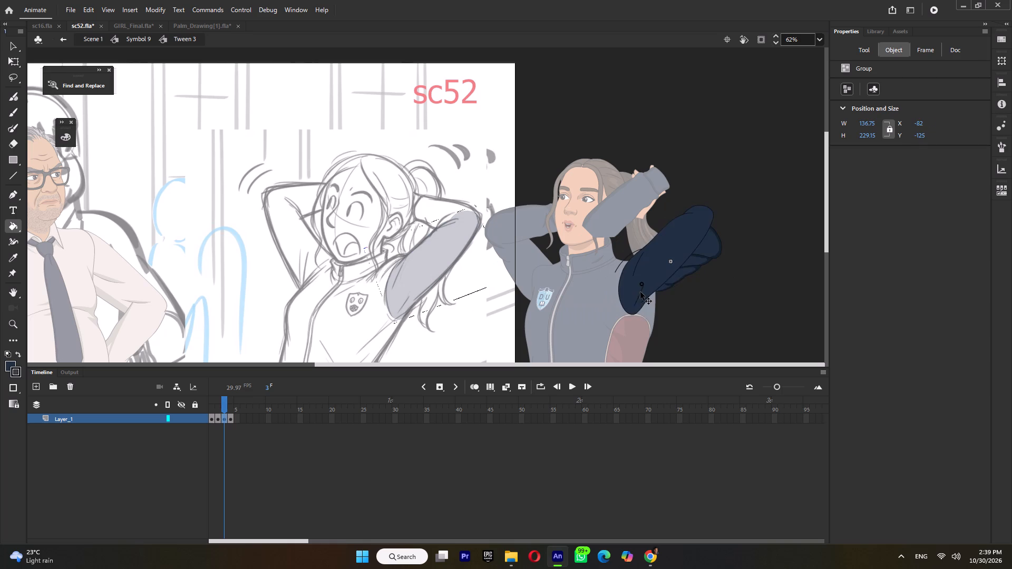
ctrl+drag(640, 292, 639, 290)
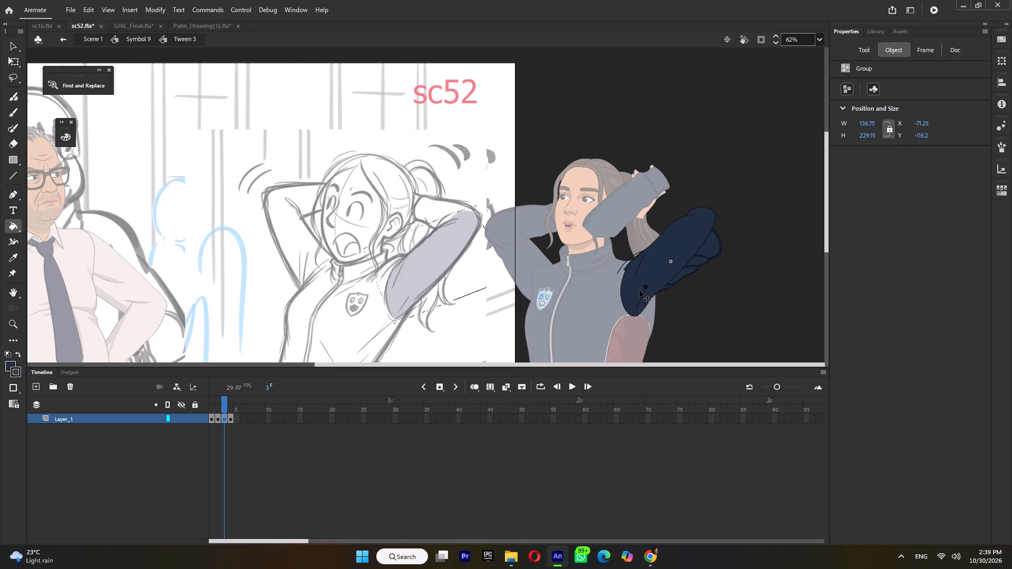
ctrl+drag(639, 290, 639, 288)
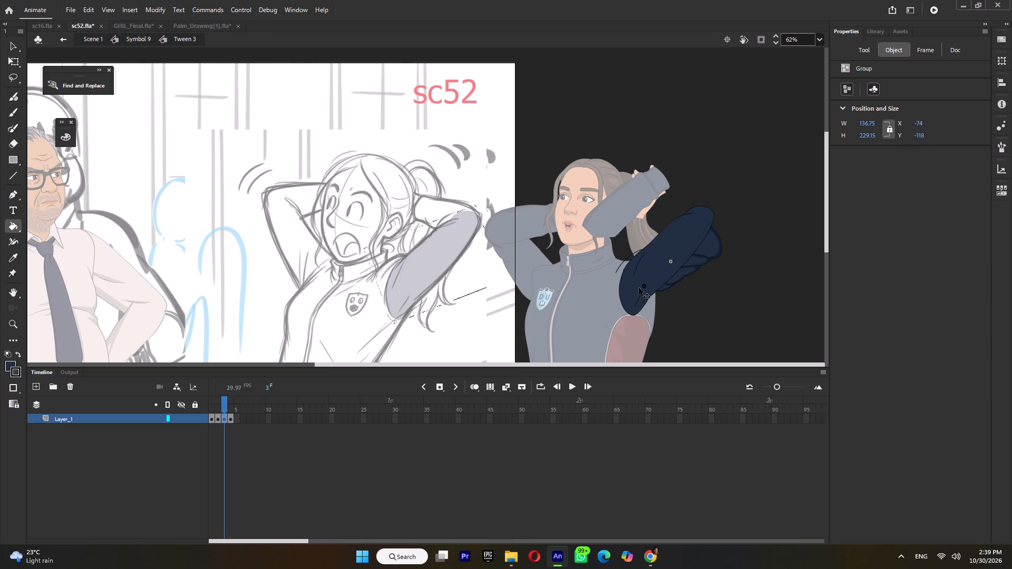
ctrl+drag(639, 288, 638, 288)
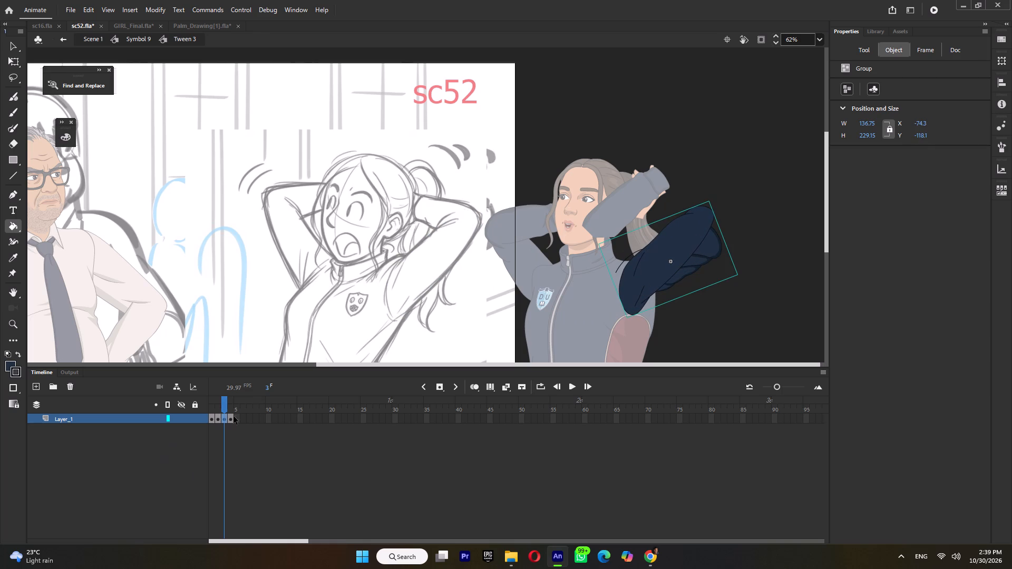
Delete the old upper sleeve group beneath the newly placed one.
click(12, 58)
click(712, 249)
key(Delete)
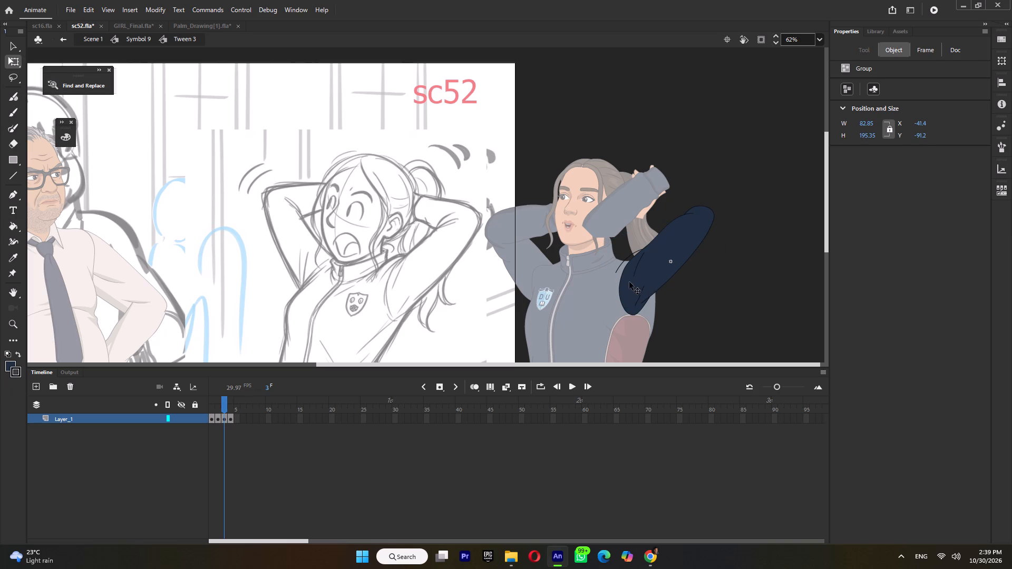
Move the new sleeve's pivot to its shoulder end, rotate the arm more upright and seat it against the jacket.
drag(635, 278, 636, 287)
ctrl+scroll(655, 287, up, 1)
click(643, 285)
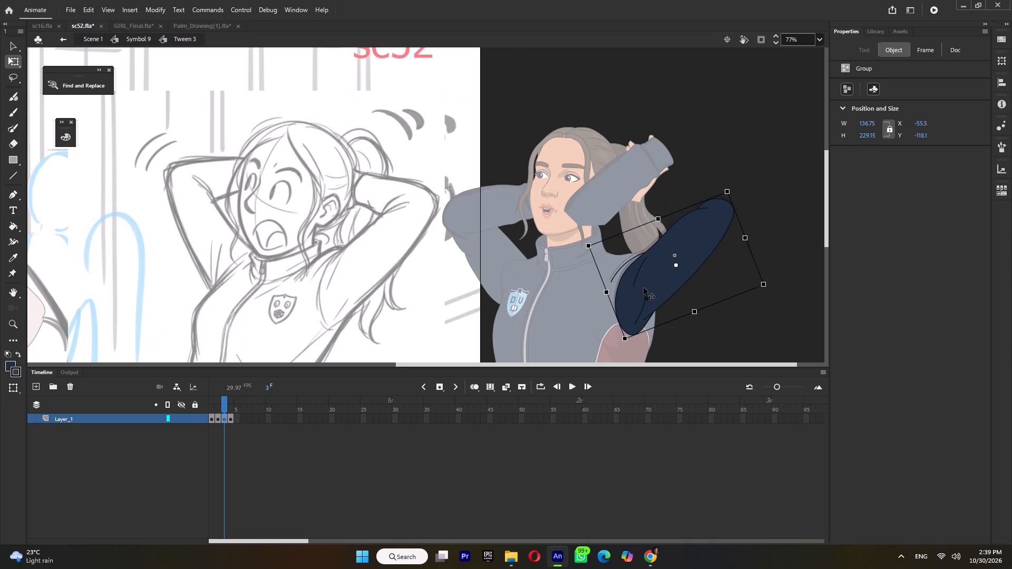
drag(657, 279, 649, 279)
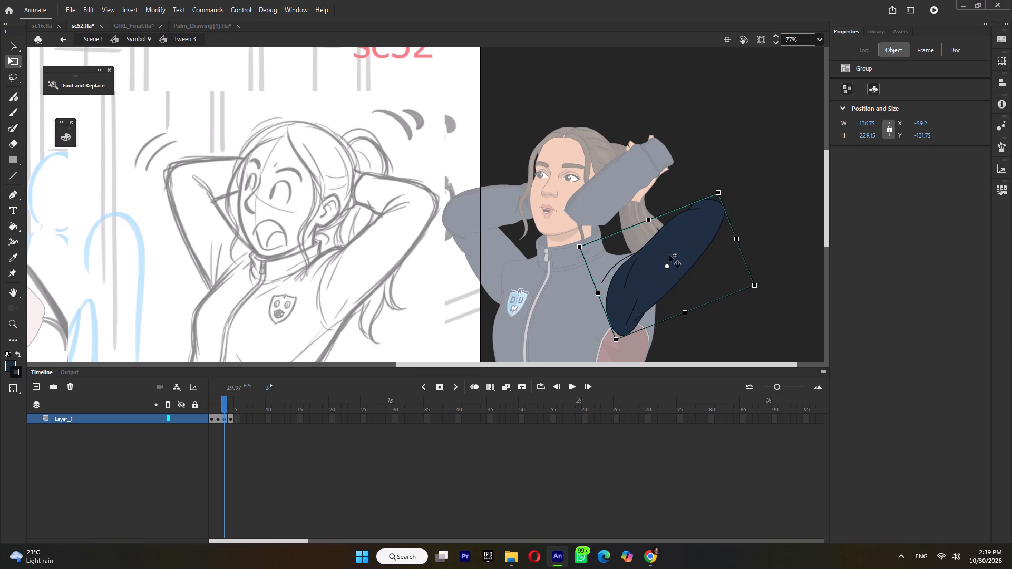
drag(666, 267, 620, 319)
drag(725, 194, 705, 179)
ctrl+scroll(642, 302, up, 5)
drag(644, 302, 668, 302)
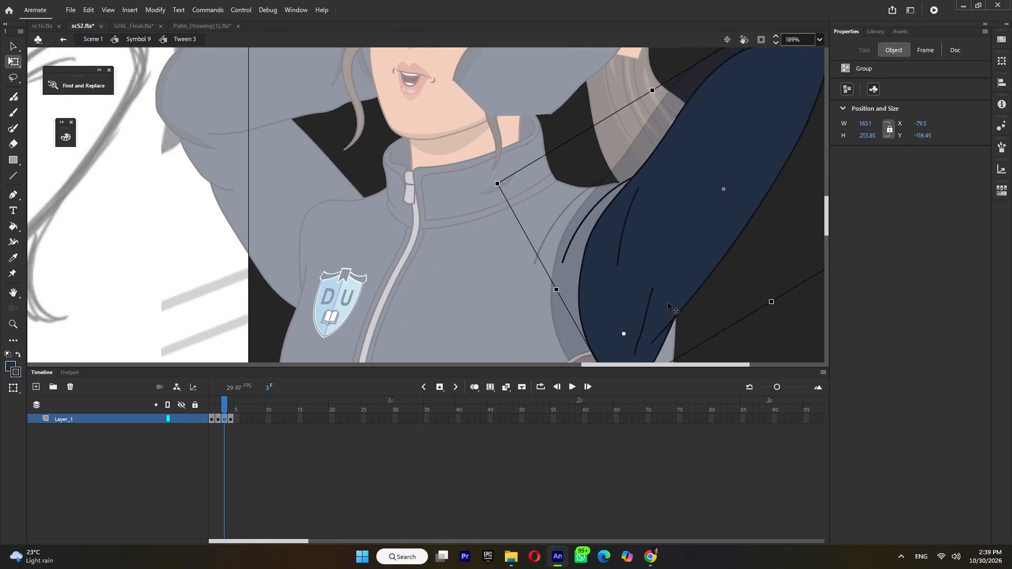
drag(668, 302, 662, 303)
ctrl+scroll(679, 271, down, 3)
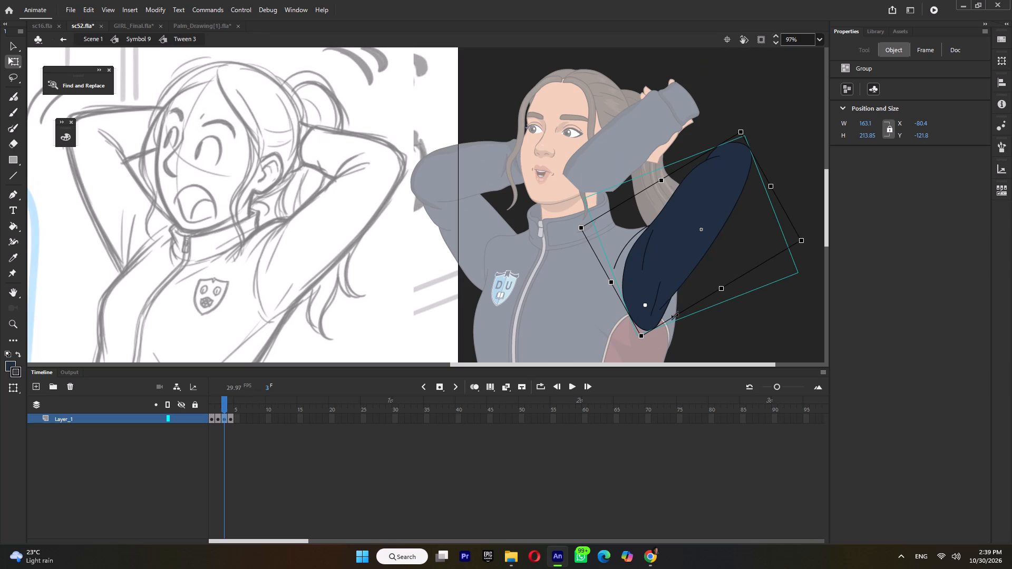
Inside the Tween 4 torso's jacket group, pull the seam corner and the red side panel's upper outer edge inward.
double_click(675, 317)
ctrl+scroll(672, 280, down, 3)
click(653, 335)
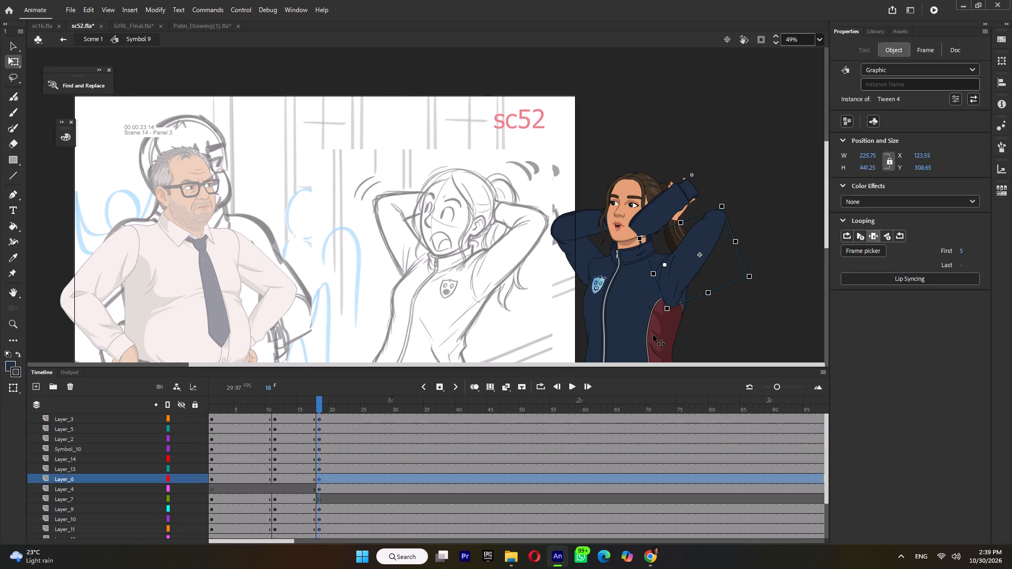
double_click(660, 328)
ctrl+scroll(673, 323, up, 4)
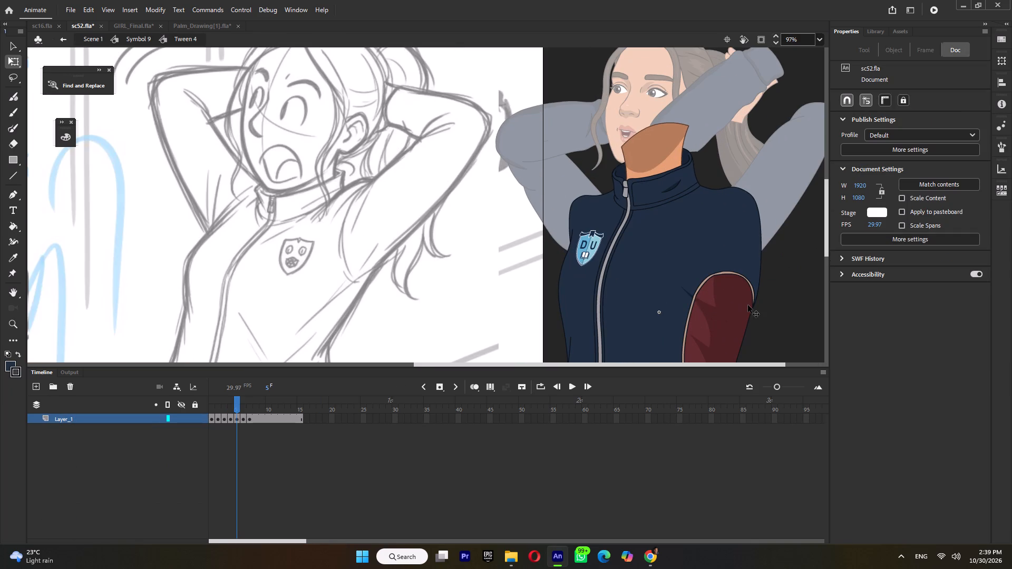
click(746, 305)
click(746, 305)
key(space)
key(space)
key(space)
key(space)
key(space)
key(space)
key(space)
key(space)
key(space)
key(space)
key(space)
key(space)
key(space)
key(space)
key(space)
key(space)
key(space)
key(space)
key(space)
key(space)
double_click(753, 272)
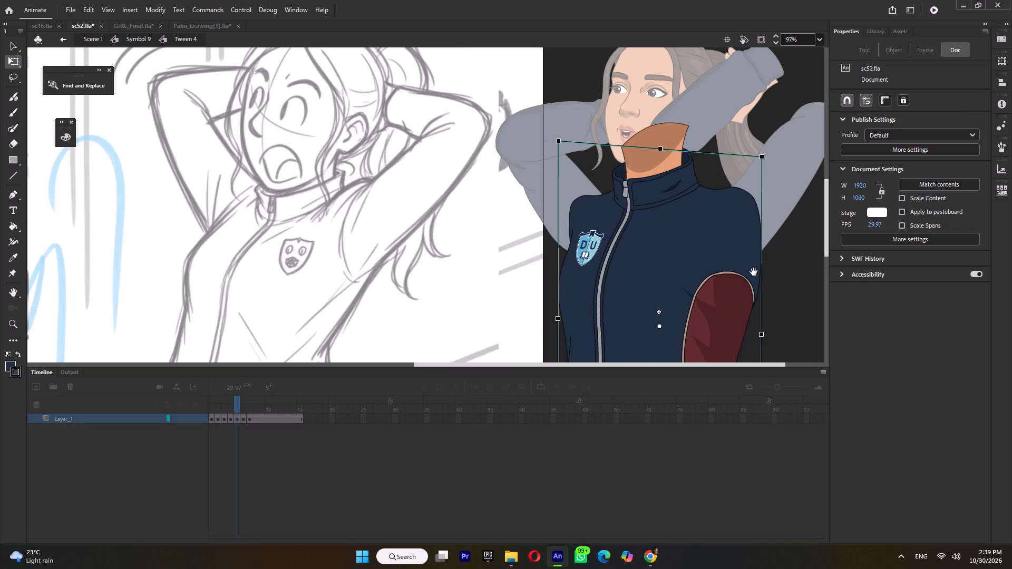
drag(796, 277, 609, 258)
ctrl+scroll(646, 282, up, 4)
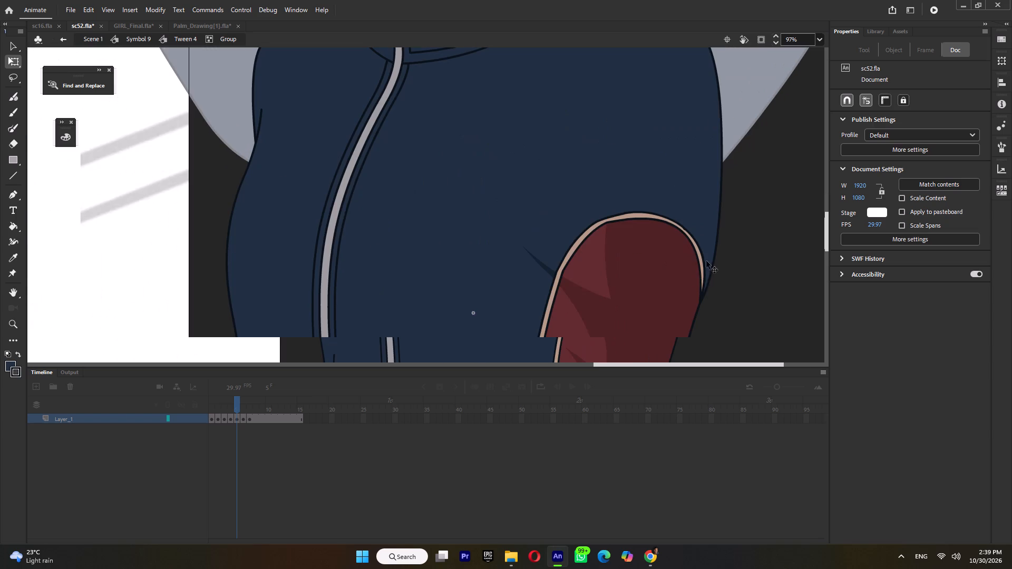
drag(700, 301, 699, 301)
drag(699, 301, 679, 298)
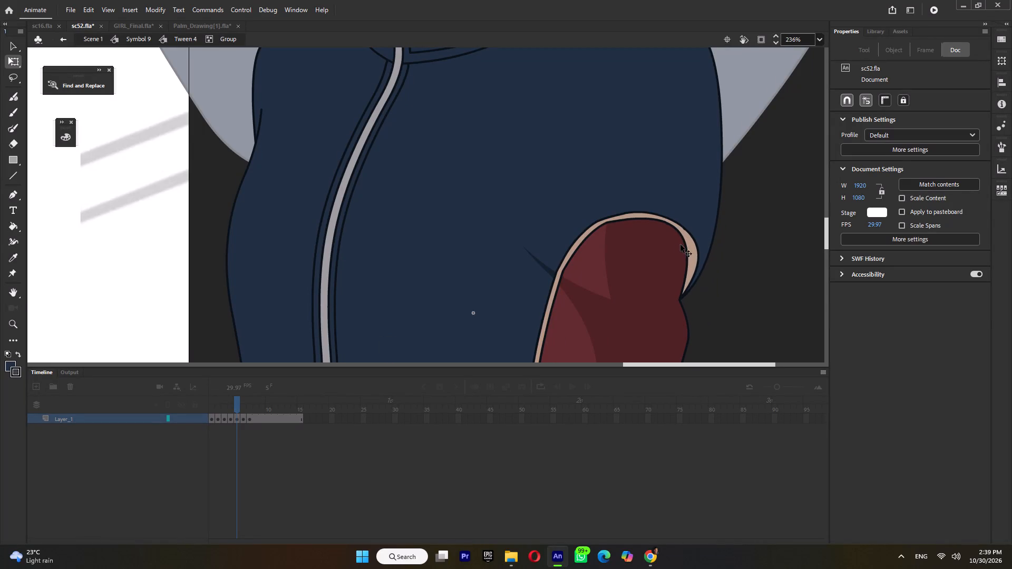
drag(686, 247, 665, 257)
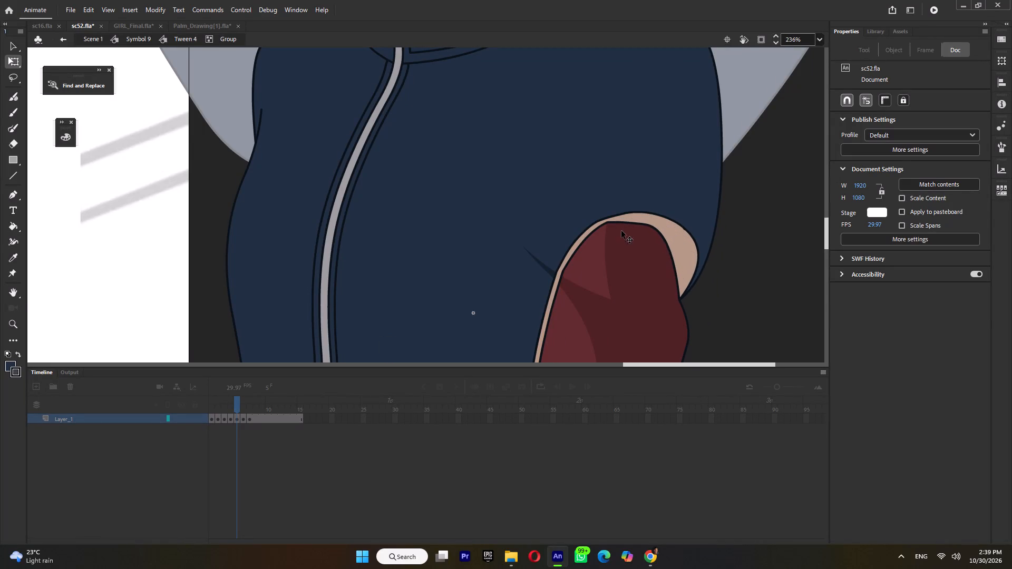
click(620, 222)
Bend the beige piping's outer edge inward so it follows the reshaped top of the red panel.
drag(802, 228, 795, 228)
drag(696, 244, 680, 241)
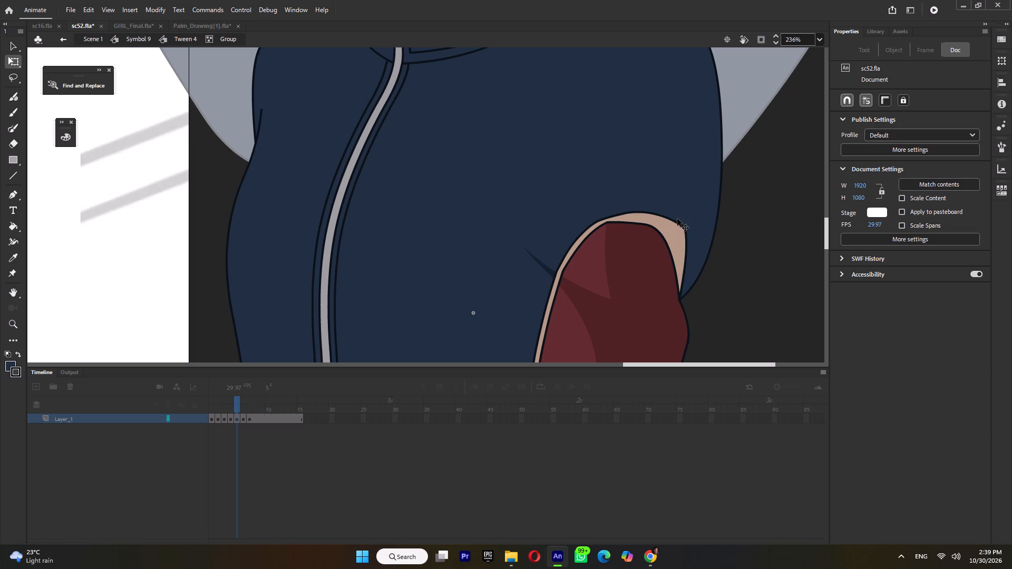
drag(676, 223, 671, 222)
drag(683, 228, 672, 232)
drag(672, 232, 685, 288)
Delete the leftover sliver beside the beige piping, undo the accidental navy deletion, and fill the gap with the jacket's sampled navy.
click(685, 264)
key(Delete)
click(685, 266)
key(Delete)
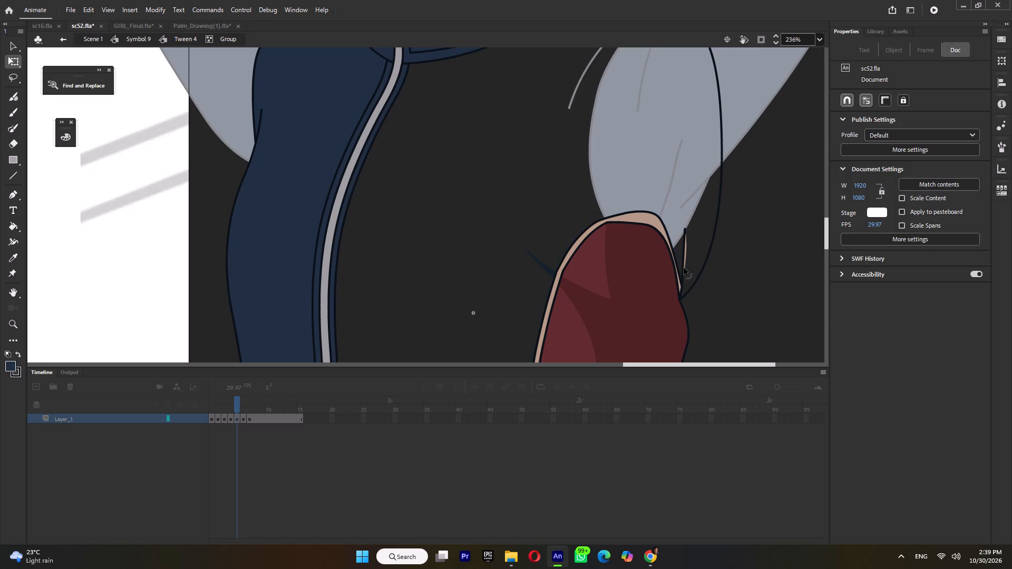
key(ctrl+z)
click(684, 260)
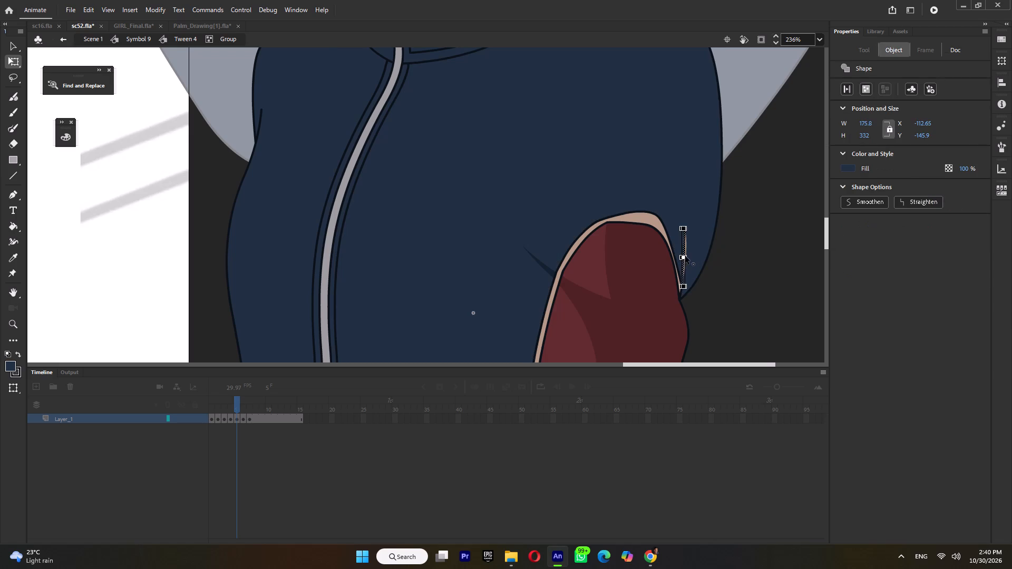
key(Delete)
click(684, 255)
key(Delete)
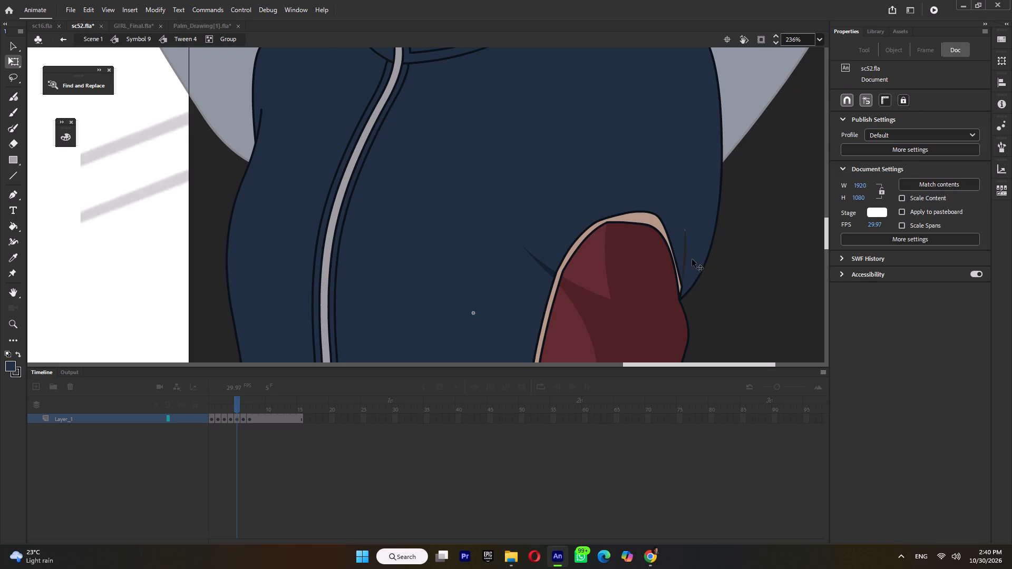
key(i)
click(693, 250)
click(685, 257)
ctrl+drag(683, 288, 683, 273)
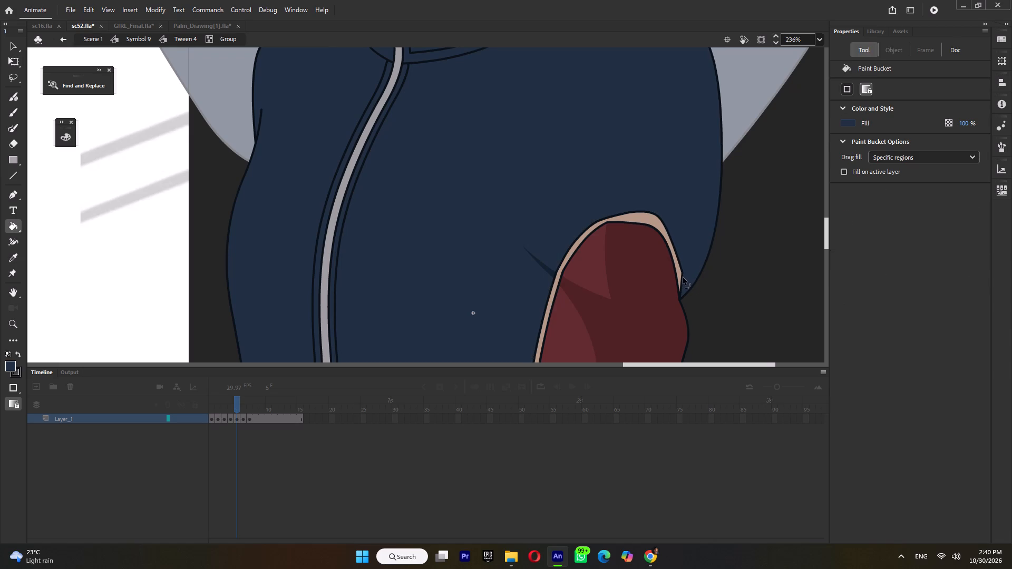
Pull the jacket's outer side contour slightly inward beside and above the red panel.
ctrl+scroll(690, 270, down, 4)
ctrl+drag(690, 300, 683, 301)
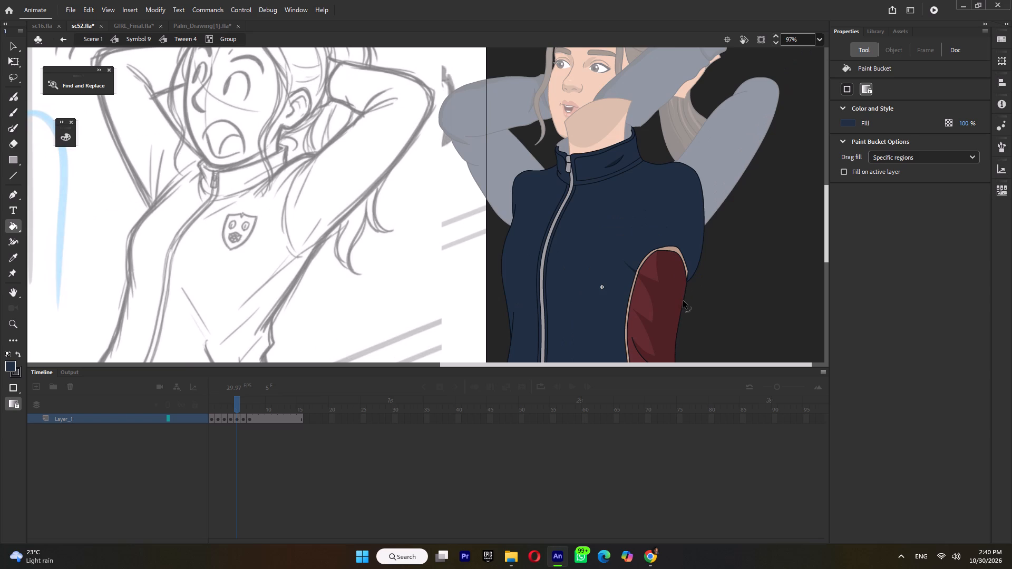
ctrl+drag(683, 301, 681, 303)
ctrl+drag(697, 267, 696, 252)
ctrl+drag(696, 252, 696, 242)
ctrl+scroll(698, 224, down, 4)
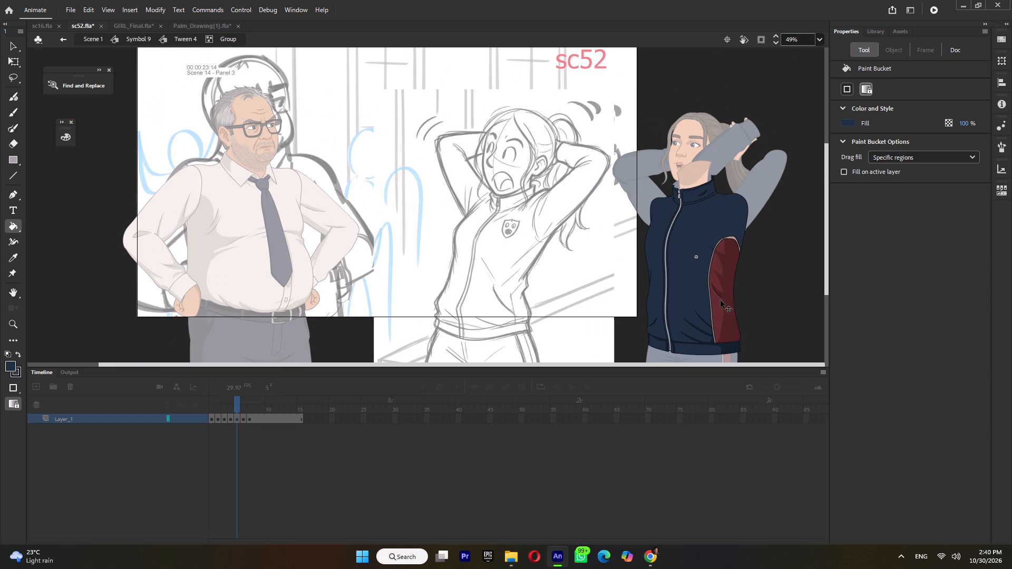
Refine the jacket's shoulder contours slightly on both sides inside the torso group.
ctrl+scroll(730, 336, up, 3)
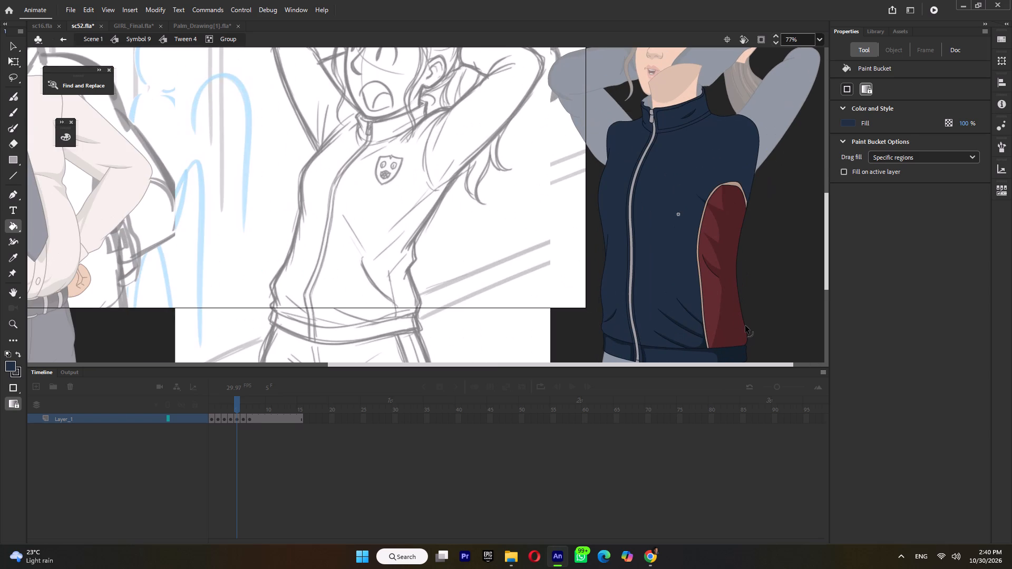
ctrl+click(600, 194)
ctrl+click(586, 207)
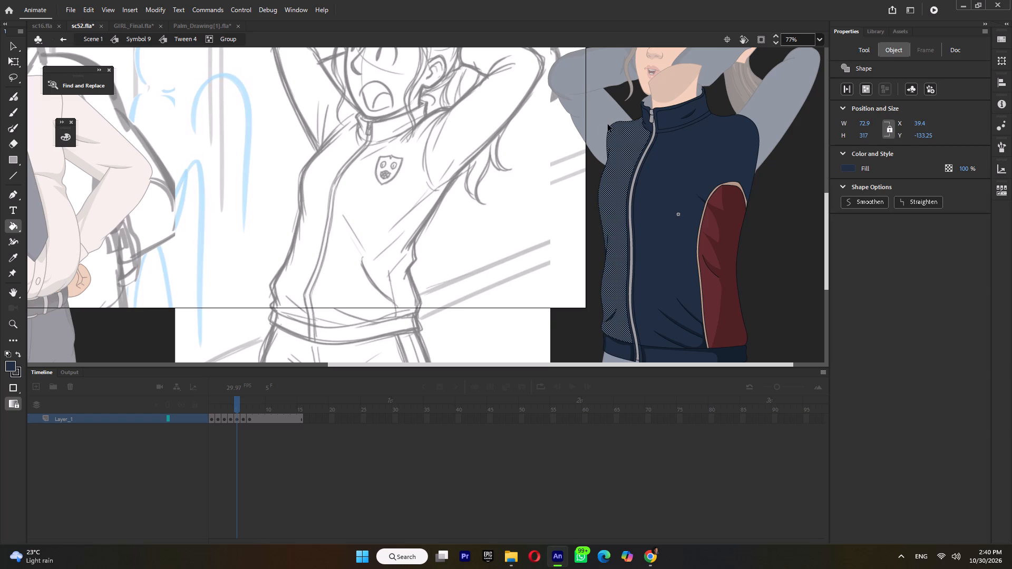
ctrl+scroll(609, 124, up, 1)
ctrl+drag(611, 127, 616, 122)
ctrl+click(616, 122)
ctrl+click(631, 117)
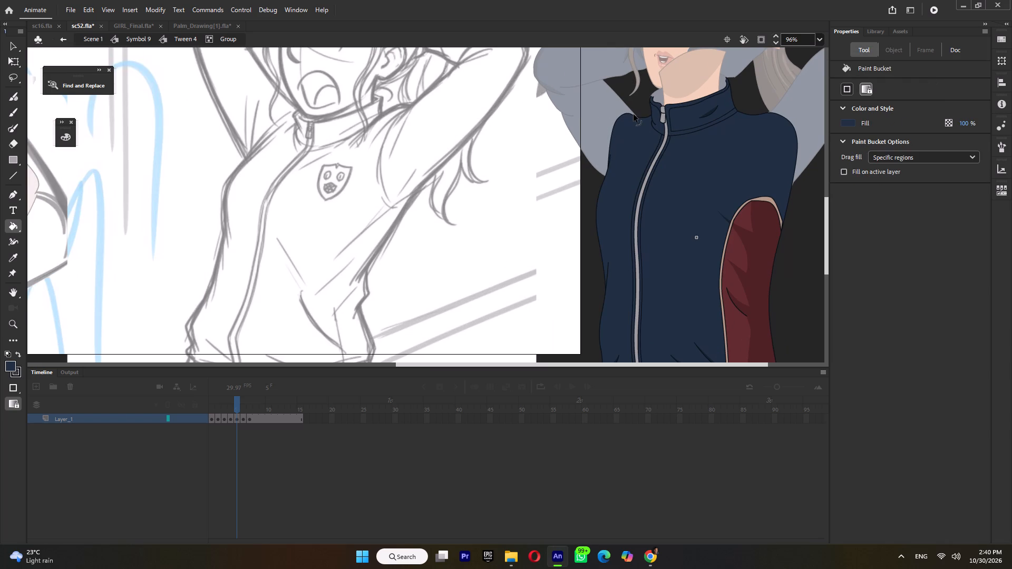
ctrl+drag(785, 117, 785, 110)
ctrl+drag(785, 110, 785, 111)
ctrl+click(761, 111)
Return to Symbol 9 and nudge the Tween 3 sleeve up to Y 167.3.
ctrl+double_click(771, 81)
ctrl+scroll(775, 130, down, 5)
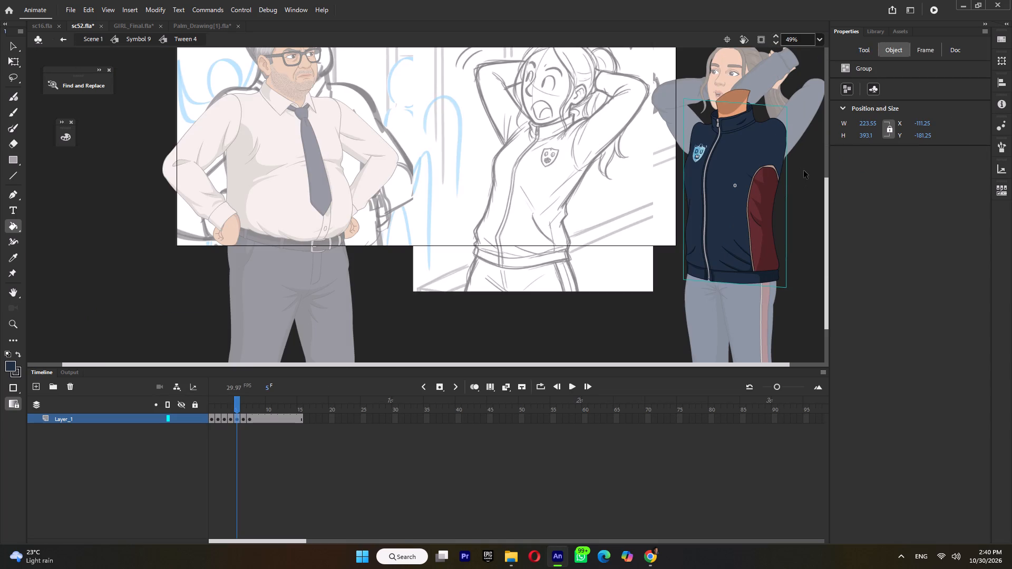
ctrl+double_click(803, 177)
ctrl+click(794, 133)
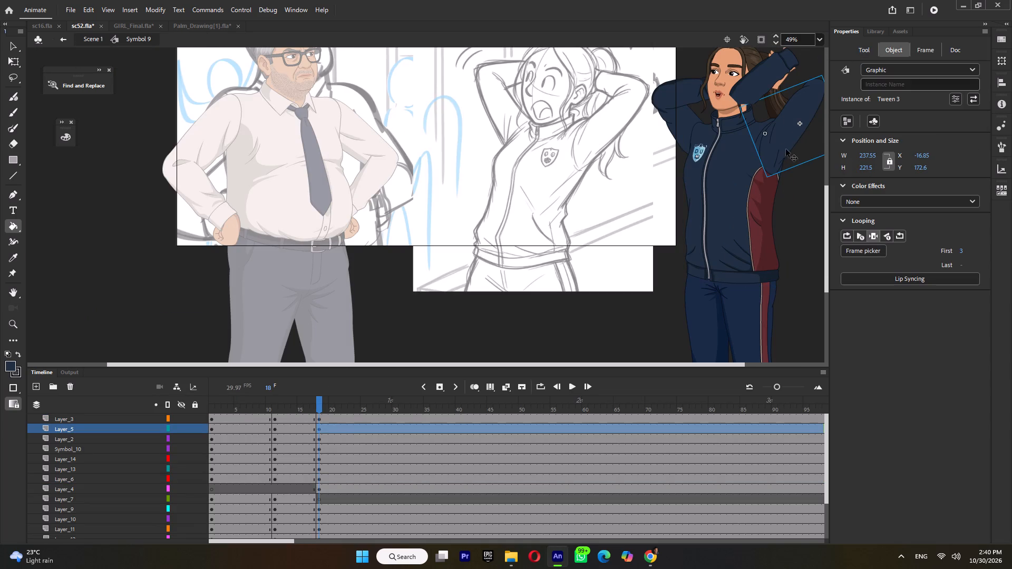
ctrl+scroll(789, 139, up, 4)
ctrl+drag(762, 160, 764, 154)
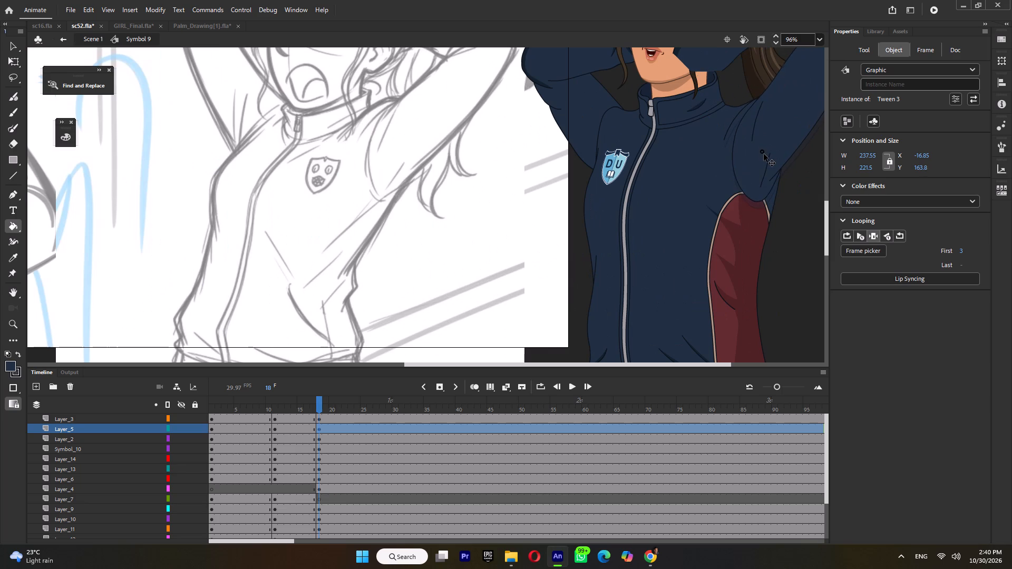
ctrl+drag(764, 154, 764, 155)
ctrl+scroll(768, 158, down, 1)
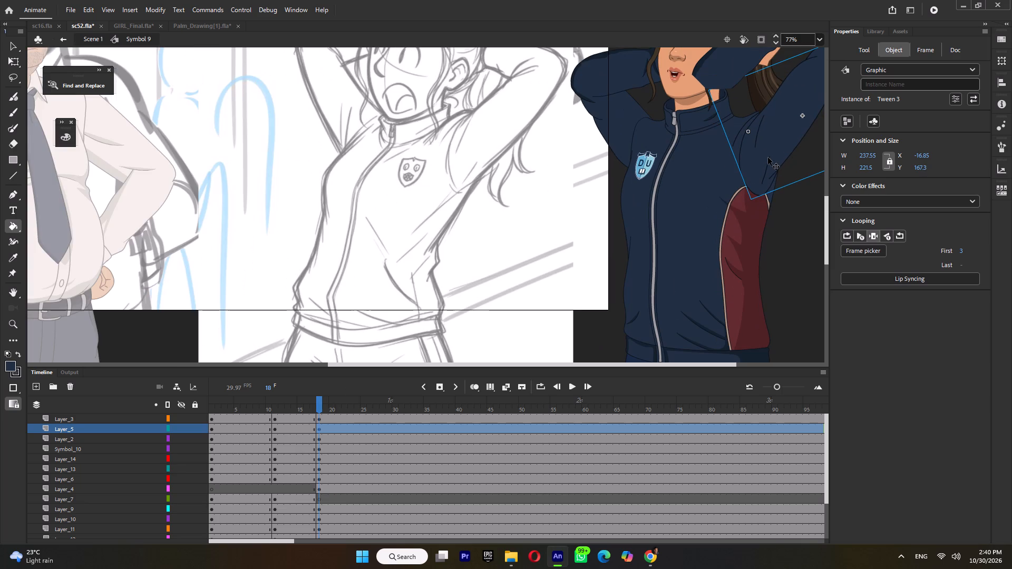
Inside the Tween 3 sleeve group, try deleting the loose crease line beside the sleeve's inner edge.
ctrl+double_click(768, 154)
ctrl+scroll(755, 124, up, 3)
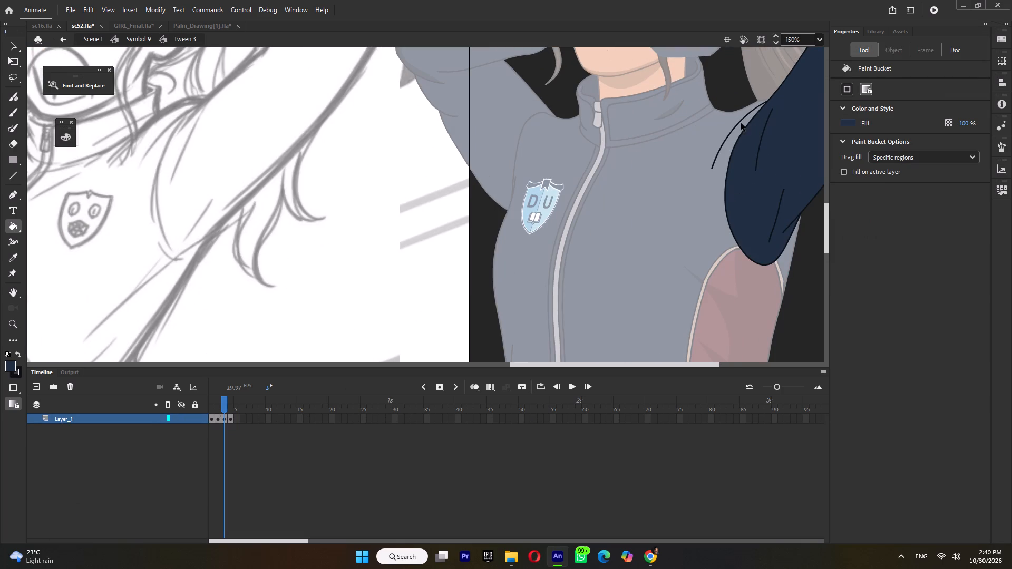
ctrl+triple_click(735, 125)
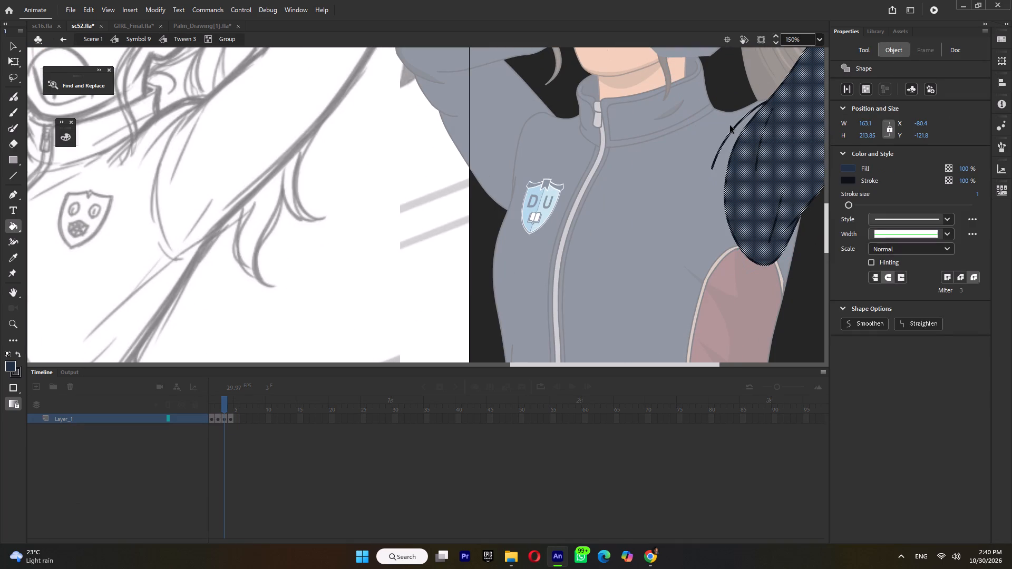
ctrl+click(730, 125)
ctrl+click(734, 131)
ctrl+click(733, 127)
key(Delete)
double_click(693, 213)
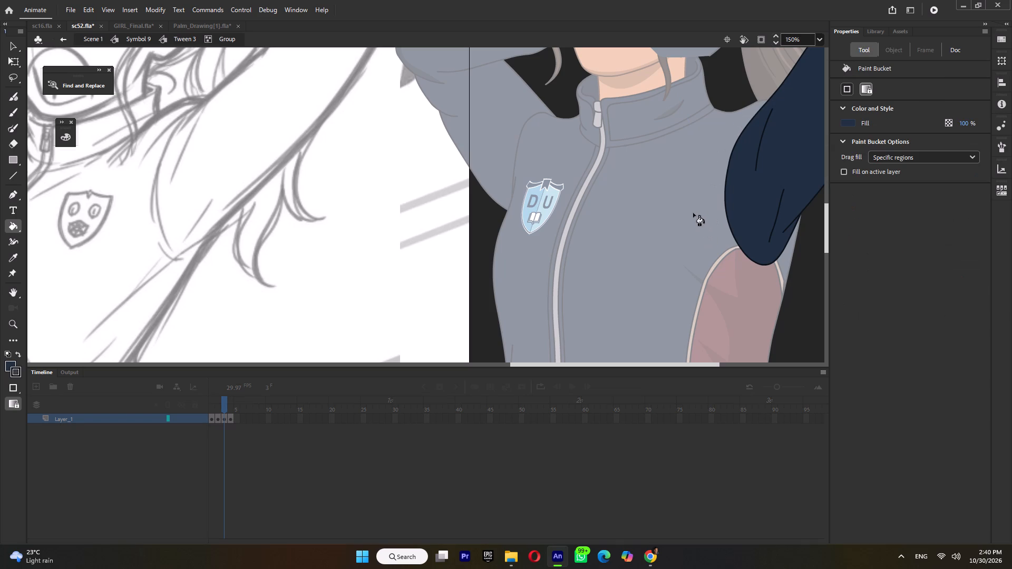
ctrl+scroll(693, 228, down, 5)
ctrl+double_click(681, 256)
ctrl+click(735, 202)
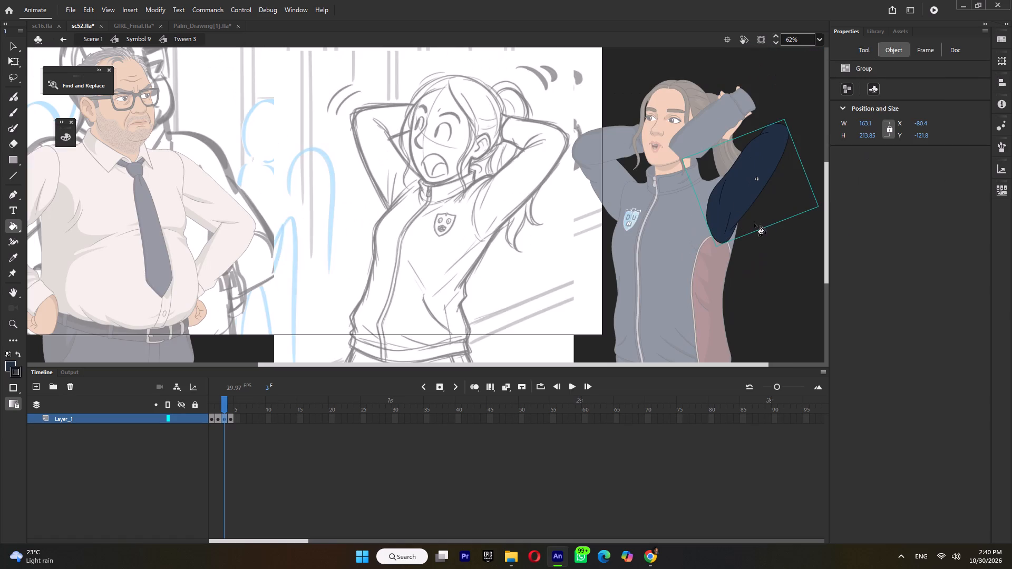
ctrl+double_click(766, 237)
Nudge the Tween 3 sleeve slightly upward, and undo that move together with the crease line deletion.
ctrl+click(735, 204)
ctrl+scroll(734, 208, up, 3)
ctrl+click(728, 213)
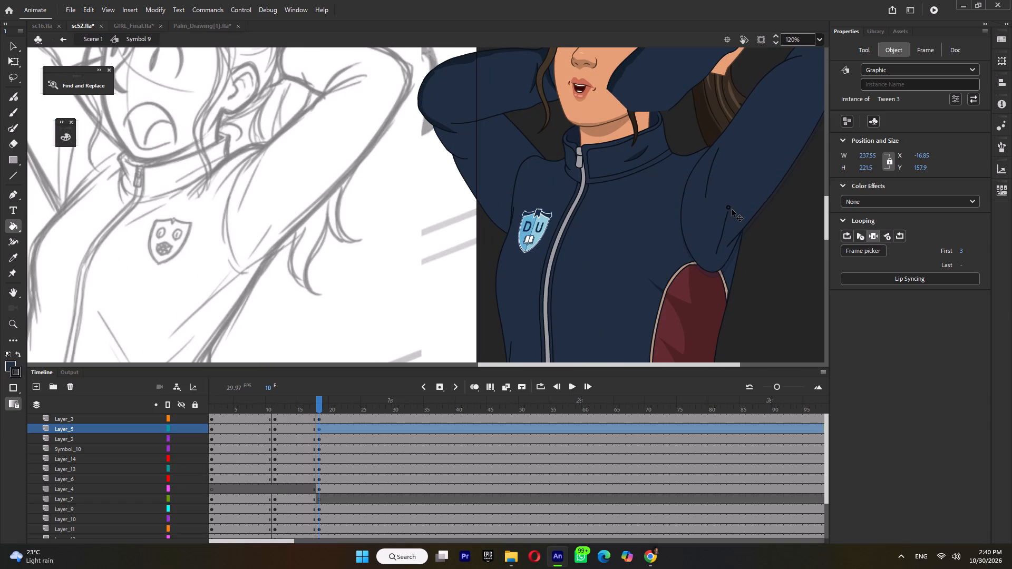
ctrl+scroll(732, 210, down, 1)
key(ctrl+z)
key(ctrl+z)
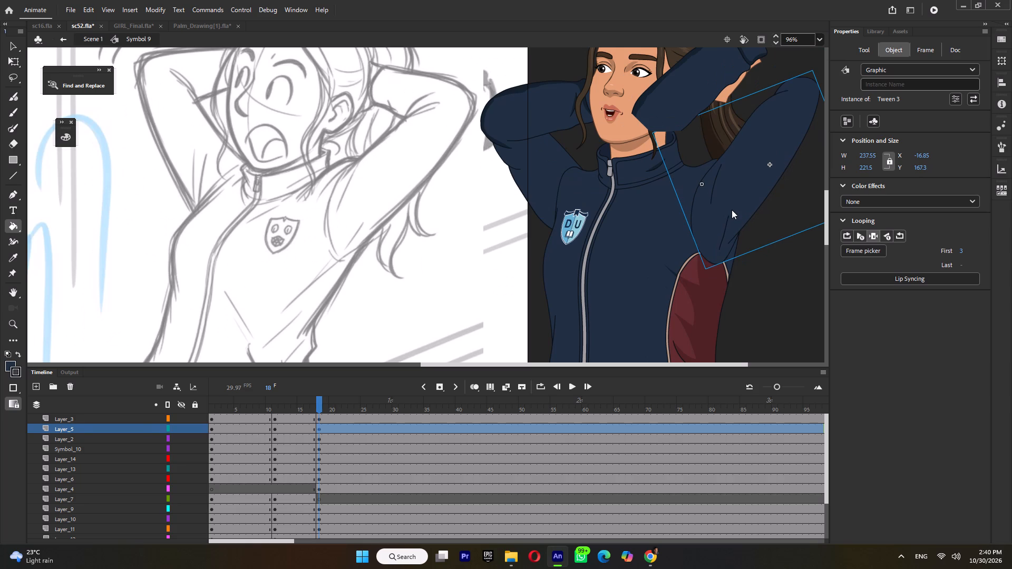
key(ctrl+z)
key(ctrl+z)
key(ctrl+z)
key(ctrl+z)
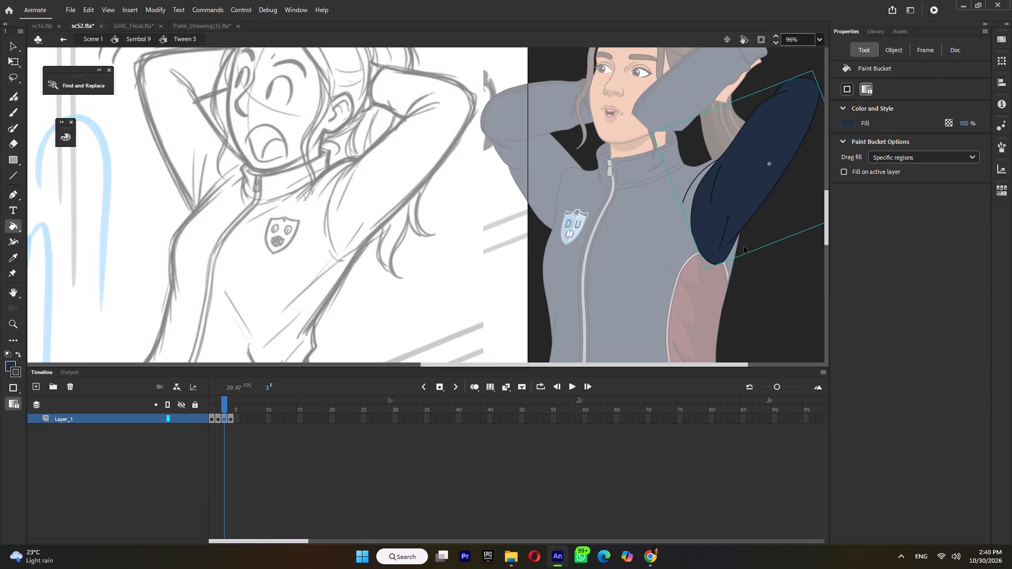
Inside the Tween 3 group, attach the crease line's upper end to the sleeve edge, lower its other end and curve it smoothly.
ctrl+double_click(706, 180)
ctrl+scroll(705, 174, up, 4)
ctrl+click(714, 160)
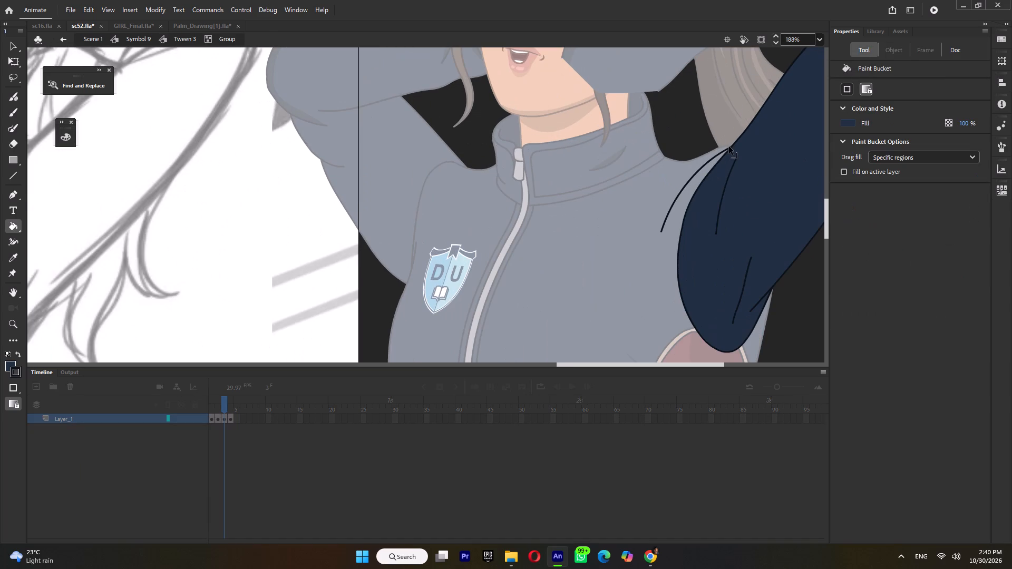
ctrl+drag(729, 146, 713, 168)
ctrl+drag(700, 169, 692, 186)
ctrl+drag(660, 229, 664, 241)
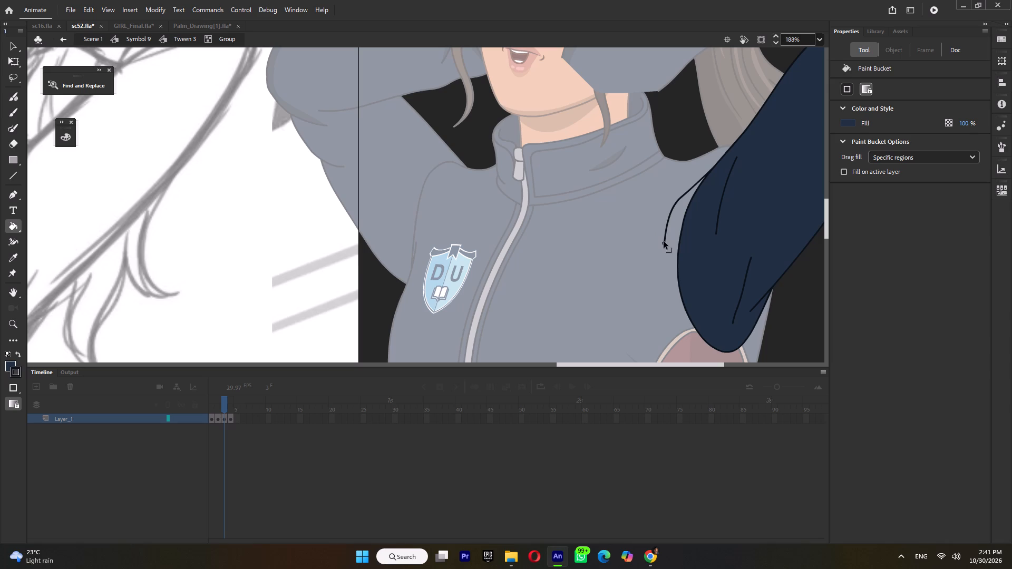
ctrl+drag(664, 241, 664, 241)
ctrl+drag(687, 191, 691, 181)
ctrl+click(680, 192)
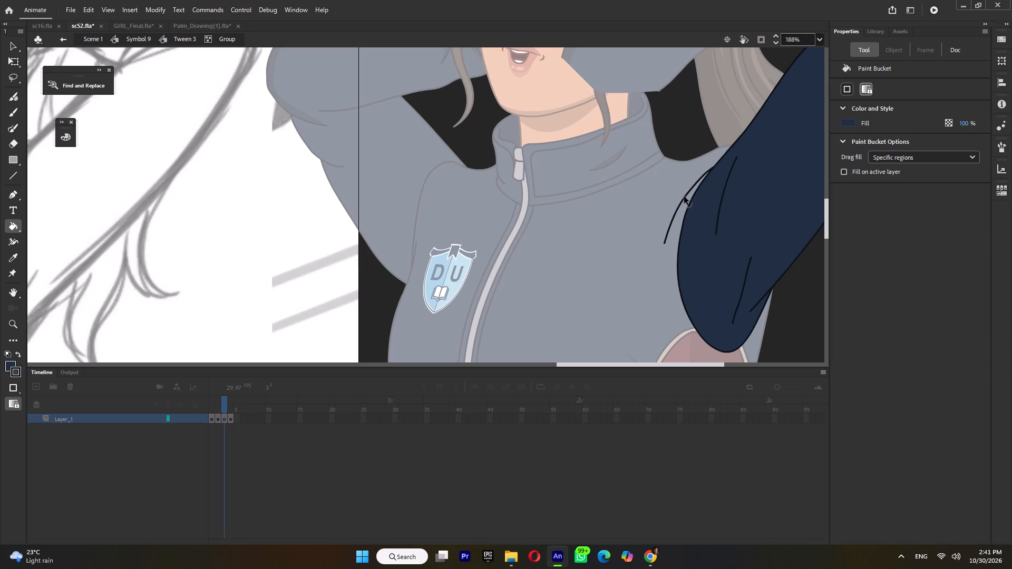
ctrl+double_click(679, 187)
ctrl+scroll(678, 187, down, 2)
ctrl+double_click(658, 199)
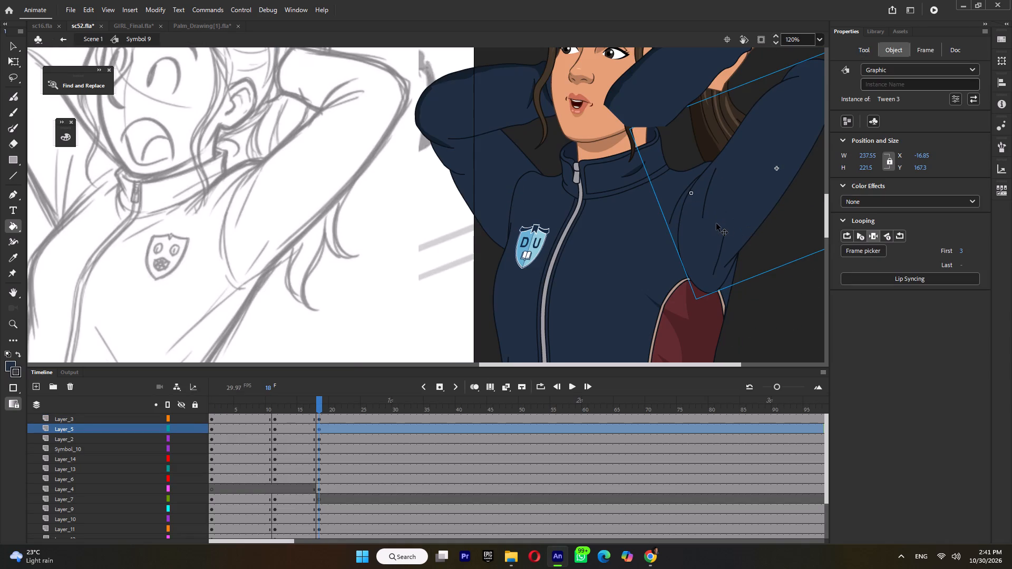
Move the Tween 3 sleeve to about X -18.7, Y 153.6 so it sits higher on the shoulder.
ctrl+drag(716, 223, 718, 215)
ctrl+click(721, 216)
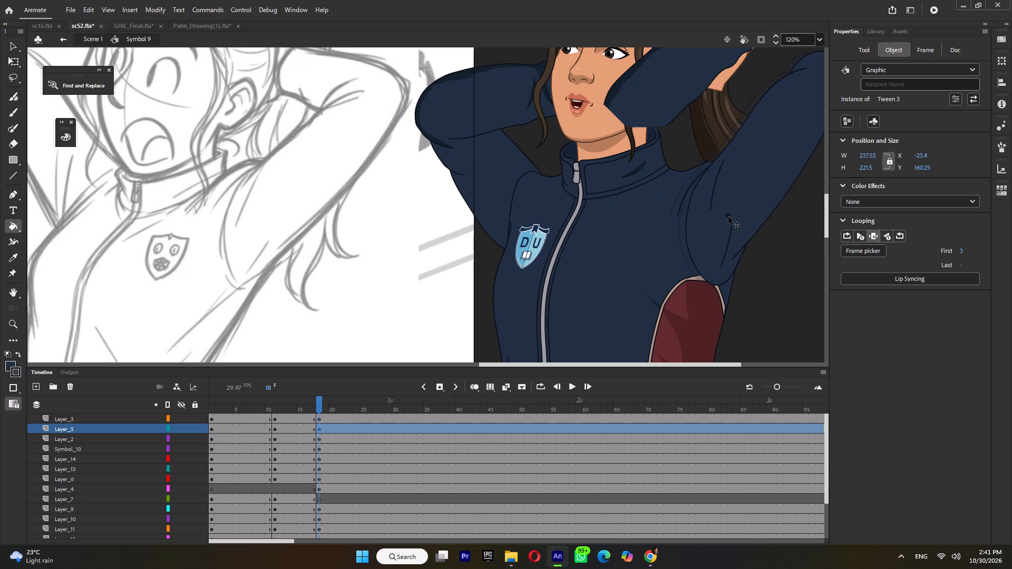
ctrl+scroll(722, 217, down, 5)
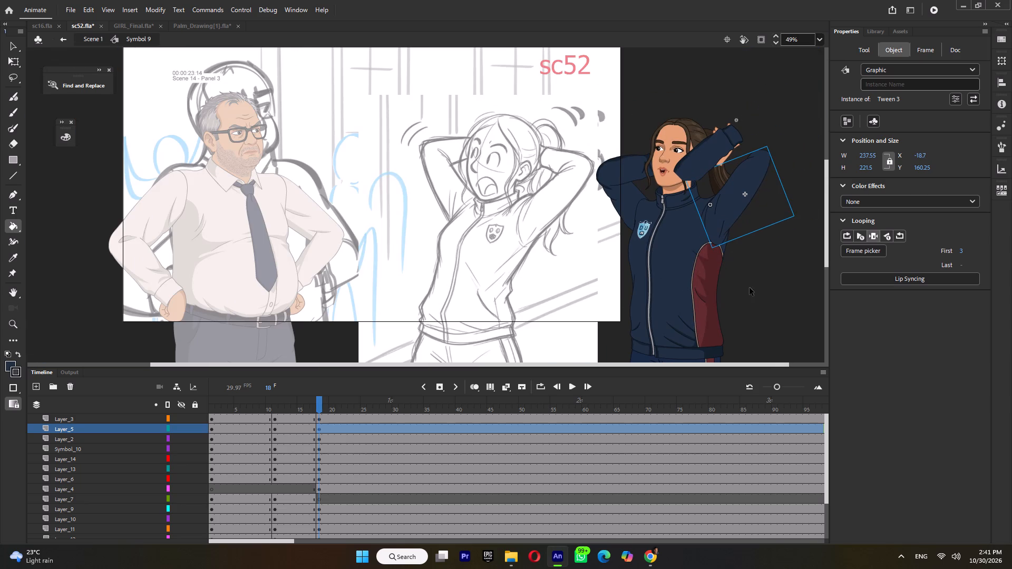
ctrl+scroll(716, 224, up, 4)
ctrl+click(722, 228)
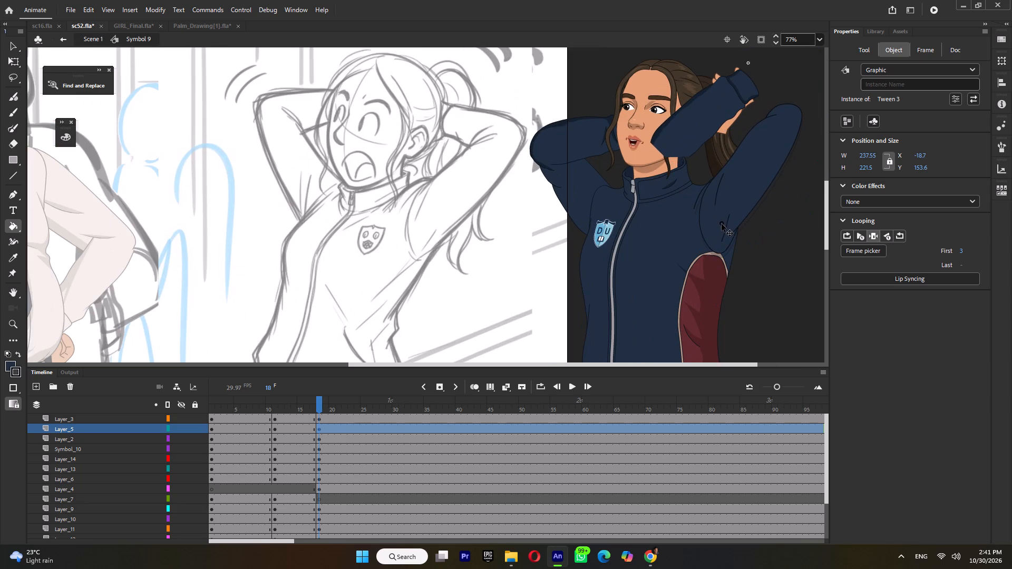
Inside the Tween 4 jacket group, pull the red side panel's top edge down, away from the piping's outer edge.
ctrl+double_click(711, 276)
ctrl+scroll(712, 269, up, 4)
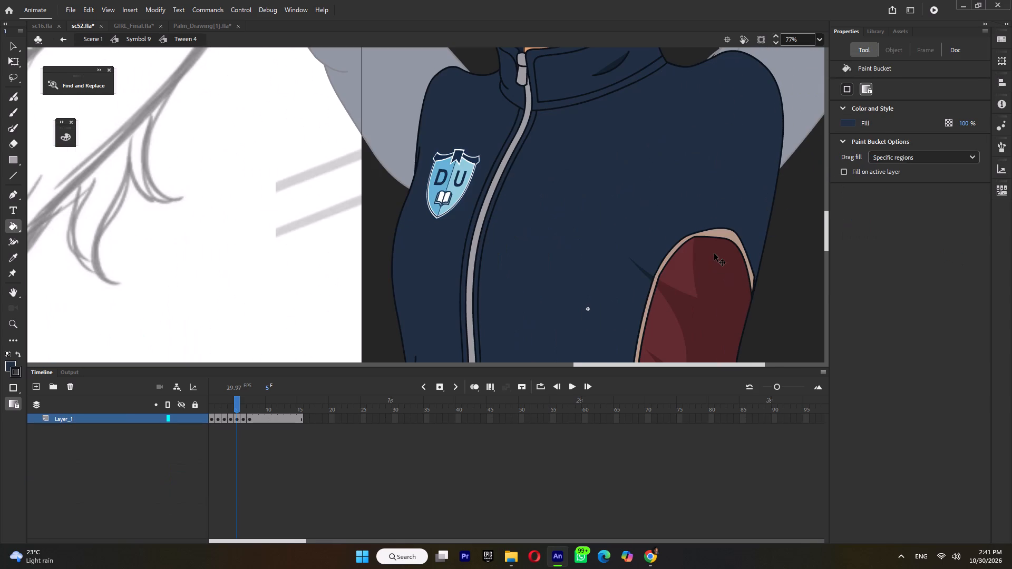
ctrl+double_click(714, 250)
drag(695, 238, 695, 242)
key(ctrl+z)
ctrl+click(810, 253)
ctrl+scroll(707, 280, up, 3)
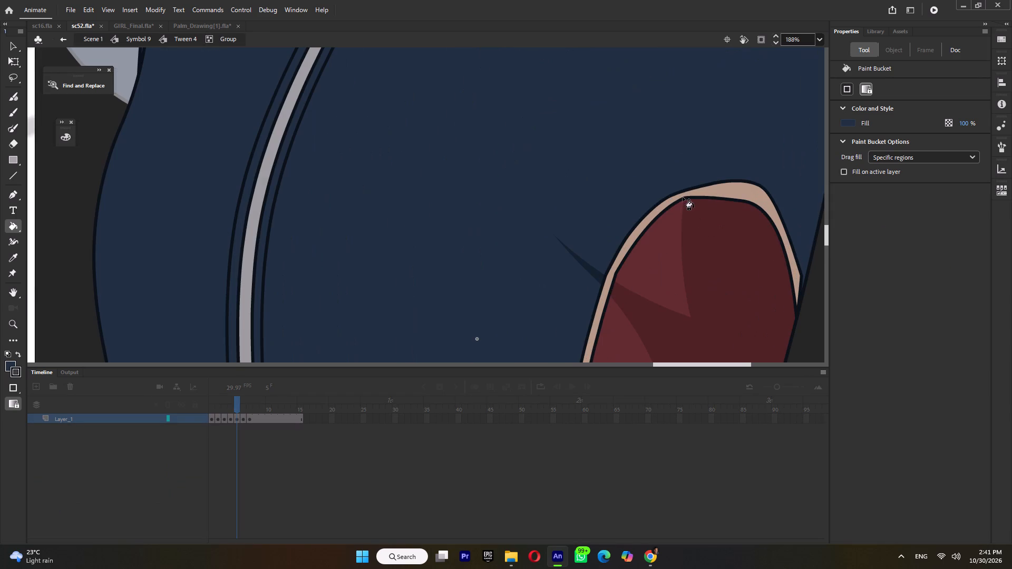
ctrl+drag(685, 197, 685, 211)
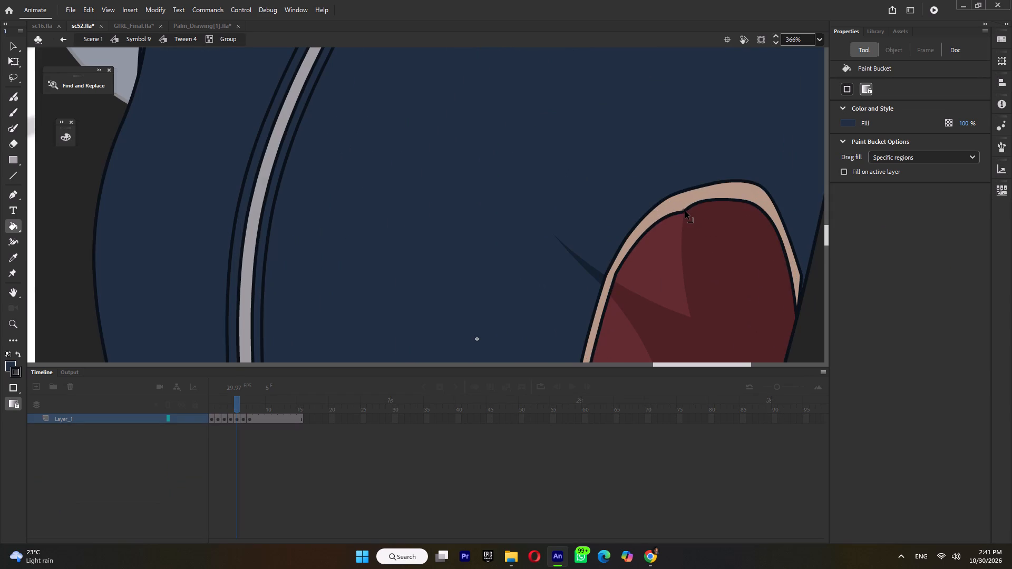
ctrl+drag(685, 211, 686, 218)
ctrl+drag(731, 200, 731, 217)
ctrl+drag(765, 226, 765, 235)
ctrl+drag(656, 223, 656, 233)
key(ctrl+z)
ctrl+click(821, 264)
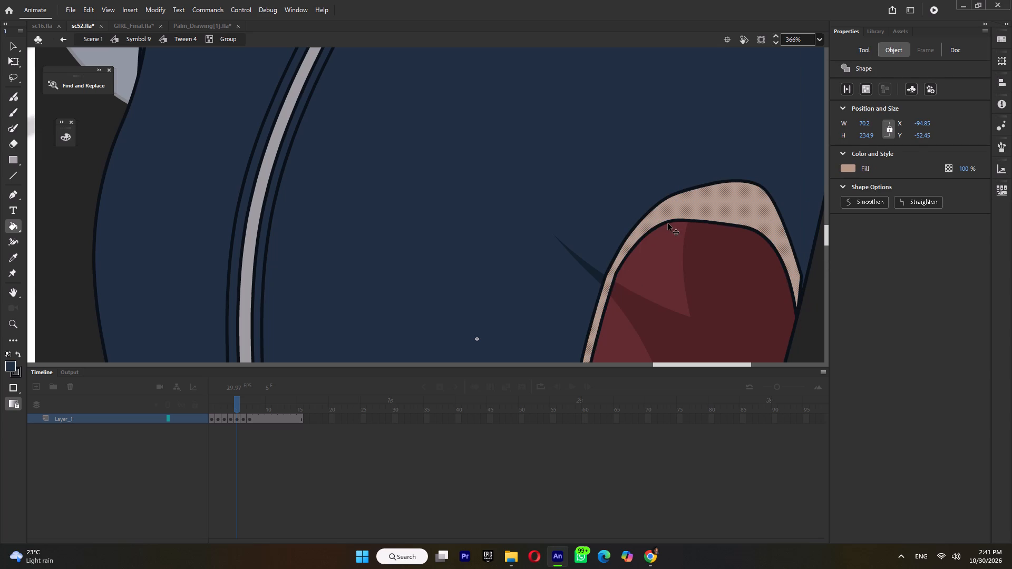
Bend the inner curve of the red side panel's top edge slightly downward.
ctrl+click(668, 223)
ctrl+scroll(757, 198, down, 4)
ctrl+click(786, 244)
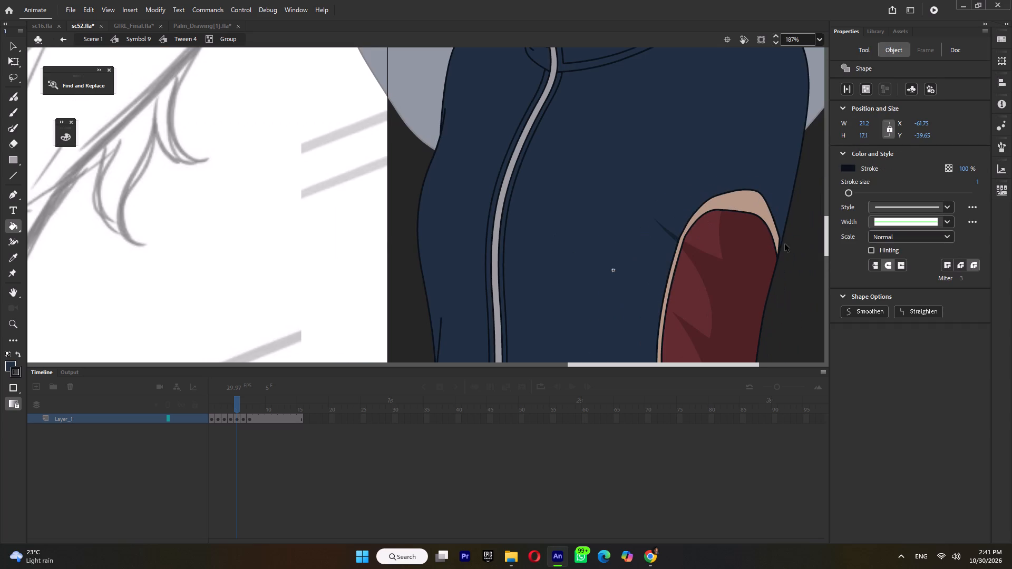
ctrl+scroll(724, 223, up, 3)
ctrl+drag(697, 200, 697, 208)
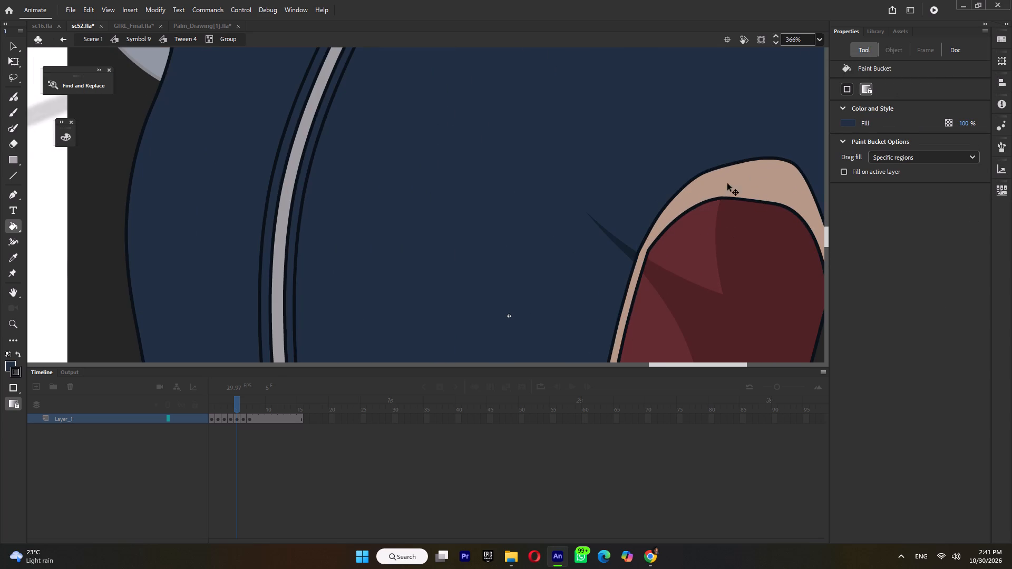
Pull the top outer edge of the beige piping down so it follows the lowered red panel.
ctrl+drag(769, 158, 762, 182)
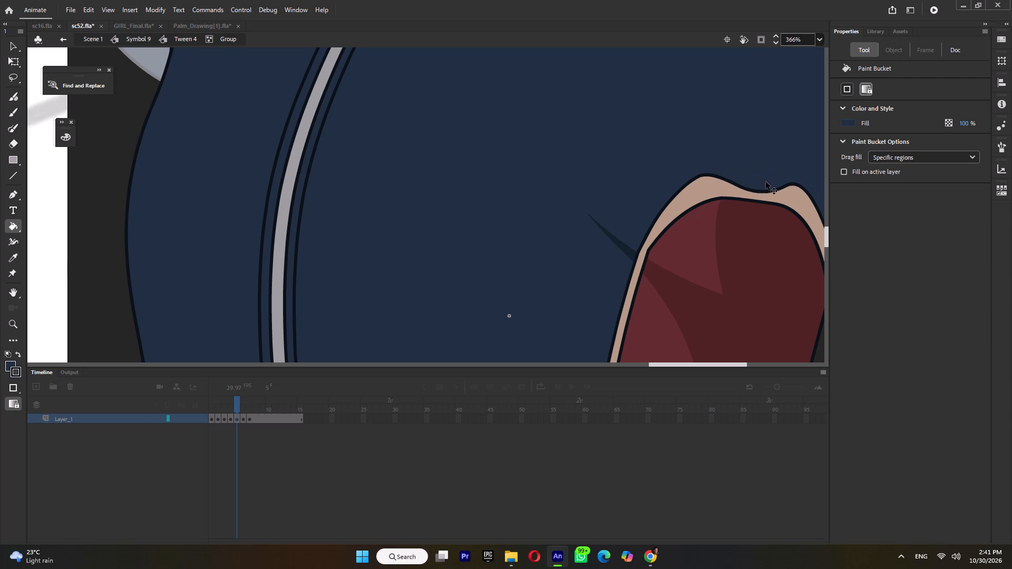
ctrl+drag(794, 184, 792, 189)
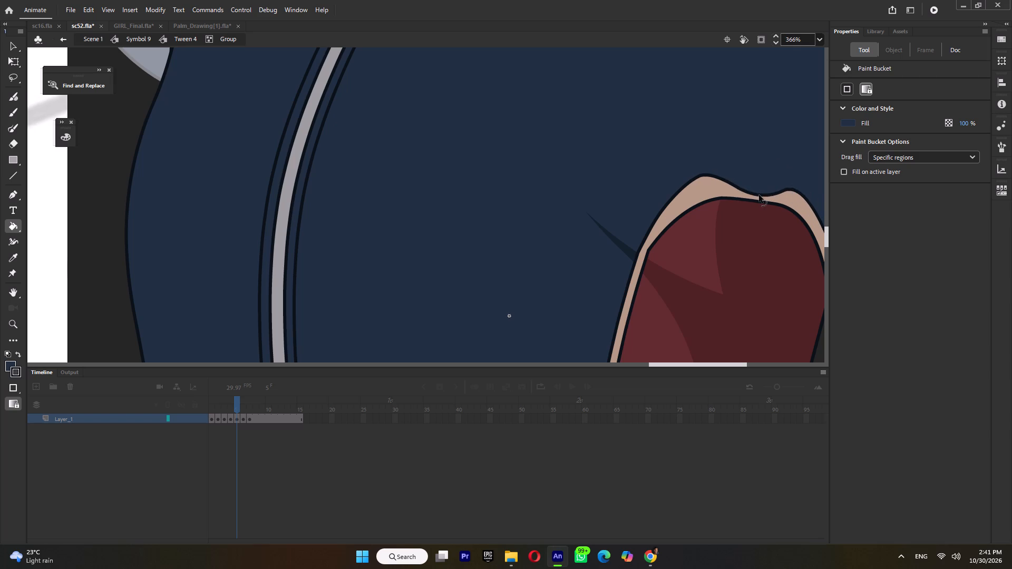
ctrl+drag(759, 195, 758, 188)
ctrl+drag(792, 185, 789, 197)
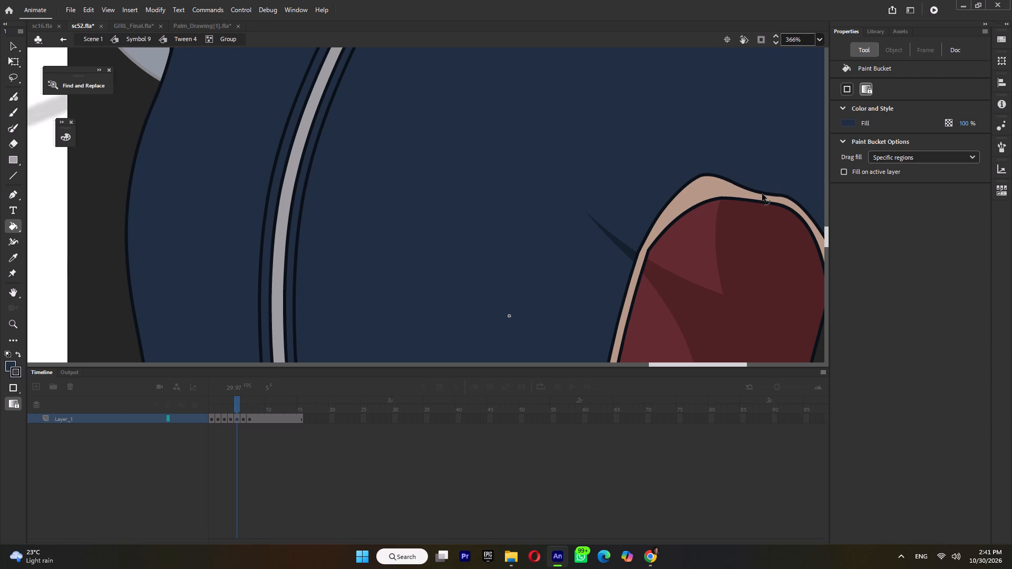
ctrl+drag(762, 192, 762, 187)
ctrl+drag(783, 191, 786, 197)
Pull the beige piping's outer corner down along the jacket's side contour.
ctrl+scroll(786, 189, down, 3)
ctrl+scroll(798, 206, up, 3)
ctrl+scroll(753, 241, down, 3)
ctrl+scroll(806, 245, up, 5)
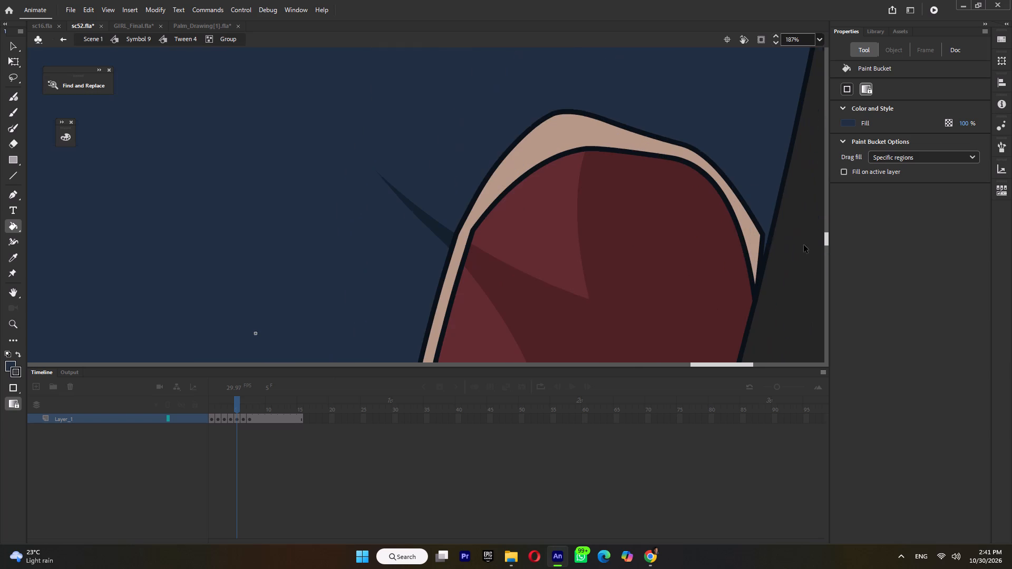
ctrl+drag(764, 235, 768, 264)
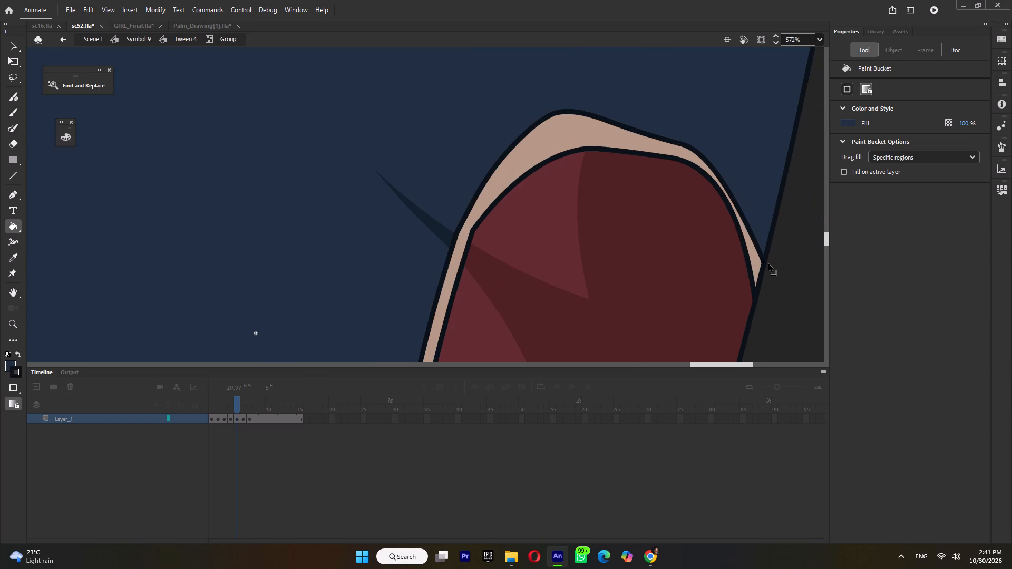
Reshape the beige piping's outer edge into an even band around the red panel's top, and return to Symbol 9.
ctrl+drag(768, 264, 768, 263)
ctrl+drag(730, 190, 746, 203)
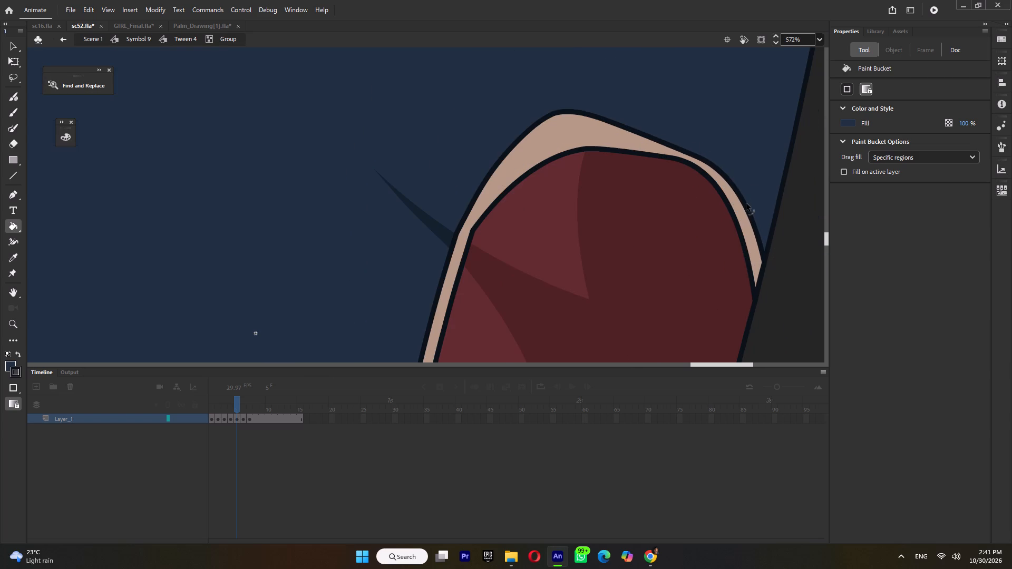
ctrl+drag(746, 203, 745, 200)
ctrl+drag(554, 113, 550, 143)
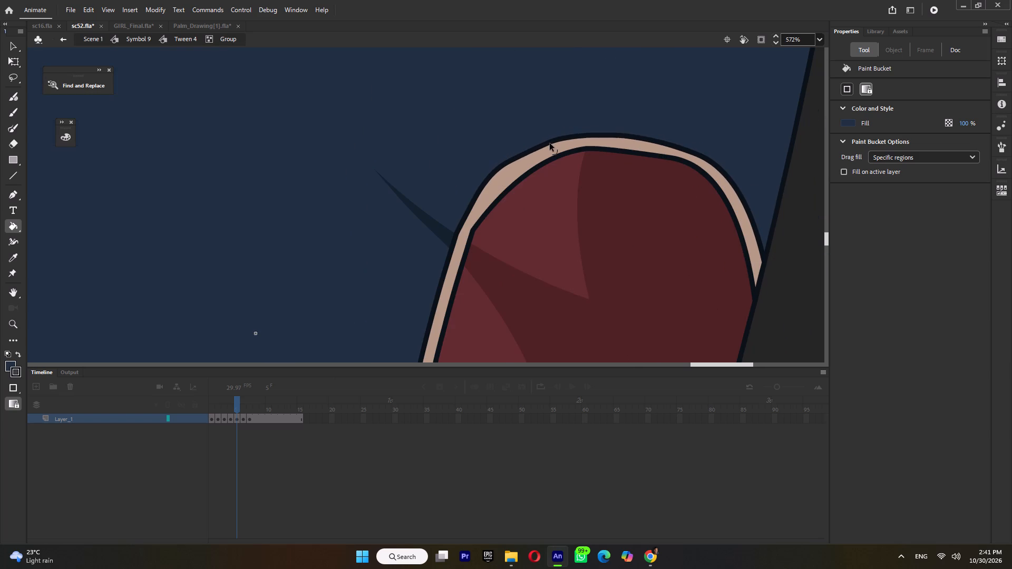
ctrl+drag(550, 143, 551, 144)
ctrl+drag(497, 170, 500, 178)
ctrl+click(455, 234)
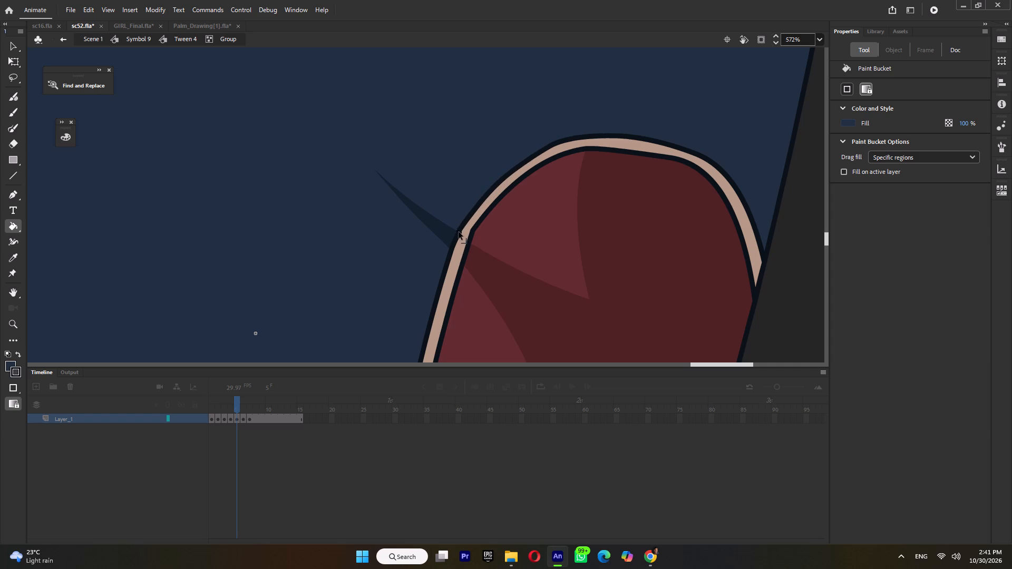
ctrl+click(583, 149)
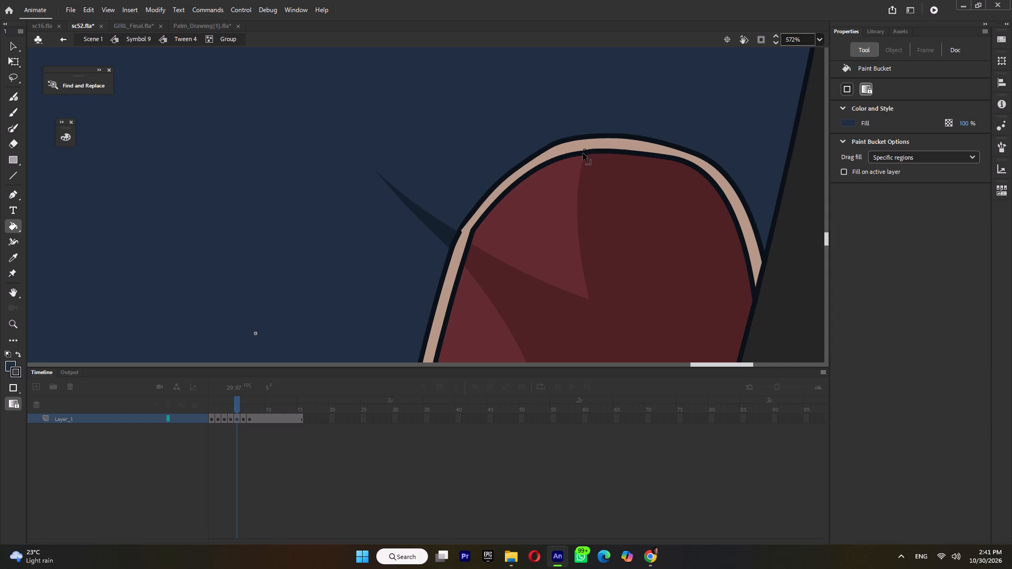
ctrl+click(689, 162)
ctrl+scroll(690, 165, down, 9)
ctrl+double_click(761, 200)
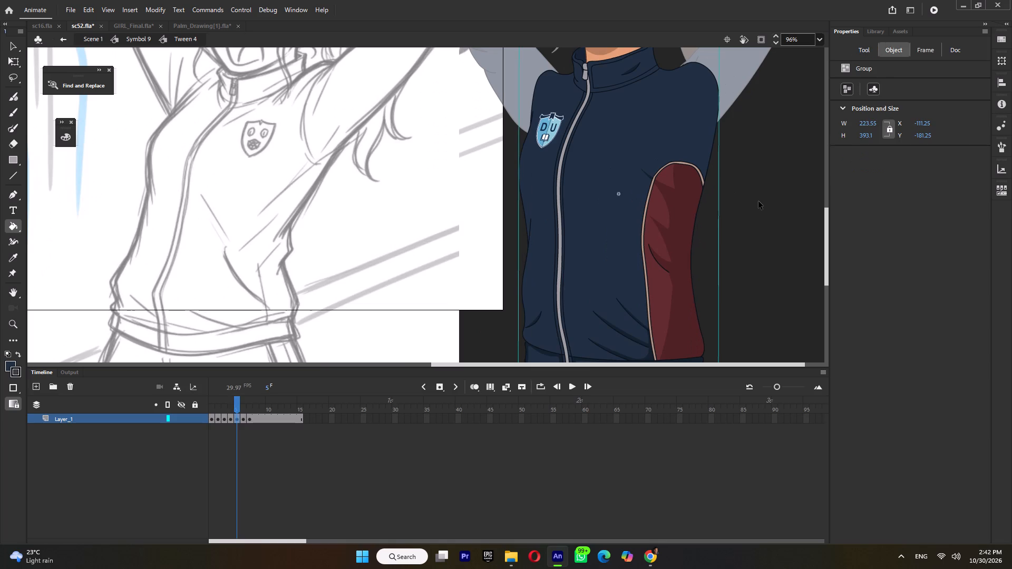
ctrl+double_click(753, 204)
Shift the raised upper-arm sleeve (Tween 3) slightly outward and up over the shoulder, just above the red side panel.
ctrl+scroll(753, 204, down, 2)
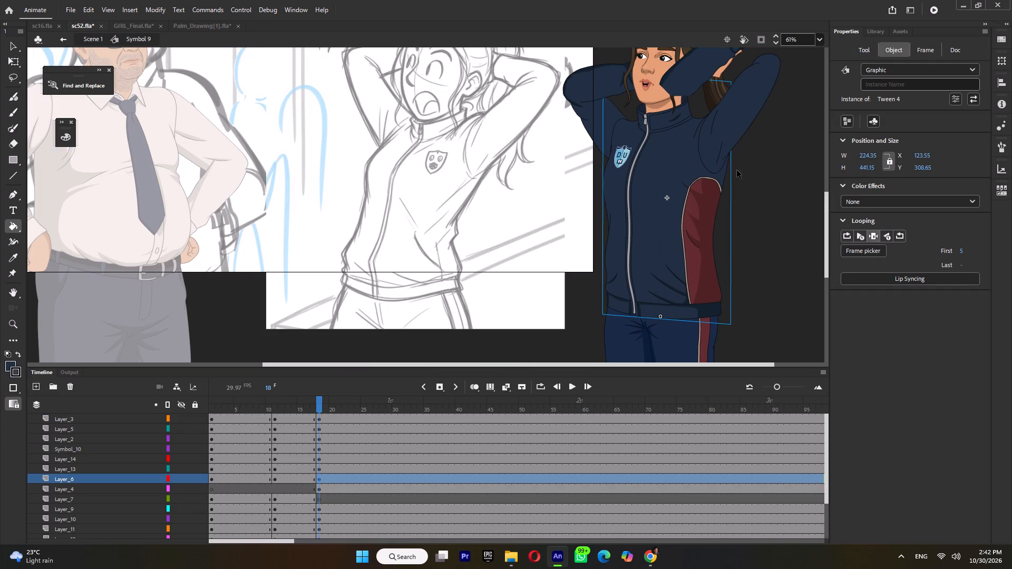
click(11, 63)
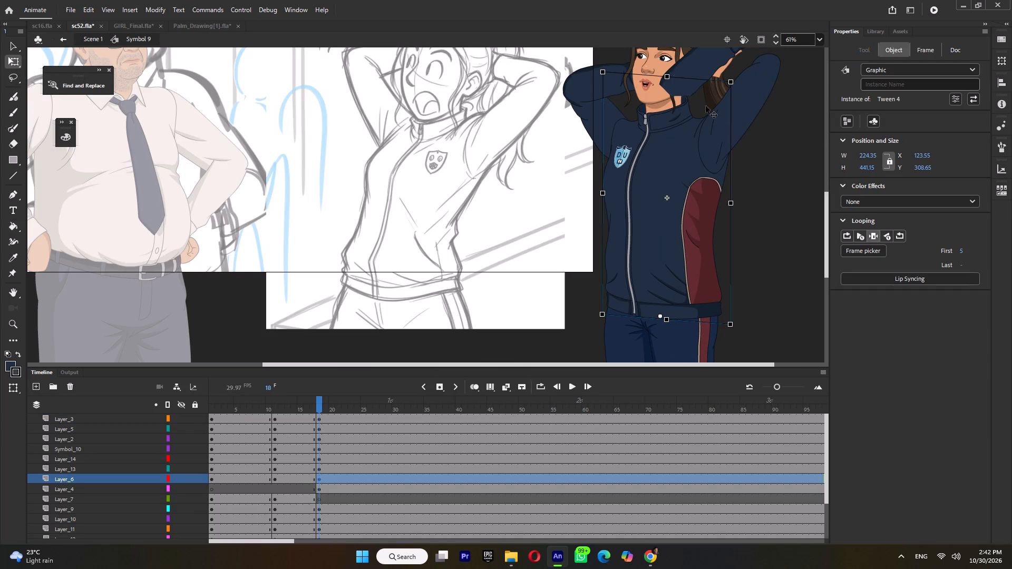
ctrl+scroll(741, 111, up, 4)
ctrl+click(698, 149)
ctrl+drag(688, 169, 694, 176)
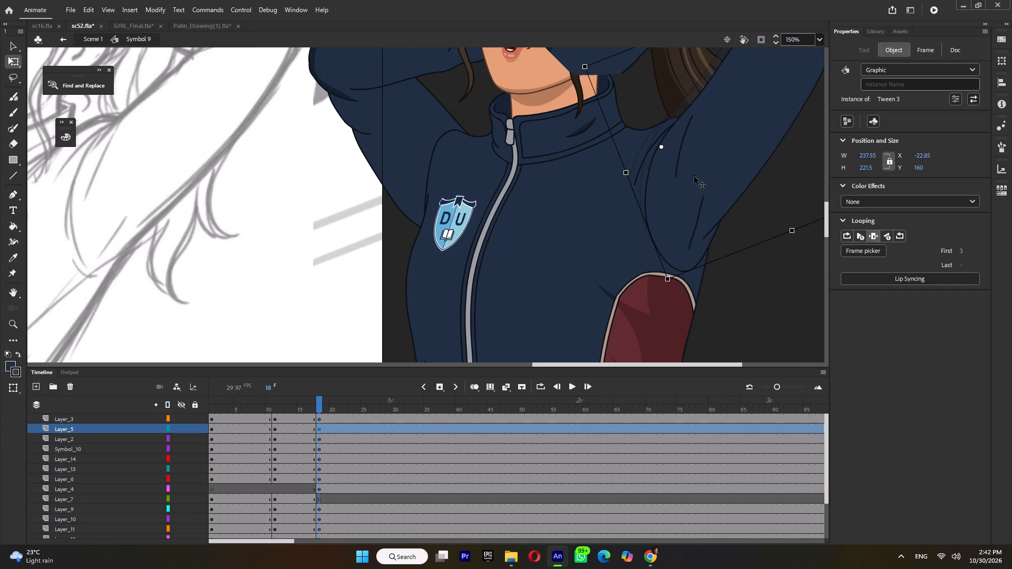
ctrl+drag(694, 176, 699, 174)
ctrl+click(701, 166)
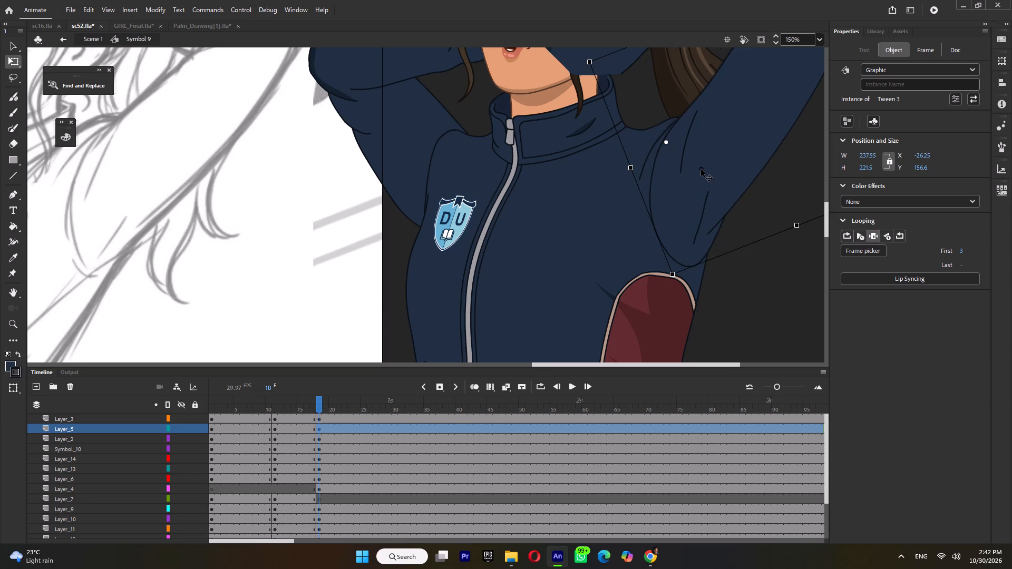
ctrl+click(703, 159)
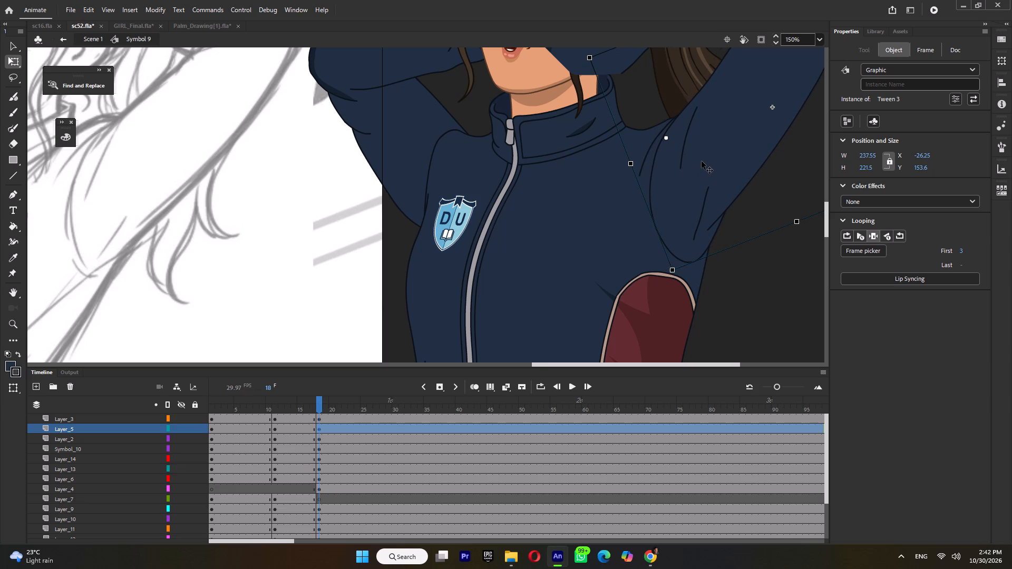
Shorten the upper-arm sleeve slightly from its elbow end.
ctrl+scroll(711, 162, down, 5)
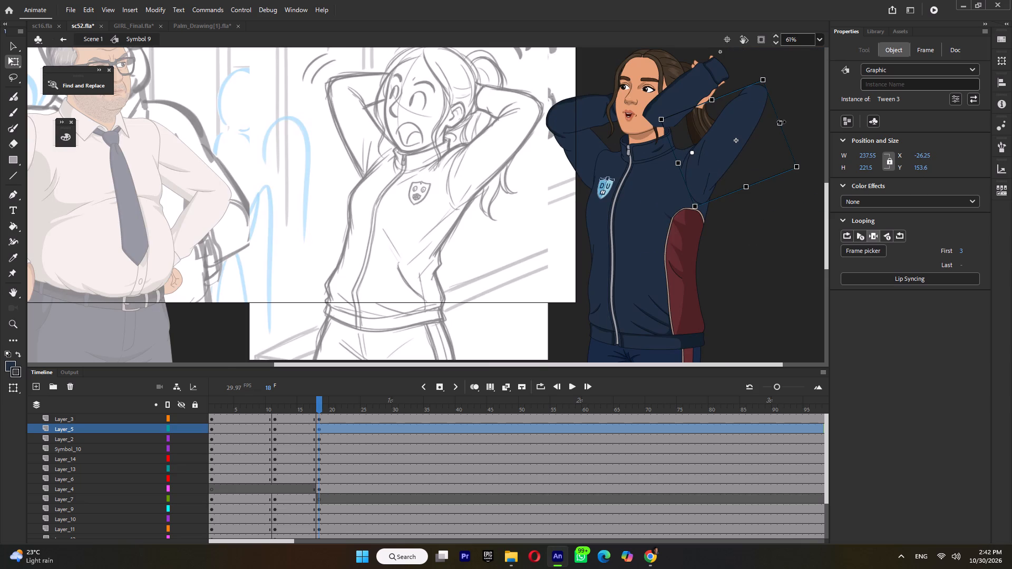
drag(781, 122, 777, 129)
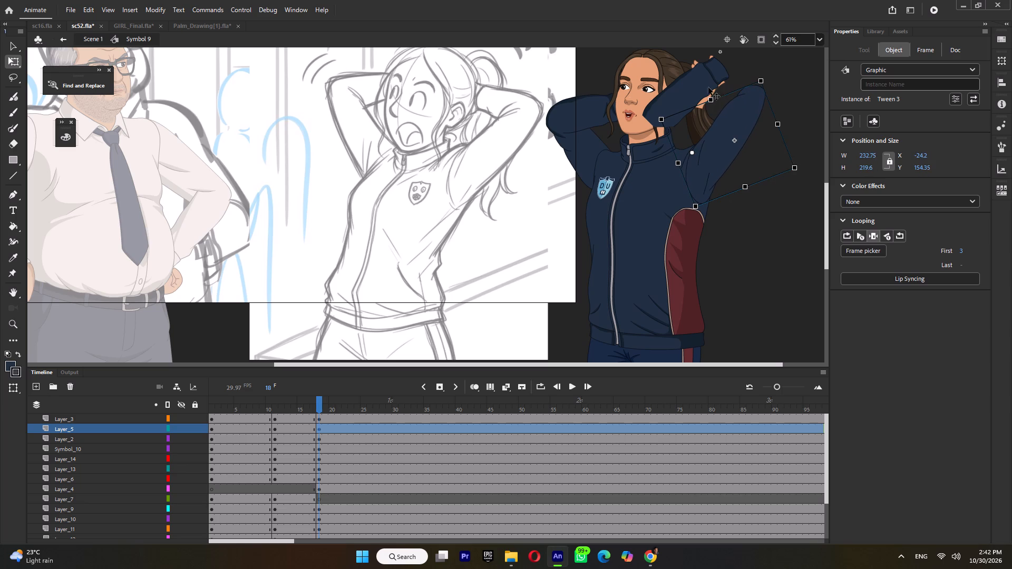
Switch the forearm sleeve (Tween 1) beside the face to its frame 2 drawing with the Frame Picker.
click(696, 86)
click(859, 250)
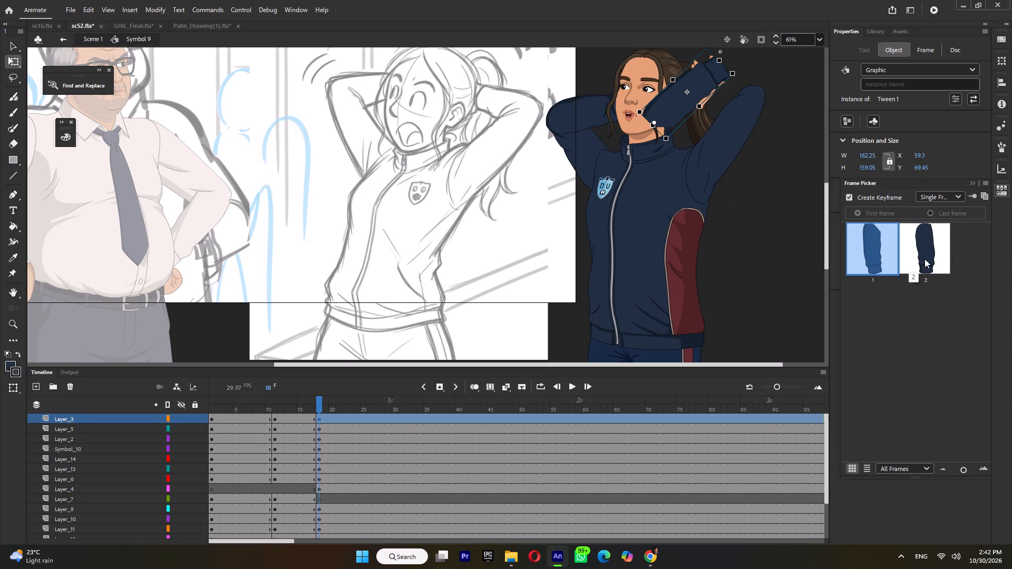
click(925, 259)
Rotate the forearm sleeve so its cuff points toward the head, and place its other end on the raised elbow.
drag(738, 82, 605, 107)
drag(617, 114, 719, 90)
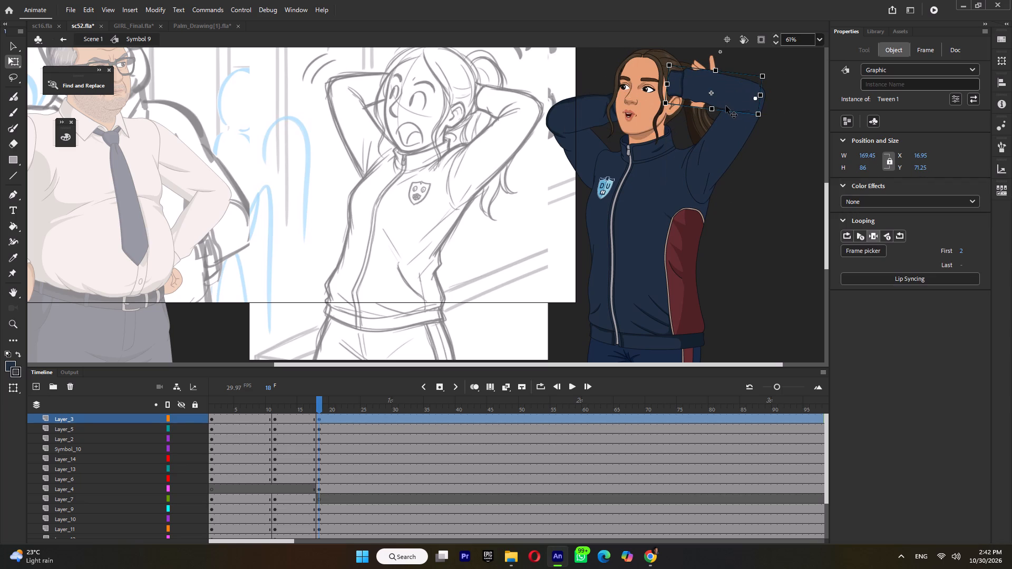
ctrl+scroll(703, 156, down, 3)
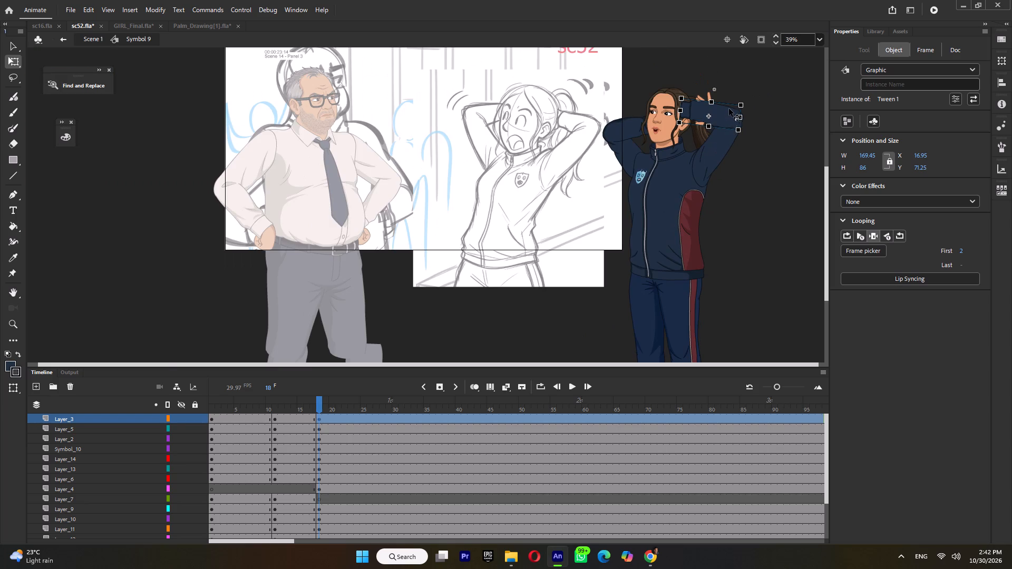
ctrl+scroll(729, 109, up, 5)
click(711, 137)
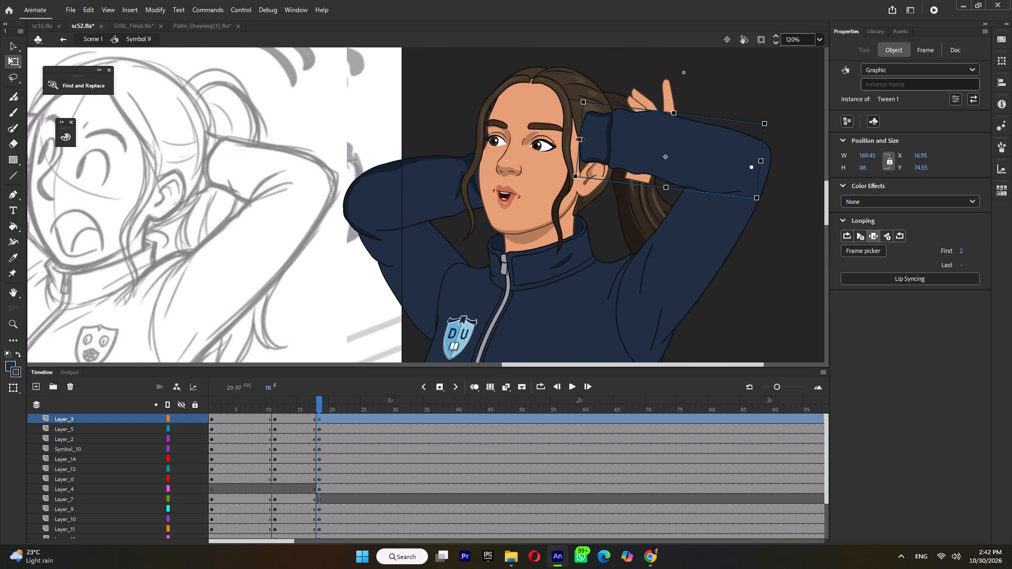
Shorten the forearm sleeve from the cuff end to about 130 px wide and nudge it against the elbow.
drag(580, 139, 623, 140)
ctrl+scroll(738, 146, up, 4)
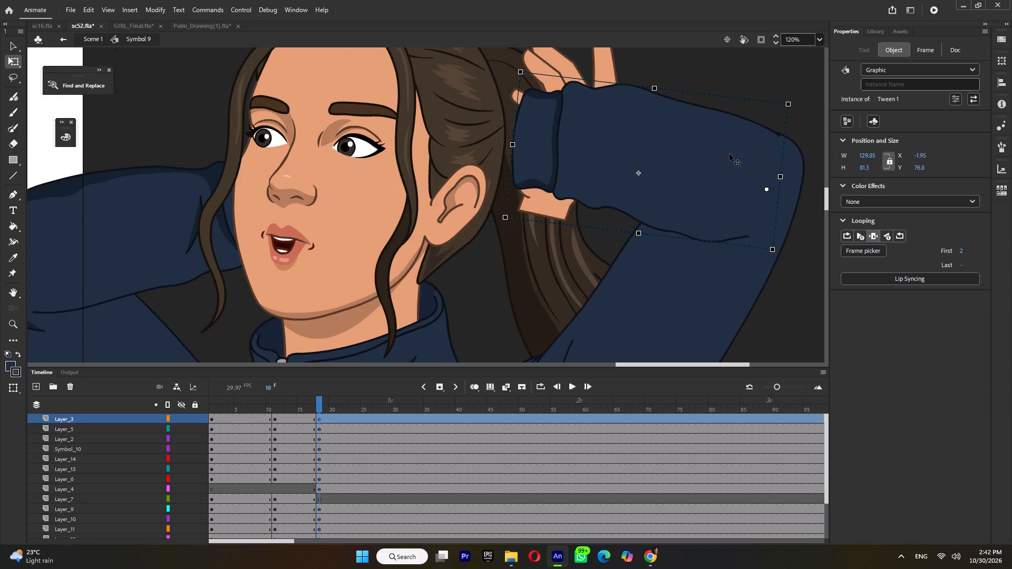
click(729, 154)
click(731, 151)
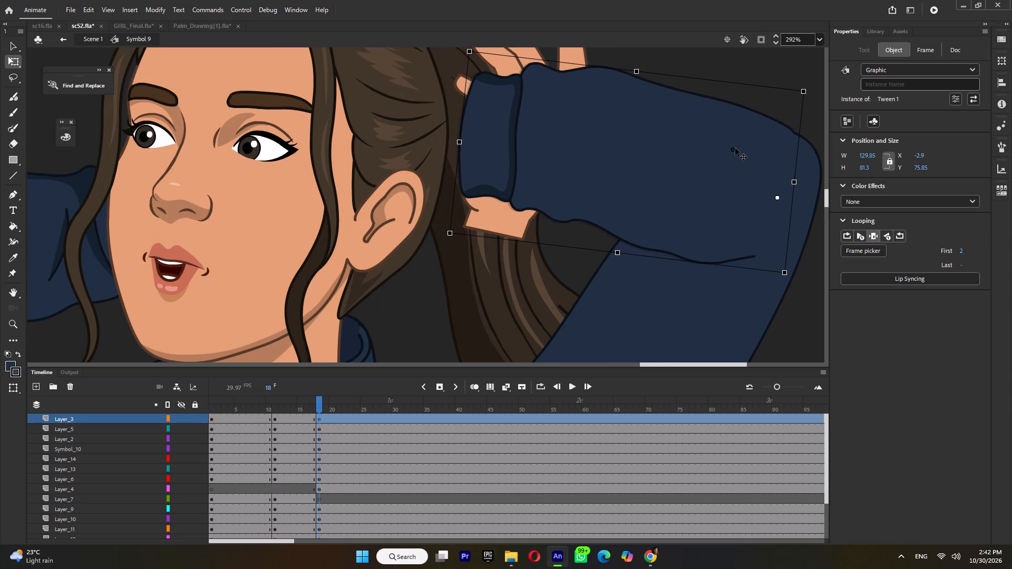
Open Tween 1 for editing and add a new keyframe at frame 3 for a modified forearm sleeve.
double_click(735, 148)
key(F5)
key(F6)
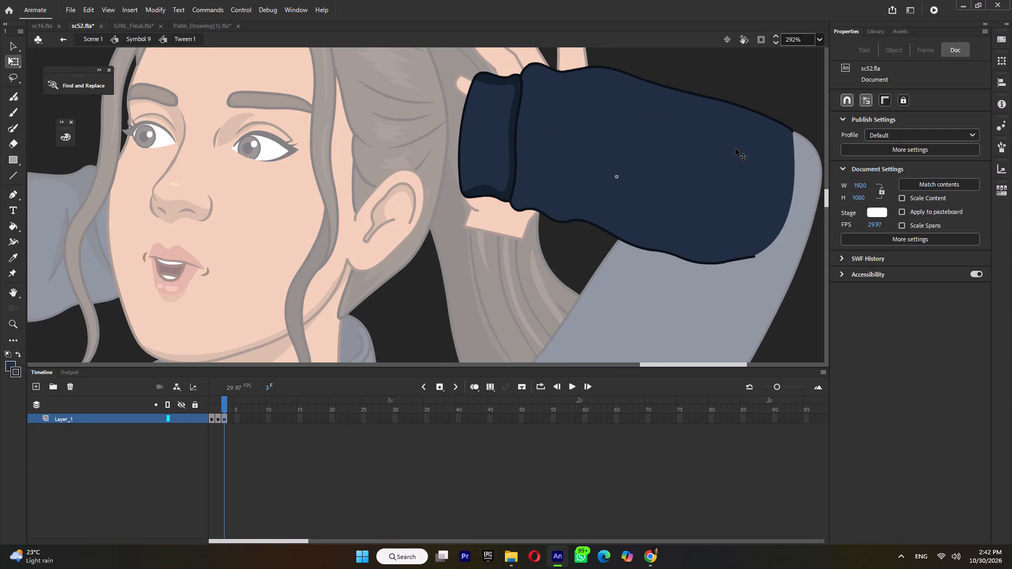
Inside the sleeve group, extend the upper elbow-side corner outward and bend the top edge to follow the elbow.
double_click(758, 115)
drag(794, 131, 799, 133)
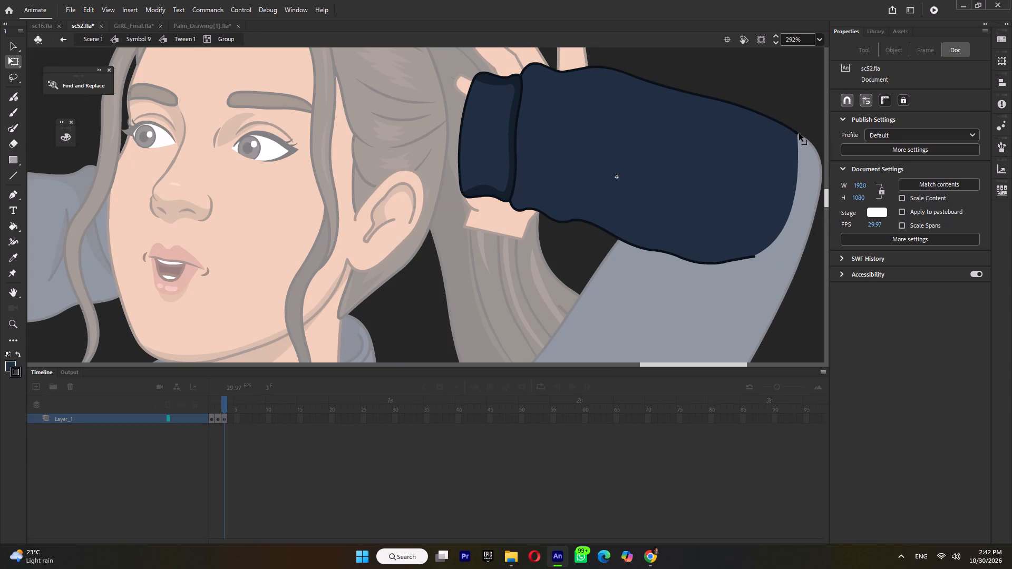
drag(799, 133, 801, 134)
click(772, 117)
Delete the strip at the sleeve's lower elbow end and smooth the bend of the remaining lower edge.
drag(750, 256, 721, 265)
drag(721, 265, 721, 264)
drag(767, 273, 709, 254)
key(Delete)
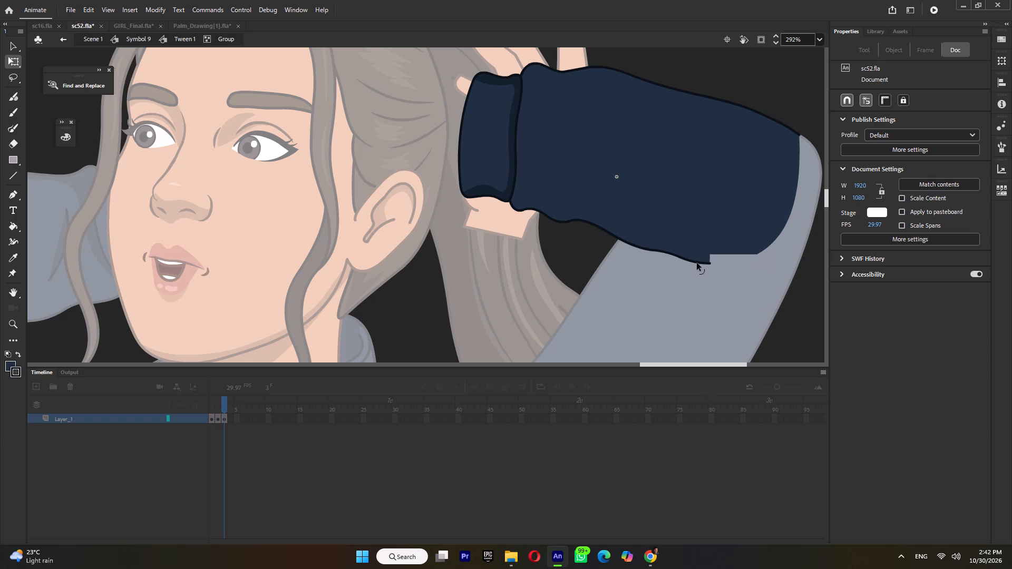
drag(669, 253, 669, 258)
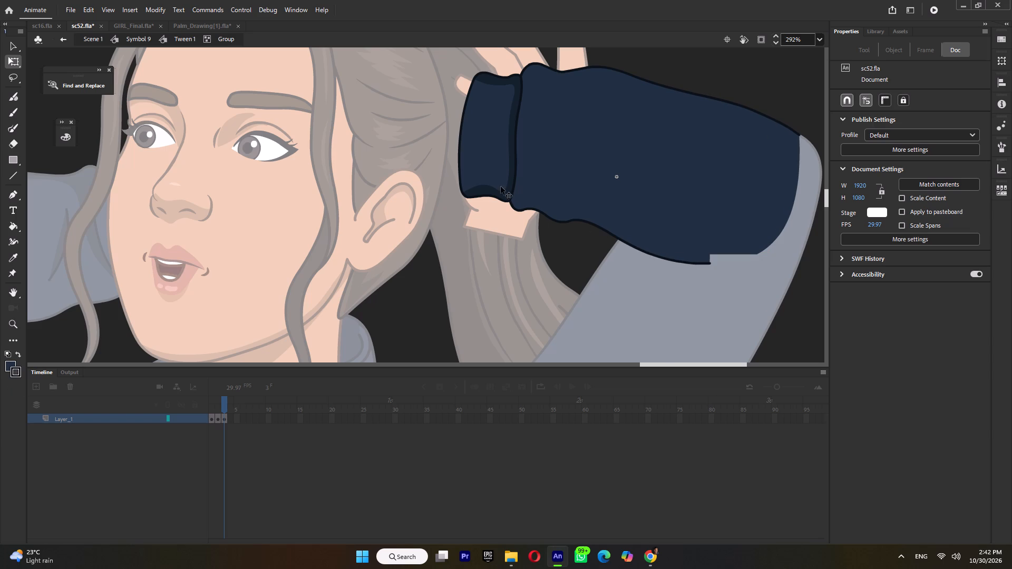
Sample the cuff's navy color and fill the cuff's dark shading with it.
key(i)
click(484, 150)
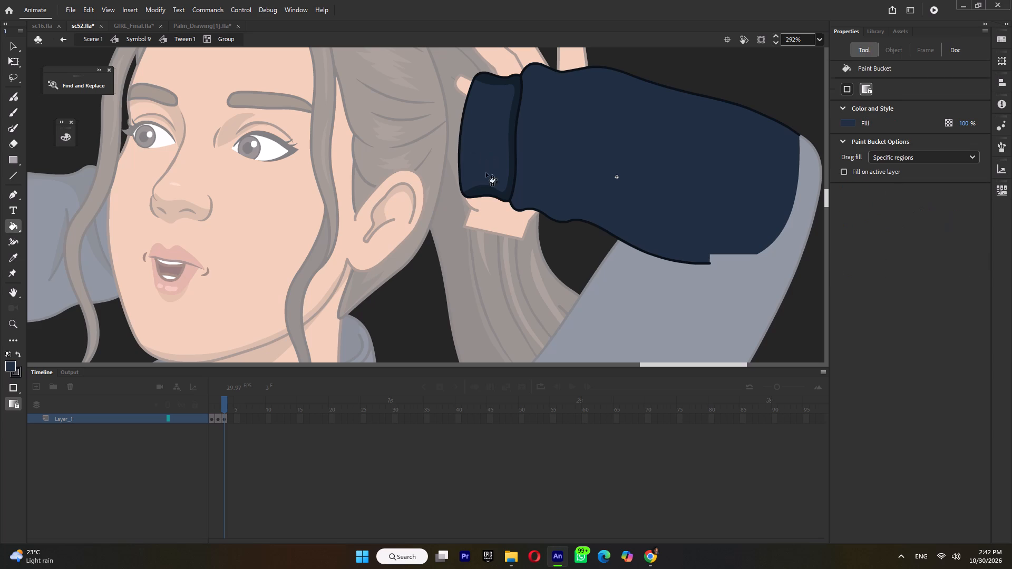
click(484, 194)
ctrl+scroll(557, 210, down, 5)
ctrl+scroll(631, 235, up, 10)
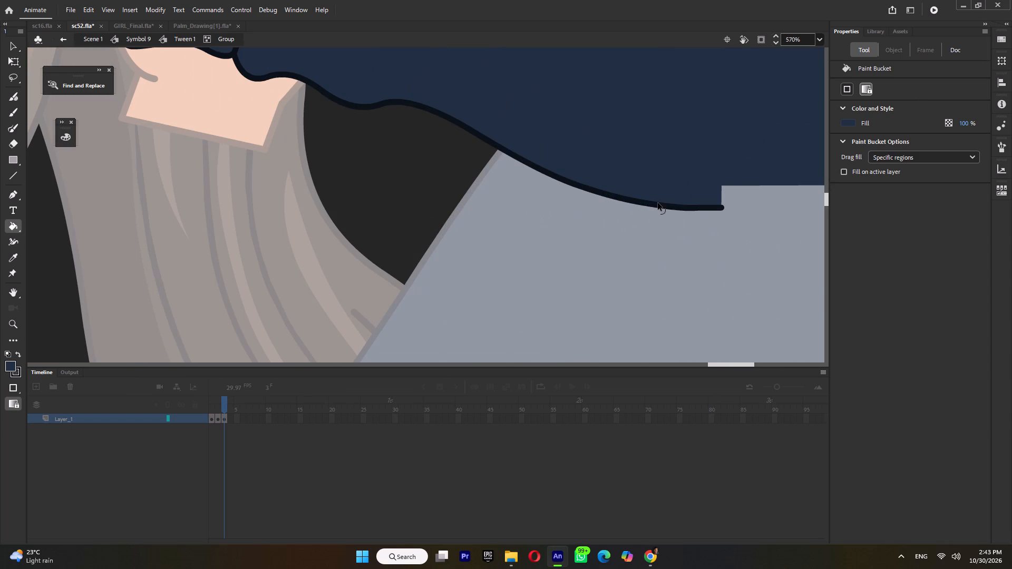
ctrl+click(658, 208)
Adjust the cuff's lower corner near the ear and smooth the cuff's outer and lower outline.
ctrl+scroll(522, 225, down, 6)
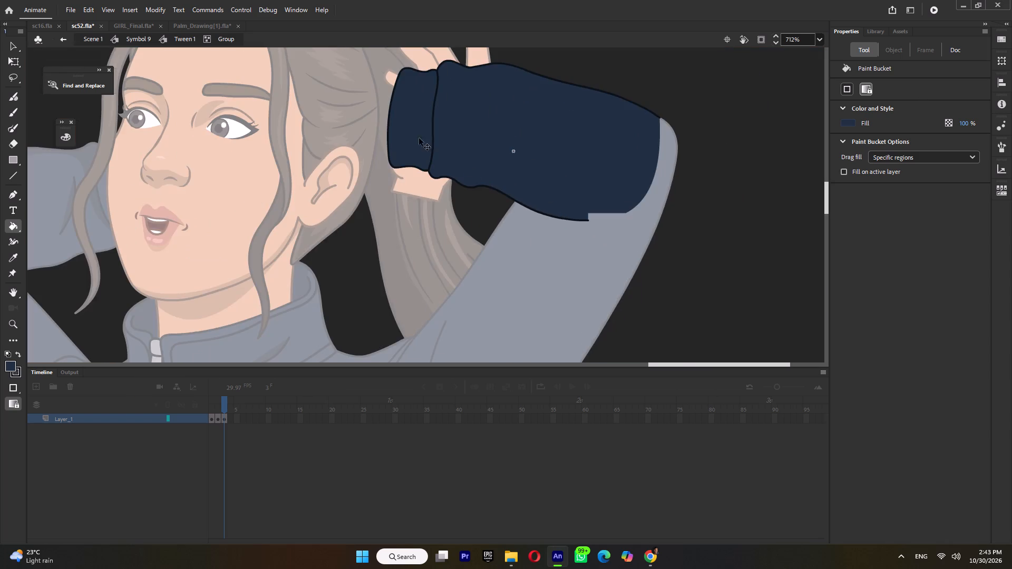
ctrl+scroll(412, 156, up, 4)
ctrl+drag(361, 179, 351, 171)
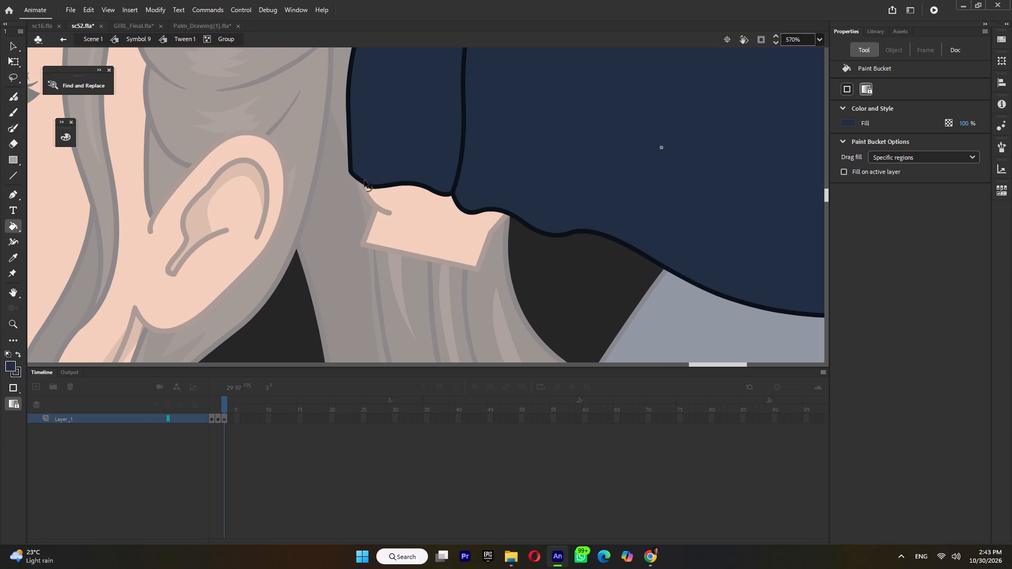
ctrl+drag(370, 187, 364, 177)
ctrl+click(371, 183)
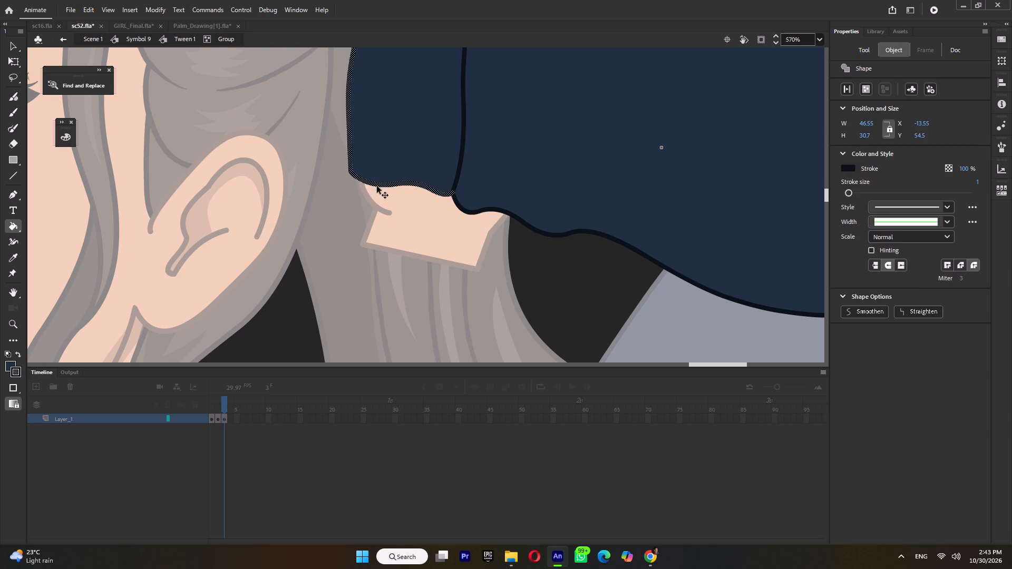
ctrl+triple_click(855, 311)
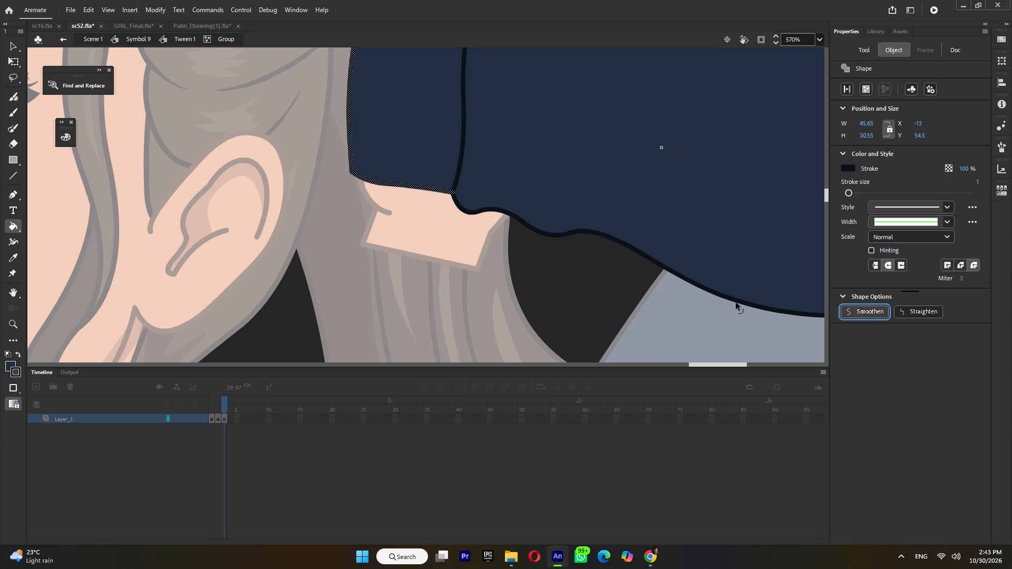
ctrl+click(300, 212)
Pull the cuff's lower corner near the ear upward.
ctrl+drag(351, 170, 346, 154)
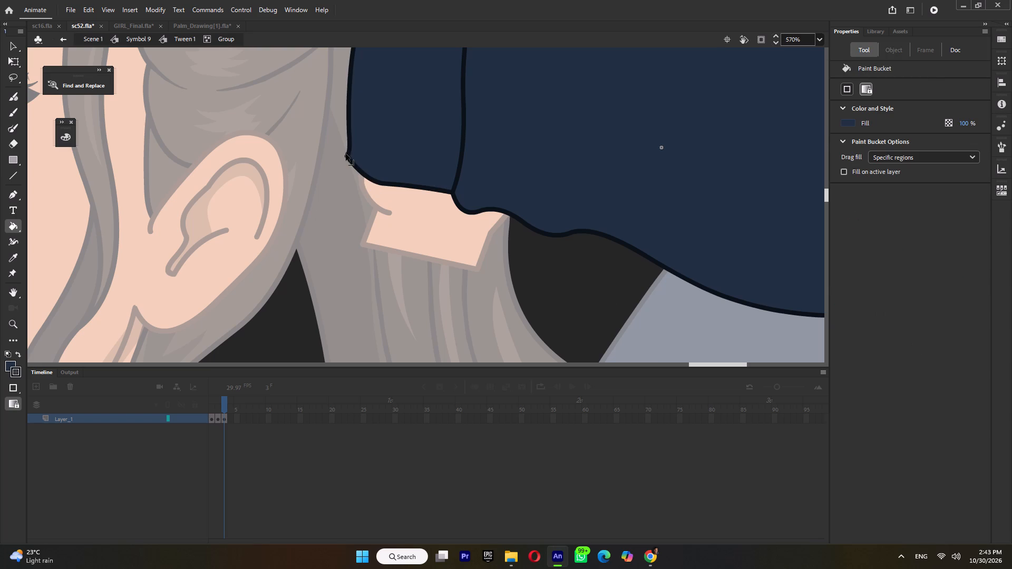
ctrl+drag(346, 154, 346, 156)
Bend the seam between cuff and sleeve toward the cuff so it forms a smoother curve.
ctrl+drag(464, 135, 453, 131)
ctrl+scroll(461, 158, down, 4)
ctrl+scroll(460, 100, up, 4)
ctrl+drag(471, 102, 462, 104)
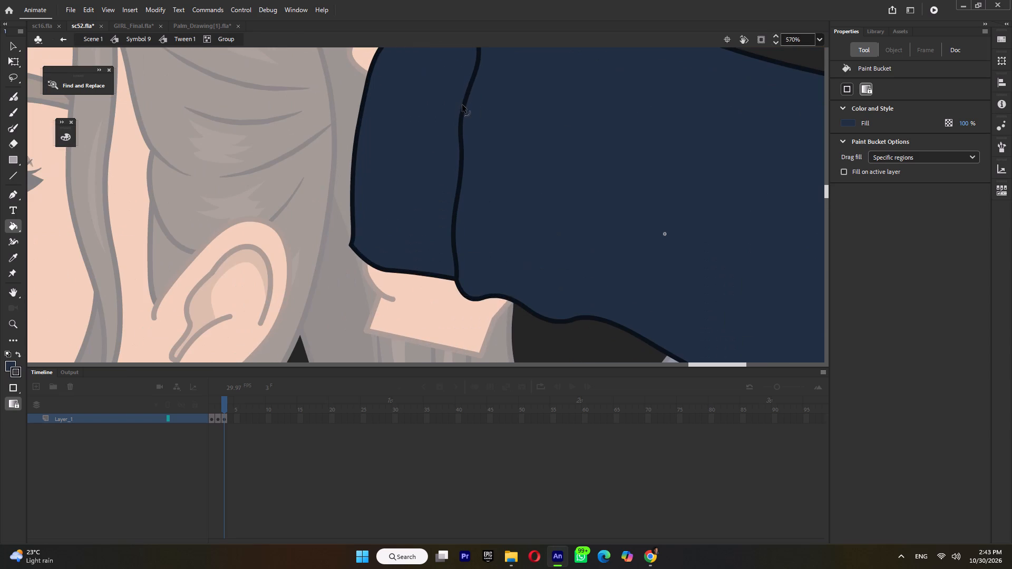
ctrl+drag(462, 159, 453, 161)
Pull the top end of the cuff seam down to where the cuff meets the sleeve.
ctrl+scroll(485, 229, down, 5)
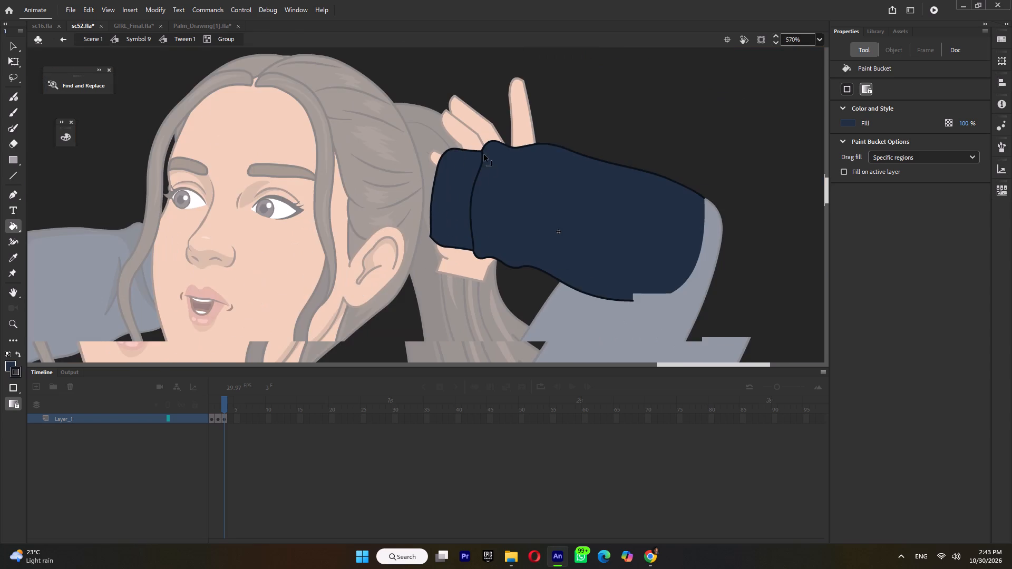
ctrl+scroll(483, 143, up, 5)
ctrl+drag(481, 159, 481, 170)
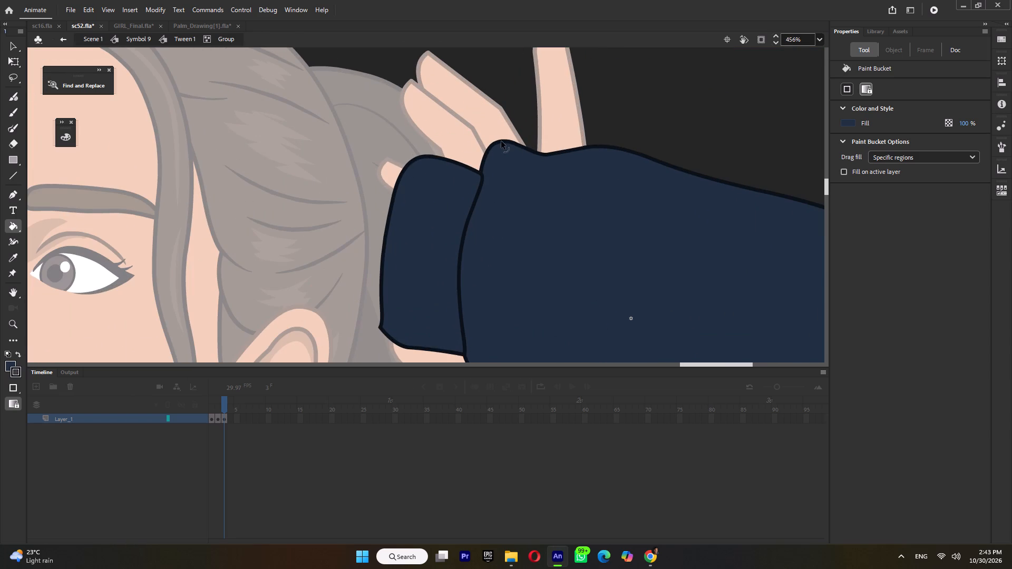
Lower the forearm sleeve's upper outline beside the cuff into a softer bump, a shallow dip and a flatter crest.
ctrl+drag(500, 141, 504, 148)
ctrl+drag(492, 150, 499, 150)
ctrl+drag(499, 150, 499, 150)
ctrl+drag(554, 153, 556, 163)
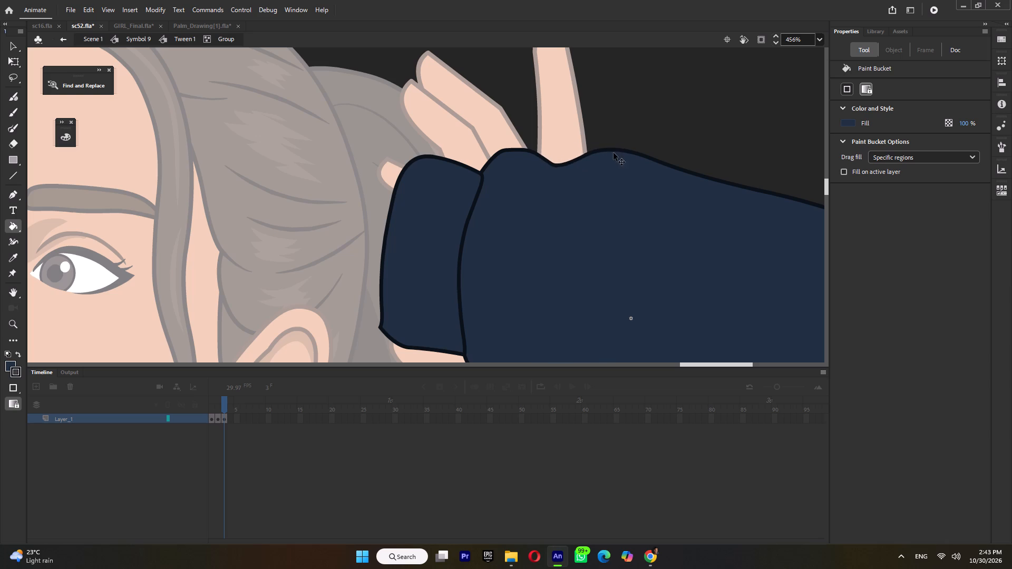
ctrl+drag(610, 151, 609, 159)
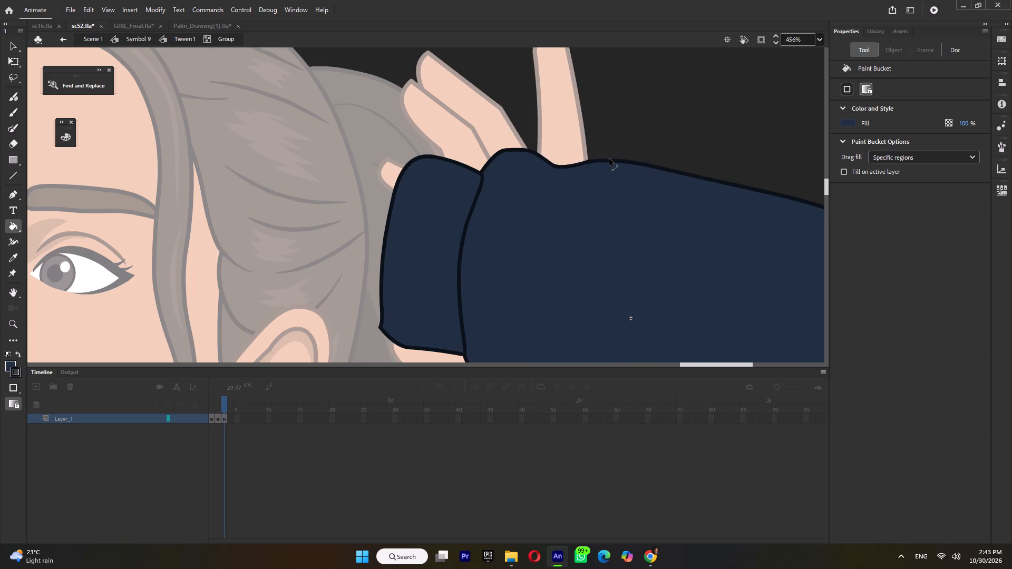
Pull the lower end of the cuff seam upward and raise the sleeve's lower outline beside the wrist.
ctrl+scroll(609, 162, down, 6)
ctrl+scroll(581, 254, up, 4)
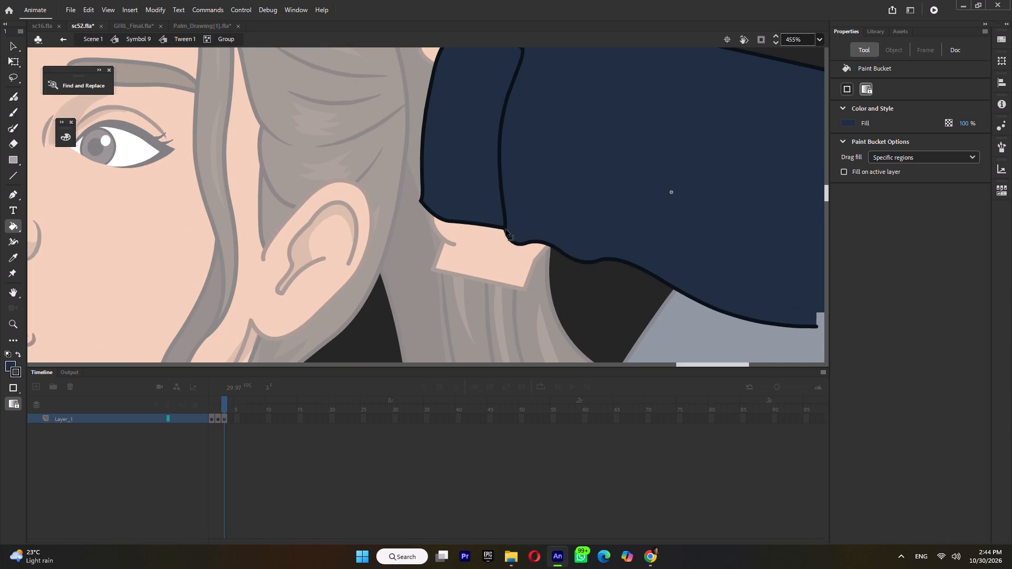
ctrl+drag(504, 228, 503, 212)
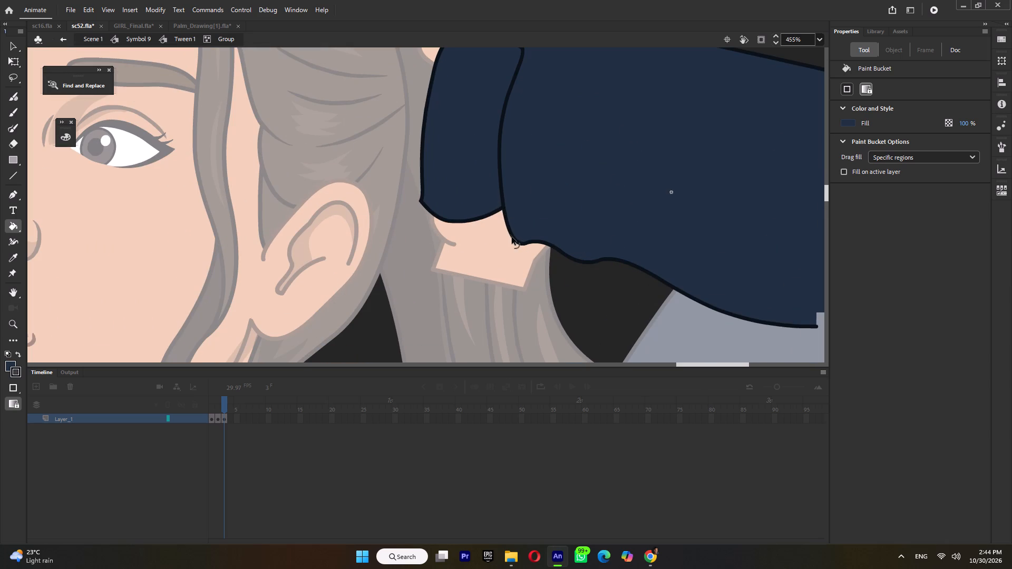
ctrl+drag(512, 238, 511, 227)
ctrl+drag(549, 244, 551, 233)
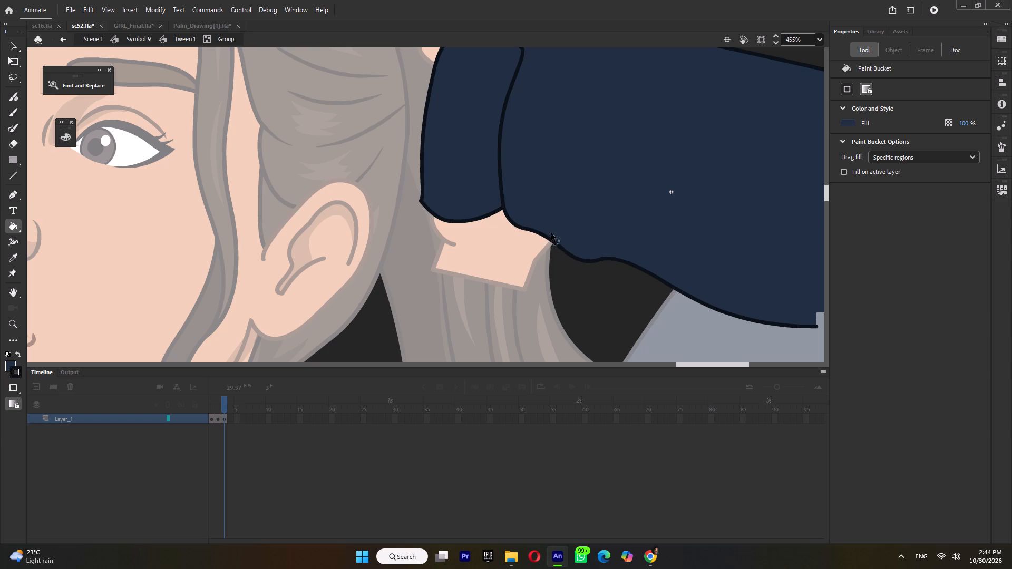
ctrl+drag(551, 233, 554, 228)
Raise the cuff's lower edge and pull its lower corner near the ear upward.
ctrl+drag(452, 222, 452, 194)
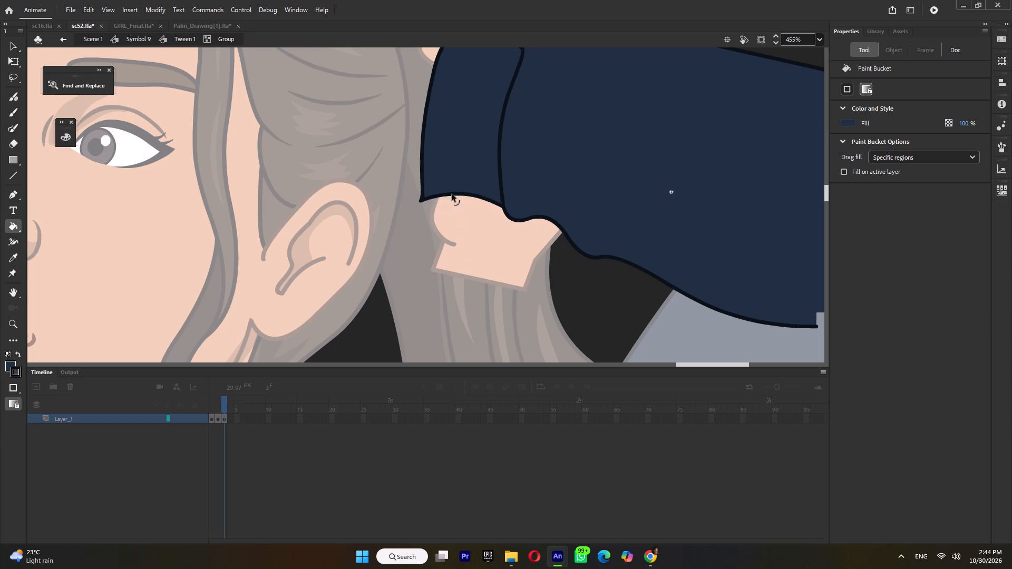
ctrl+drag(452, 194, 453, 205)
ctrl+drag(422, 197, 421, 166)
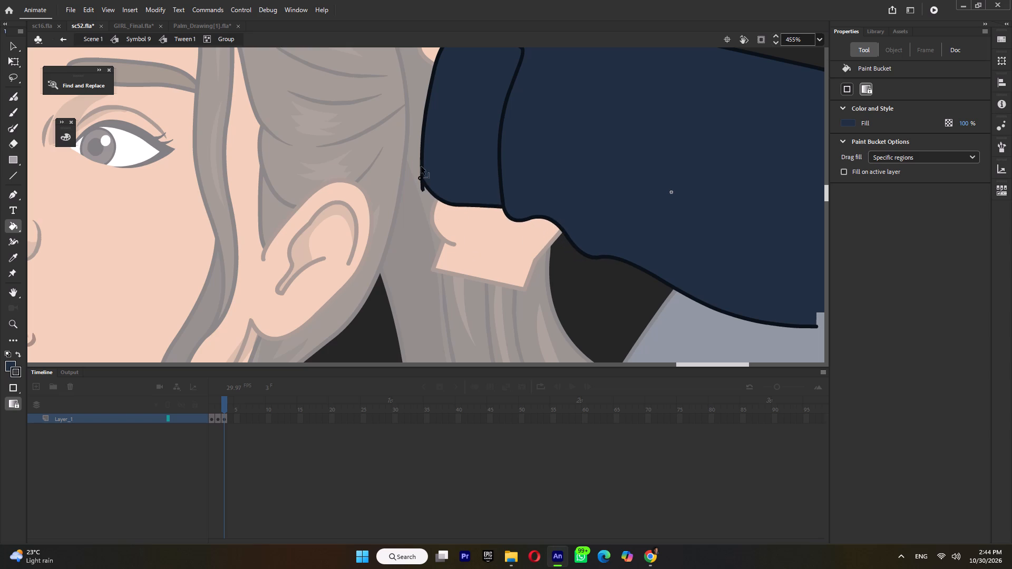
ctrl+drag(421, 166, 419, 155)
click(419, 162)
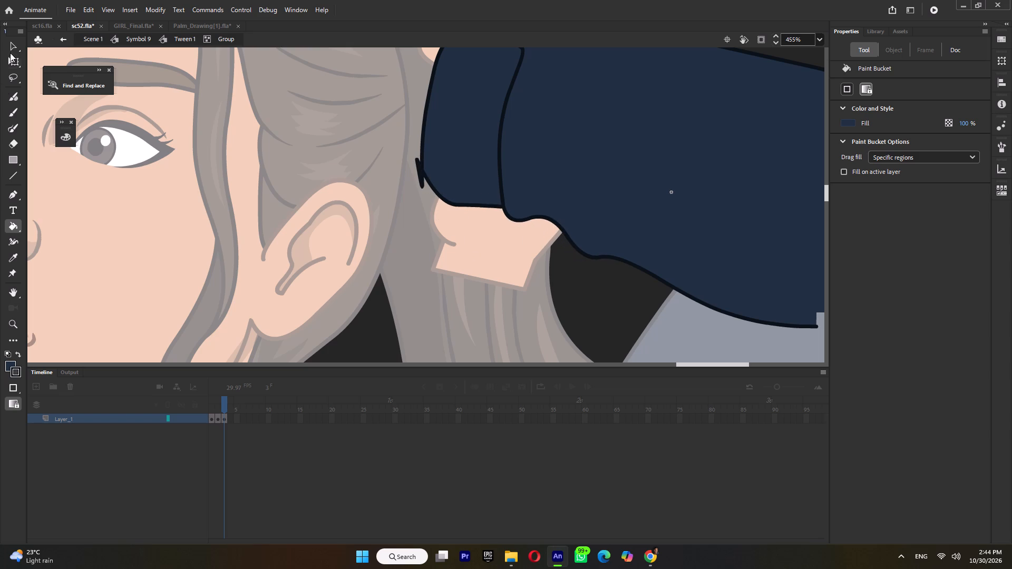
Delete the stray outline ends at the cuff's lower corner, then rejoin the outer edge and round the corner.
click(12, 65)
click(419, 180)
key(Delete)
click(421, 180)
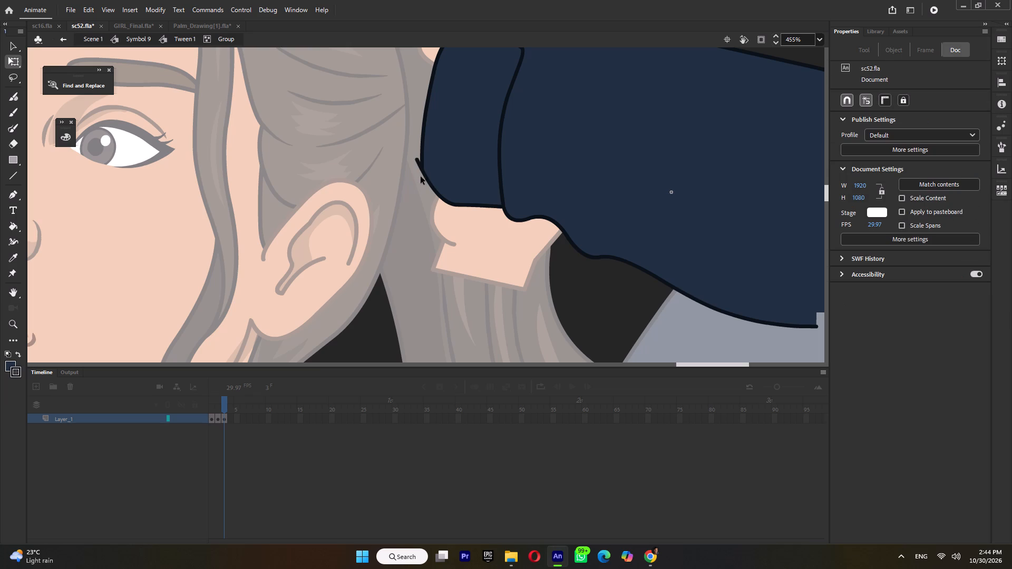
click(418, 160)
key(Delete)
drag(422, 171, 422, 181)
drag(438, 199, 431, 193)
Lower the cuff's upper outer corner and flatten its top edge toward the sleeve.
ctrl+scroll(441, 222, down, 3)
ctrl+scroll(447, 120, up, 5)
drag(456, 139, 454, 161)
drag(505, 154, 501, 166)
Lower the sleeve's bump beside the top of the cuff seam and round it into an even curve.
ctrl+scroll(501, 172, down, 3)
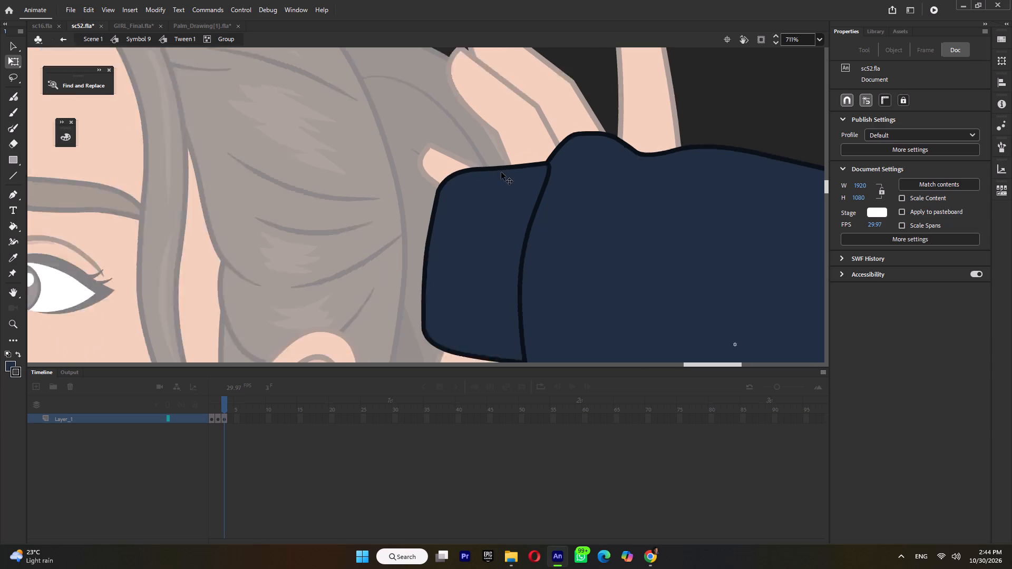
ctrl+scroll(501, 172, down, 2)
ctrl+scroll(473, 191, up, 2)
drag(577, 133, 578, 144)
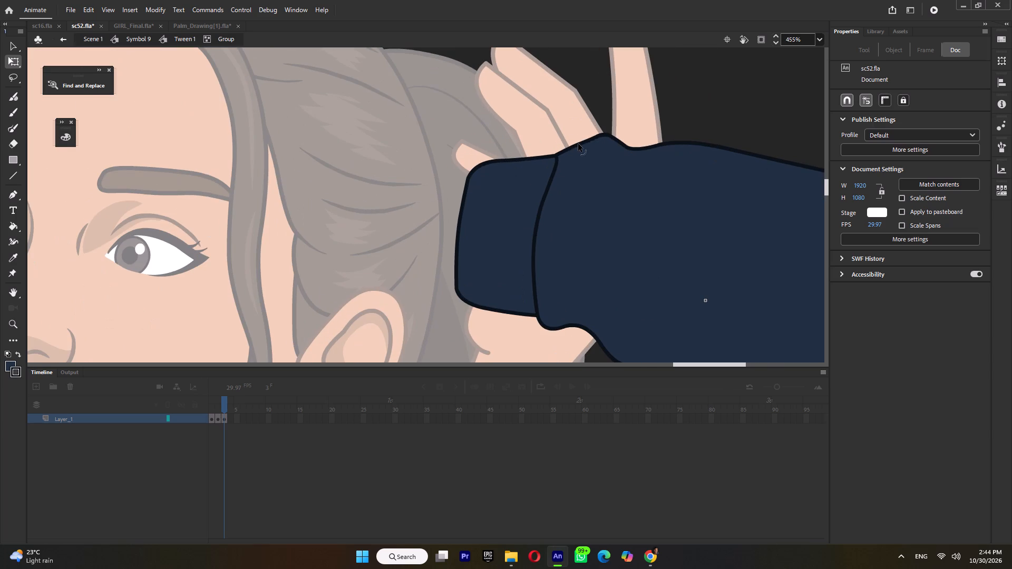
drag(578, 144, 578, 140)
click(602, 133)
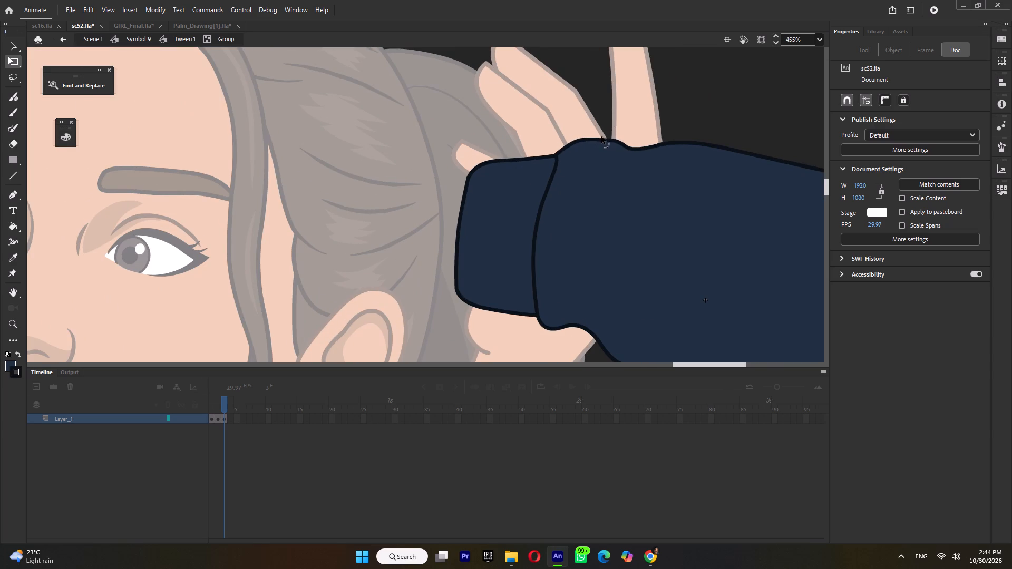
click(618, 141)
click(596, 137)
Smoothen the cuff seam and bend it toward the cuff in one continuous curve.
drag(556, 165, 547, 165)
drag(547, 165, 548, 169)
click(543, 185)
click(539, 207)
triple_click(874, 310)
click(874, 310)
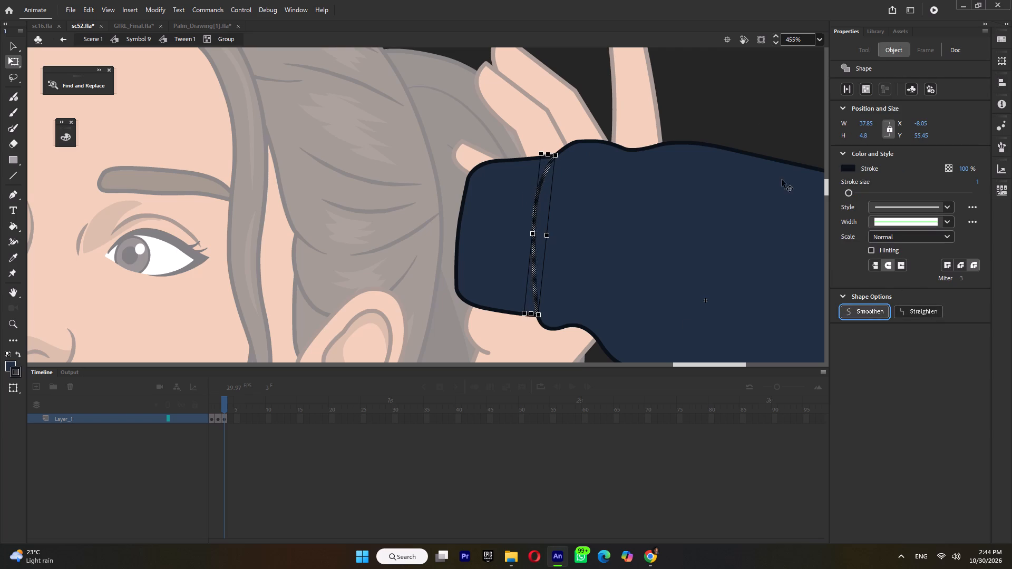
click(748, 96)
drag(533, 229, 531, 244)
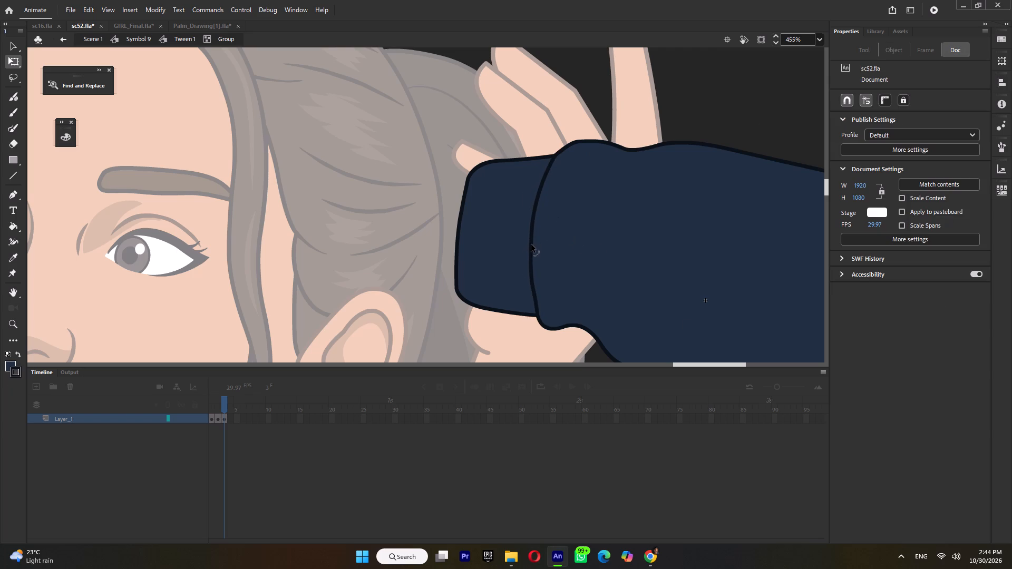
drag(531, 244, 531, 245)
Bow the cuff's outer edge outward and round its upper corner beside the thumb.
drag(460, 228, 455, 228)
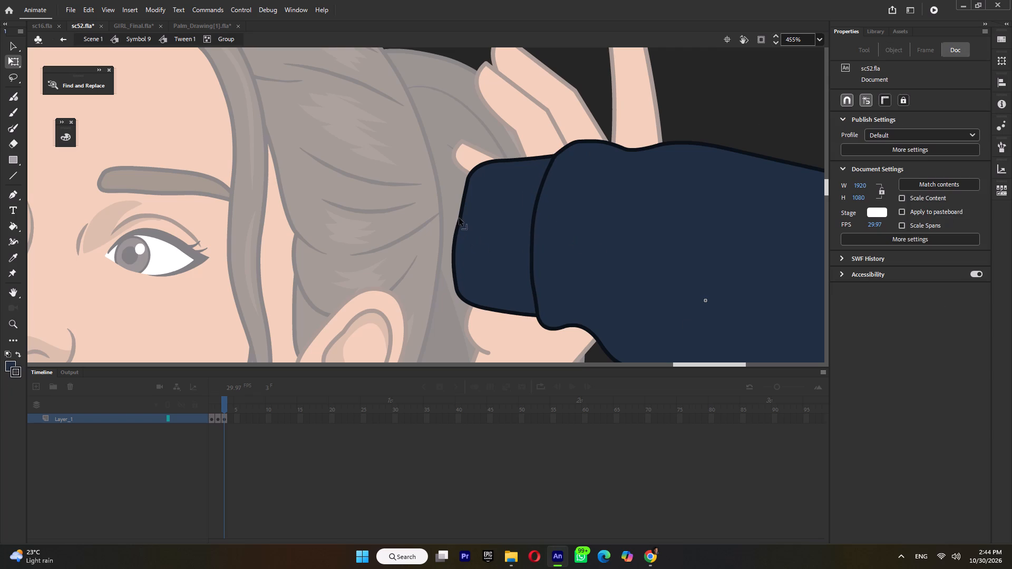
click(459, 218)
drag(461, 200, 456, 200)
click(462, 200)
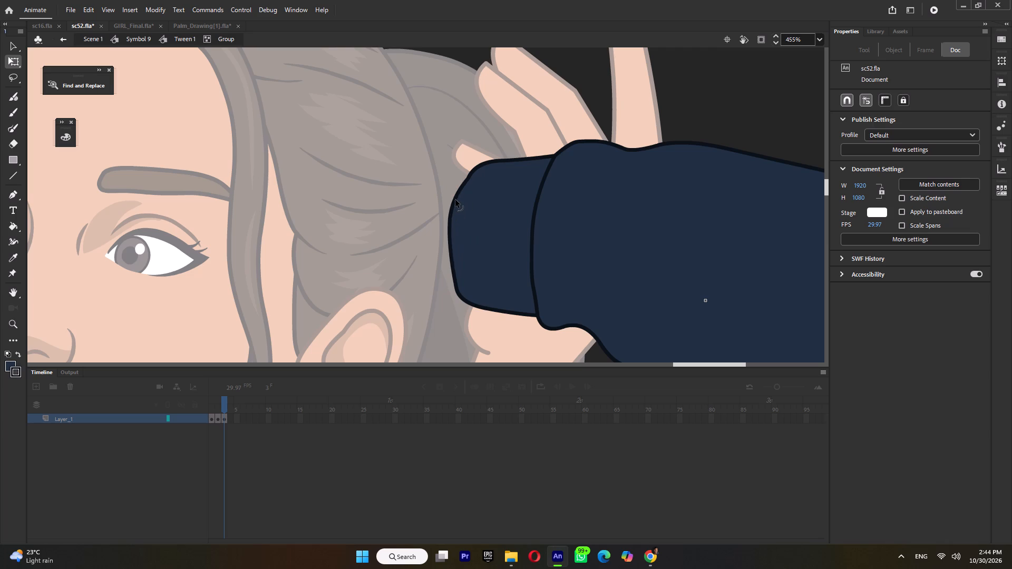
ctrl+scroll(489, 162, down, 8)
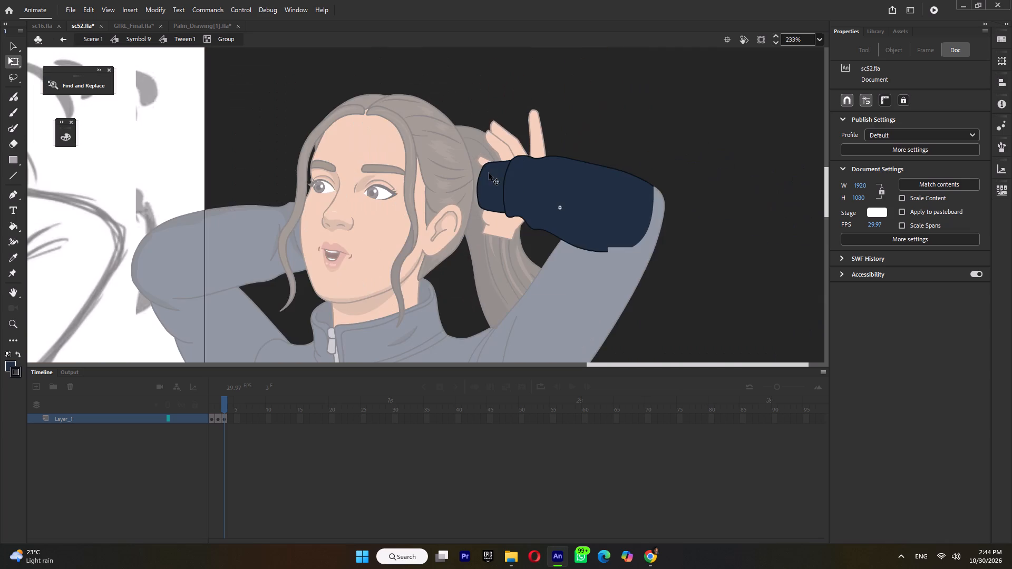
ctrl+scroll(488, 173, up, 8)
drag(484, 158, 485, 152)
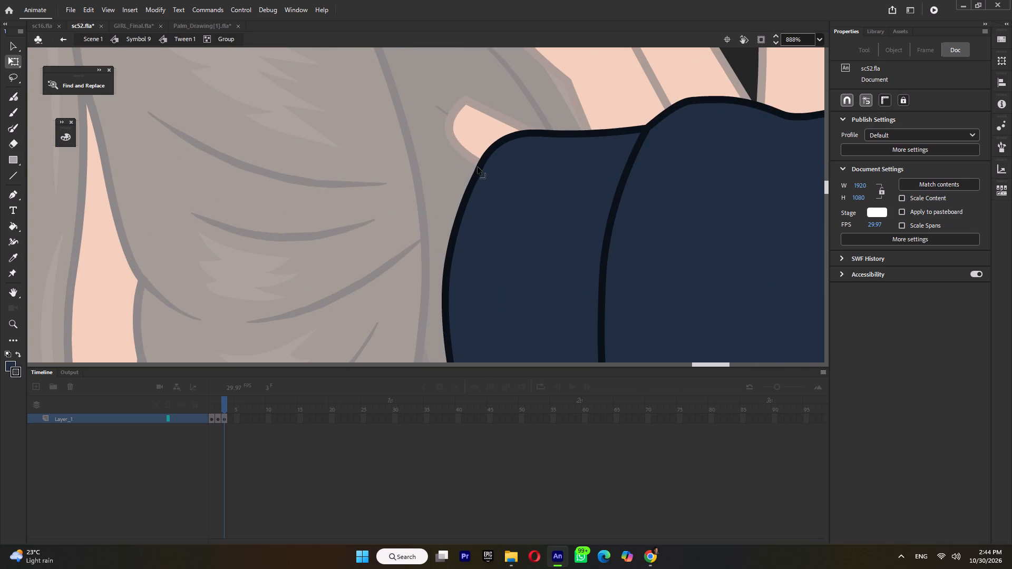
drag(476, 170, 477, 155)
Round the cuff's lower corner near the ear and pull its outer edge slightly inward.
ctrl+scroll(479, 153, down, 6)
ctrl+scroll(480, 266, up, 3)
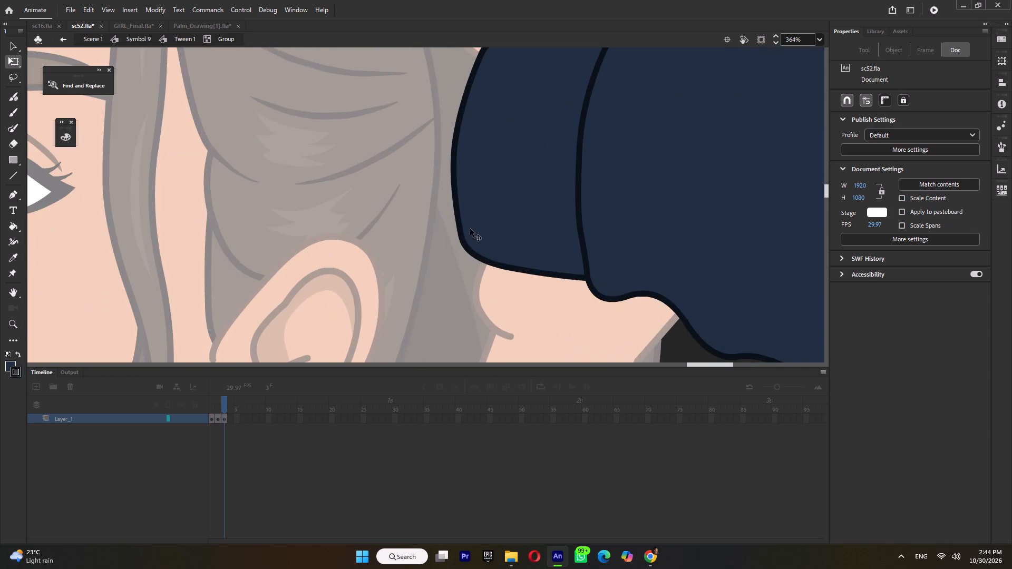
drag(460, 238, 460, 231)
drag(457, 135, 462, 134)
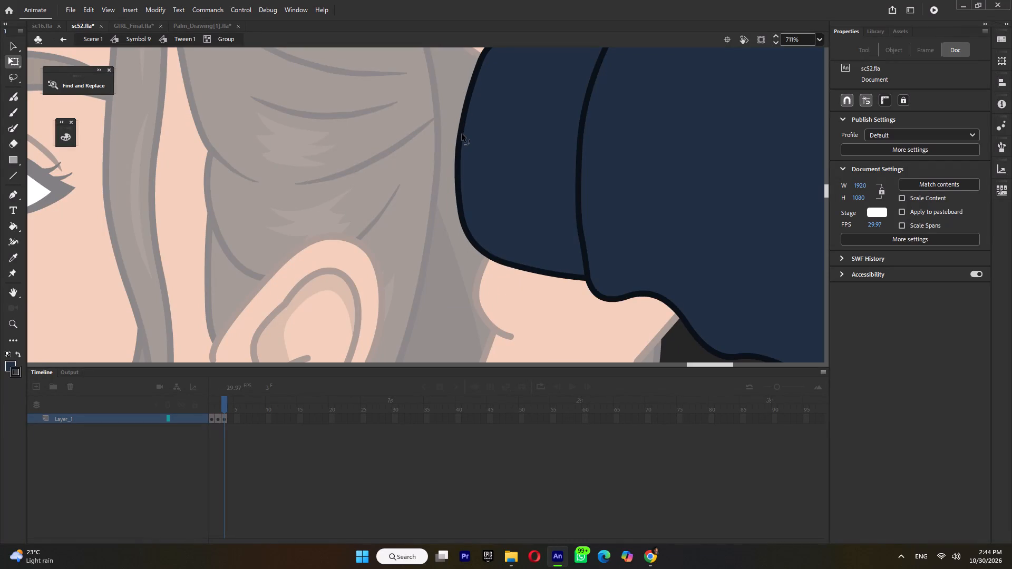
drag(462, 134, 462, 132)
Return to Symbol 9 and set the forearm sleeve instance to show frame 3.
ctrl+scroll(469, 156, down, 10)
double_click(564, 103)
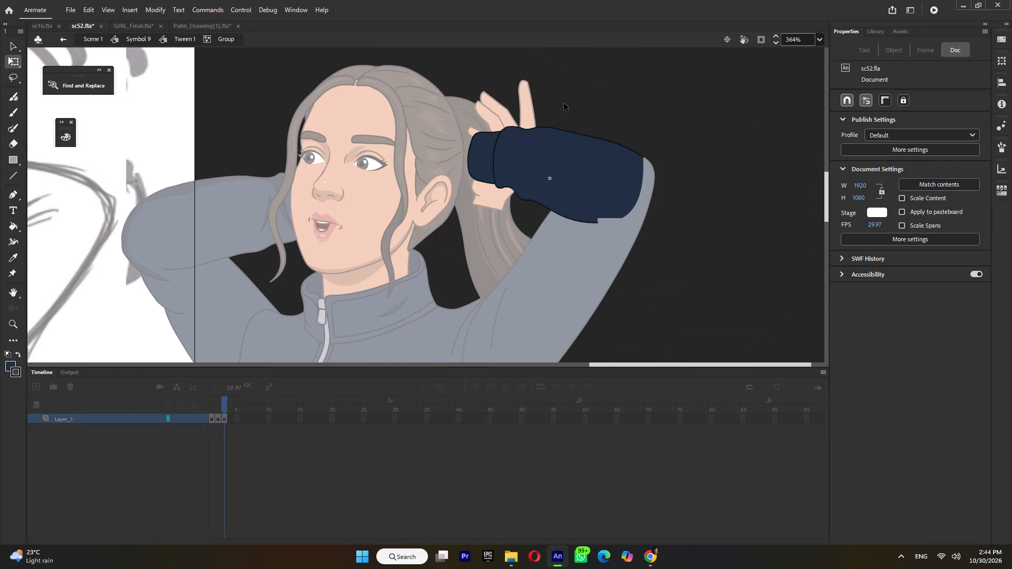
double_click(564, 103)
ctrl+scroll(612, 179, down, 4)
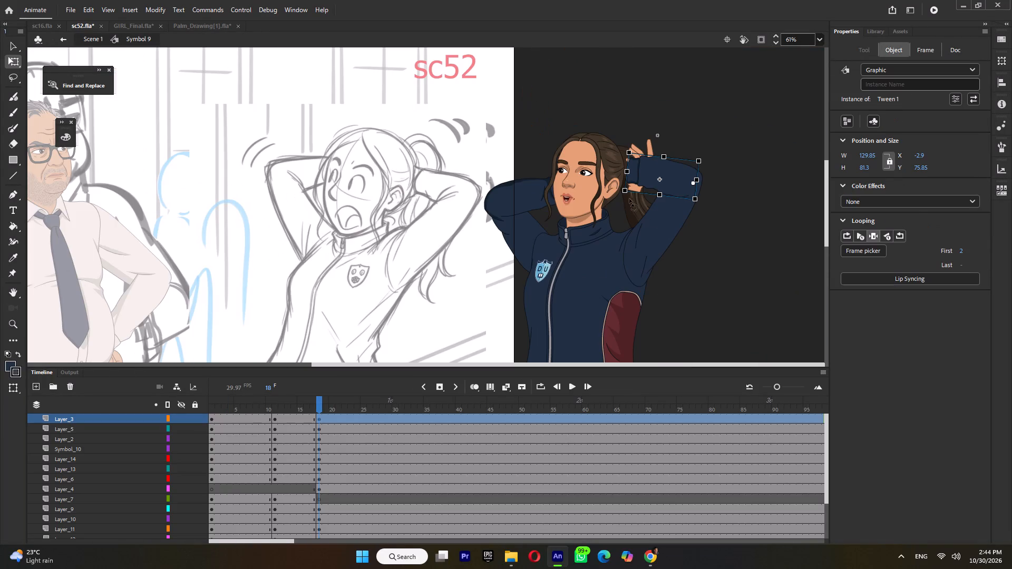
click(864, 250)
click(870, 327)
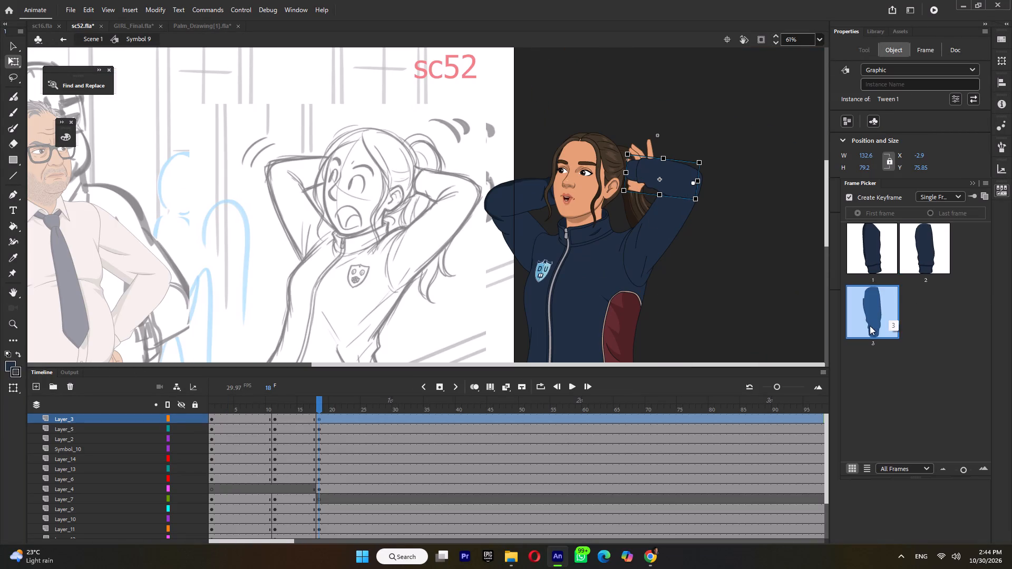
click(670, 119)
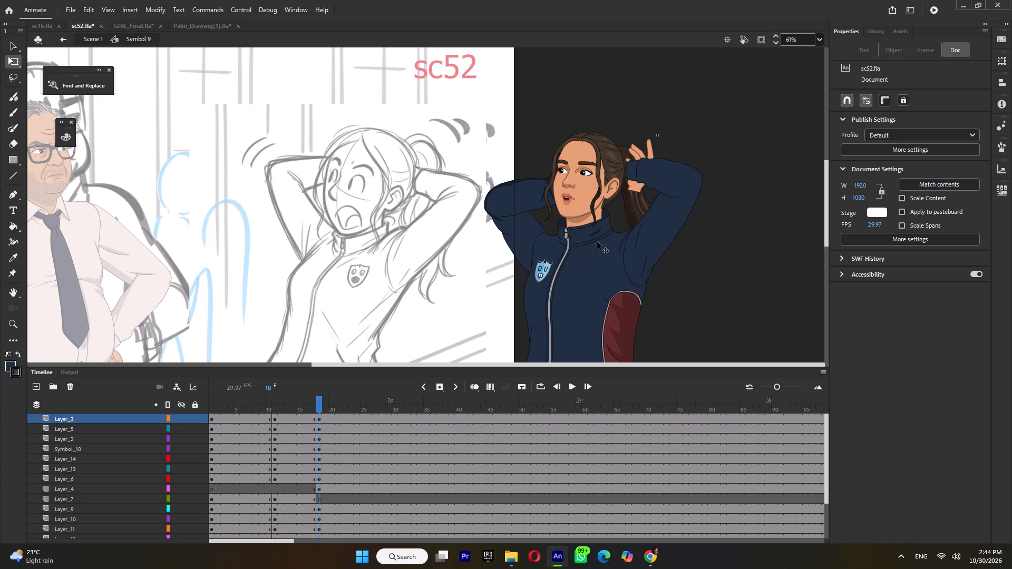
Open the torso jacket's group and delete the shoulder outline that crosses the raised arm on the crest side.
triple_click(536, 246)
click(536, 246)
ctrl+scroll(536, 246, up, 7)
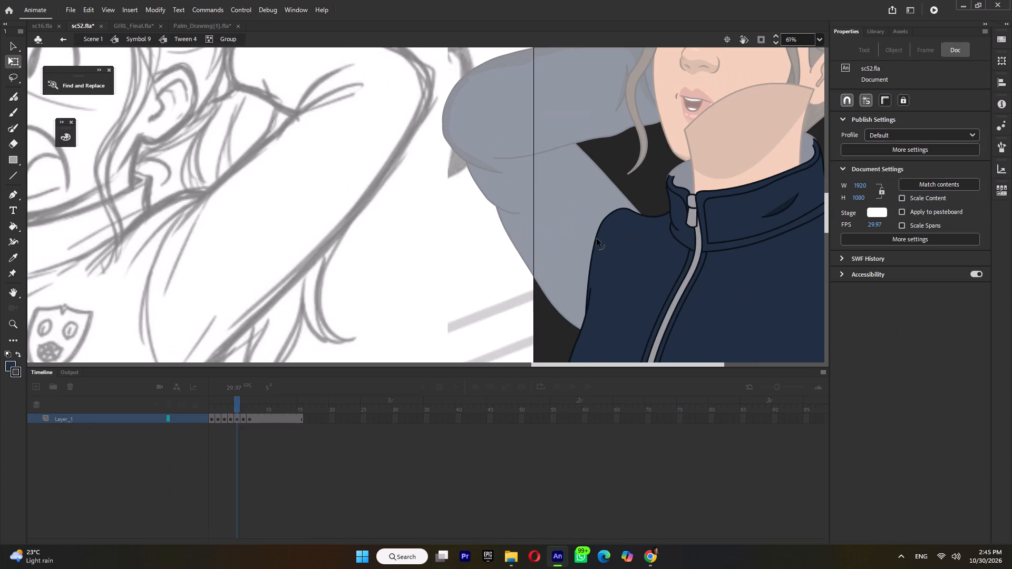
double_click(591, 248)
click(582, 250)
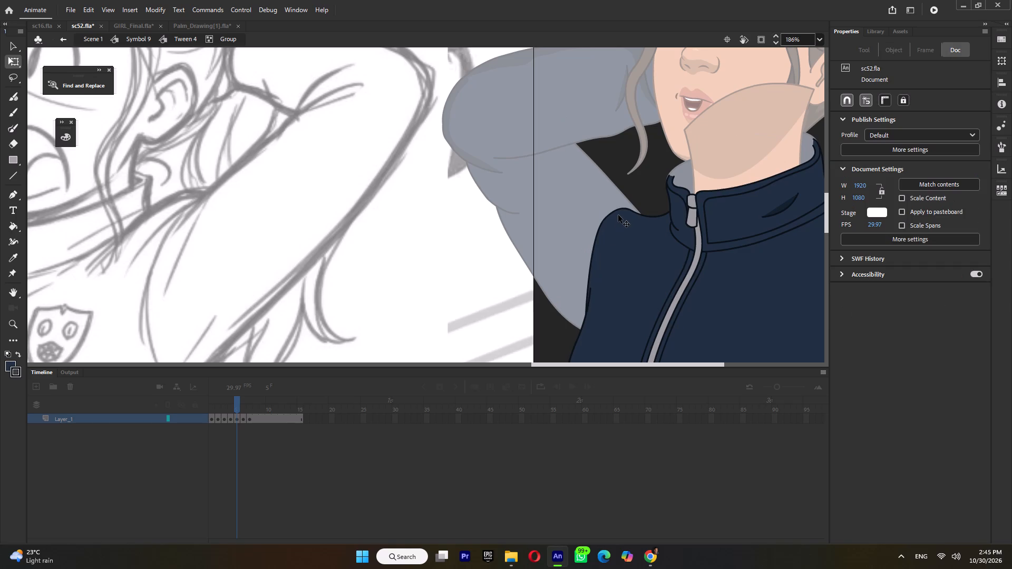
ctrl+scroll(616, 213, up, 2)
alt+click(626, 204)
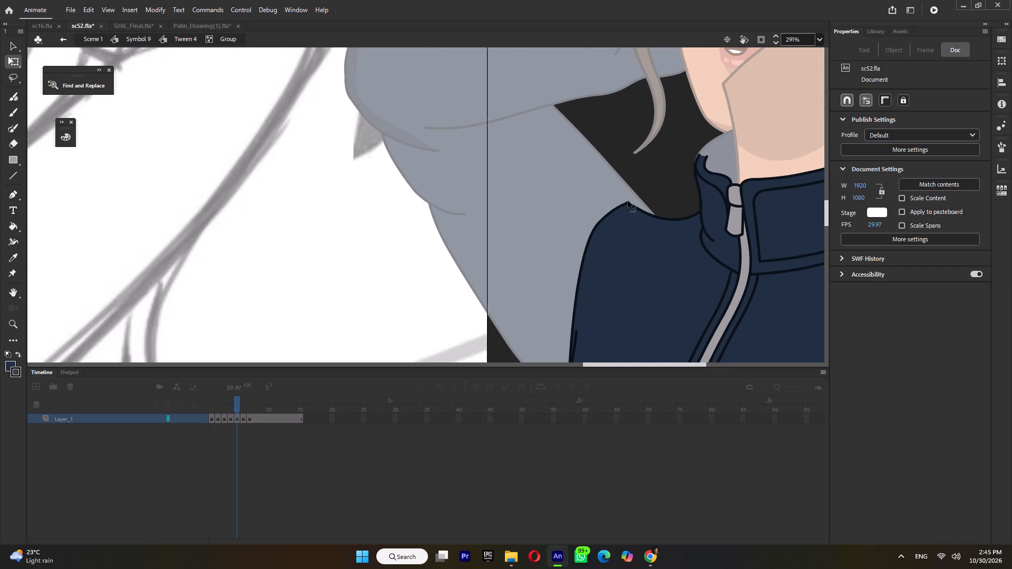
click(616, 206)
key(Delete)
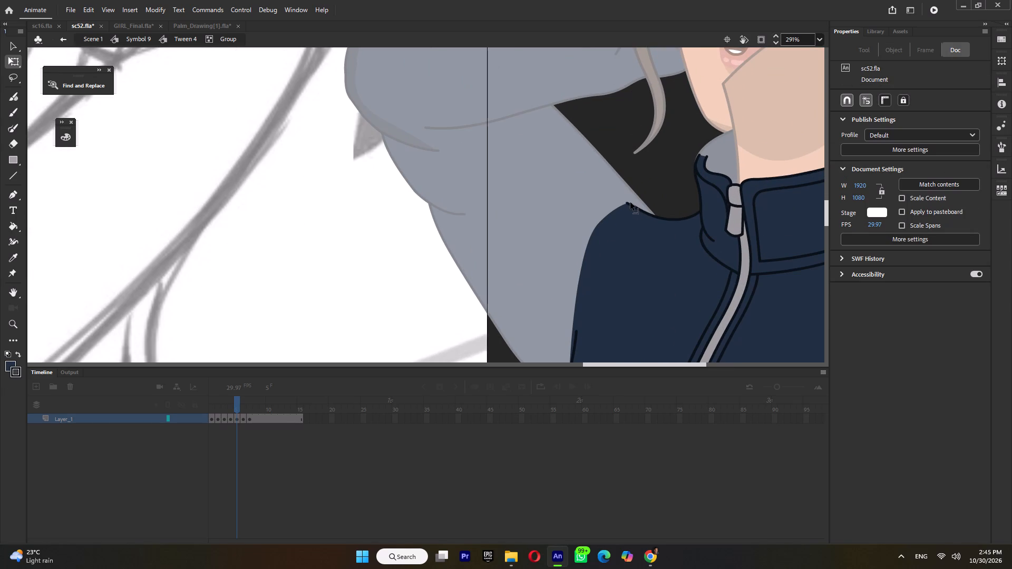
Pull the remaining shoulder outline end up to meet the raised arm's edge, then leave the jacket group.
click(629, 203)
drag(638, 208, 639, 200)
drag(639, 200, 644, 203)
ctrl+scroll(643, 202, down, 9)
triple_click(608, 200)
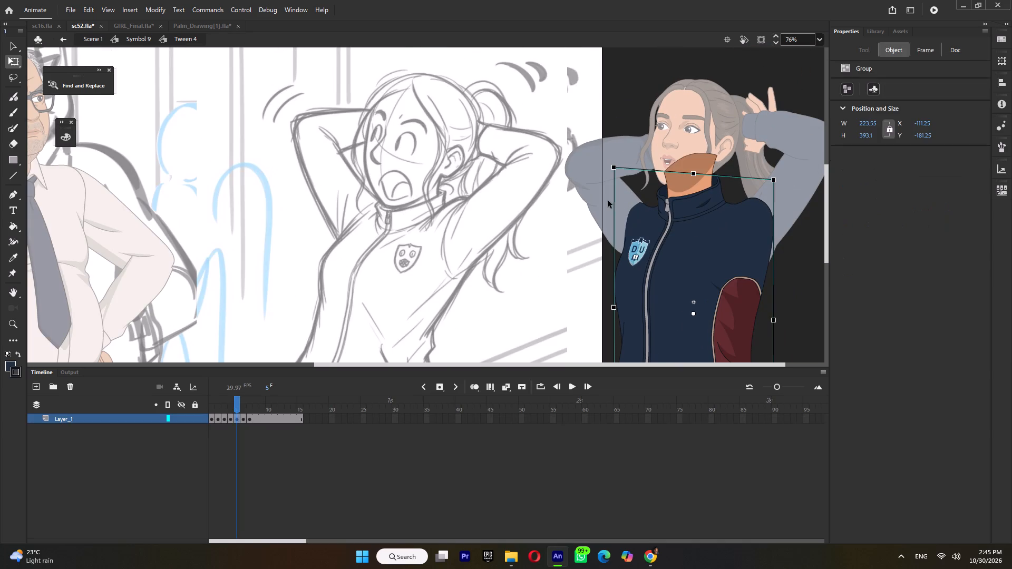
Return to Symbol 9 and rotate the crest-side upper arm slightly more upright at frame 18.
click(608, 200)
click(608, 200)
ctrl+scroll(649, 233, down, 3)
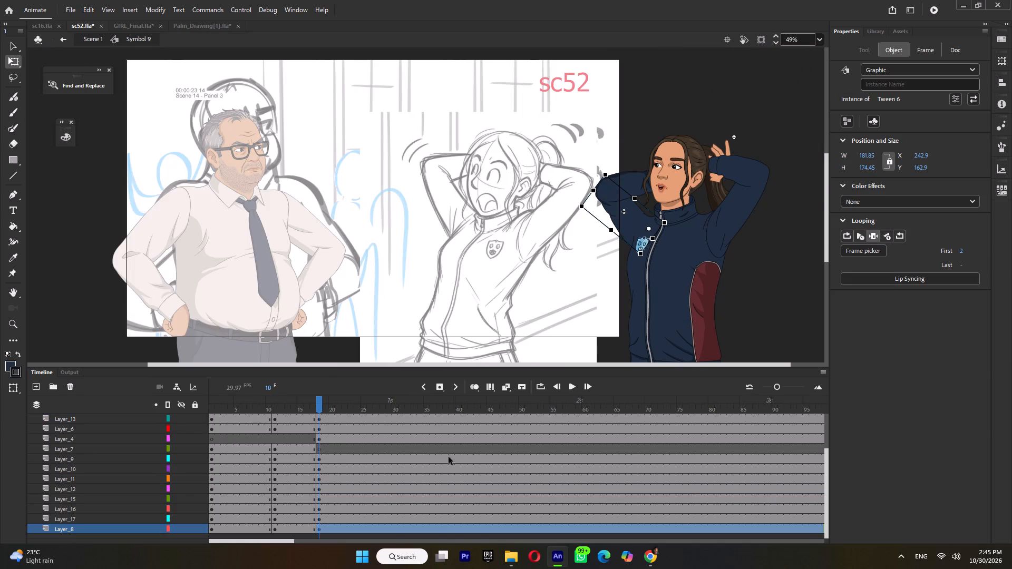
click(312, 403)
click(318, 403)
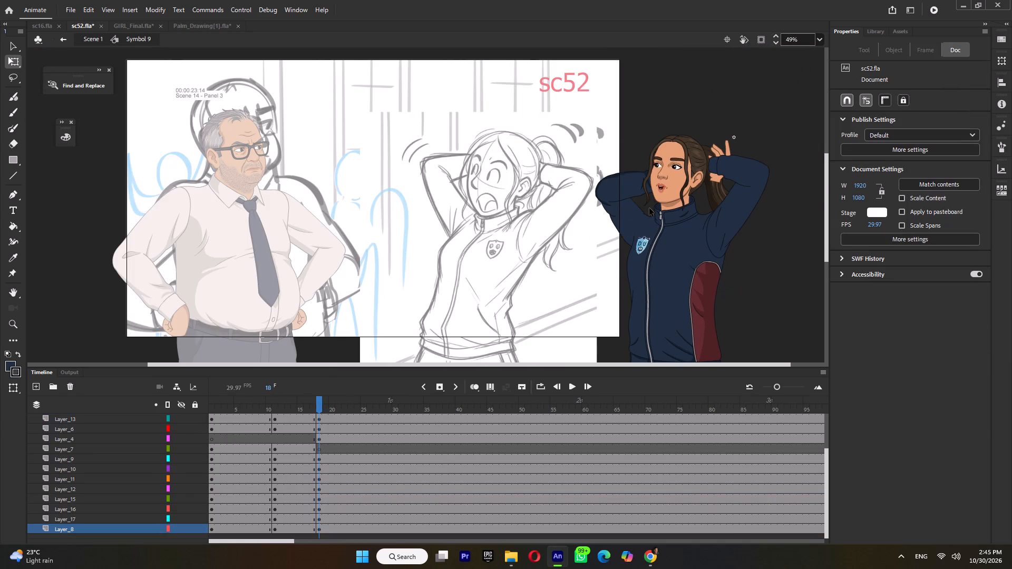
click(620, 179)
click(623, 215)
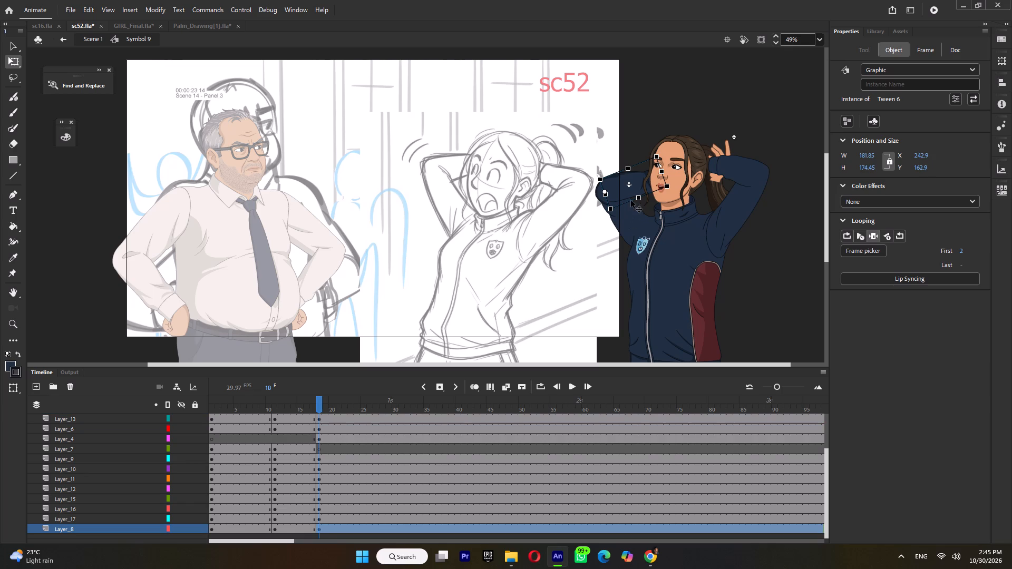
drag(613, 171, 620, 154)
click(621, 187)
Open the forearm sleeve on the ponytail side, copy its sleeve group, and return to Symbol 9.
ctrl+scroll(623, 187, up, 10)
ctrl+scroll(617, 195, down, 3)
double_click(780, 166)
right_click(780, 166)
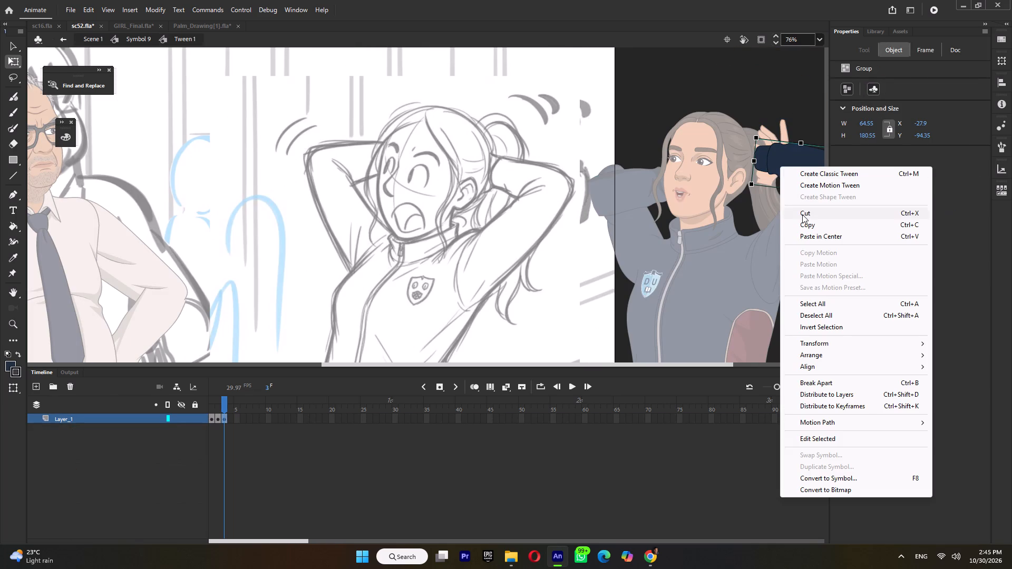
click(804, 225)
double_click(588, 220)
Open the crest-side forearm symbol, add a blank keyframe at frame 6, and paste the copied sleeve in place.
click(631, 188)
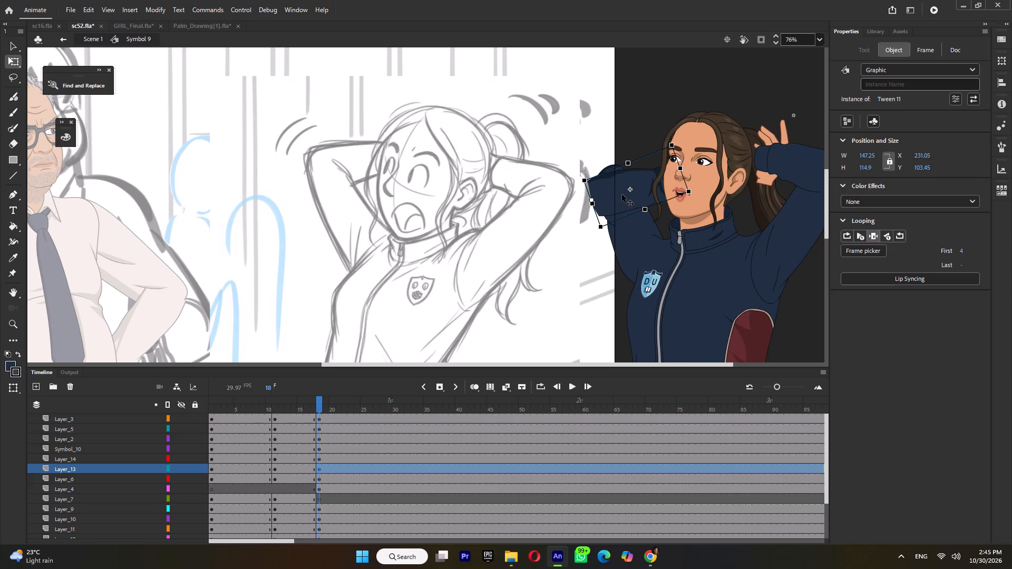
double_click(622, 194)
click(237, 417)
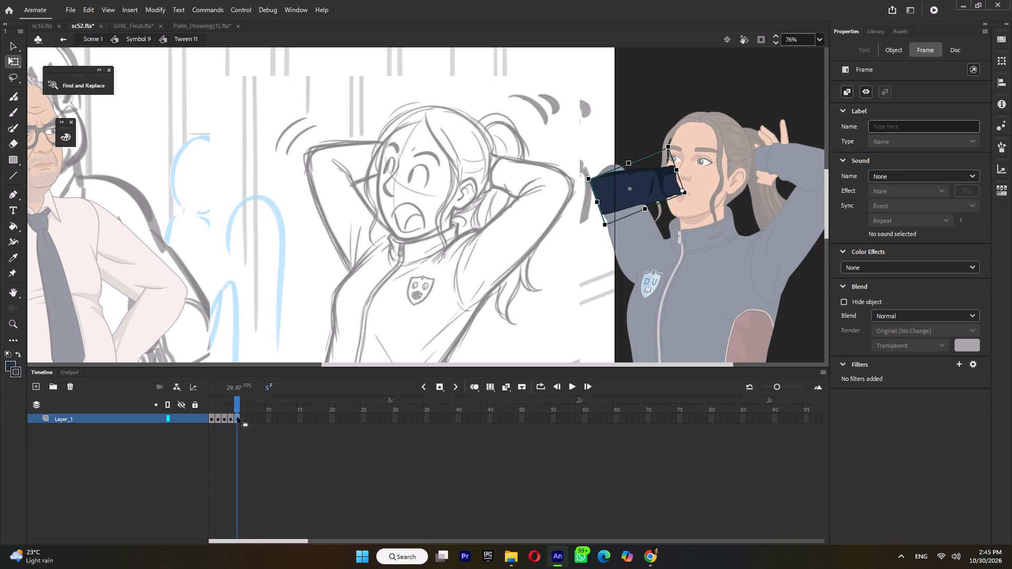
key(F7)
right_click(534, 175)
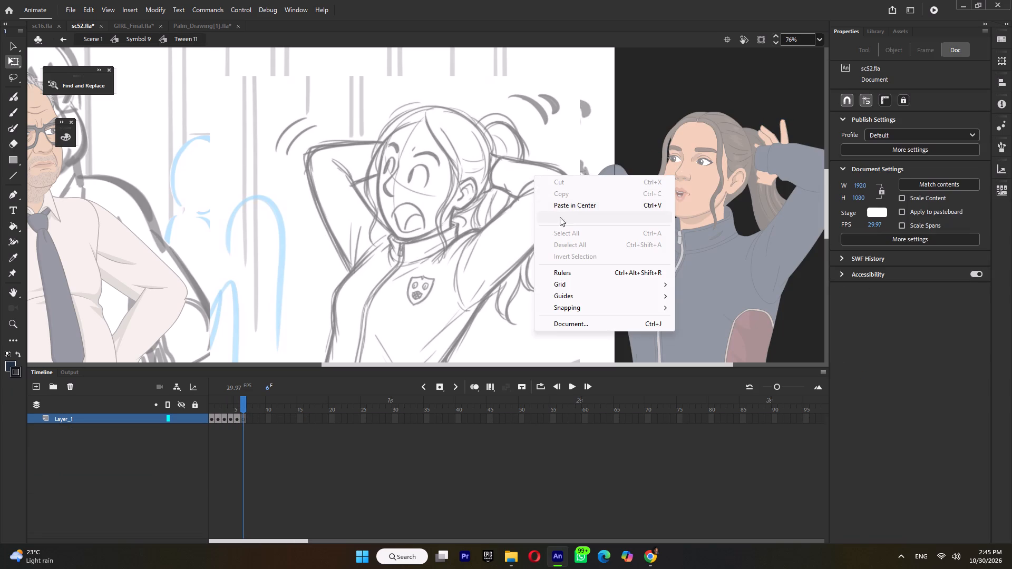
click(560, 220)
Turn on onion skinning and flip the pasted sleeve so it mirrors the other forearm.
click(475, 386)
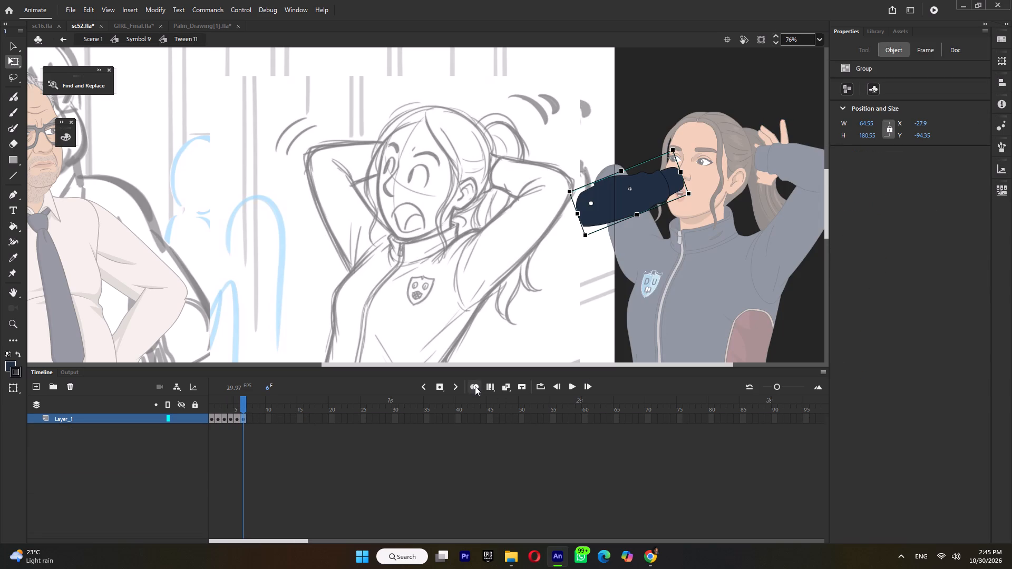
ctrl+scroll(652, 165, up, 3)
right_click(611, 233)
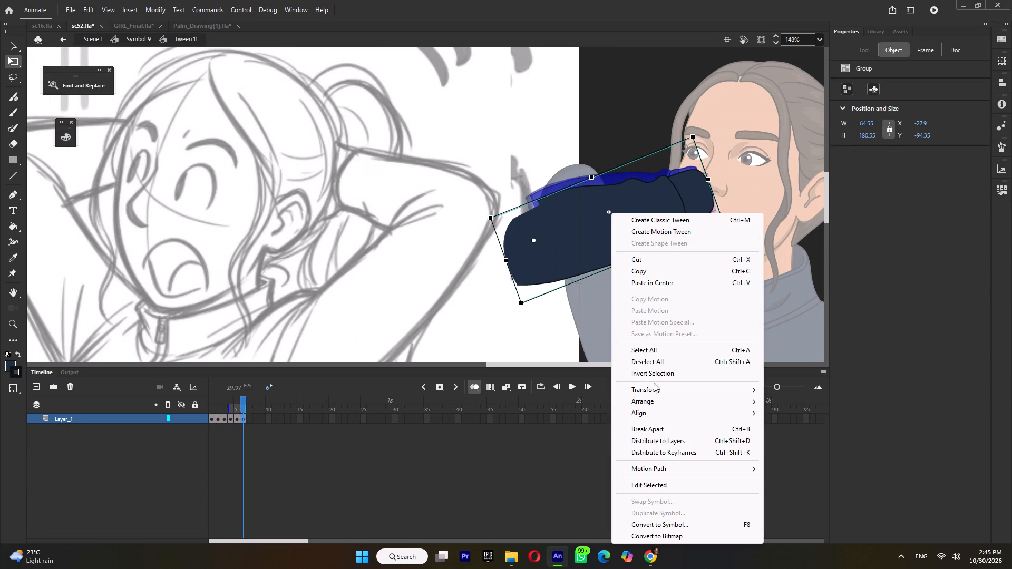
click(651, 390)
click(823, 505)
Rotate and shift the flipped sleeve so it overlaps the onion-skinned sleeve of the previous frame.
drag(558, 210, 645, 187)
drag(642, 191, 585, 193)
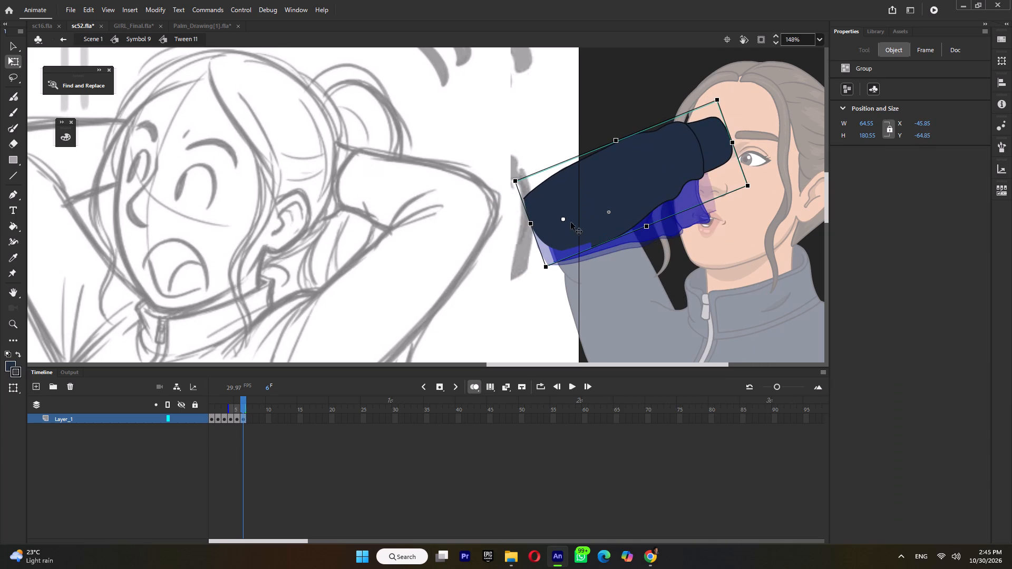
drag(723, 95, 738, 136)
drag(630, 194, 655, 205)
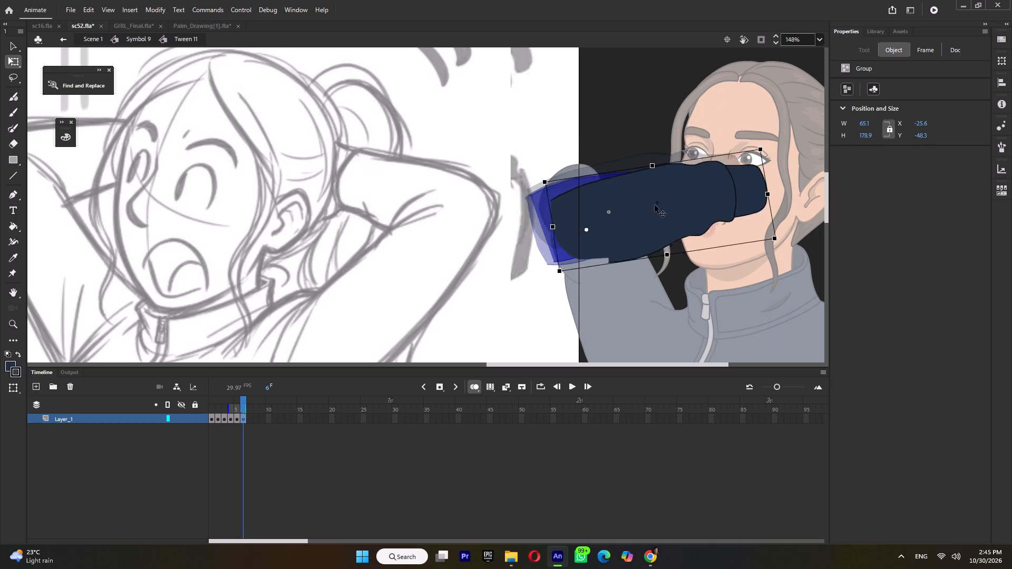
drag(655, 205, 630, 202)
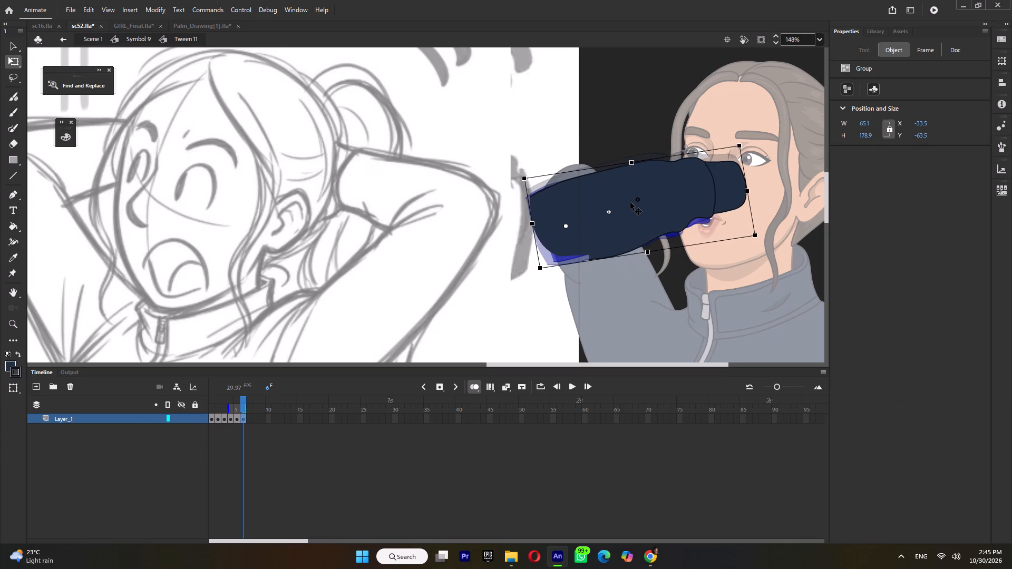
drag(630, 202, 630, 202)
Return to Symbol 9 and set the crest-side forearm instance to show frame 6.
double_click(620, 153)
click(862, 251)
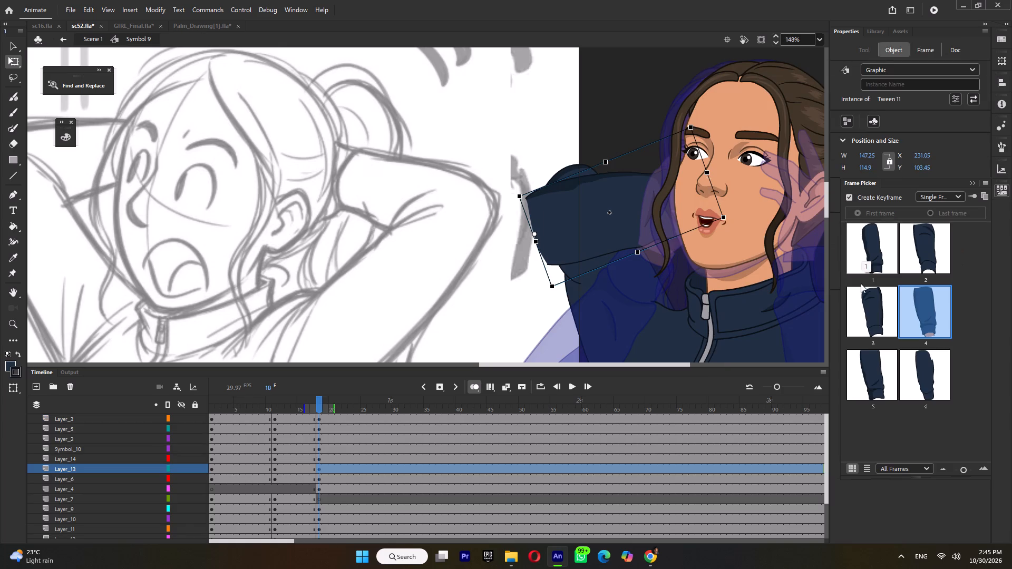
click(928, 377)
Move the crest-side forearm up over the elbow and scale it down proportionally to about 150 by 108 px.
drag(554, 212, 584, 185)
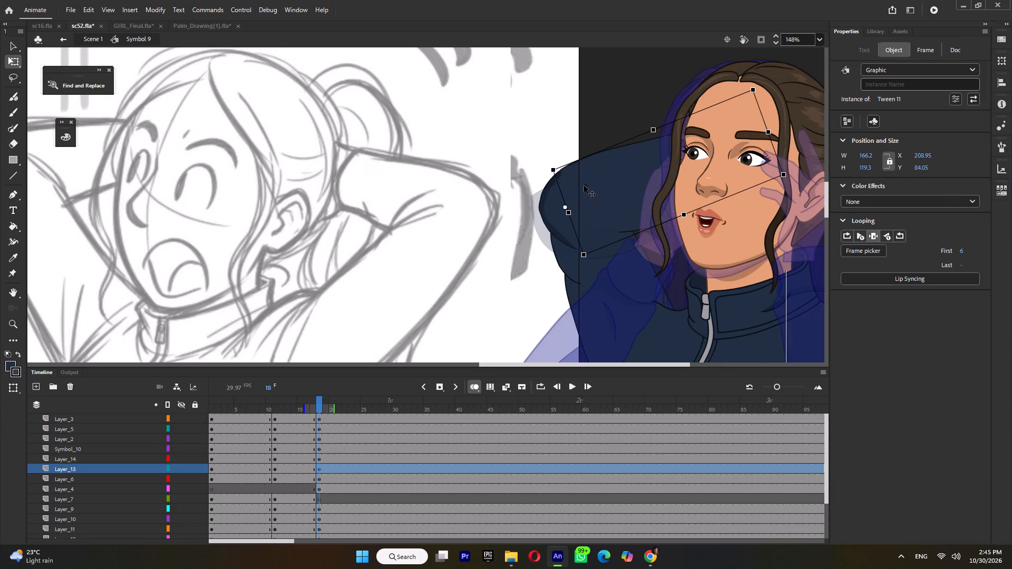
drag(584, 185, 585, 188)
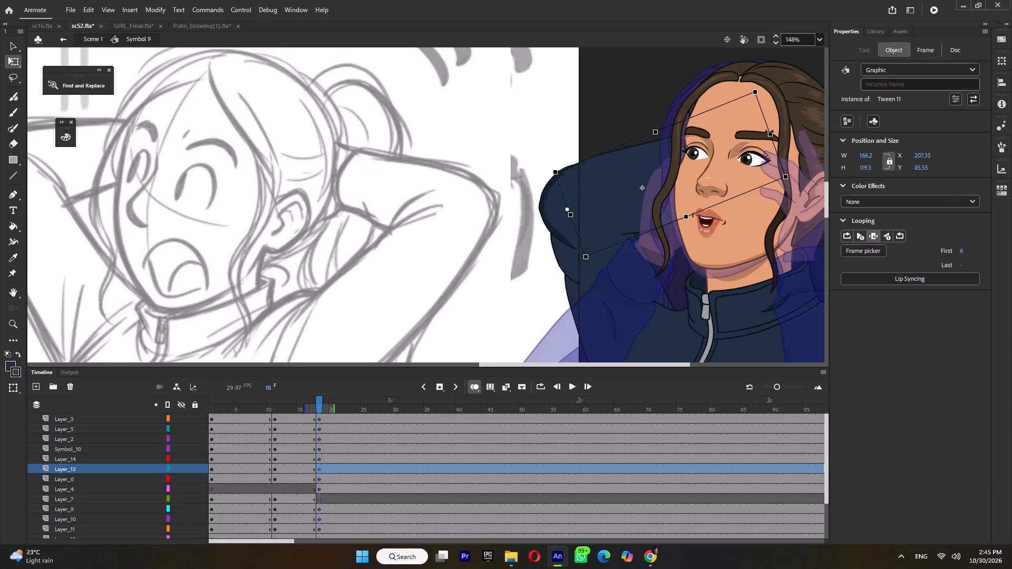
drag(769, 131, 734, 135)
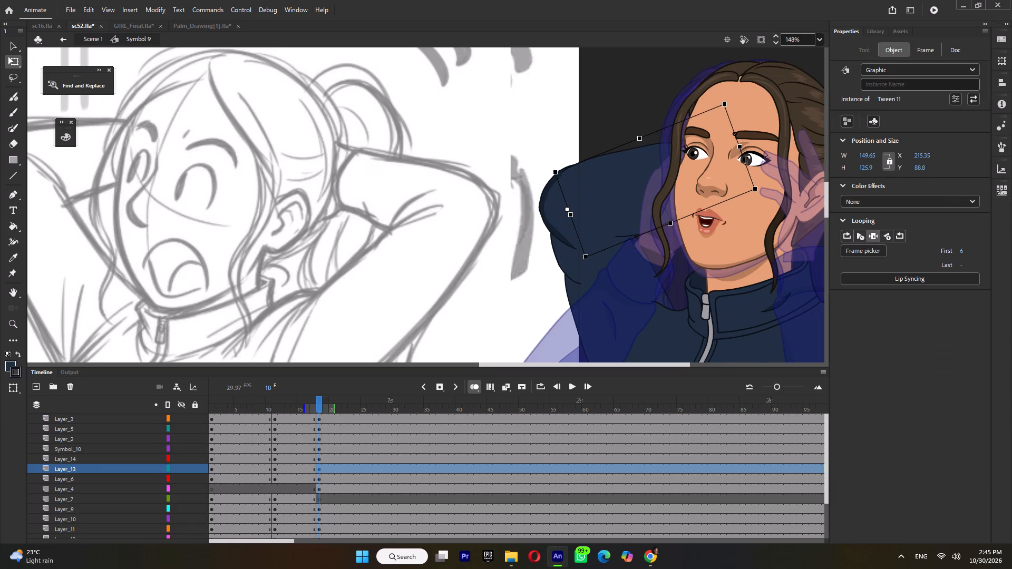
key(ctrl+z)
shift+drag(785, 176, 783, 176)
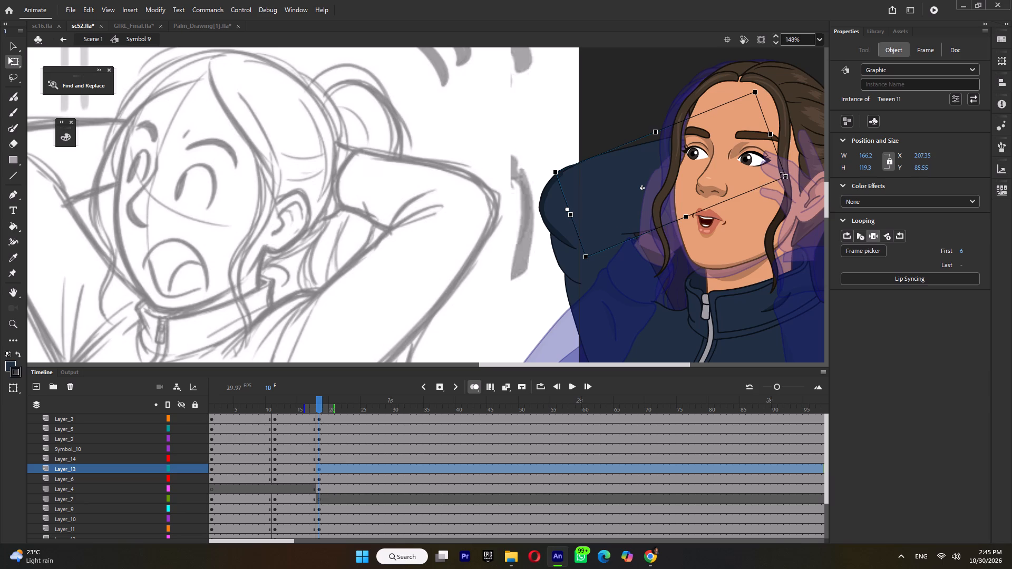
shift+drag(783, 176, 772, 176)
Nudge the forearm so its edge lines up with the elbow's outline, and turn off onion skinning.
ctrl+scroll(561, 176, up, 7)
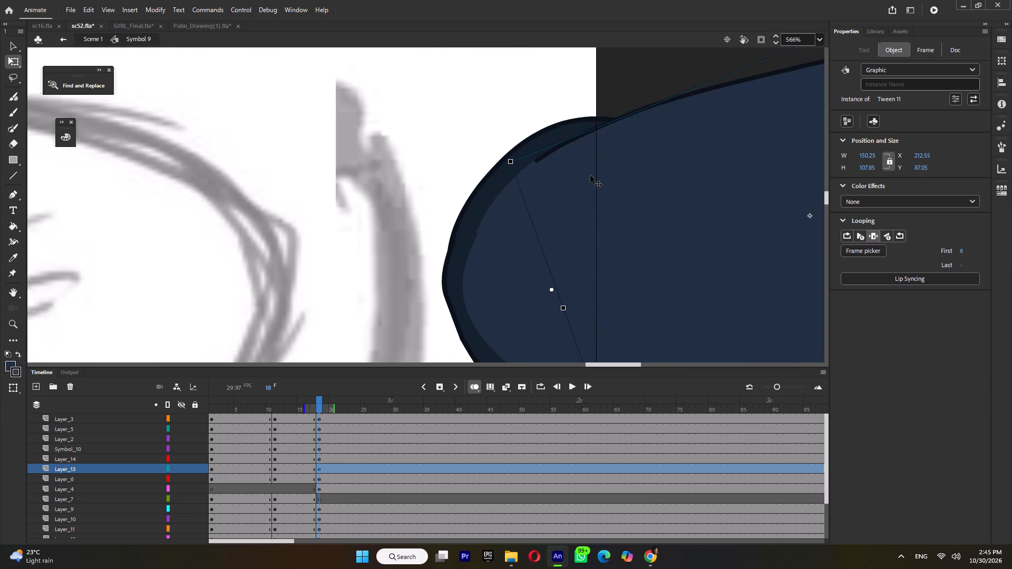
drag(606, 175, 596, 154)
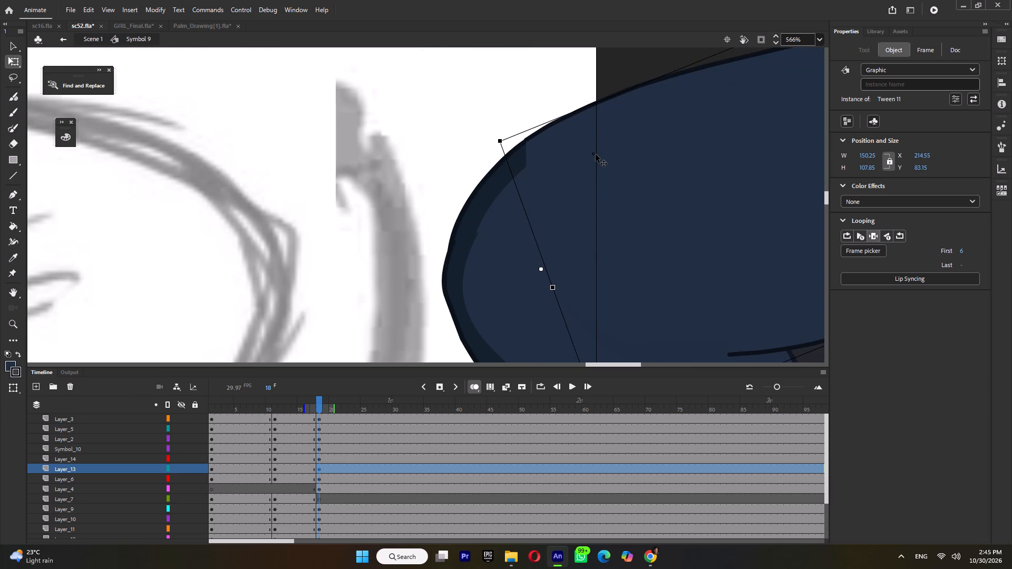
drag(596, 154, 595, 154)
ctrl+scroll(595, 155, down, 15)
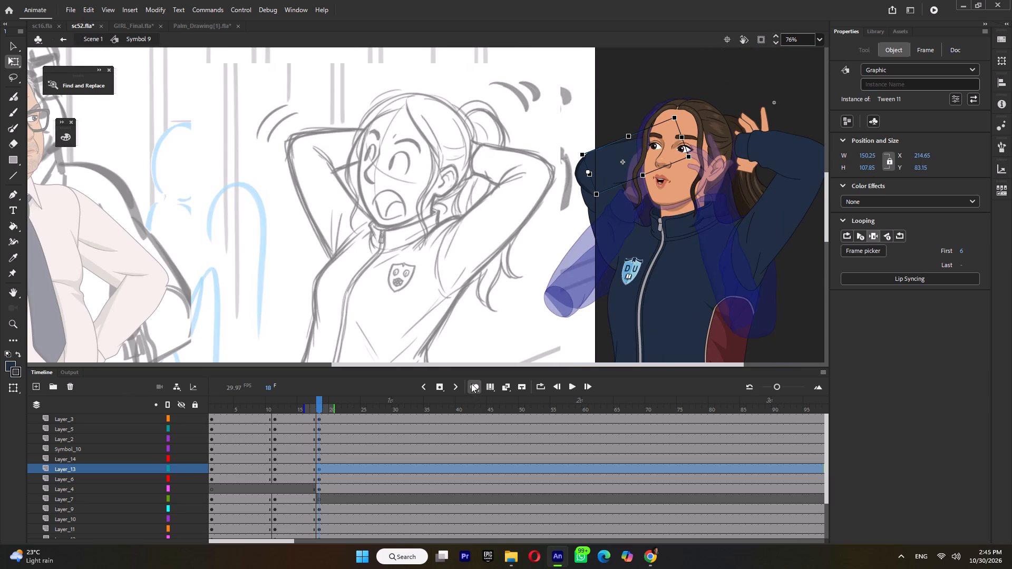
click(472, 386)
Rotate the crest-side forearm clockwise about the elbow so it lies closer to horizontal.
drag(692, 158, 690, 179)
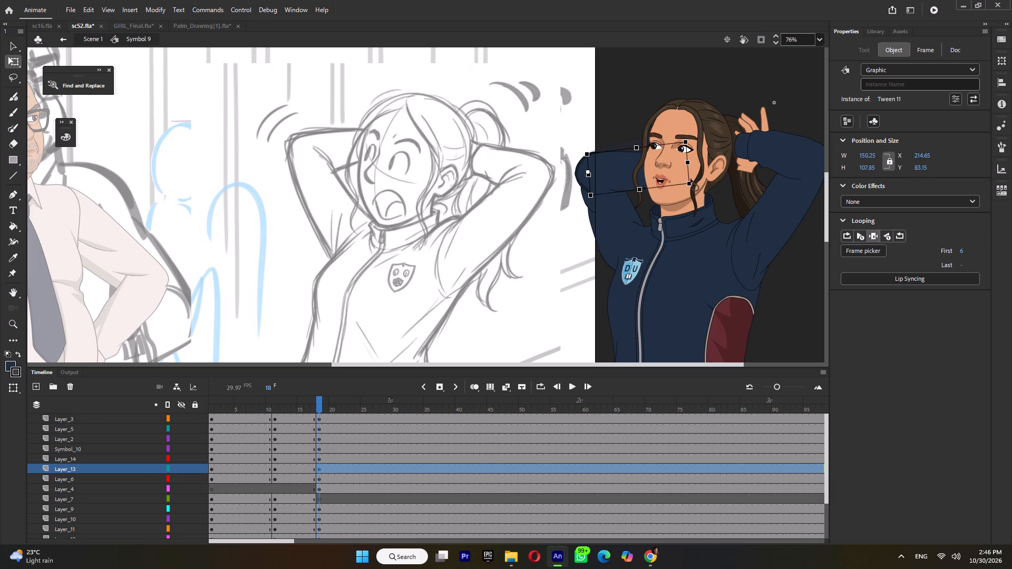
drag(690, 179, 690, 175)
ctrl+scroll(610, 160, up, 5)
ctrl+scroll(610, 159, down, 6)
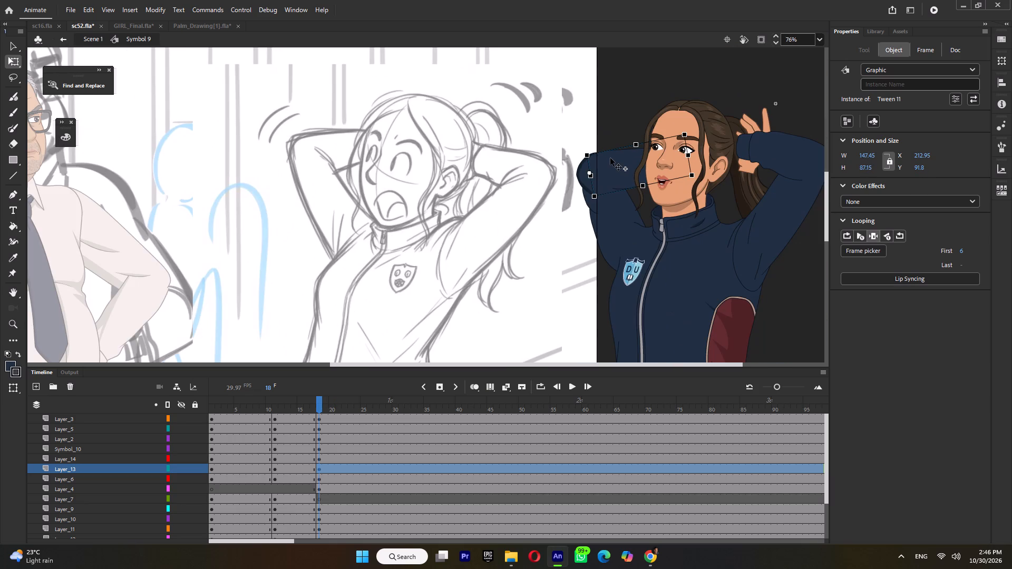
Enlarge the crest-side upper arm slightly and raise the forearm to match its elbow.
click(599, 220)
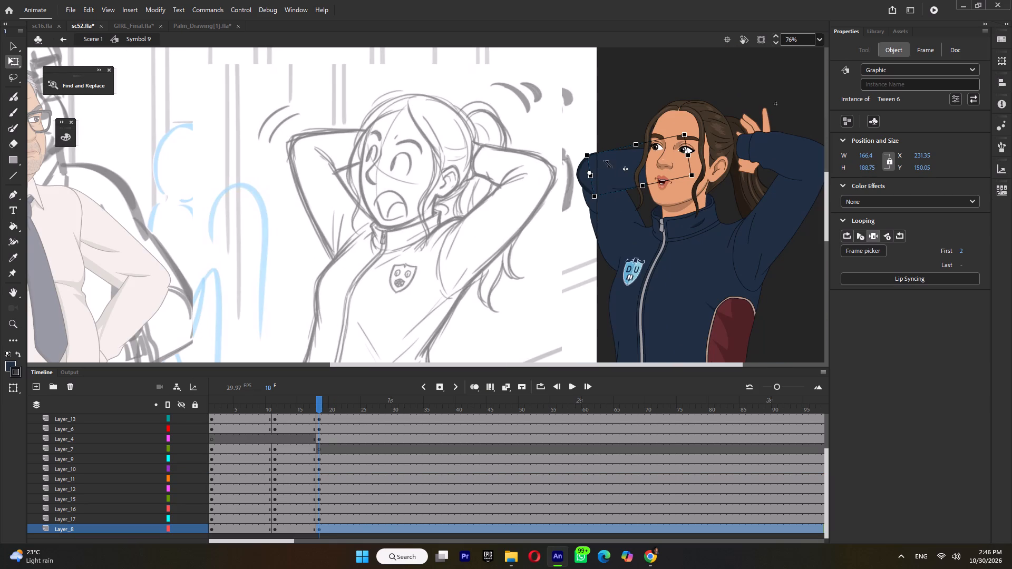
click(575, 166)
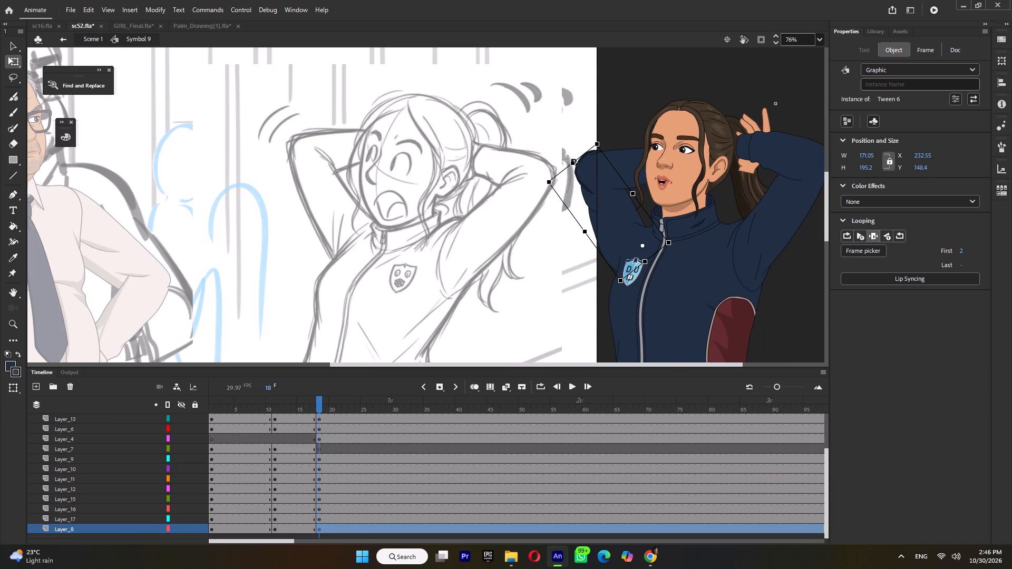
click(608, 175)
ctrl+scroll(627, 165, up, 5)
drag(599, 176, 596, 165)
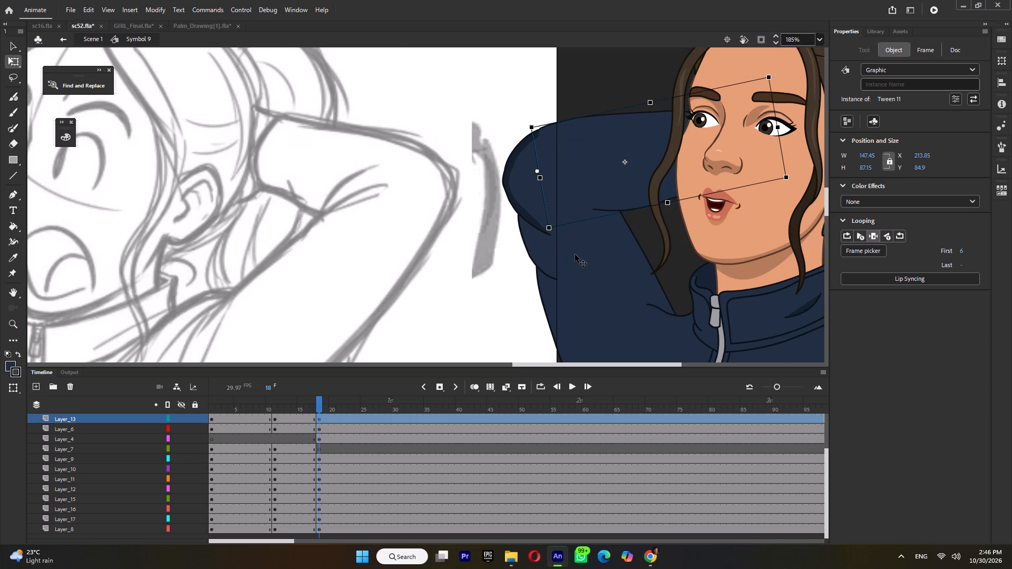
Open the crest-side upper arm's group and delete the lower fold line below the elbow.
ctrl+scroll(576, 254, down, 3)
double_click(580, 258)
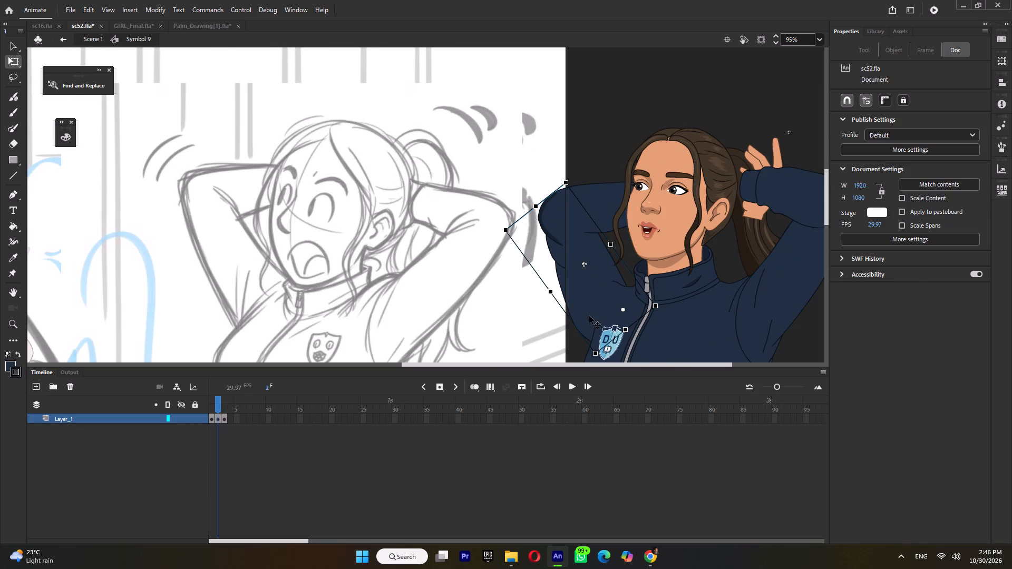
ctrl+scroll(561, 266, up, 4)
triple_click(561, 266)
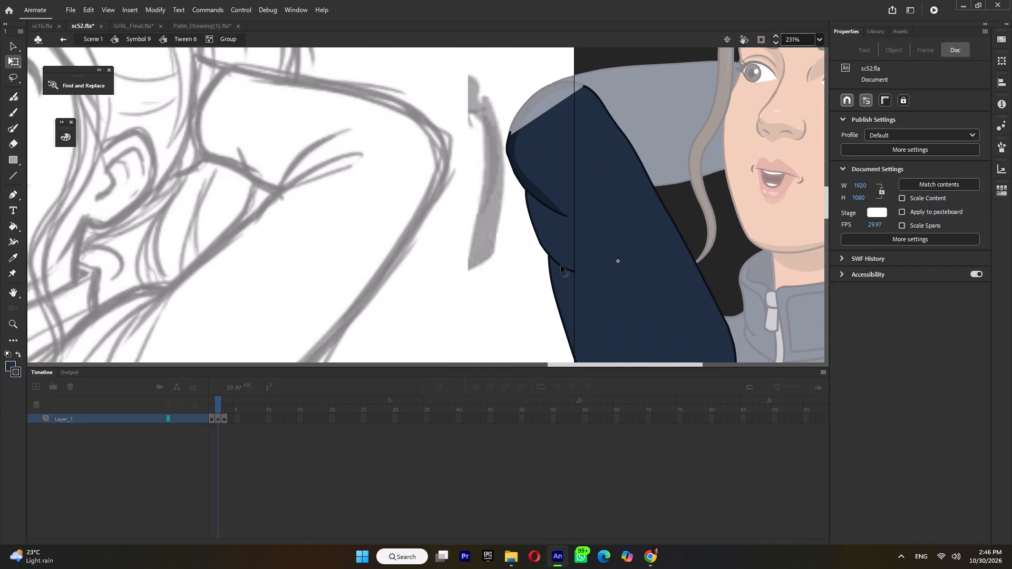
key(Delete)
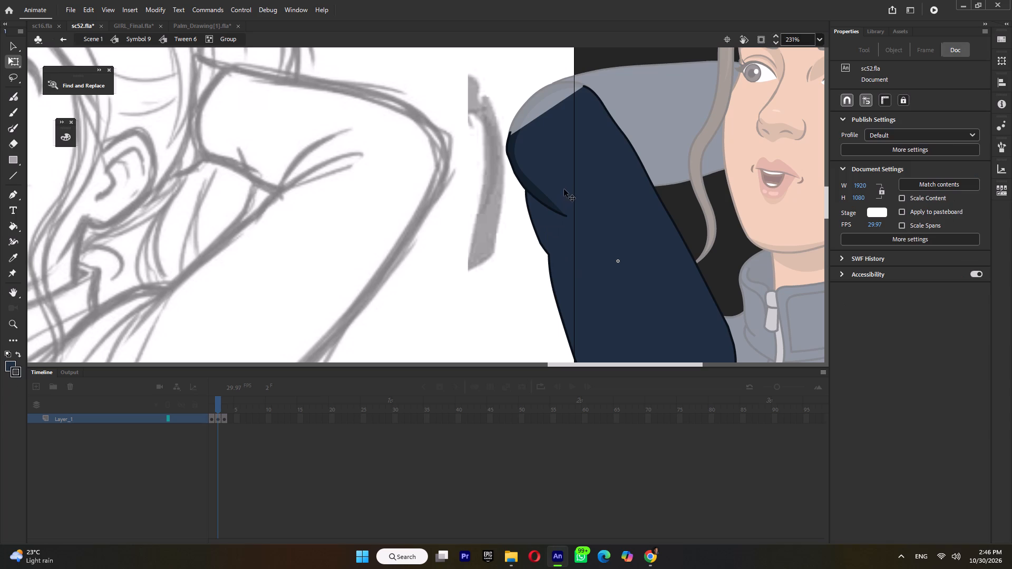
Fill the dark elbow shading with the sampled sleeve navy and delete the crease line beside it.
key(i)
click(565, 184)
click(546, 198)
ctrl+click(548, 207)
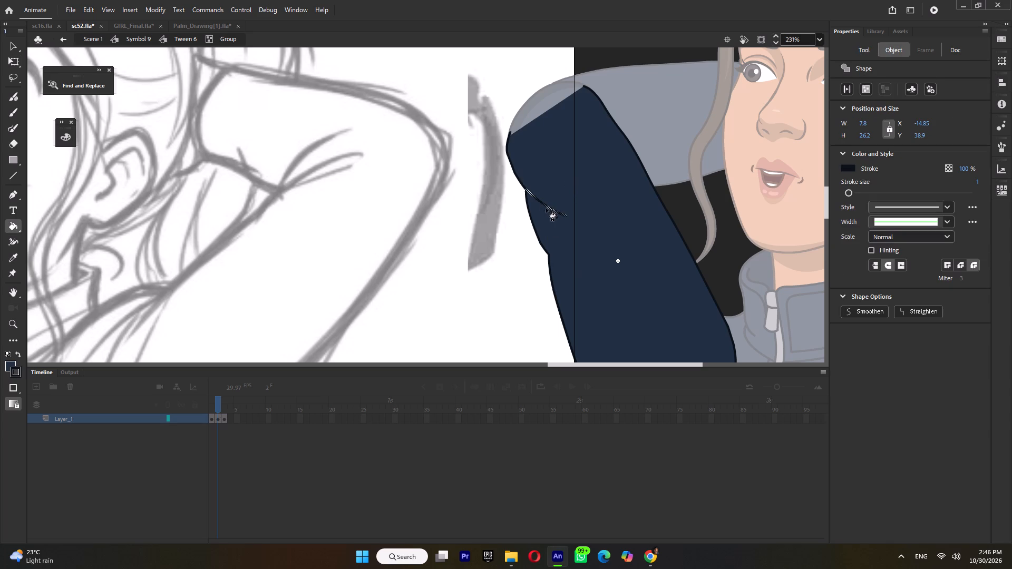
key(Delete)
Select the upper arm sleeve's outline segments and smooth them repeatedly until the elbow-side bumps are gone.
ctrl+click(526, 189)
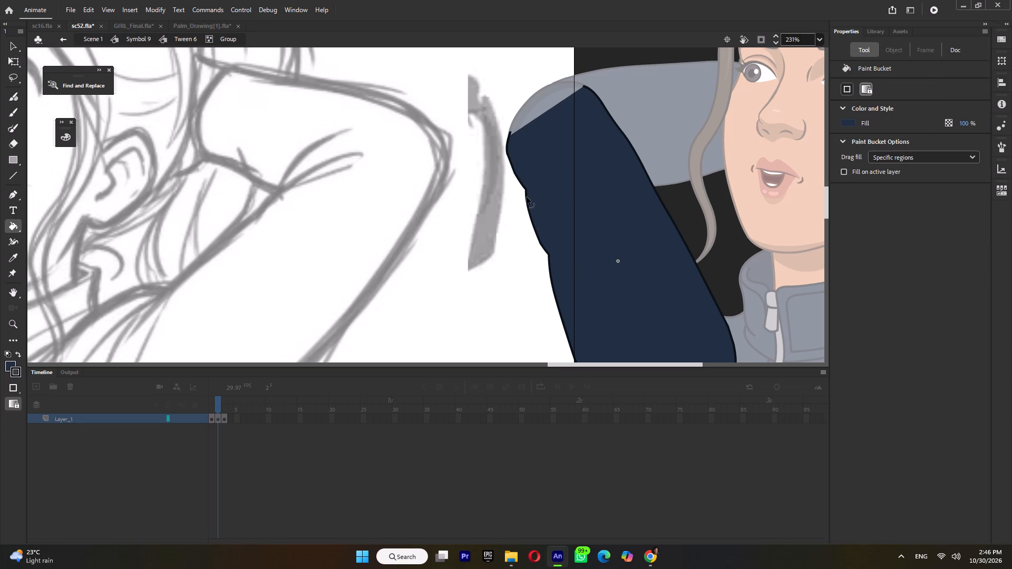
ctrl+shift+click(526, 199)
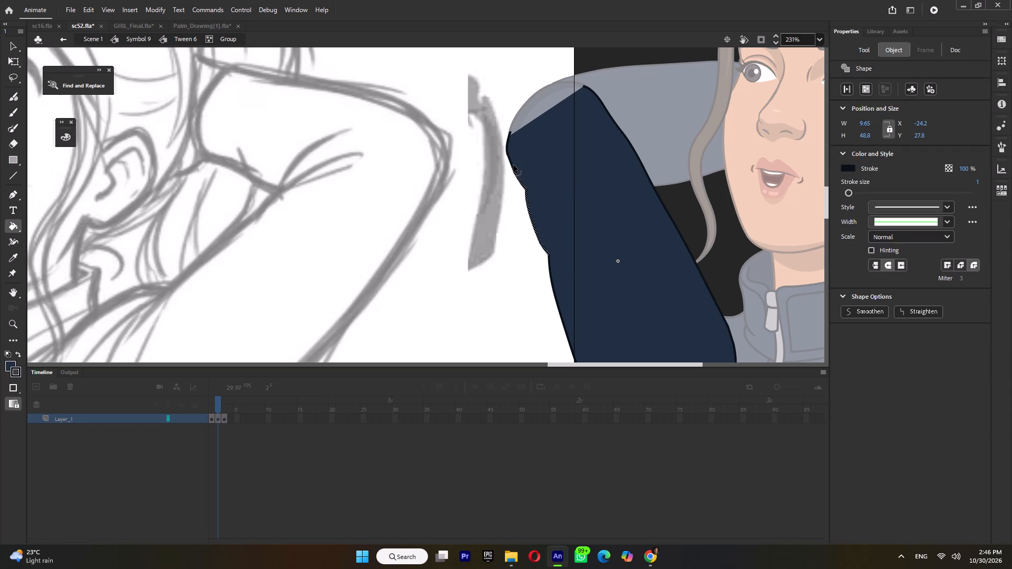
ctrl+shift+click(513, 165)
ctrl+shift+click(548, 269)
ctrl+scroll(567, 217, down, 4)
triple_click(855, 312)
double_click(855, 312)
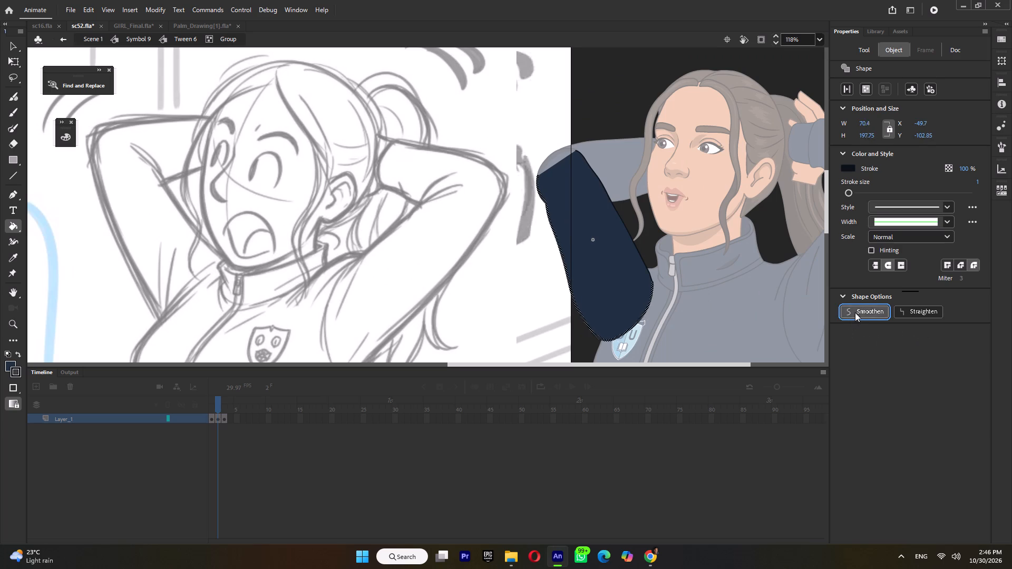
click(855, 312)
click(679, 330)
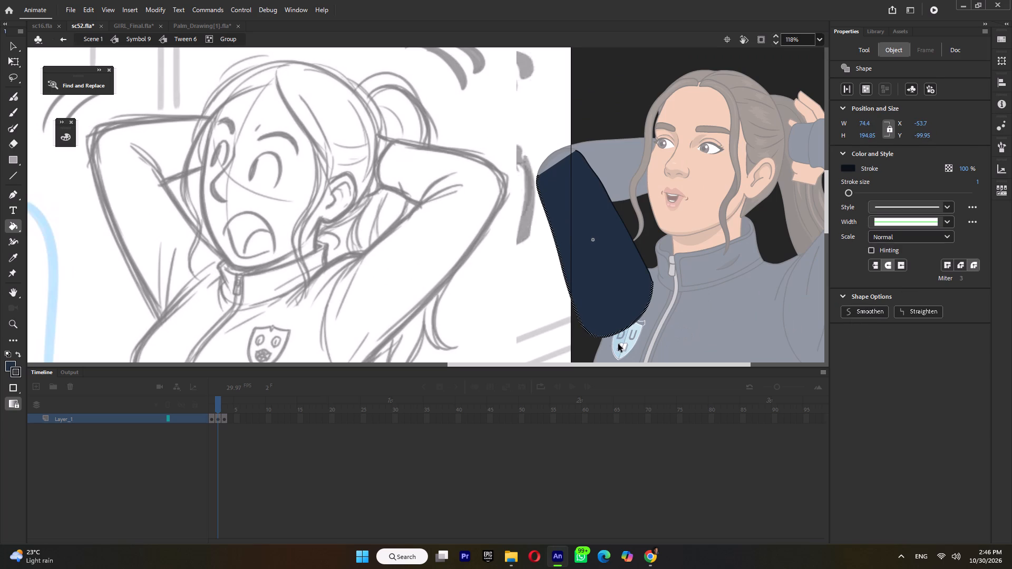
Reshape the sleeve's lower end over the crest by pulling its outline downward into a rounded tip.
ctrl+click(618, 344)
ctrl+drag(593, 335, 606, 345)
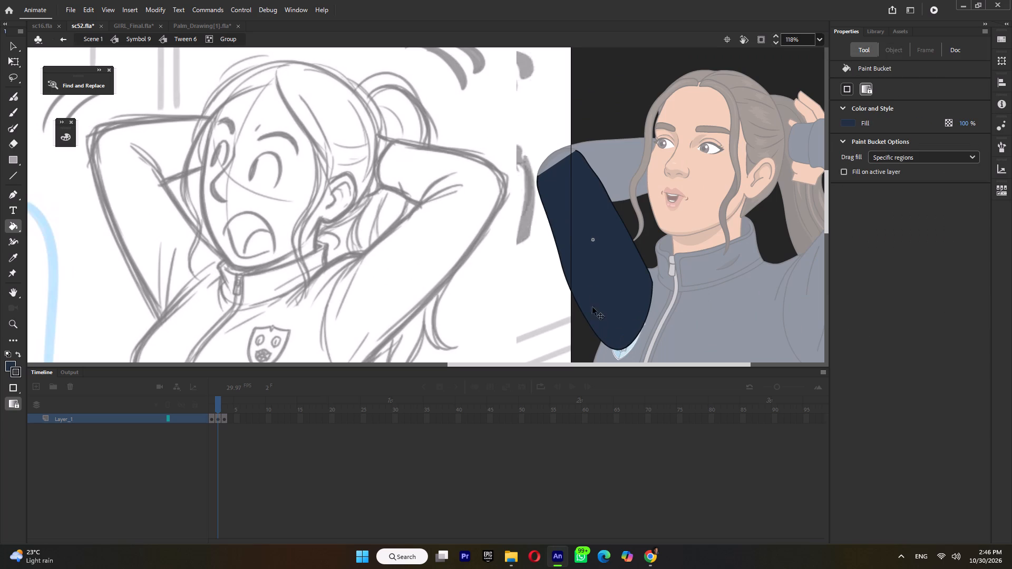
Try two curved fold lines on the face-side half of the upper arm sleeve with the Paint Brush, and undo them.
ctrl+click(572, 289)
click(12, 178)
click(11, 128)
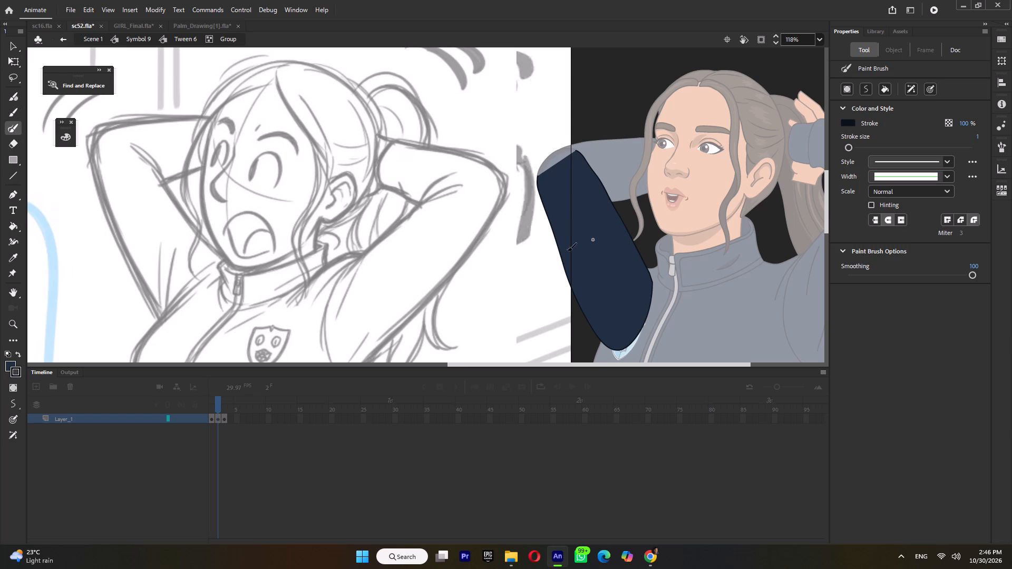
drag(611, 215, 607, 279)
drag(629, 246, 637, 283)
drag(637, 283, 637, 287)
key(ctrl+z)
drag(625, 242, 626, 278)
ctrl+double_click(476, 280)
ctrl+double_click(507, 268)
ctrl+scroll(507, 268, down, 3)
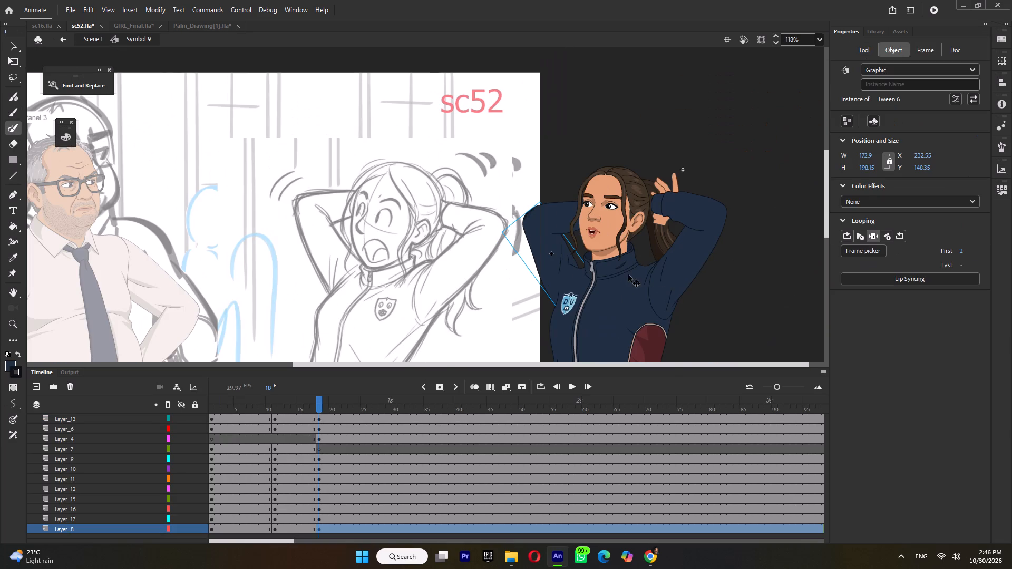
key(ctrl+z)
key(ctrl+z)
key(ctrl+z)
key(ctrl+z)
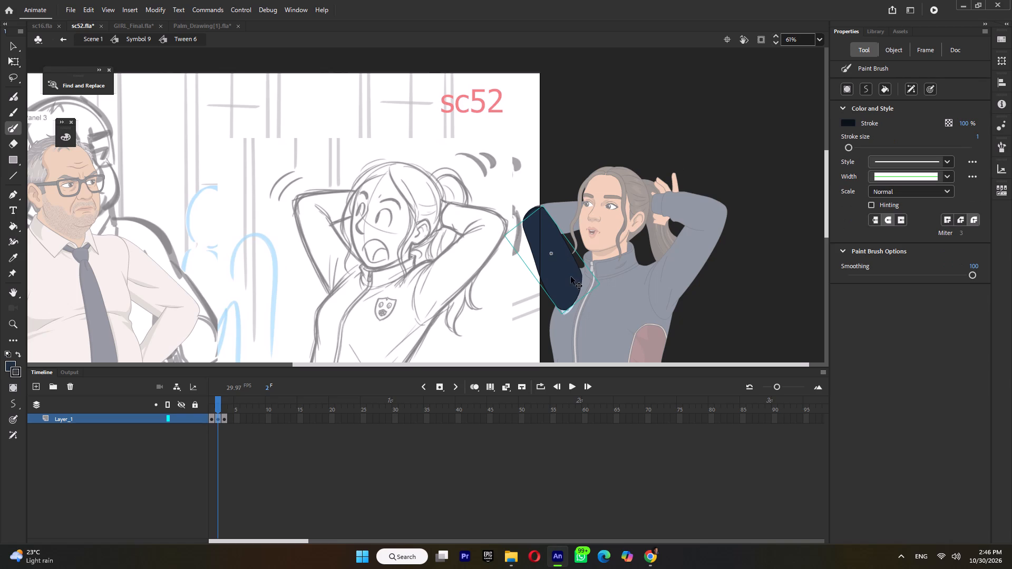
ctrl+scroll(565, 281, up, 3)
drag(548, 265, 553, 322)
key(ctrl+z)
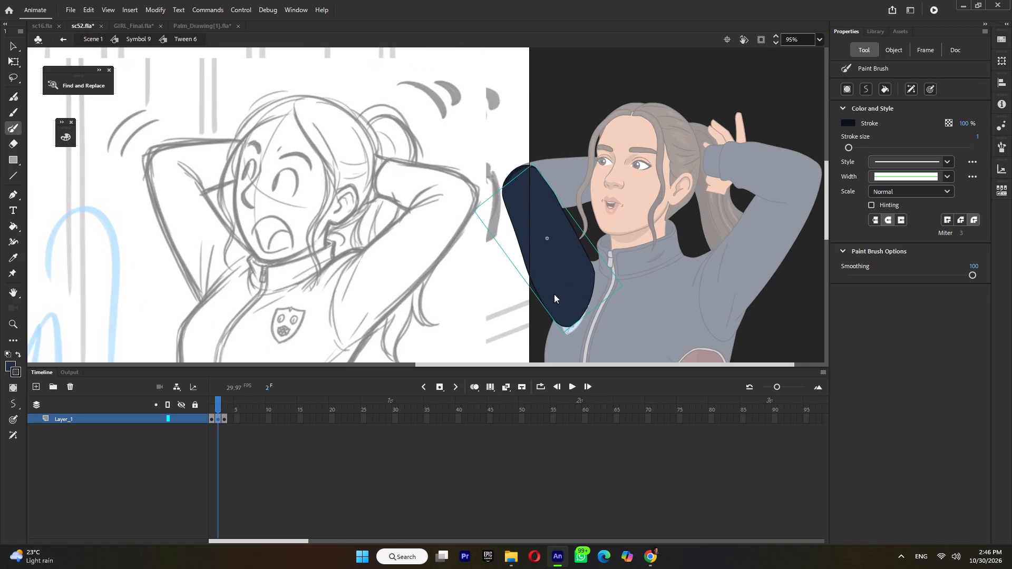
Reopen the crest-side upper arm's group and draw one long and one short curved fold line near the sleeve's lower end.
ctrl+double_click(554, 294)
ctrl+click(507, 331)
ctrl+scroll(568, 319, up, 4)
drag(517, 197, 531, 295)
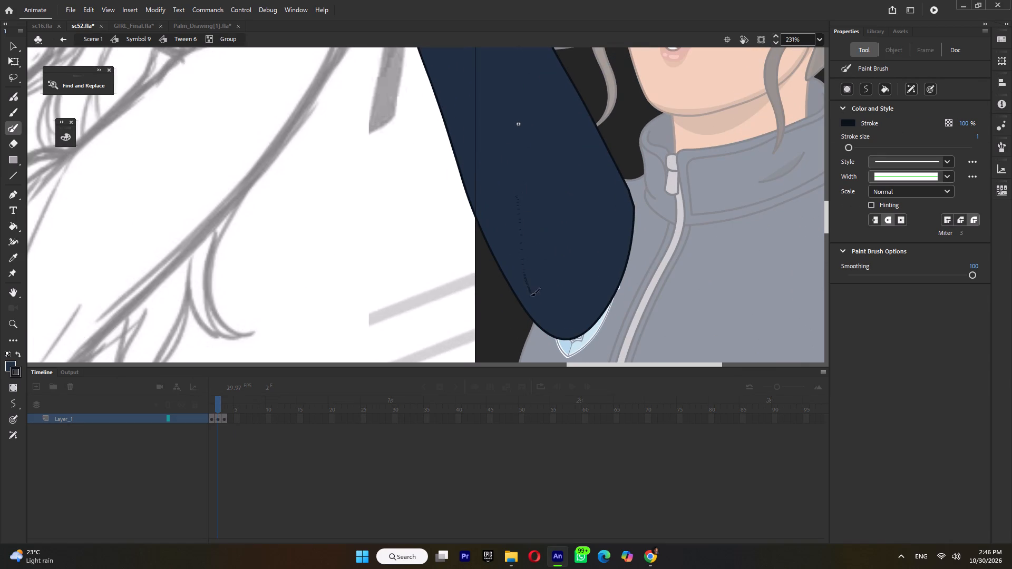
drag(531, 295, 531, 294)
key(ctrl+z)
drag(500, 184, 531, 331)
key(ctrl+z)
drag(510, 174, 542, 293)
key(ctrl+z)
drag(497, 168, 529, 328)
key(ctrl+z)
drag(506, 179, 543, 315)
drag(543, 216, 549, 286)
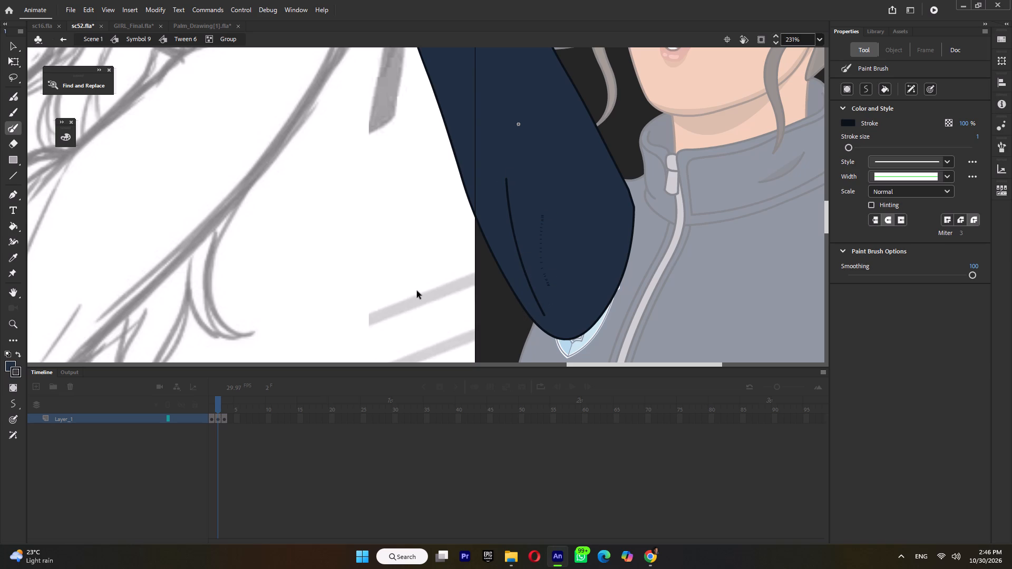
ctrl+triple_click(417, 291)
ctrl+click(417, 291)
ctrl+scroll(417, 291, down, 5)
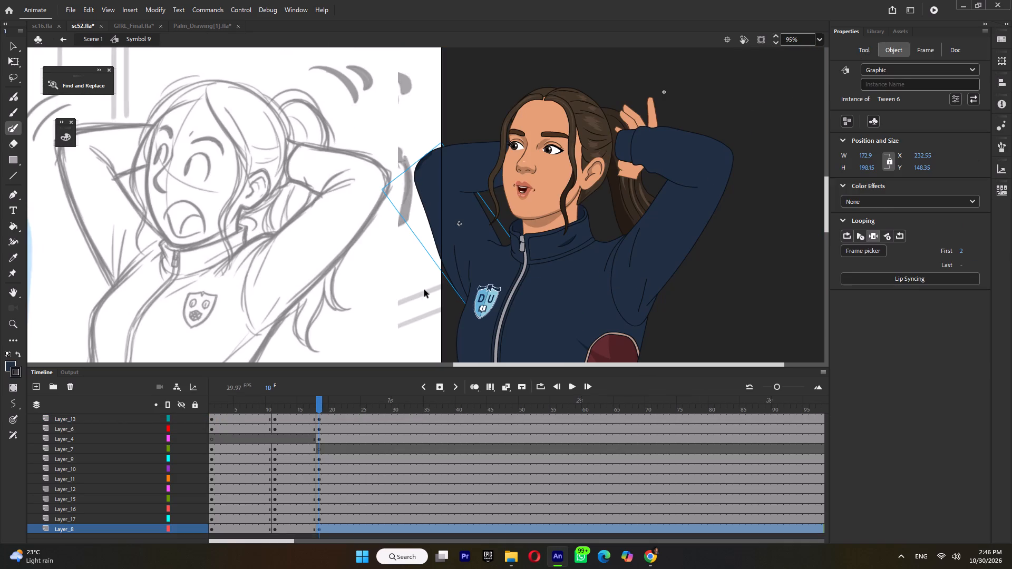
Reopen the upper arm's group and curve the sleeve's face-side edge slightly inward below the elbow.
ctrl+double_click(437, 204)
ctrl+scroll(424, 178, up, 3)
ctrl+double_click(407, 172)
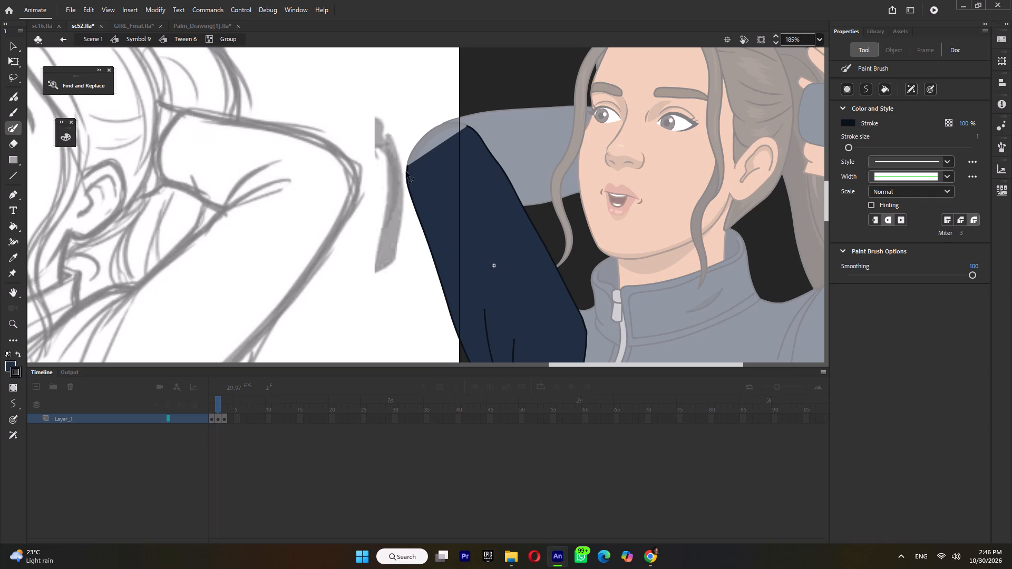
ctrl+click(407, 181)
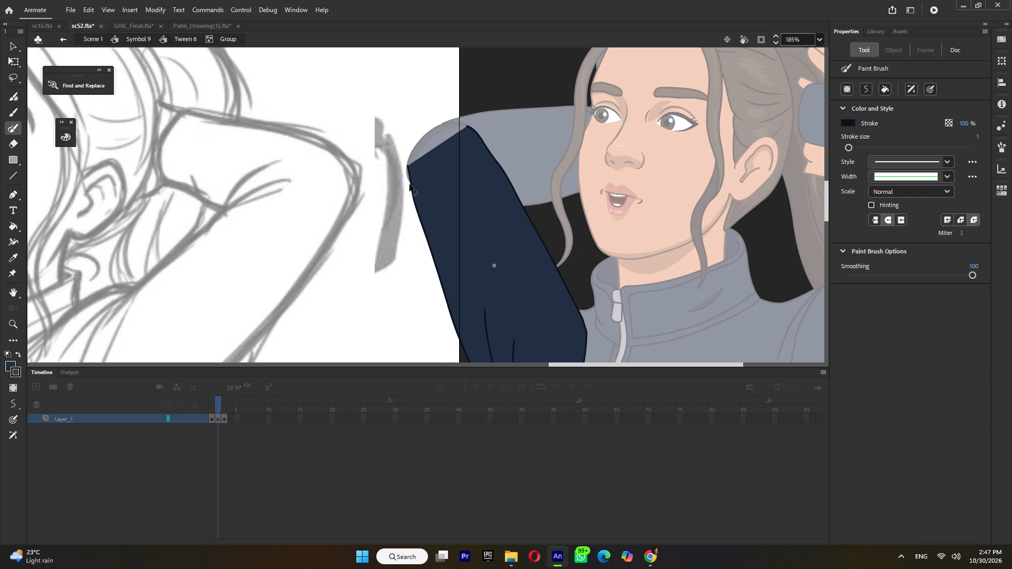
ctrl+click(408, 174)
ctrl+drag(508, 176, 507, 184)
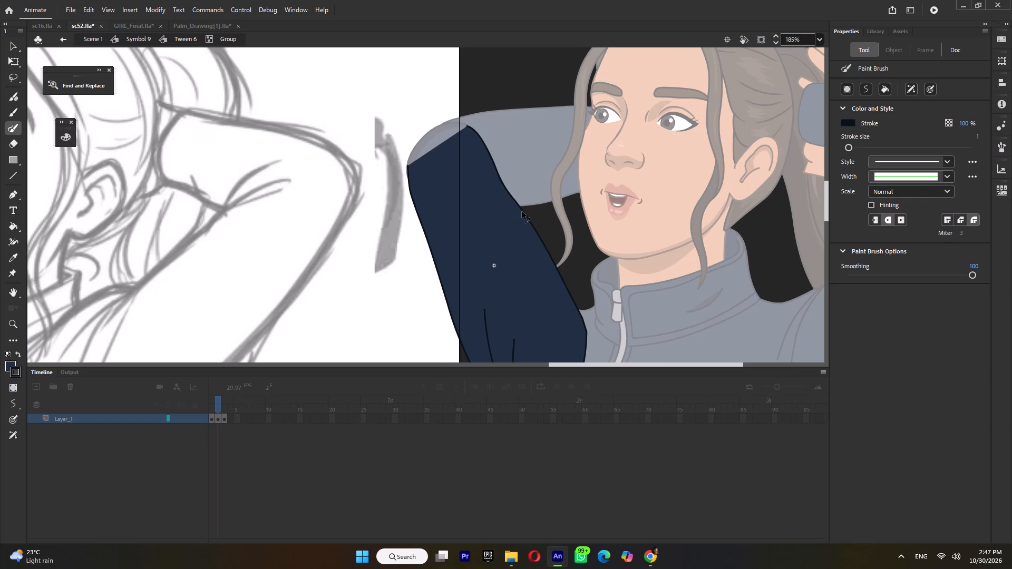
ctrl+click(522, 211)
ctrl+click(539, 243)
ctrl+click(489, 154)
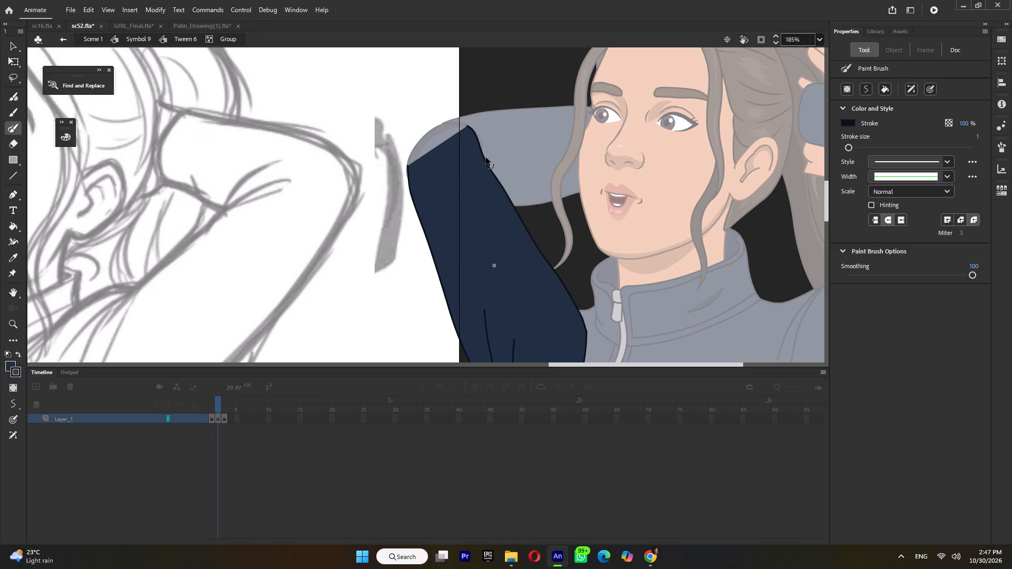
ctrl+drag(473, 130, 475, 138)
Smooth the angular bend in the sleeve's outer edge just below the elbow into a continuous curve.
ctrl+scroll(417, 169, up, 5)
ctrl+drag(399, 160, 406, 156)
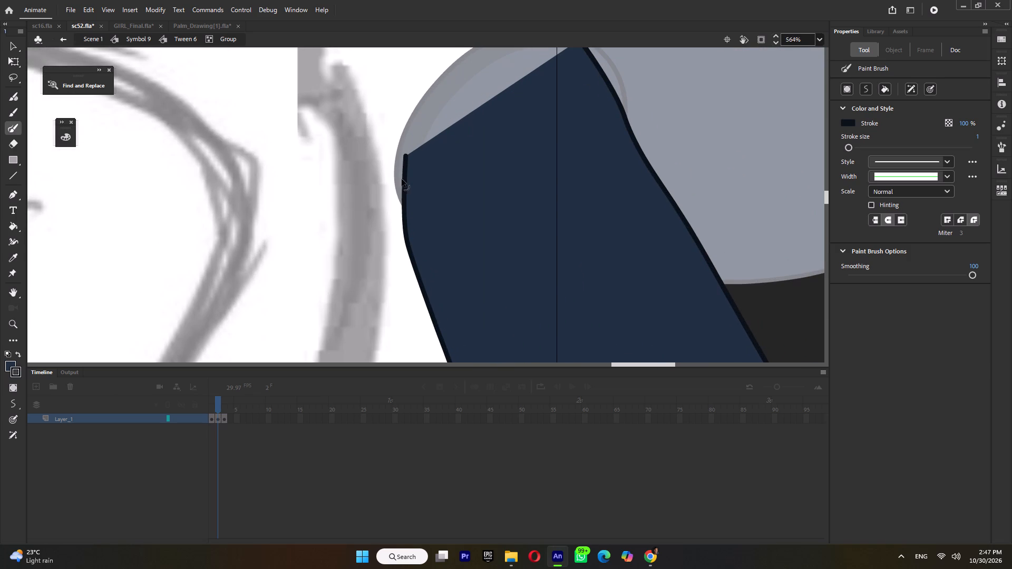
ctrl+drag(404, 183, 404, 170)
ctrl+drag(408, 227, 413, 230)
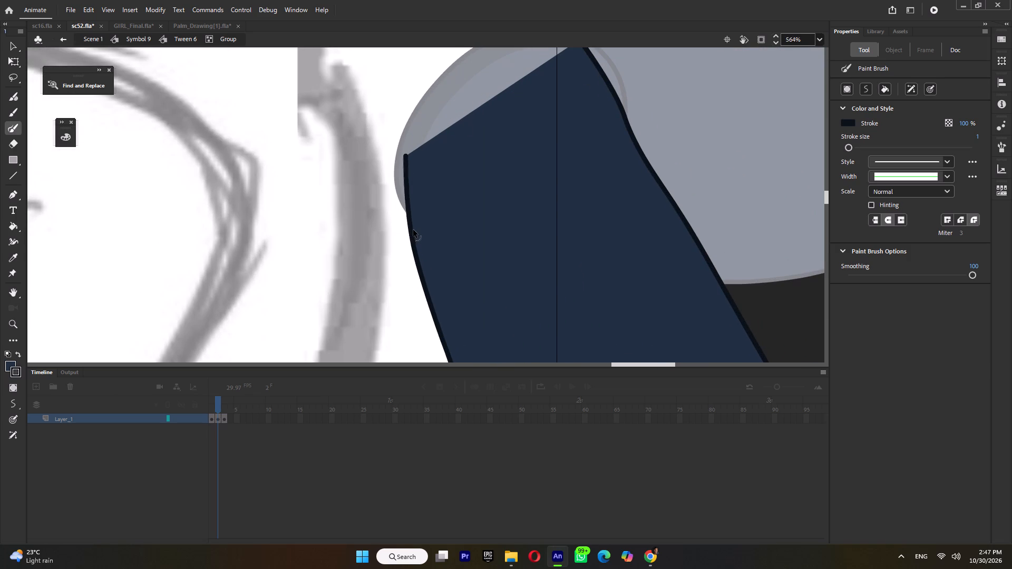
ctrl+drag(413, 230, 414, 227)
ctrl+double_click(390, 227)
ctrl+scroll(393, 262, down, 4)
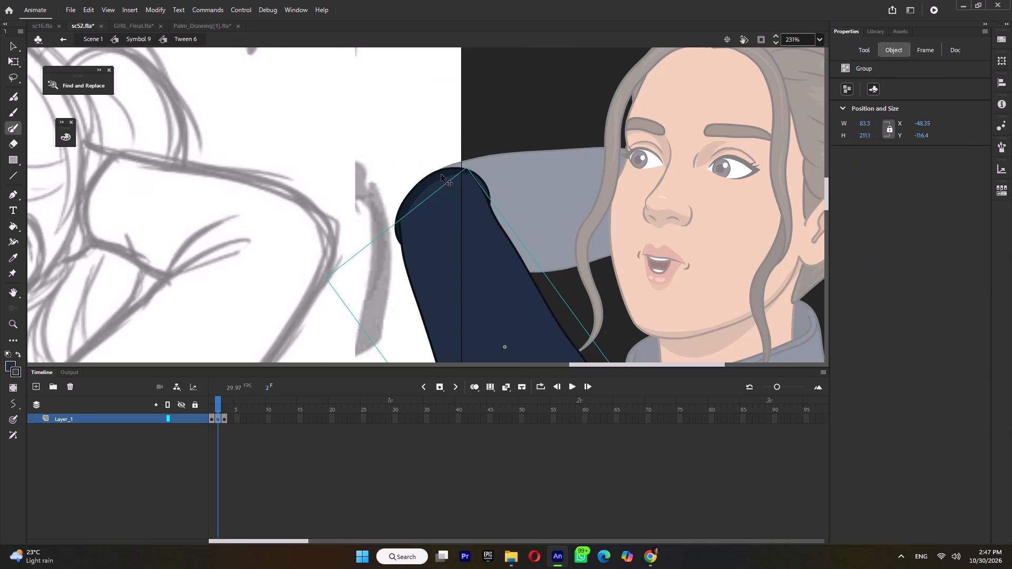
Narrow the rounded elbow cap group to a width of 43.7 and shift it slightly up to fit the sleeve edges.
ctrl+click(441, 174)
click(13, 64)
ctrl+scroll(475, 172, up, 3)
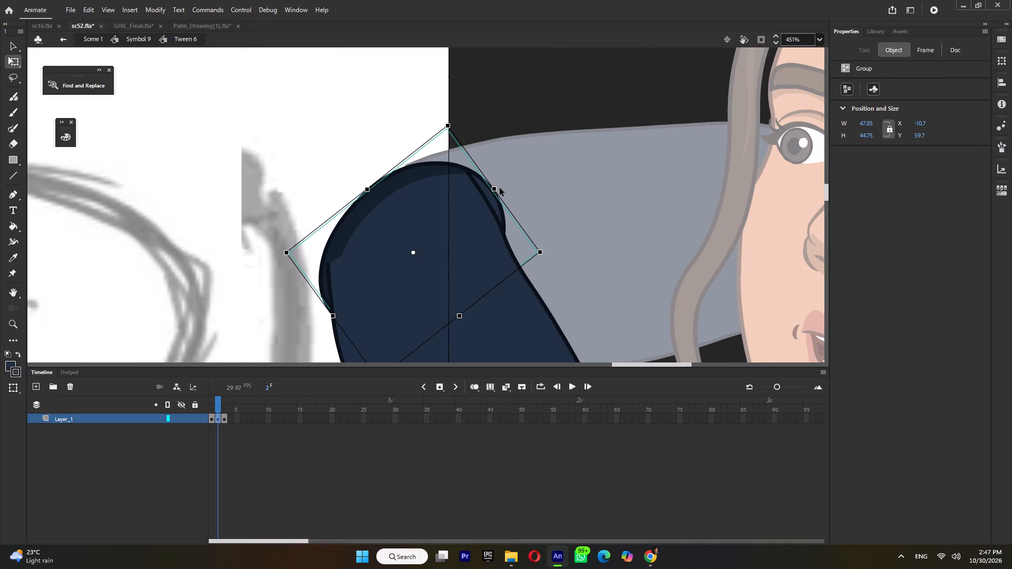
drag(494, 188, 493, 194)
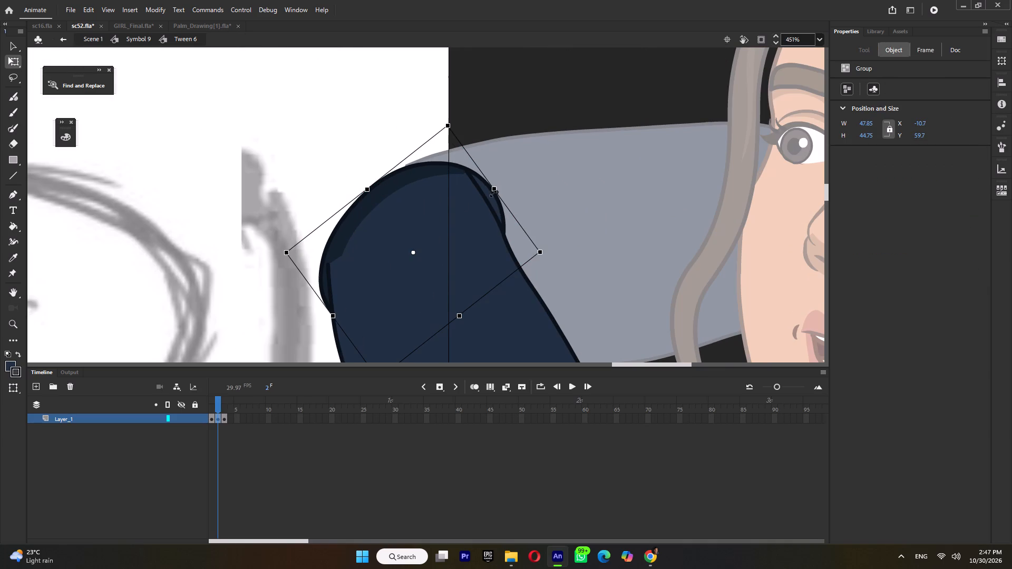
drag(493, 194, 492, 195)
drag(402, 180, 402, 170)
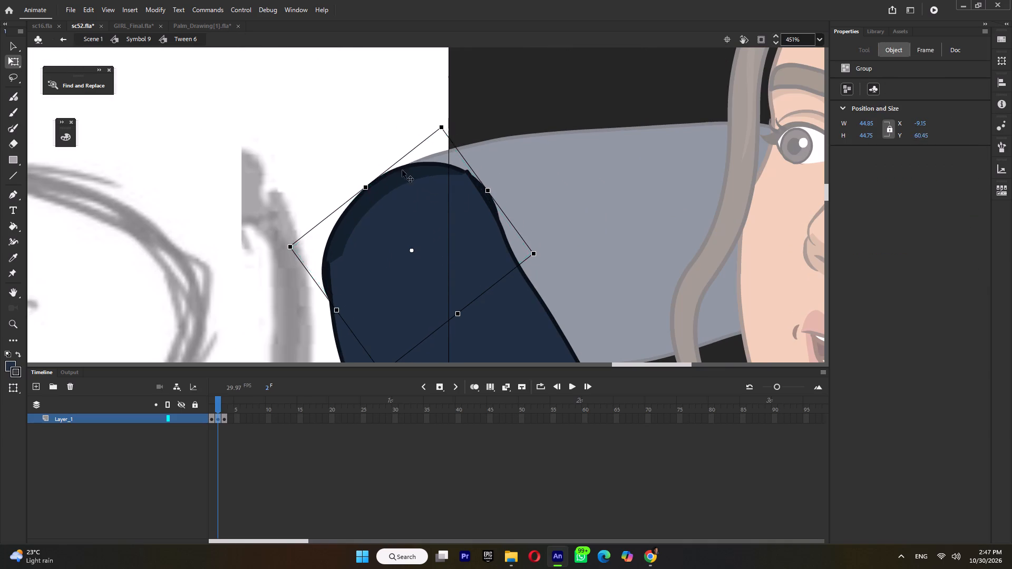
drag(402, 170, 404, 170)
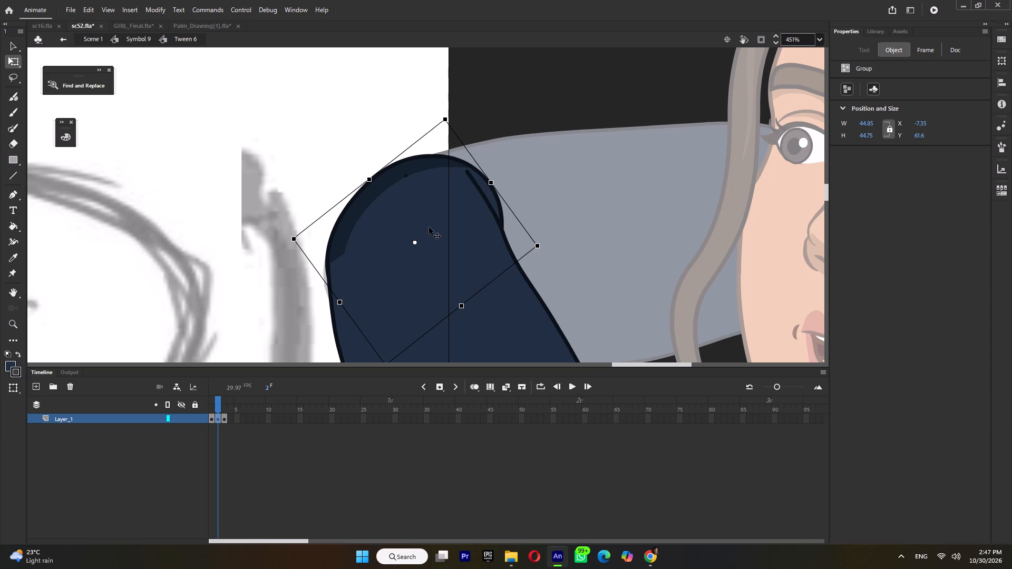
drag(416, 242, 324, 274)
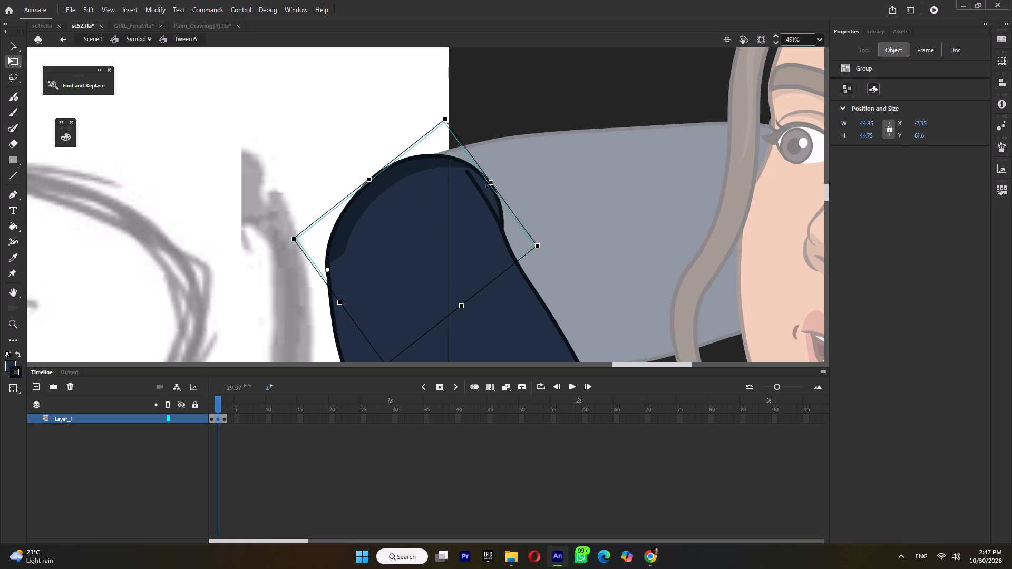
drag(491, 182, 489, 187)
Sample the sleeve navy and fill the elbow cap's dark shading band with it.
key(i)
click(444, 227)
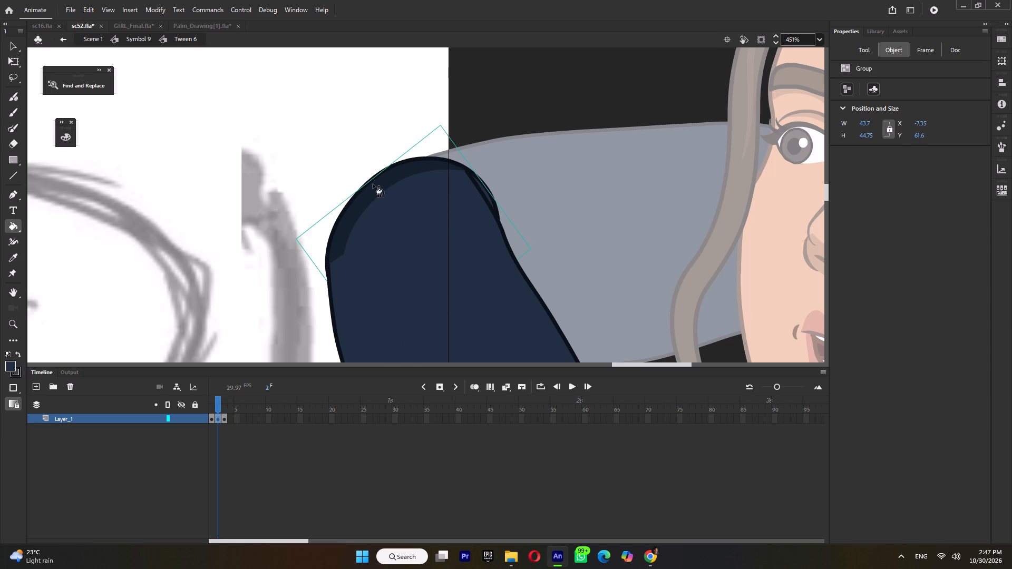
ctrl+double_click(377, 180)
click(375, 188)
ctrl+double_click(323, 153)
ctrl+scroll(323, 153, down, 4)
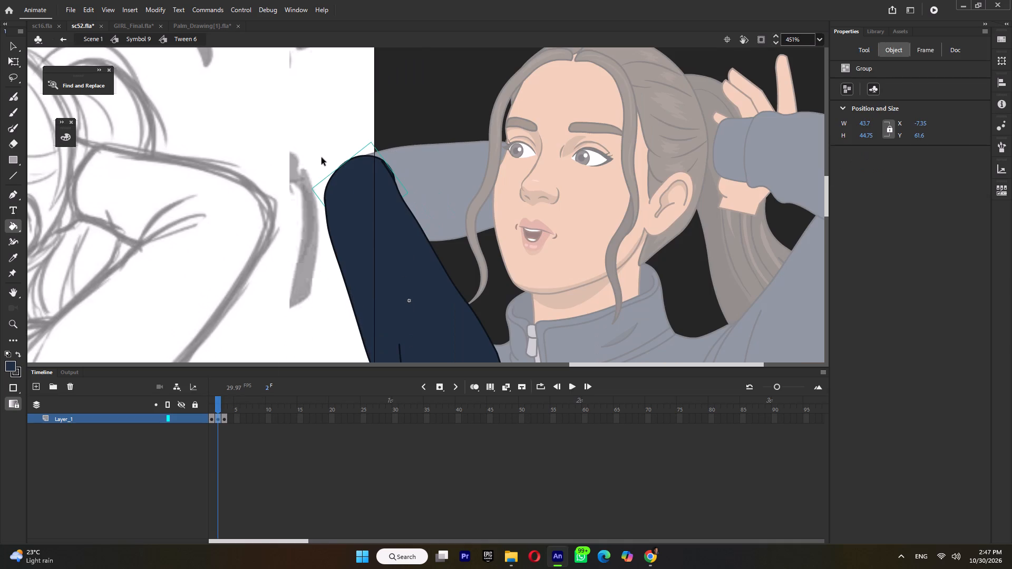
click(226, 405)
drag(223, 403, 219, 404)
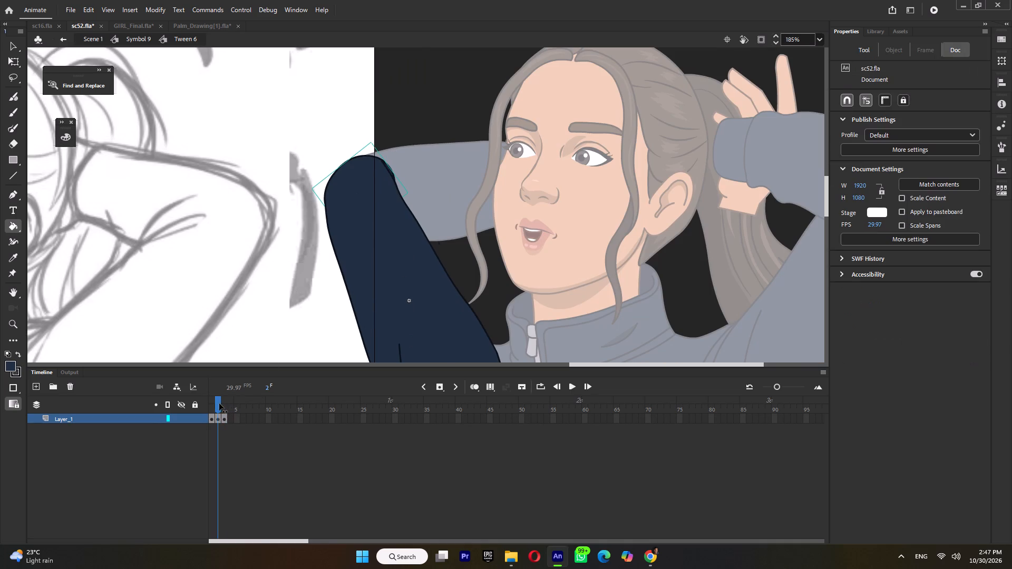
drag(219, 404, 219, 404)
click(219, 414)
Return to Symbol 9 and, at frame 13, switch the Tween 6 upper arm to its frame 2 drawing as a new Layer_8 keyframe.
click(211, 244)
ctrl+double_click(211, 243)
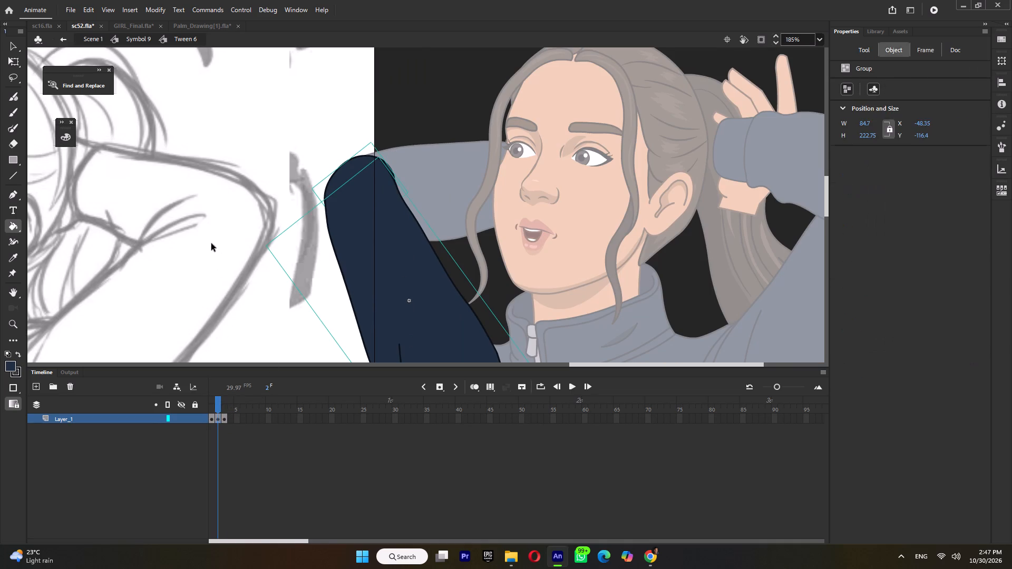
ctrl+scroll(220, 237, down, 5)
click(264, 411)
click(288, 408)
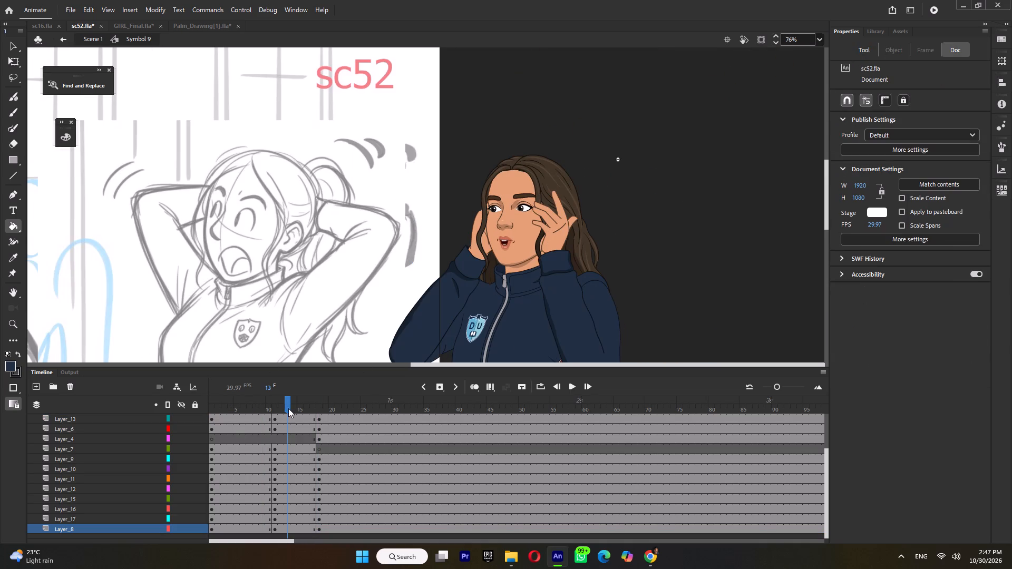
ctrl+scroll(401, 184, down, 2)
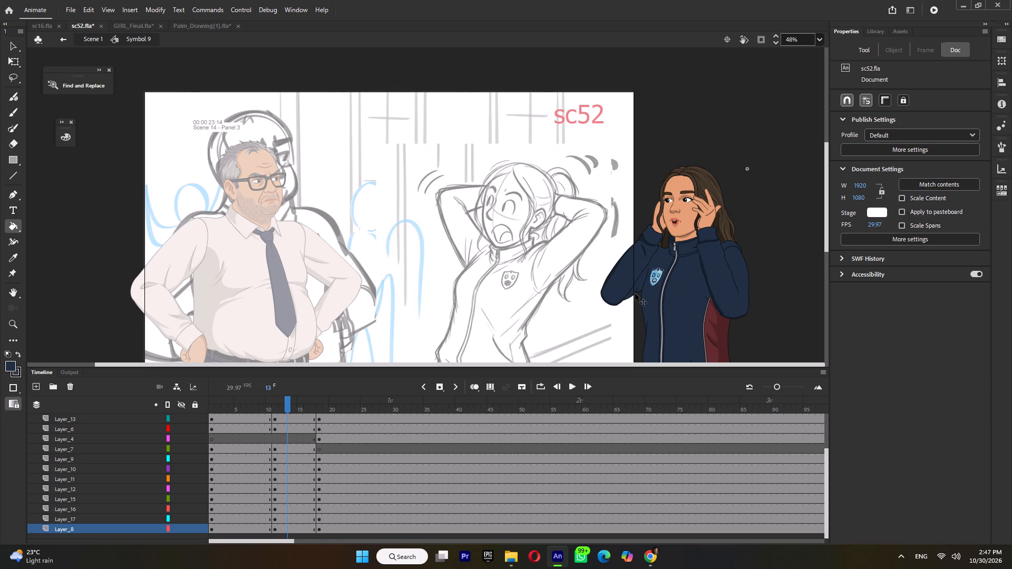
ctrl+click(635, 293)
ctrl+click(862, 248)
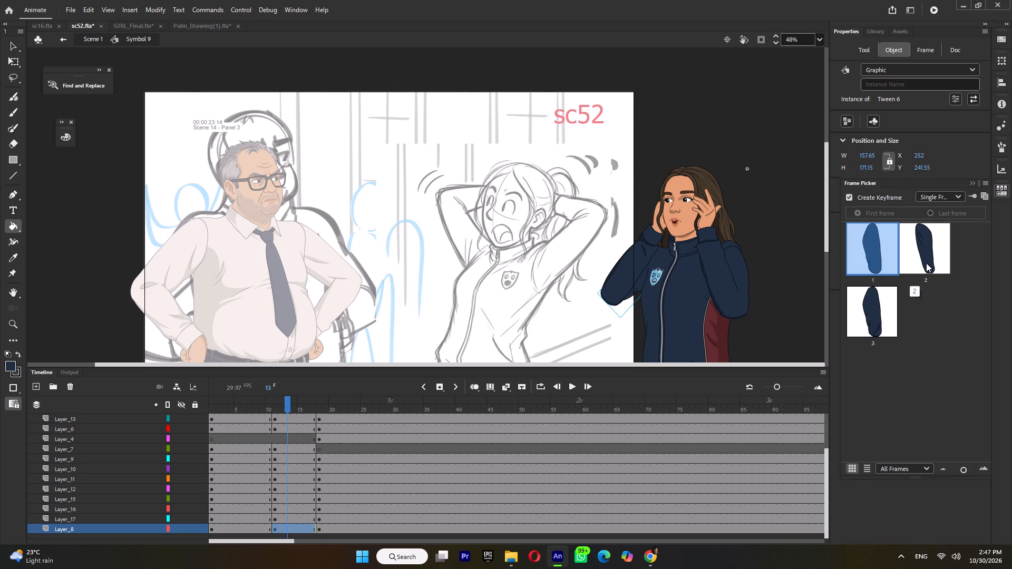
ctrl+click(926, 263)
ctrl+click(898, 299)
ctrl+click(901, 244)
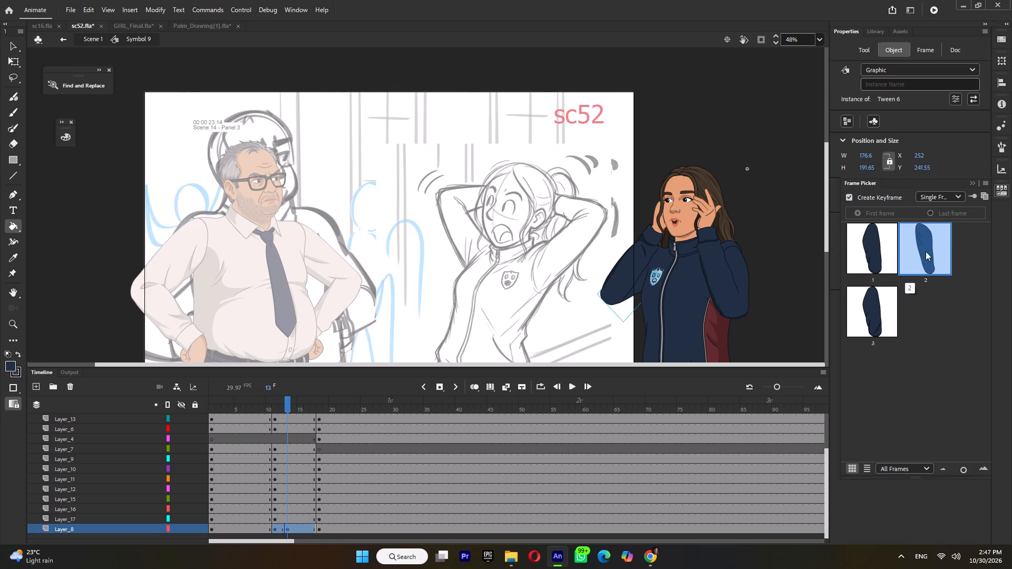
click(287, 532)
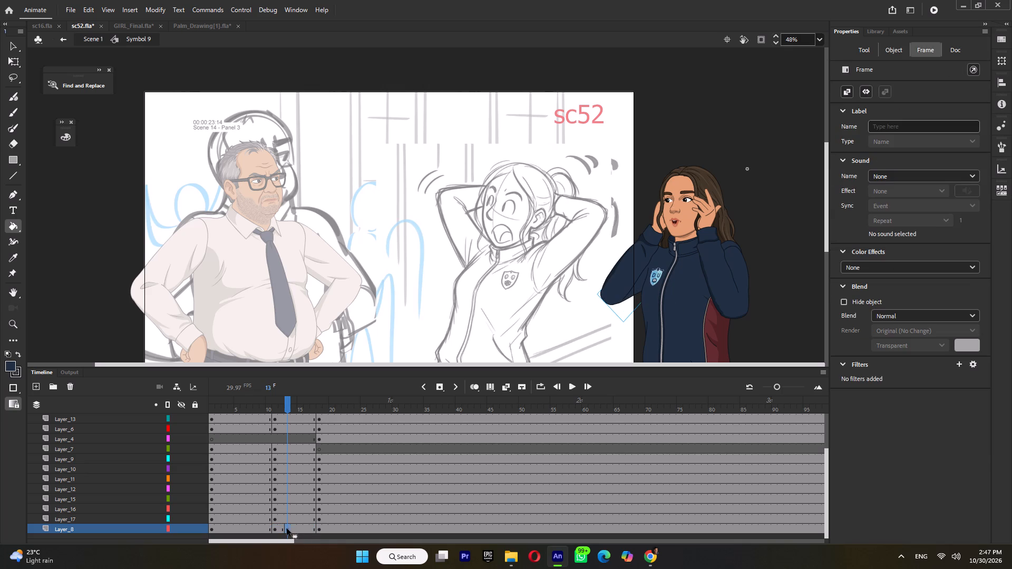
Move the new Layer_8 upper-arm keyframe from frame 13 to frame 11, return to frame 18, and save the file.
drag(287, 527, 275, 530)
click(322, 410)
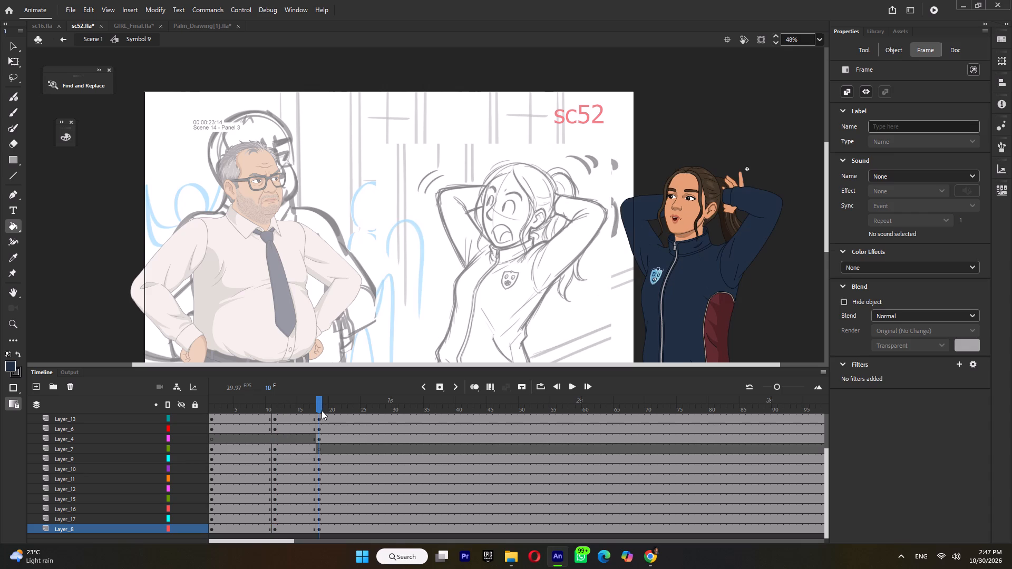
ctrl+scroll(650, 239, down, 1)
key(ctrl+s)
ctrl+scroll(715, 219, up, 3)
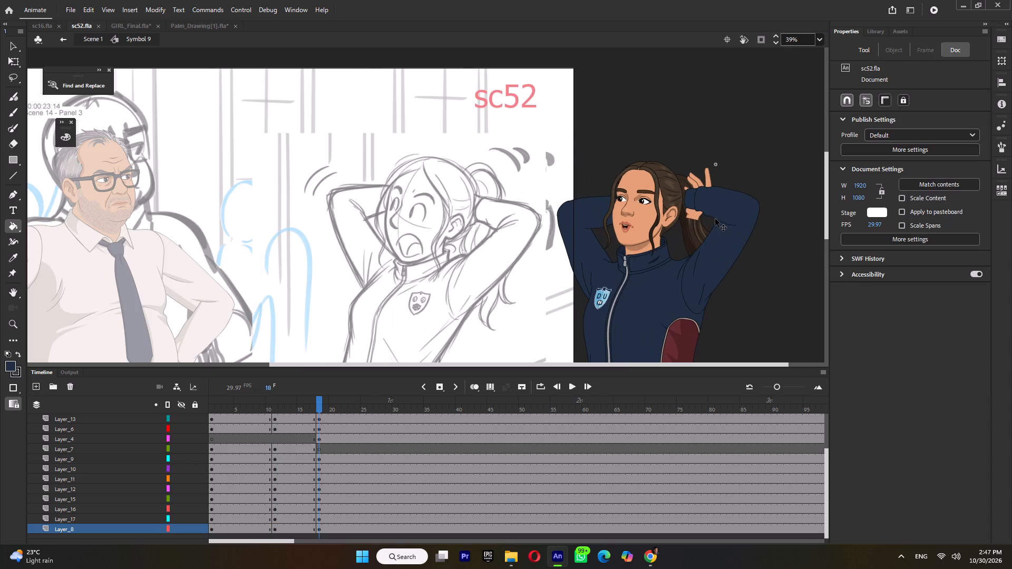
Switch the hand behind the head (Tween 18) to drawing 19, rotate it toward the face, and swap it to drawing 23.
click(16, 58)
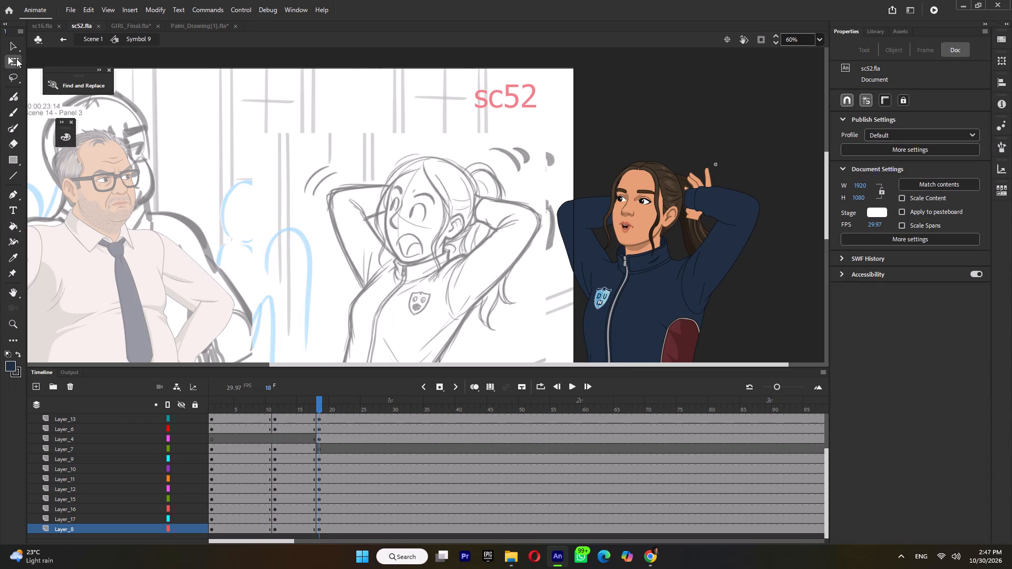
click(707, 174)
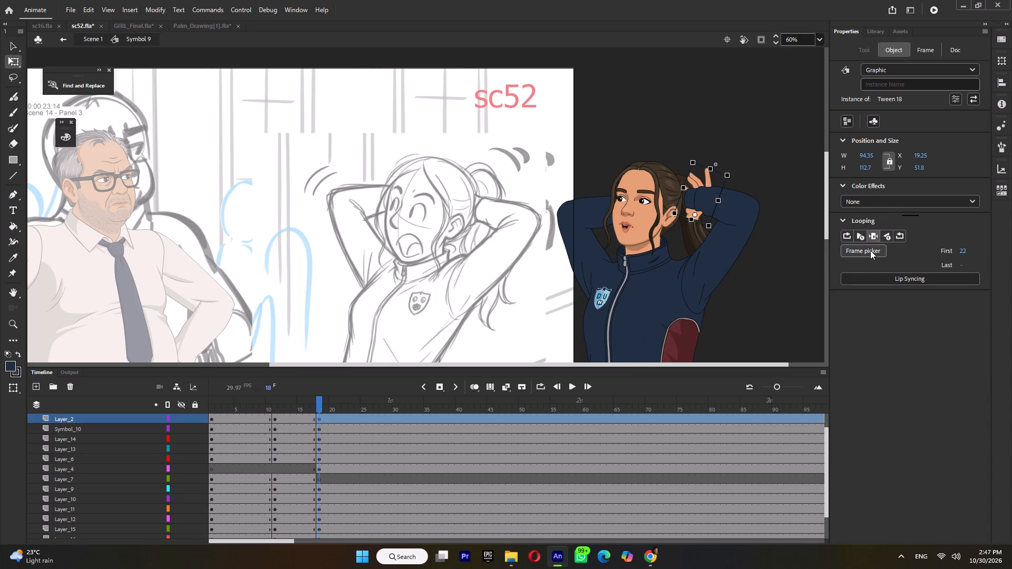
click(870, 250)
click(875, 366)
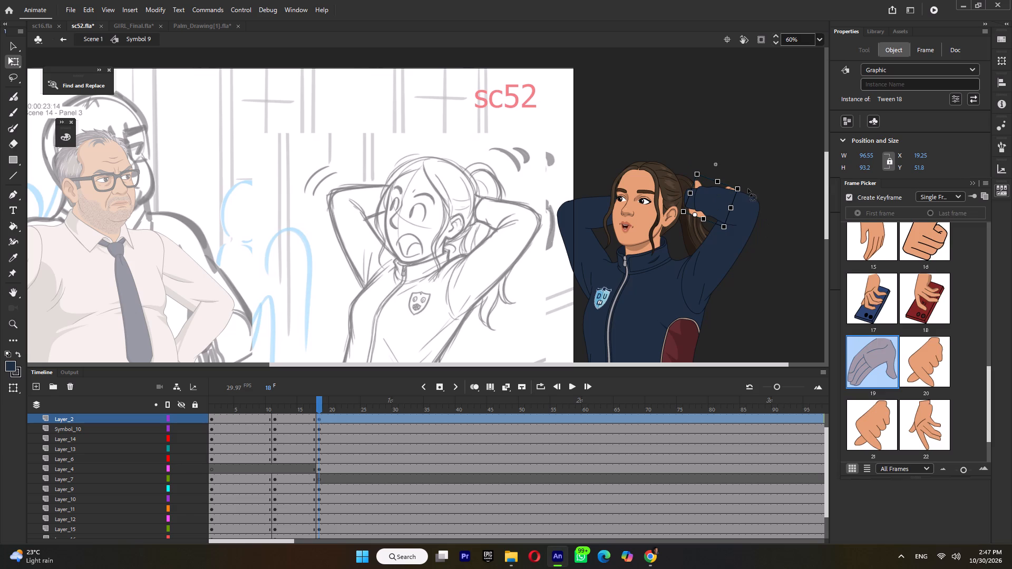
drag(743, 190, 628, 194)
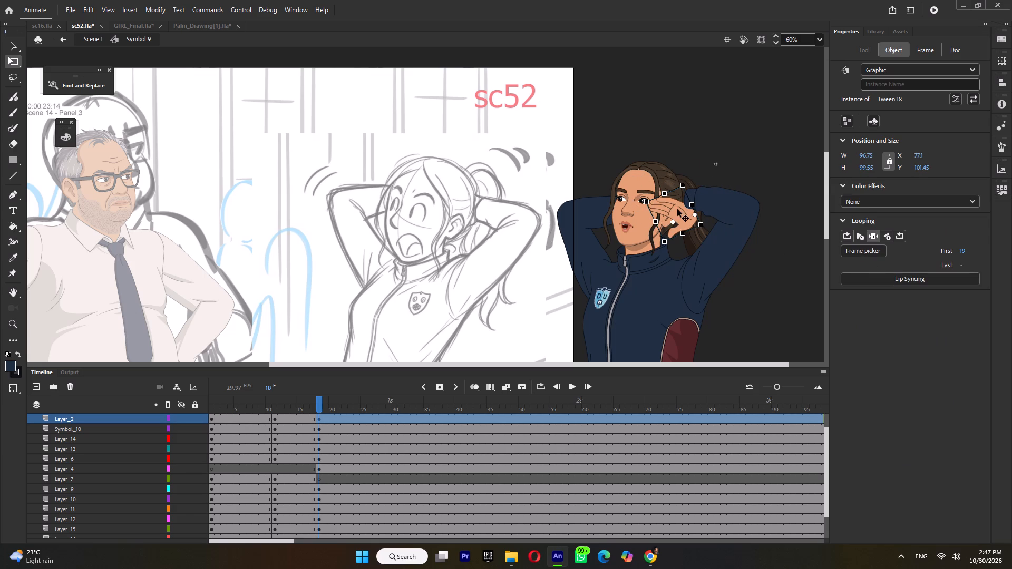
click(870, 252)
scroll(932, 385, down, 4)
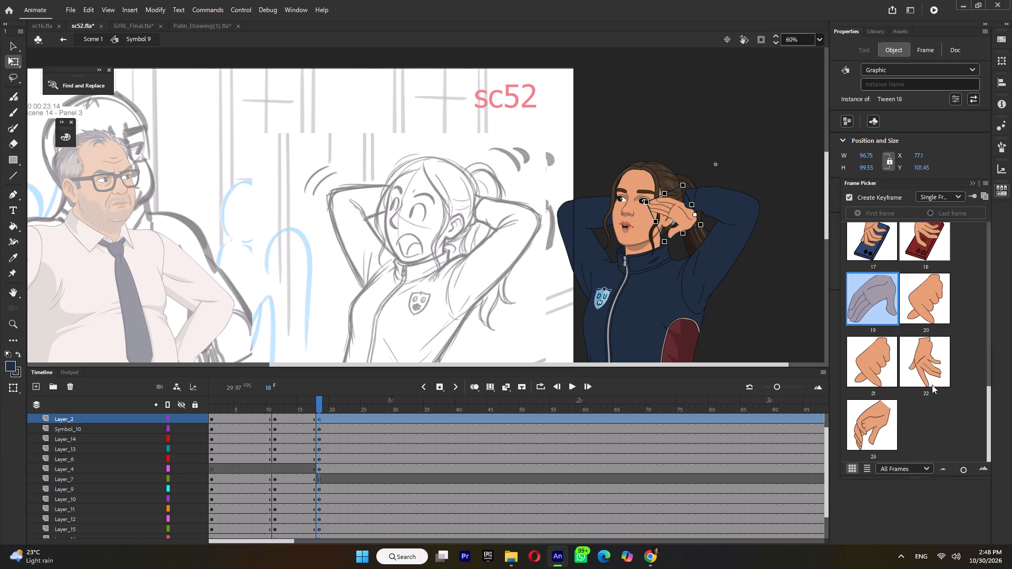
click(889, 414)
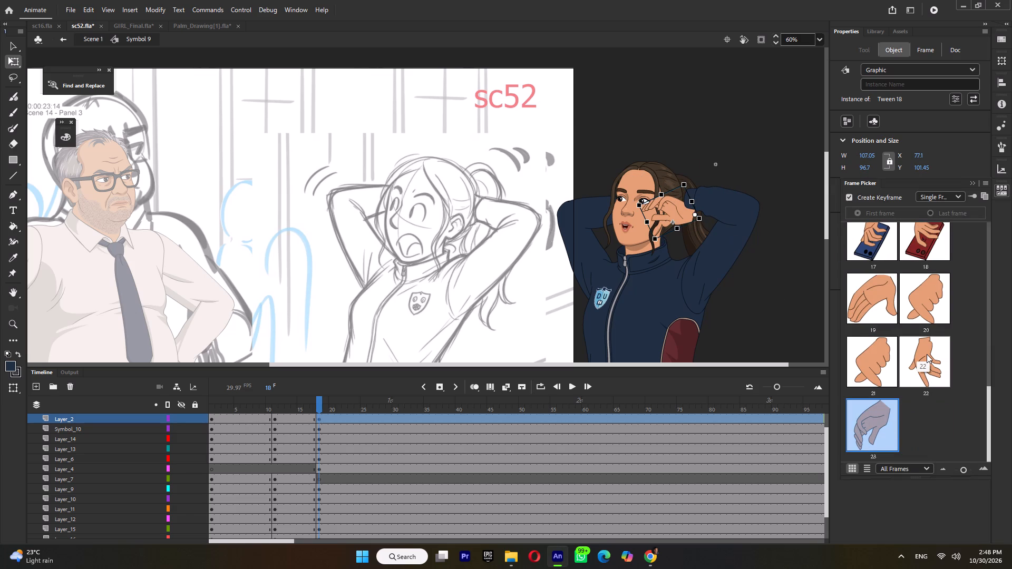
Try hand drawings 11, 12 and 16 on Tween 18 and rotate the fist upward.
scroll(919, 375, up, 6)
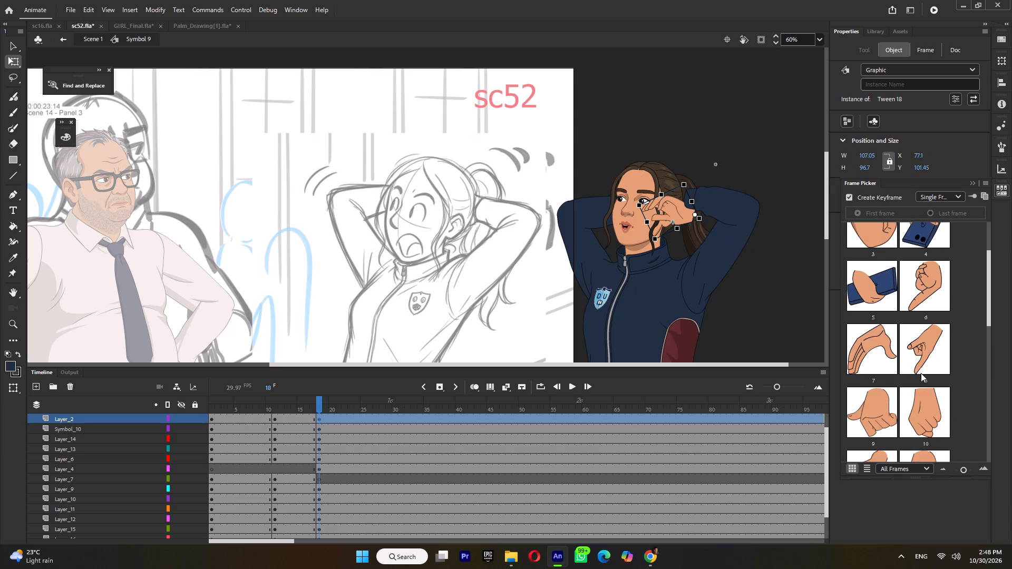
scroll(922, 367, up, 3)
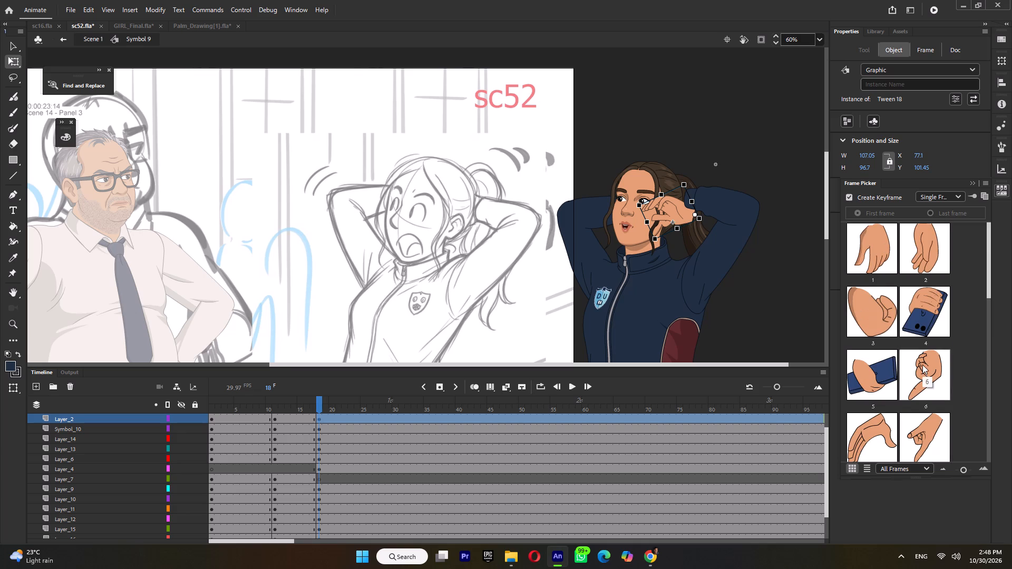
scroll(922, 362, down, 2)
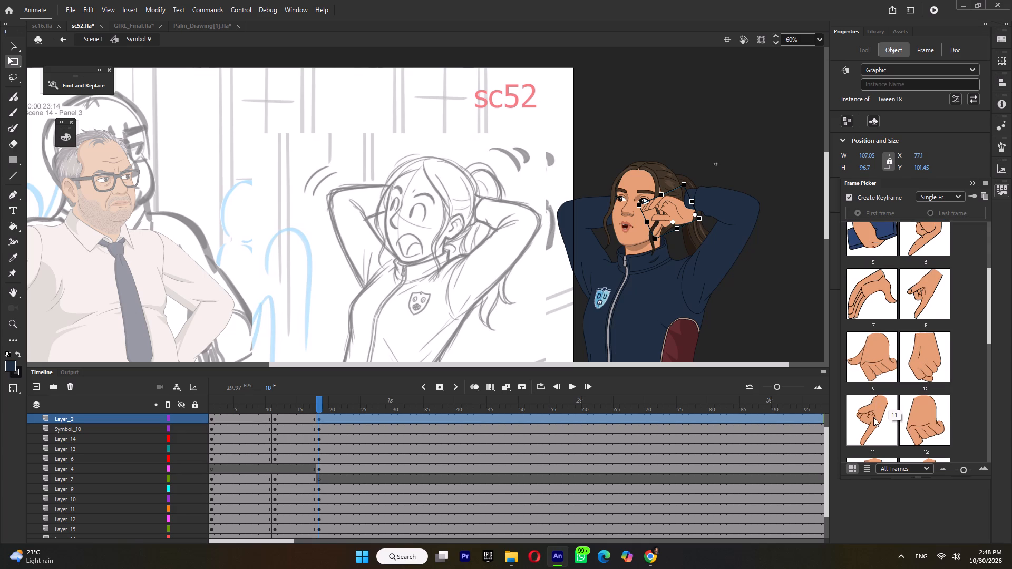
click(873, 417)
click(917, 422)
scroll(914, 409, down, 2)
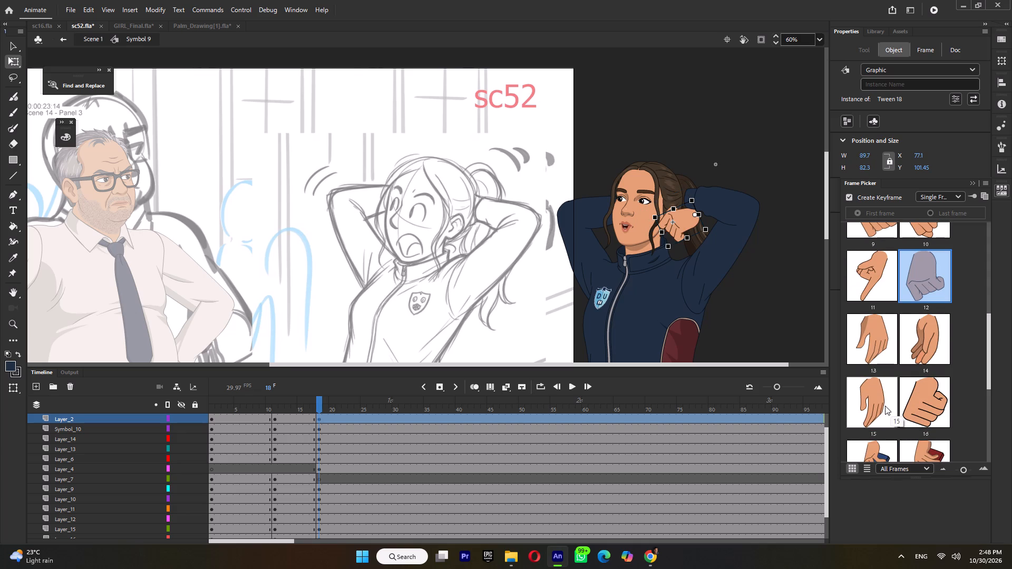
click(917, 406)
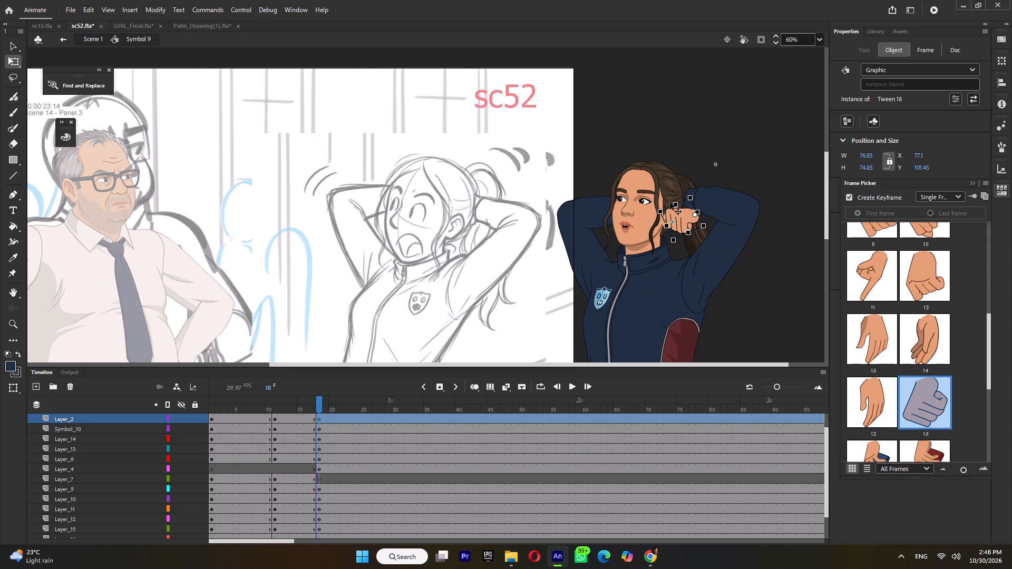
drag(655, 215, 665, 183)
Try hand drawings 14, 19 and 22, settle on drawing 23, and rotate the hand back down toward the face.
click(849, 249)
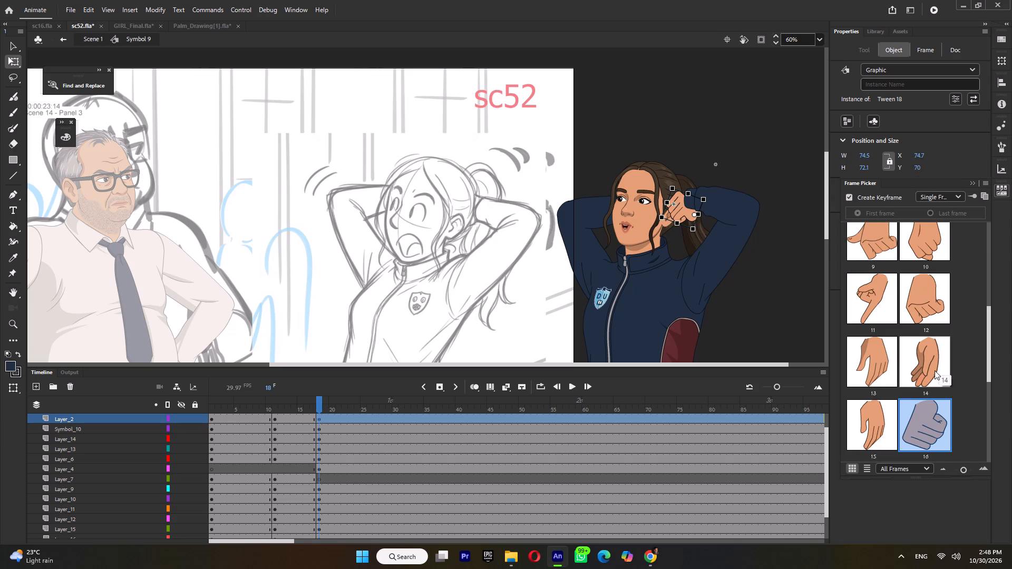
click(933, 373)
scroll(889, 426, down, 3)
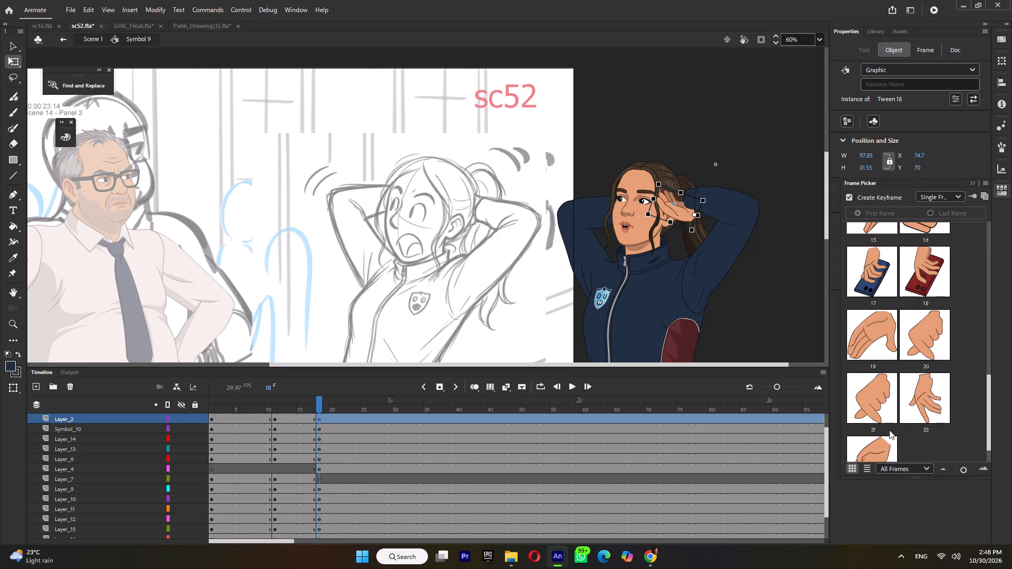
click(871, 342)
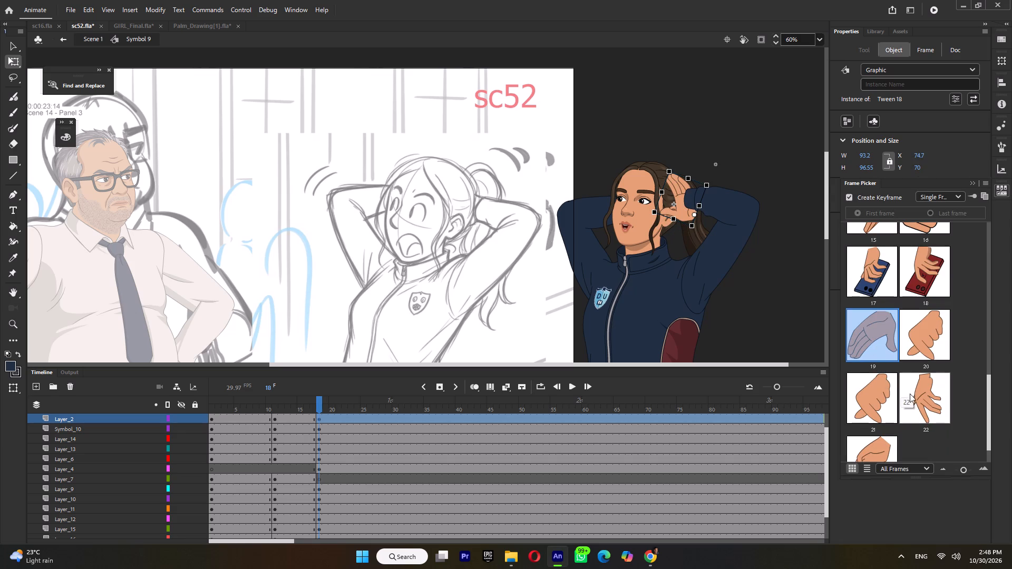
click(919, 409)
click(881, 450)
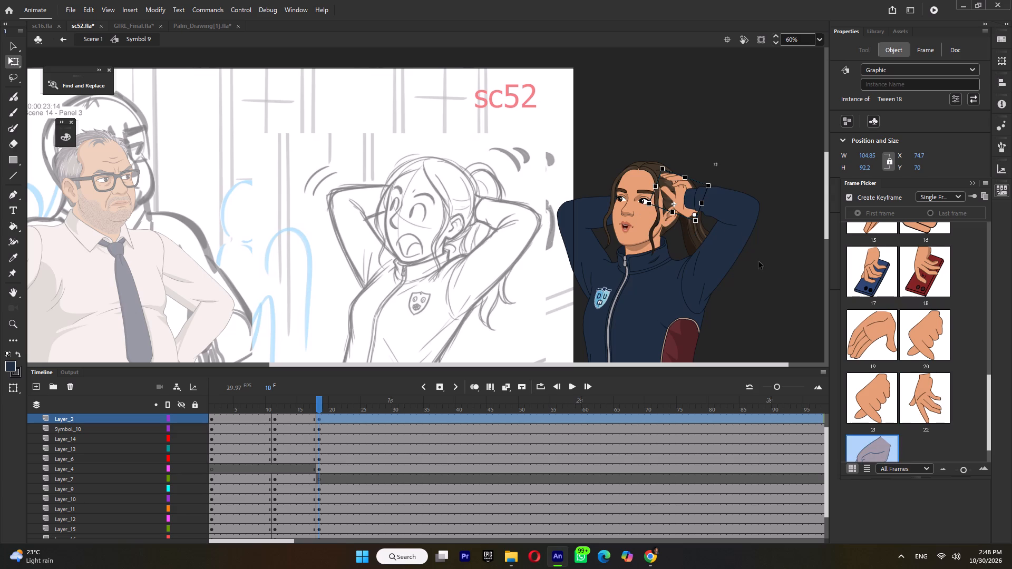
drag(666, 160, 641, 185)
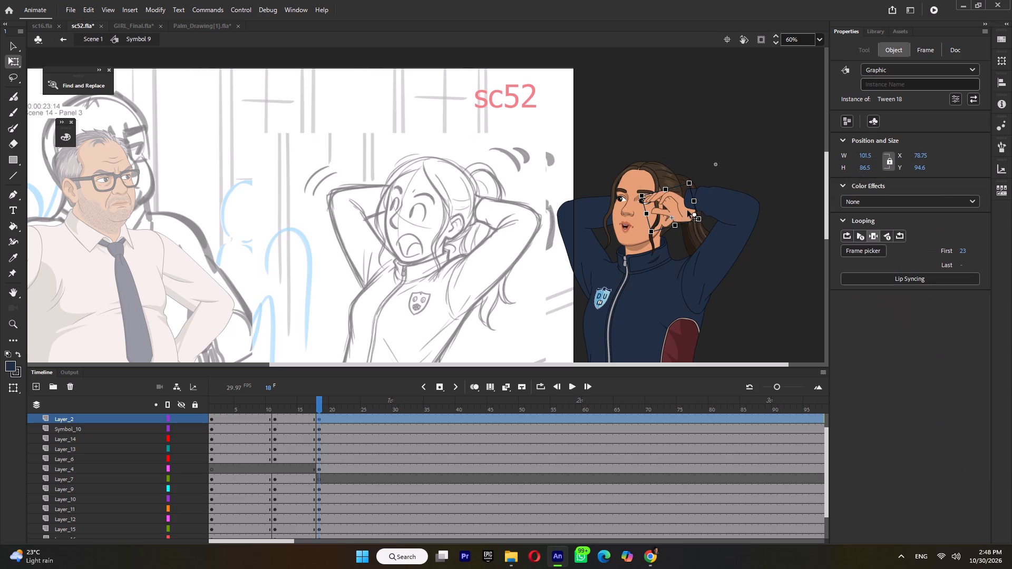
Move the hand up to the sleeve cuff, shrink it to about 89.6 by 76.3, and adjust its rotation.
ctrl+scroll(673, 203, up, 7)
drag(683, 217, 669, 159)
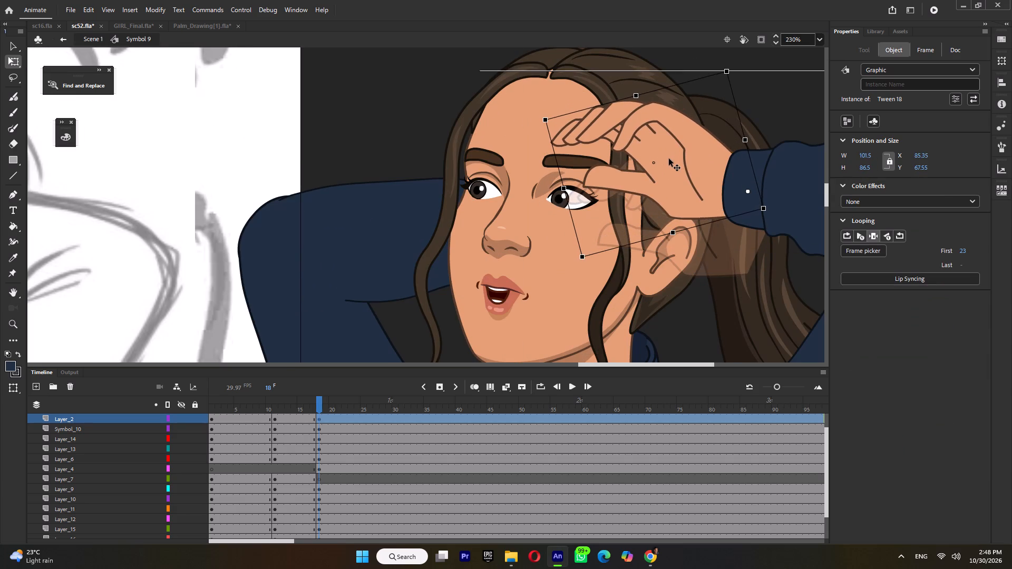
drag(669, 159, 668, 159)
shift+drag(547, 120, 576, 127)
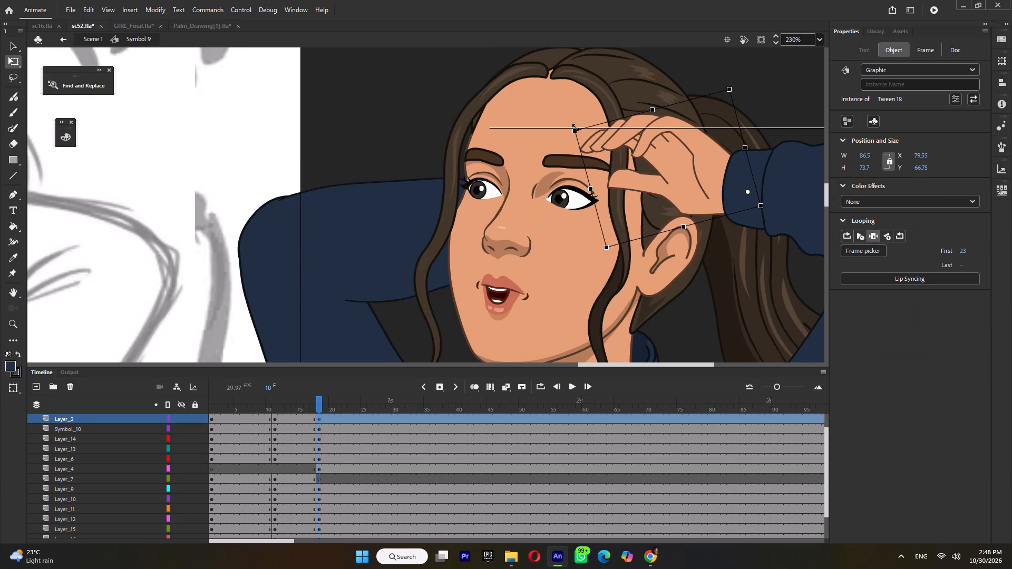
shift+drag(576, 127, 570, 126)
click(561, 129)
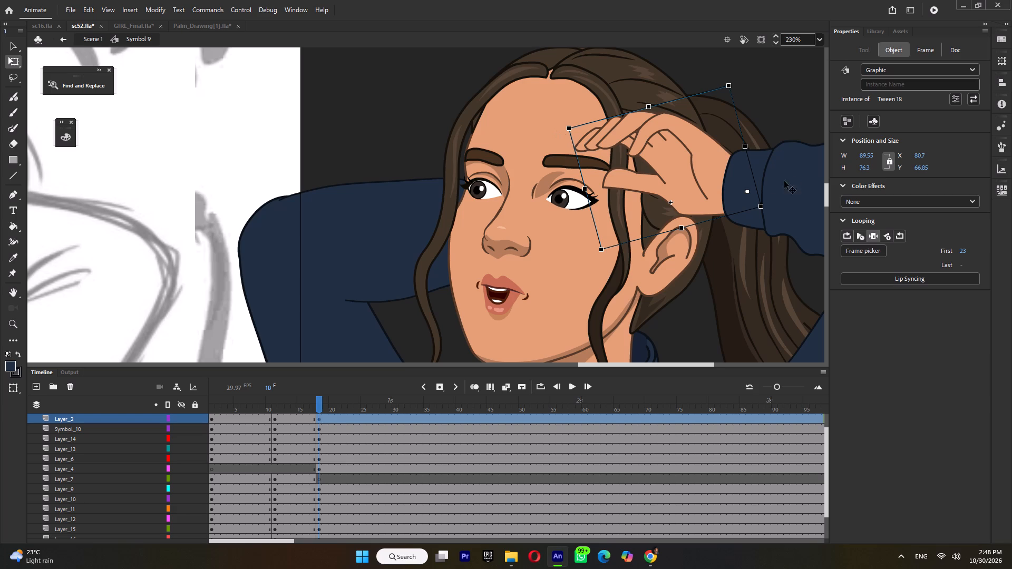
ctrl+scroll(789, 178, down, 3)
drag(669, 156, 686, 134)
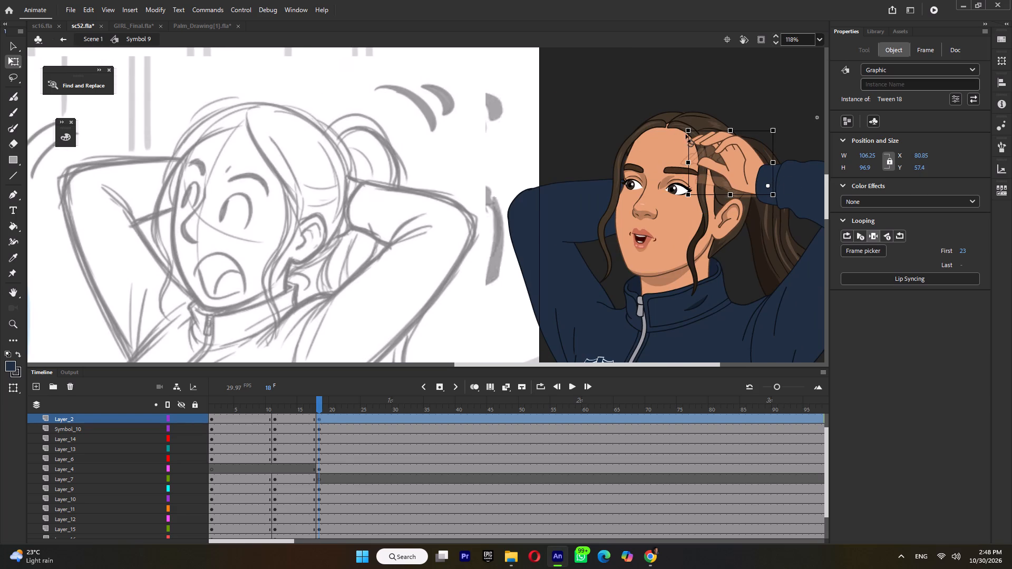
drag(686, 134, 680, 143)
Rotate the Tween 1 forearm sleeve slightly and move the hand up to meet its cuff.
click(795, 187)
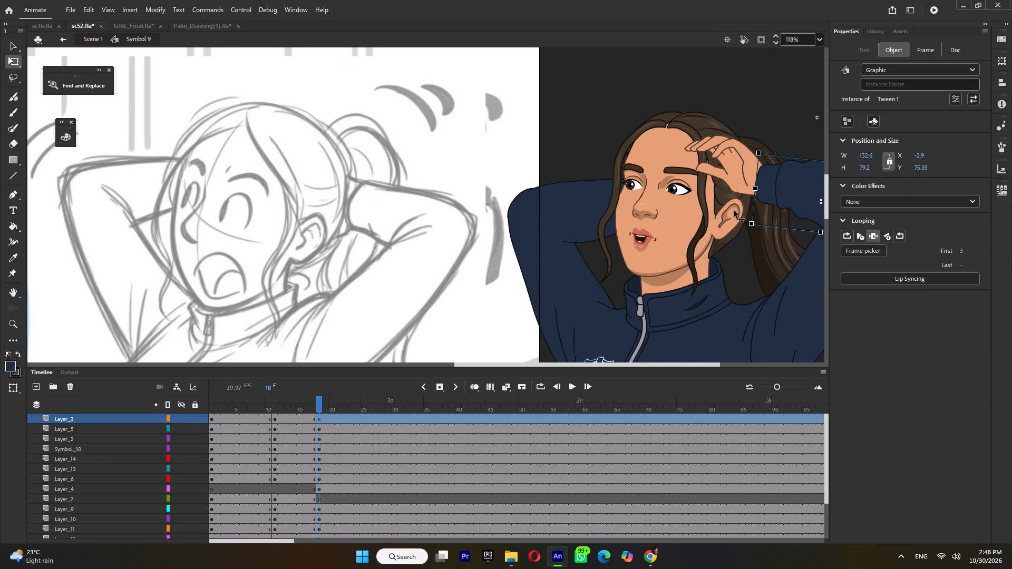
drag(745, 224, 747, 211)
click(737, 163)
drag(750, 166, 755, 158)
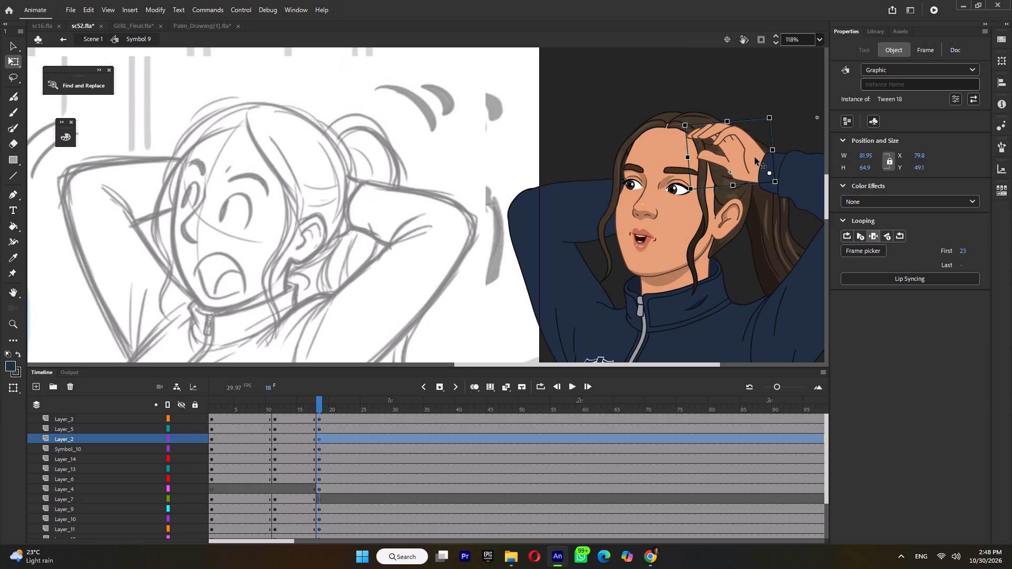
Move the Symbol_10 head layer above Layer_2 so the hand sits behind the head.
ctrl+scroll(755, 158, down, 5)
click(708, 192)
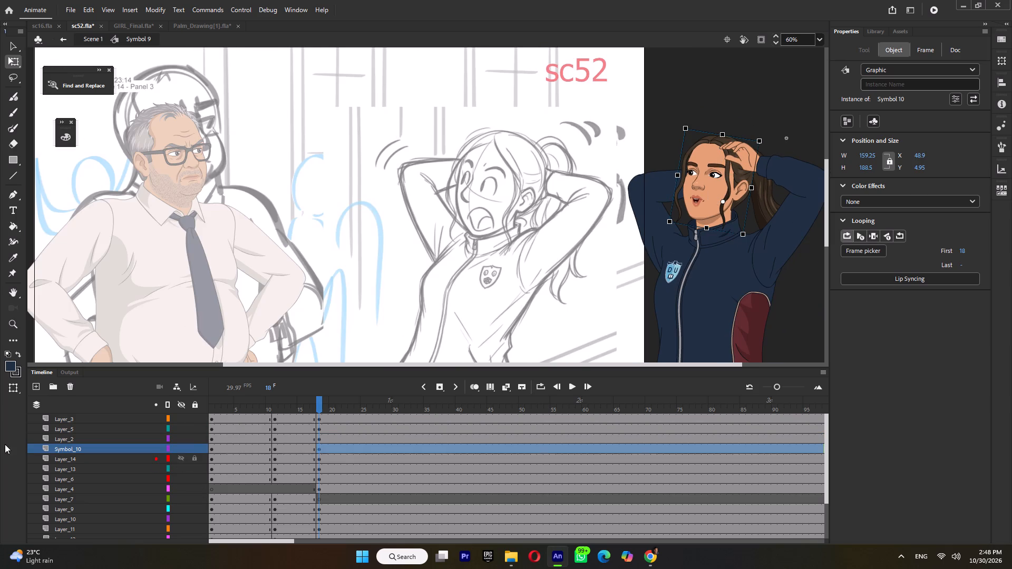
drag(65, 446, 68, 434)
drag(323, 408, 322, 418)
Rotate the Tween 1 forearm sleeve the opposite way and move the hand down to fit the cuff behind the head.
click(786, 171)
ctrl+scroll(784, 171, up, 3)
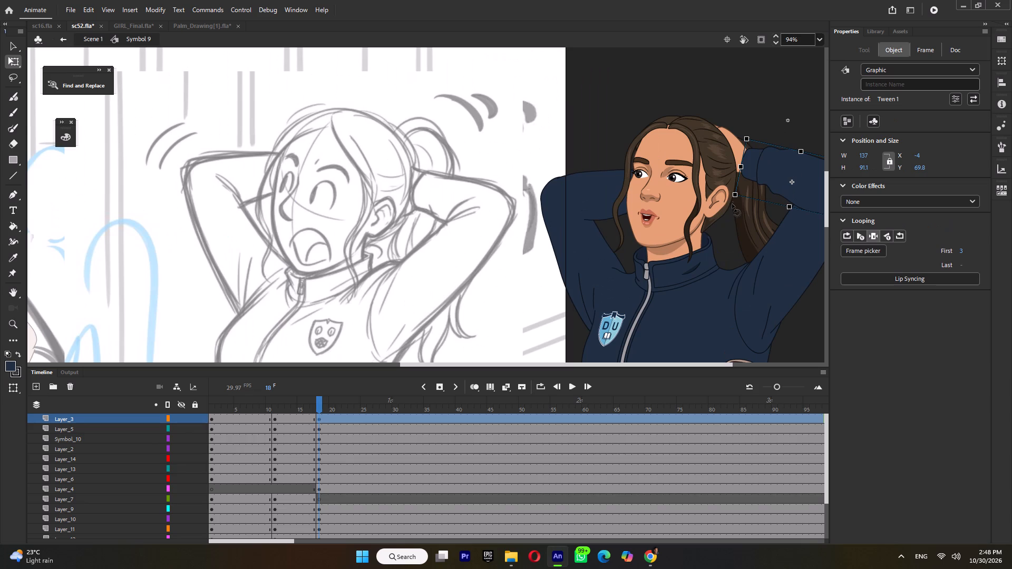
drag(733, 202, 735, 218)
click(742, 144)
ctrl+scroll(742, 148, up, 3)
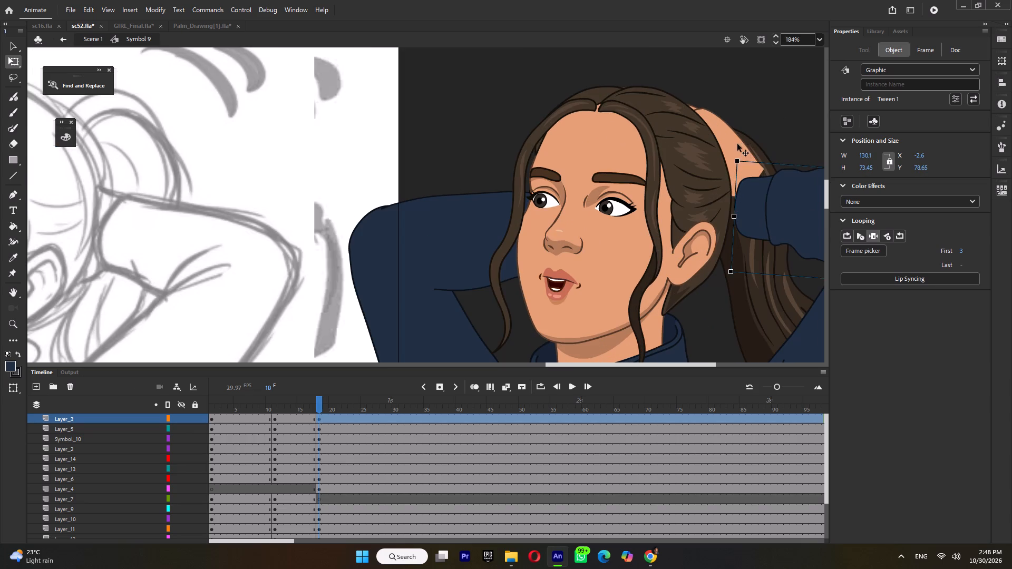
click(733, 138)
drag(741, 143, 736, 170)
Move the ponytail (Tween 5) straight down to Y 110.6.
click(744, 156)
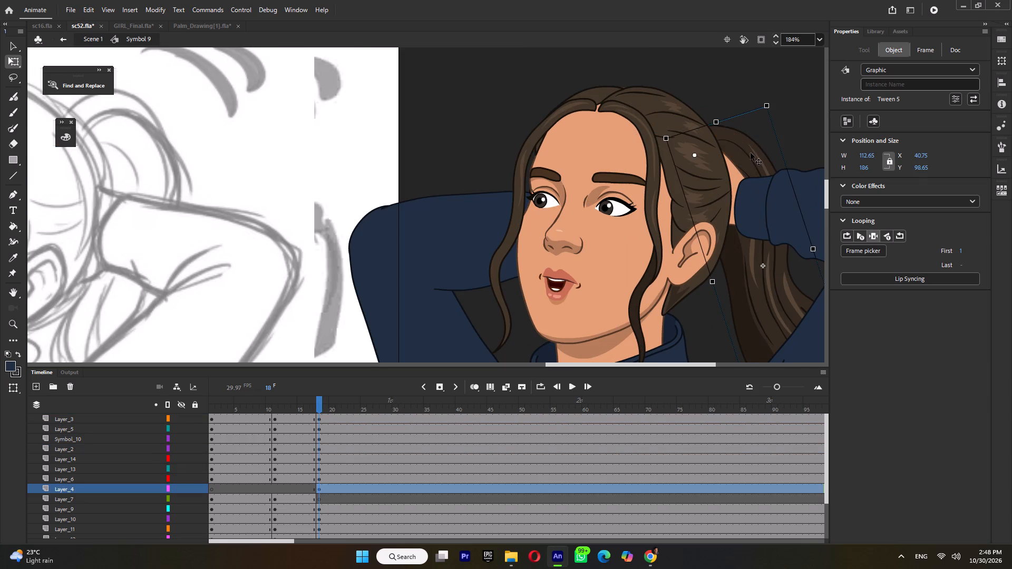
drag(751, 153, 750, 173)
ctrl+scroll(747, 167, down, 5)
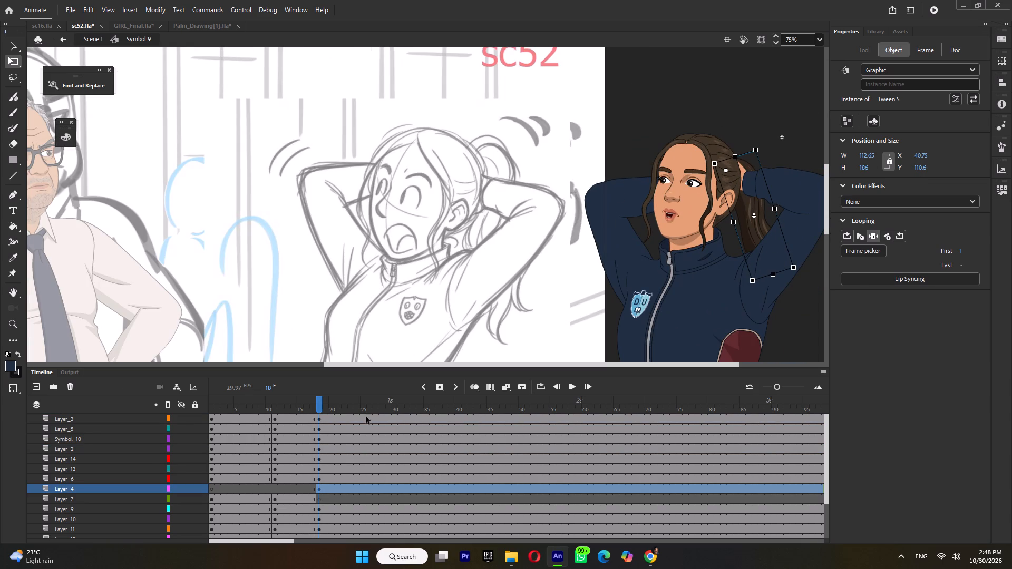
Scrub between frames 12 and 18 to check the pose change, and save the file.
drag(281, 407, 315, 424)
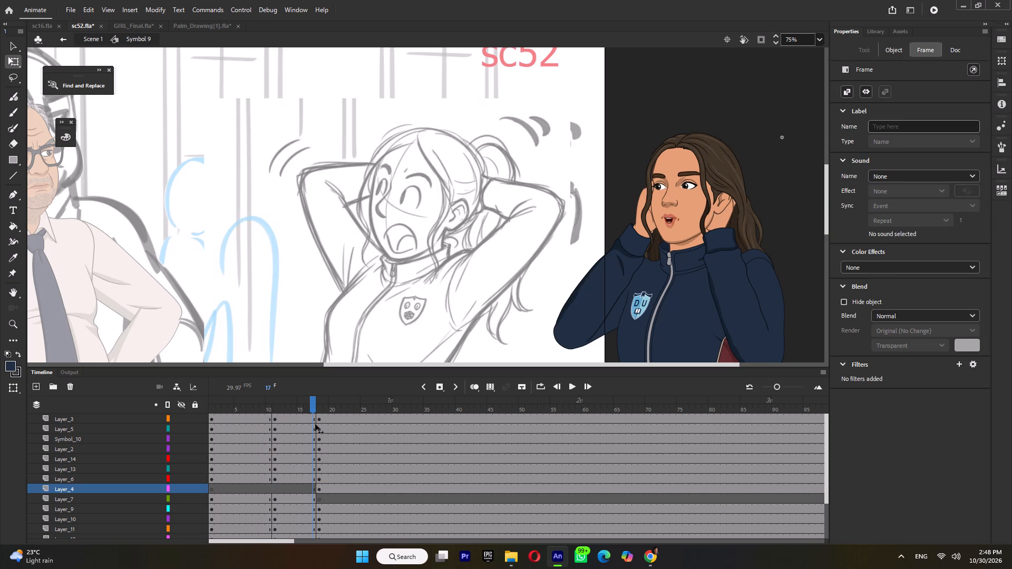
drag(315, 424, 289, 437)
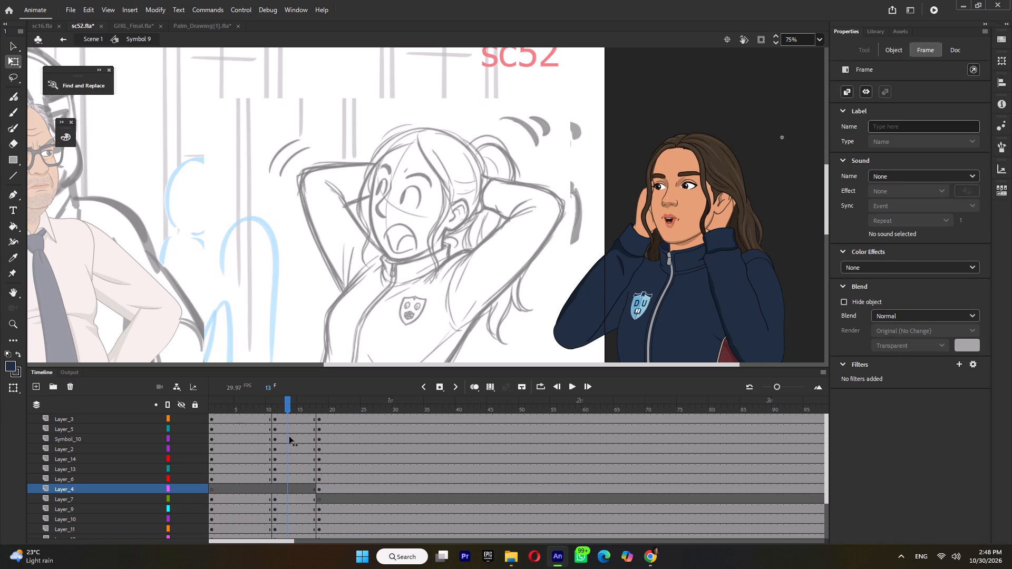
drag(289, 437, 322, 439)
ctrl+scroll(516, 254, down, 4)
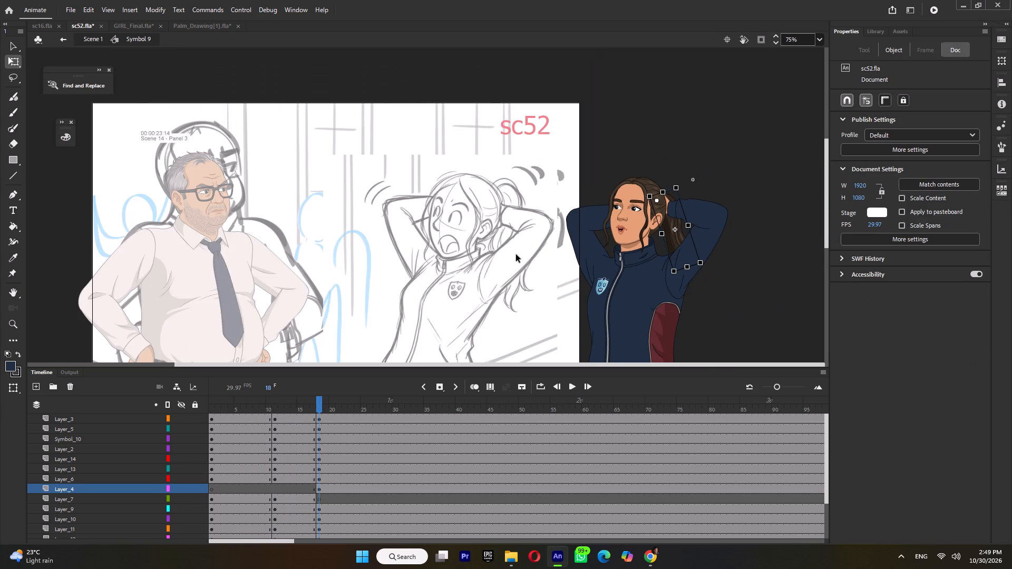
key(ctrl+s)
ctrl+scroll(602, 247, down, 2)
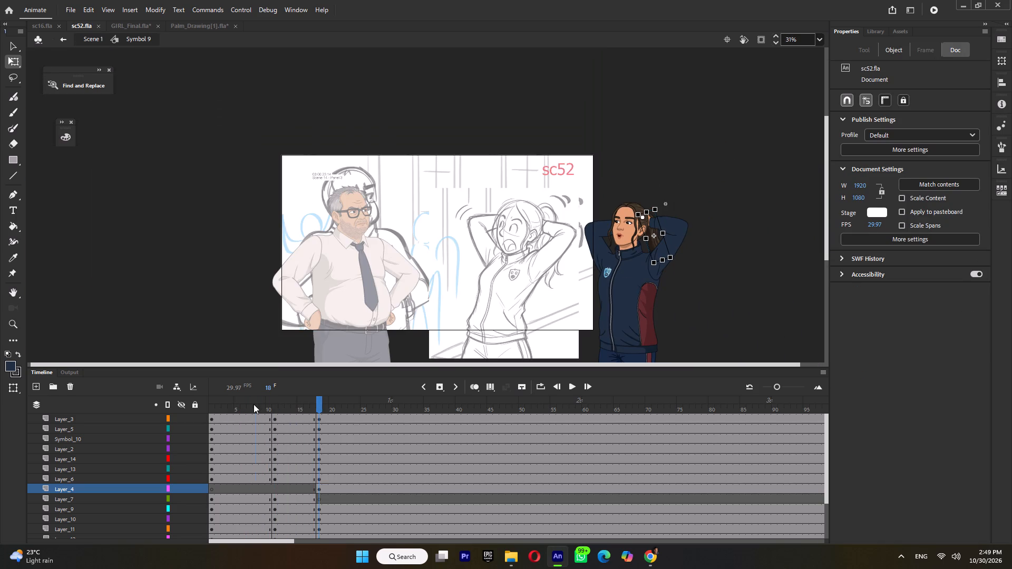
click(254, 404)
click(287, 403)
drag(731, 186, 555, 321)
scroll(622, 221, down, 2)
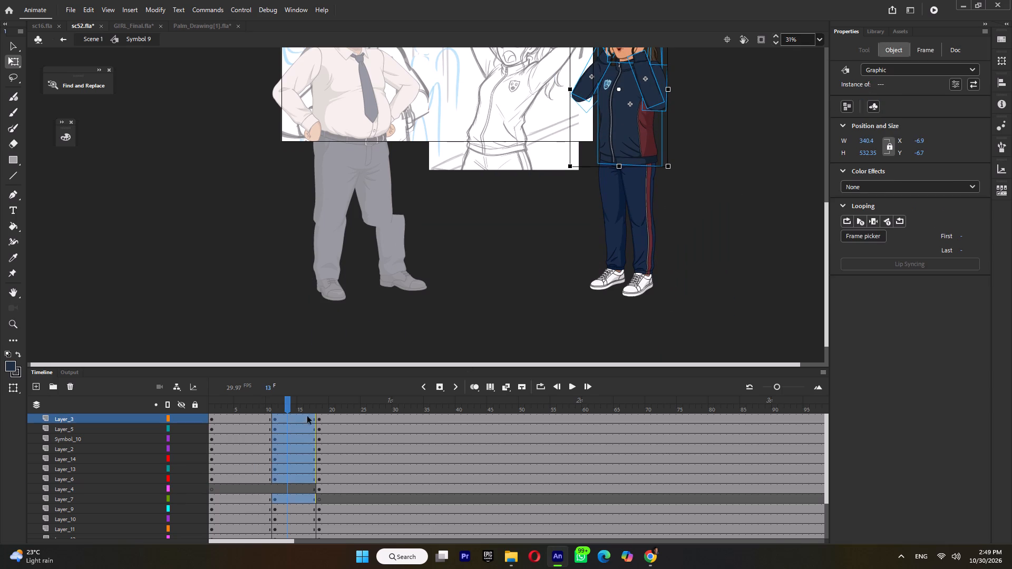
At the frame 18 pose, rotate everything above the girl's knees slightly clockwise around a pivot set in the thighs.
click(325, 410)
ctrl+scroll(606, 228, down, 1)
drag(673, 50, 531, 126)
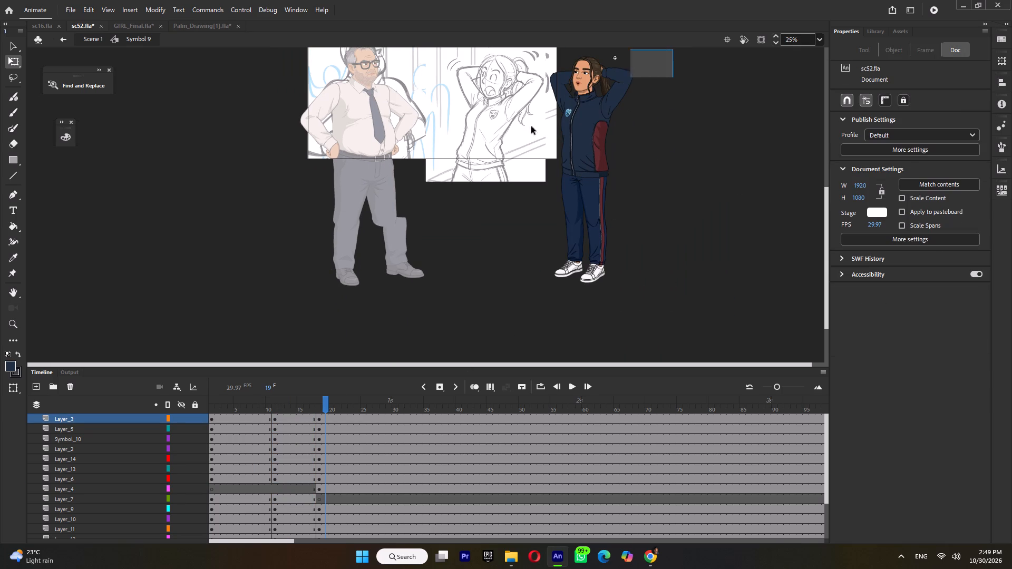
drag(531, 126, 486, 192)
drag(593, 141, 576, 205)
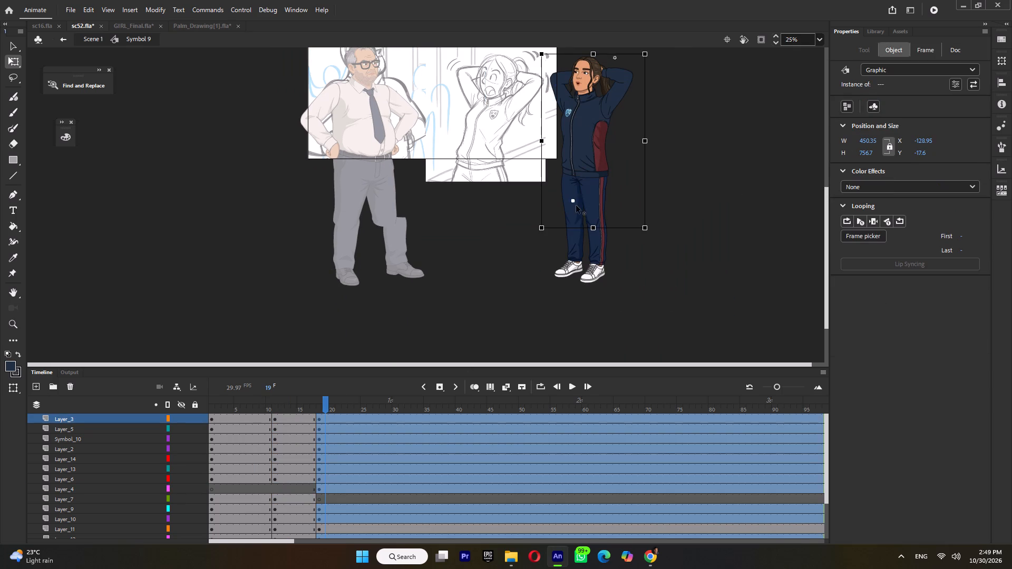
drag(576, 205, 575, 213)
ctrl+scroll(652, 51, up, 2)
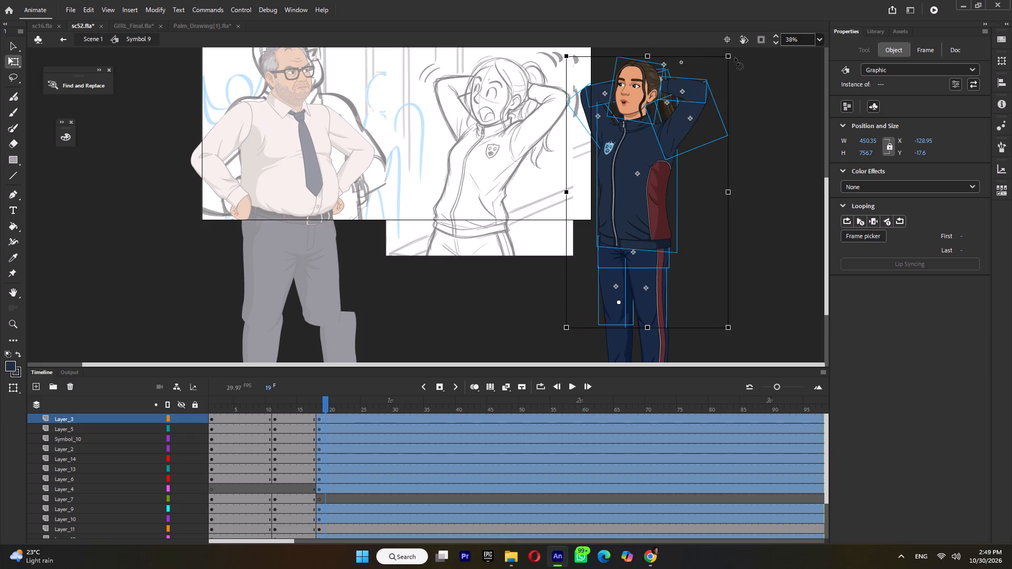
drag(735, 57, 748, 60)
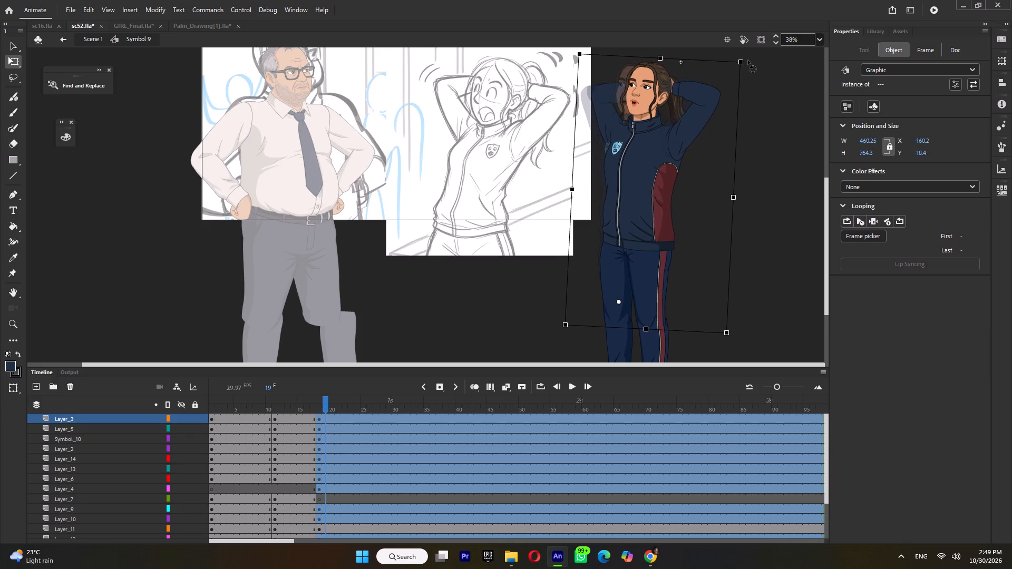
drag(748, 60, 747, 60)
Rotate only the girl's upper body slightly further clockwise around a pivot at the jacket hem, and compare with the previous pose.
drag(804, 67, 479, 166)
drag(657, 156, 632, 234)
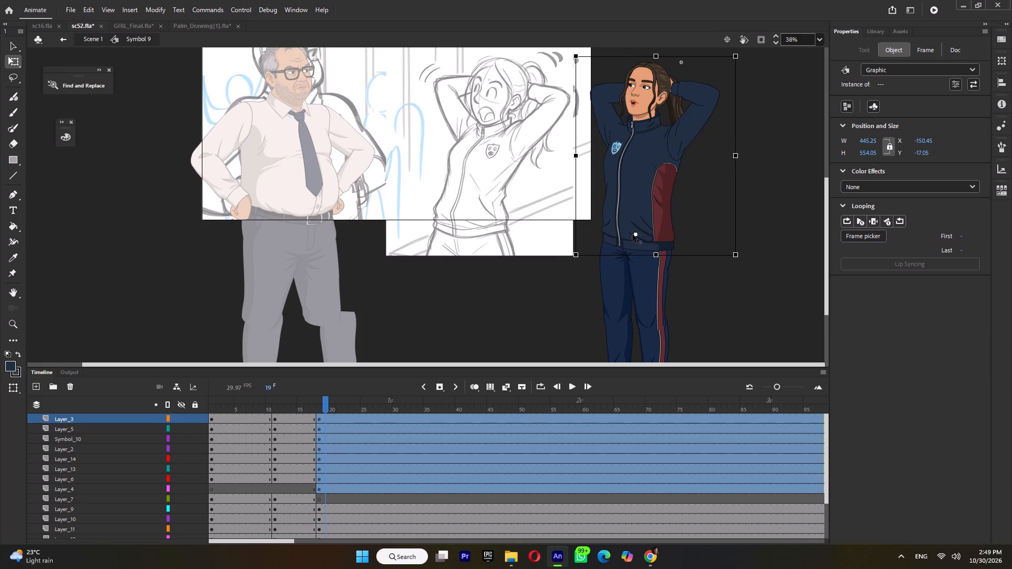
drag(632, 234, 639, 244)
drag(573, 60, 580, 56)
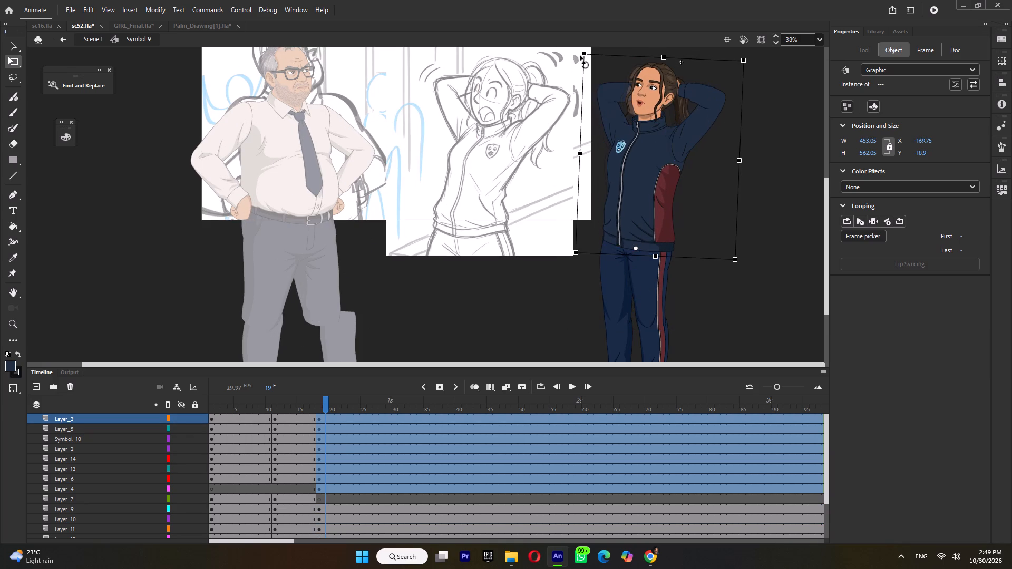
drag(580, 56, 579, 57)
click(752, 99)
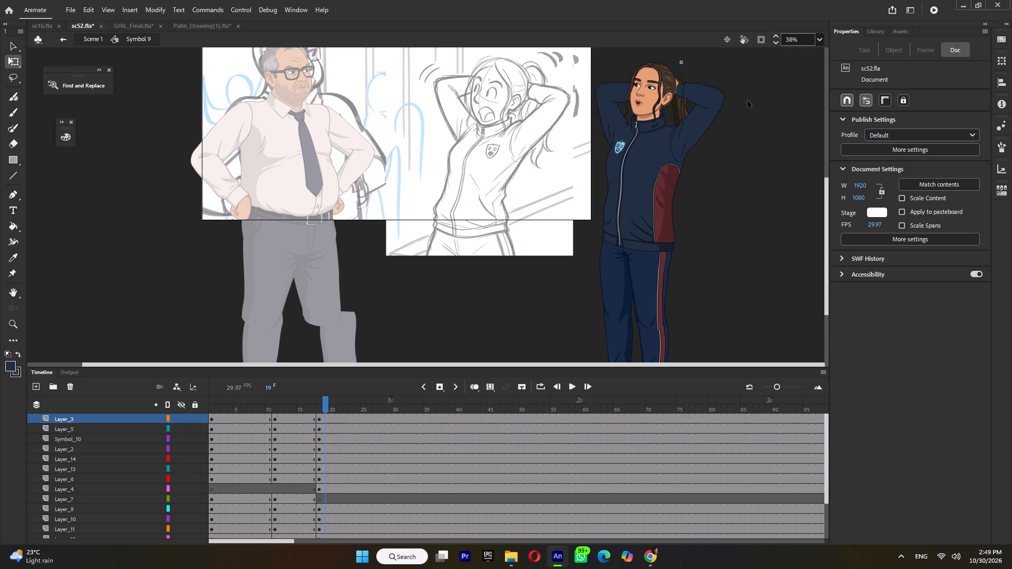
click(305, 410)
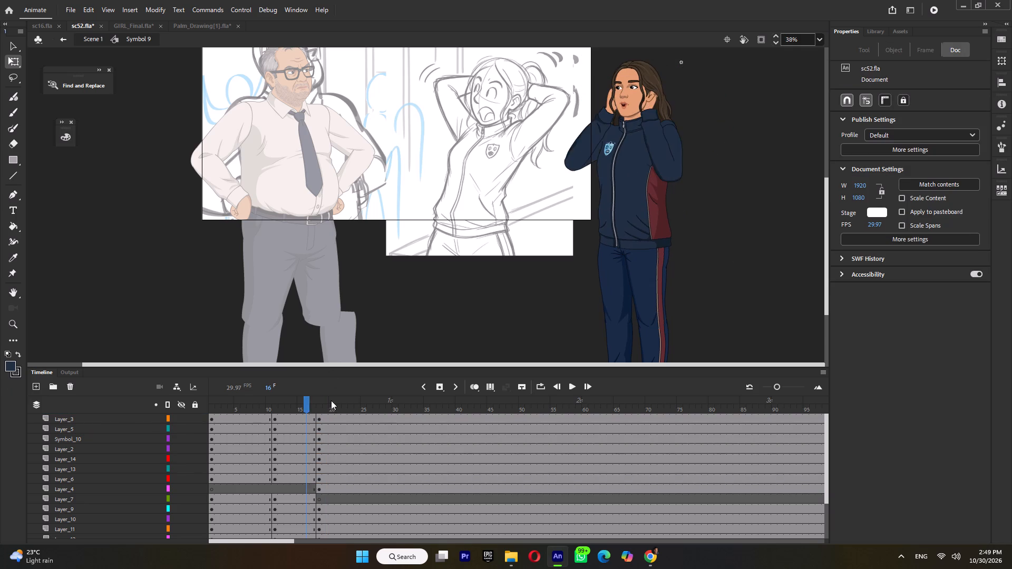
click(331, 400)
Rotate both thighs (Tween 8 and Tween 10) so their lower ends swing outward.
click(659, 292)
drag(673, 334, 692, 334)
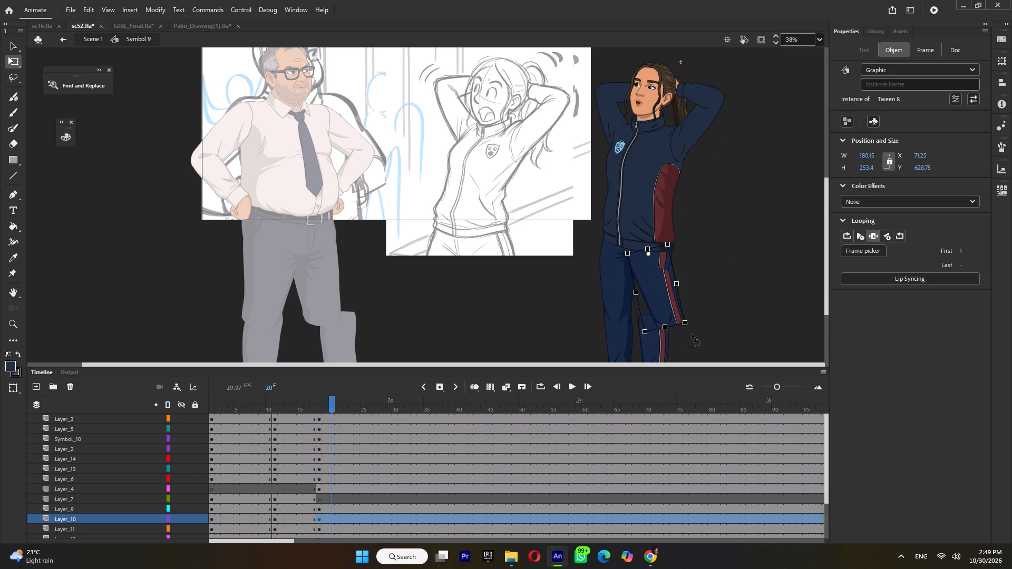
drag(692, 334, 690, 337)
click(615, 292)
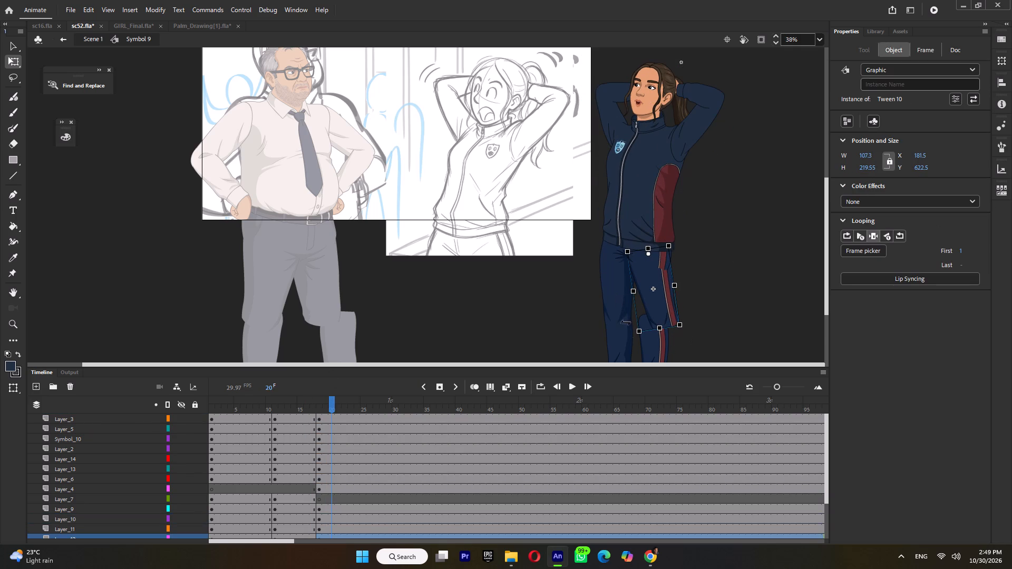
drag(632, 332, 622, 338)
Shift the red-striped thigh (Tween 8) sideways to X 86.3 so its stripe lines up with the hip.
click(667, 301)
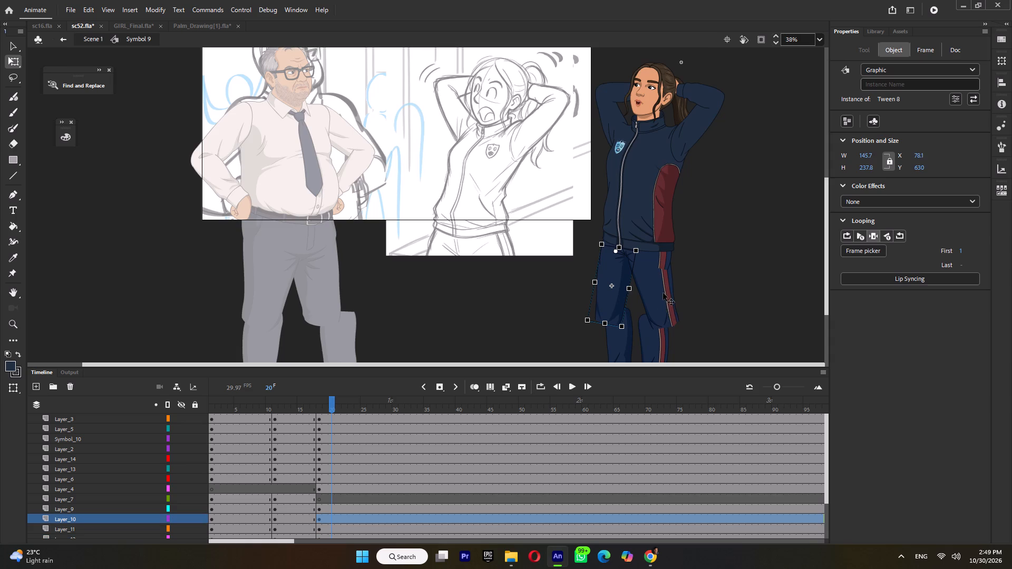
ctrl+scroll(663, 292, up, 5)
drag(676, 281, 671, 283)
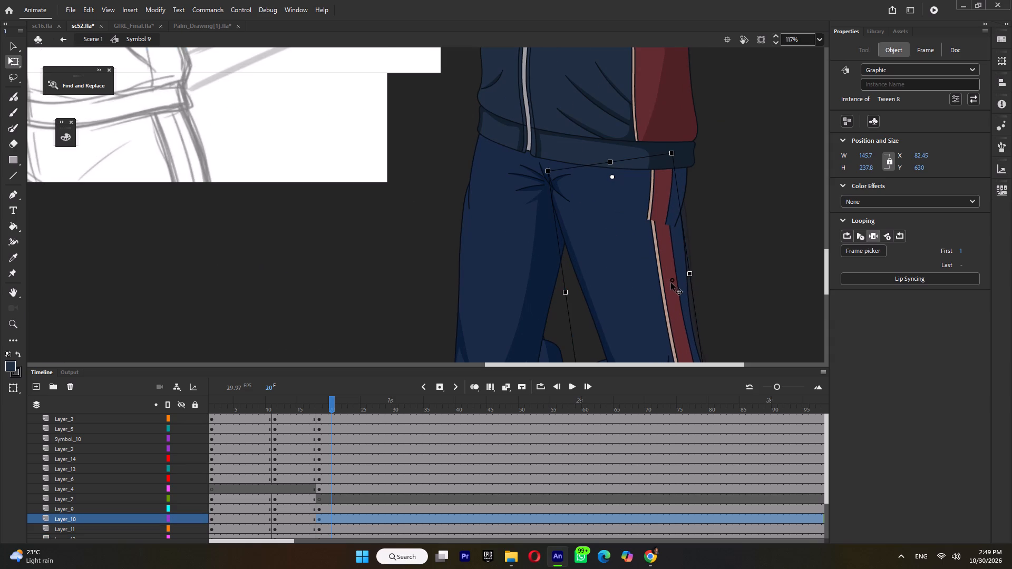
drag(671, 283, 667, 283)
ctrl+scroll(676, 270, down, 3)
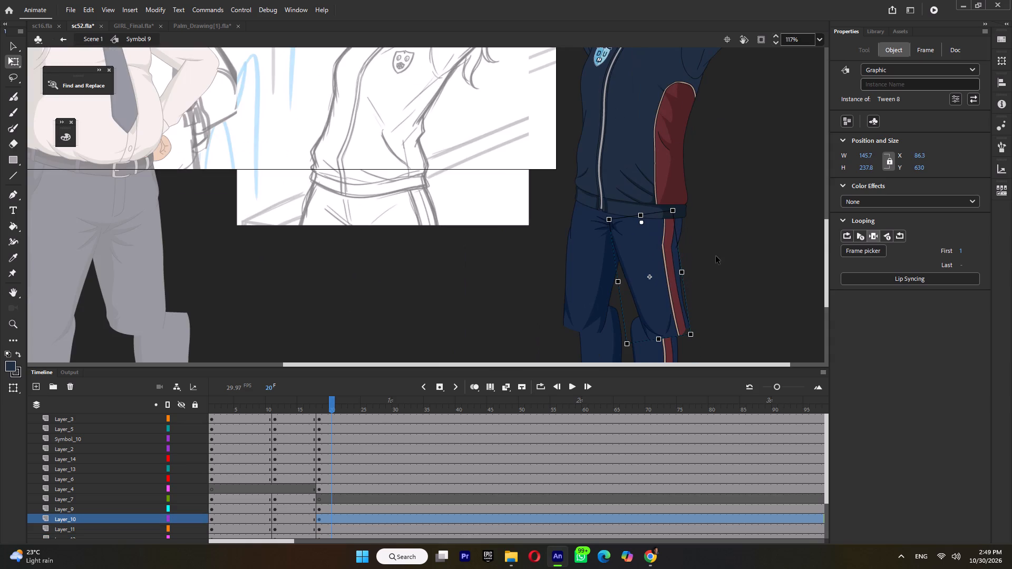
Nudge everything above the girl's knees backward, away from the man, to X -189.9, and compare with the previous pose.
ctrl+scroll(716, 256, down, 4)
drag(739, 107, 580, 262)
key(Right)
key(Right)
key(Right)
key(Right)
key(Right)
key(Right)
key(Right)
key(Right)
key(Right)
key(Right)
key(Right)
key(Right)
key(Right)
key(Right)
key(Right)
key(Right)
key(Right)
key(Right)
key(Right)
key(Right)
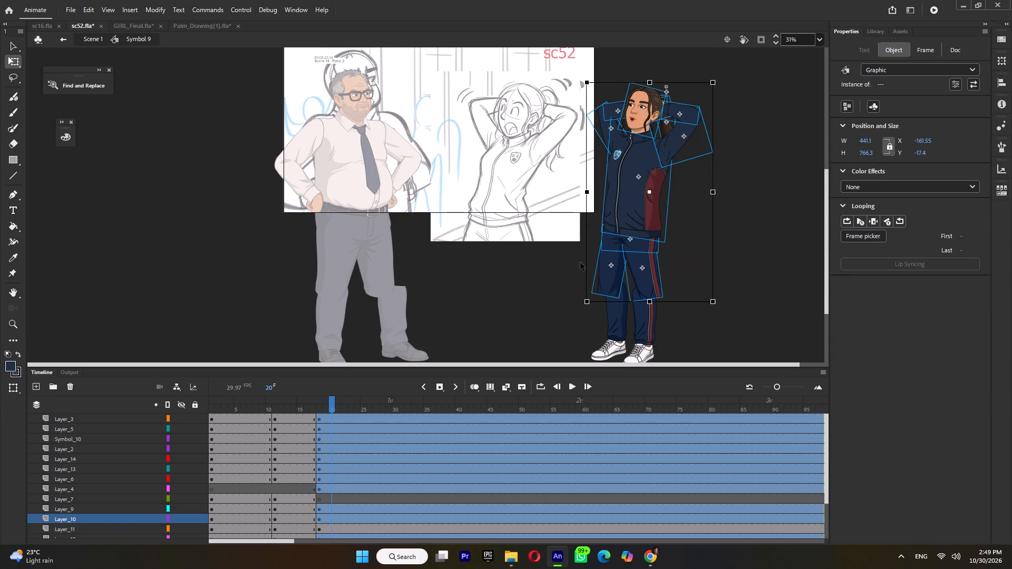
key(Right)
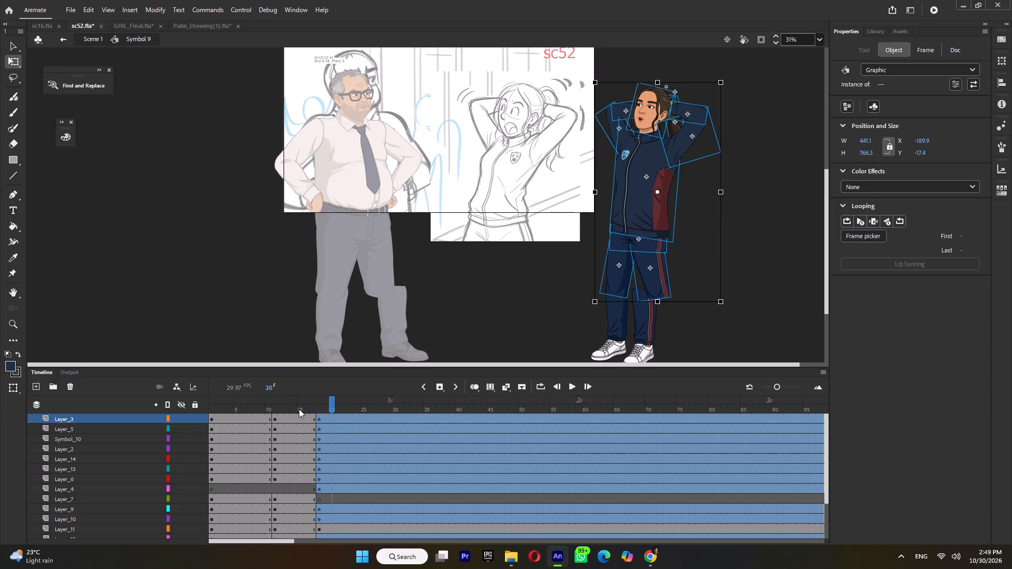
click(299, 409)
click(328, 405)
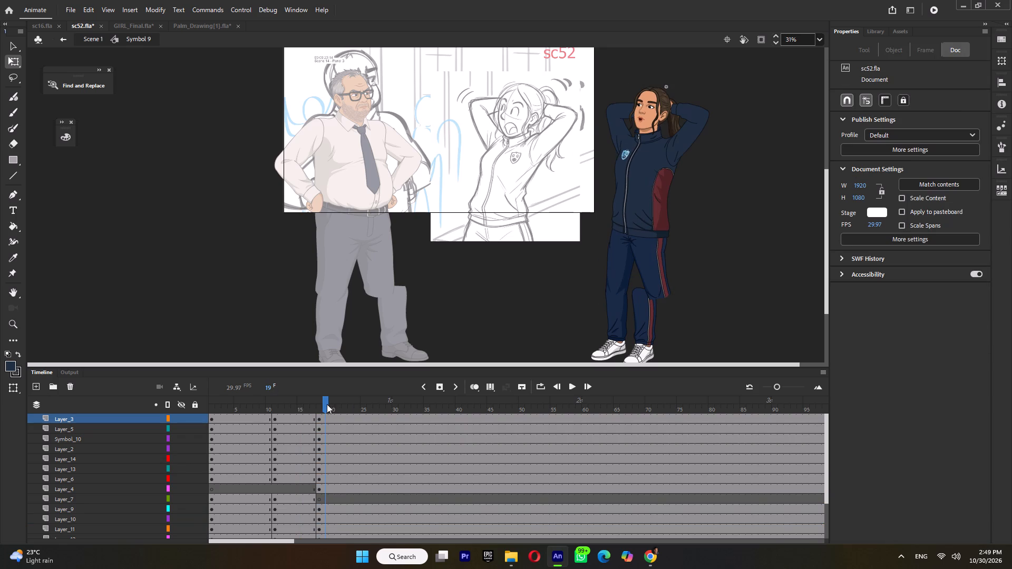
click(305, 406)
click(321, 406)
drag(316, 409, 328, 414)
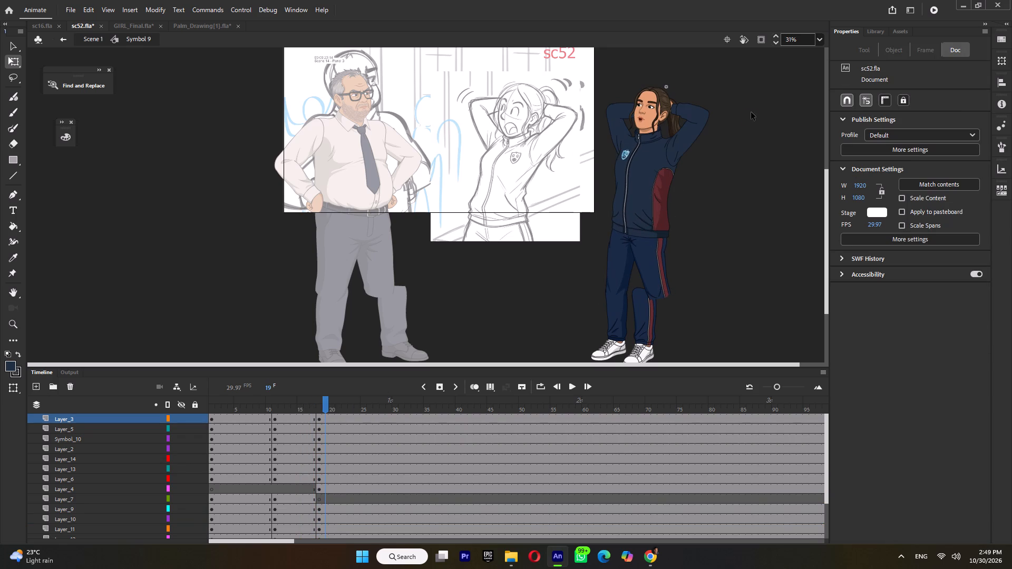
Nudge the parts above the knees partway back toward the man and compare with the previous pose.
drag(751, 112, 572, 252)
key(Left)
key(Left)
key(Left)
key(Left)
key(Left)
key(Left)
key(Left)
key(Left)
key(Left)
key(Left)
key(Left)
key(Left)
key(Left)
key(Left)
key(Left)
key(Left)
key(Left)
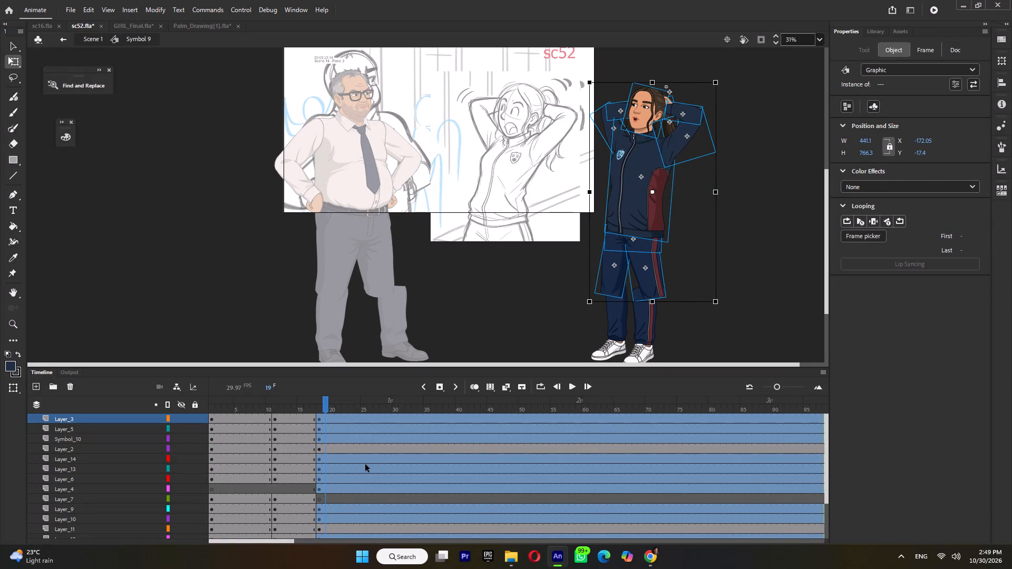
key(Left)
click(310, 403)
click(323, 403)
Rotate the stripeless thigh (Tween 10) slightly inward to realign it with its lower leg, and compare with the previous pose.
click(707, 294)
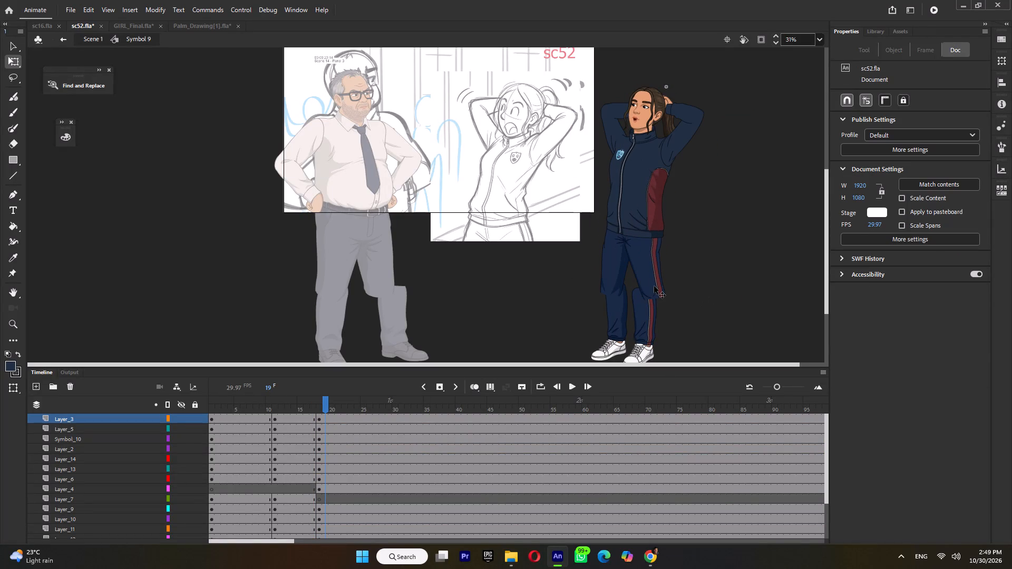
click(611, 274)
ctrl+scroll(618, 289, up, 4)
drag(626, 308, 635, 311)
click(309, 402)
click(329, 403)
At frame 13, rotate the girl's upper body slightly clockwise around a pivot at the jacket hem.
ctrl+scroll(567, 262, down, 2)
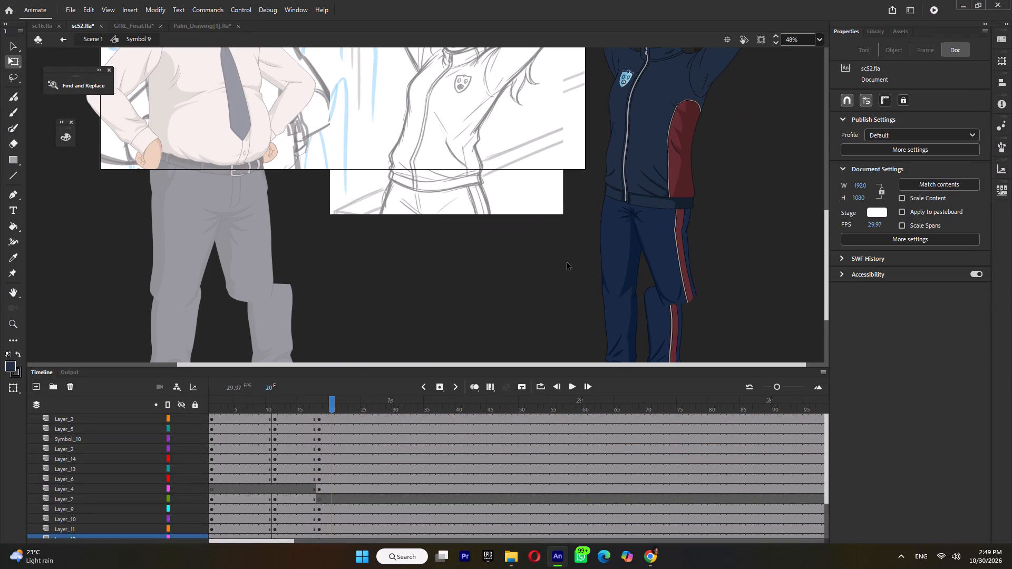
ctrl+scroll(567, 262, down, 2)
click(256, 400)
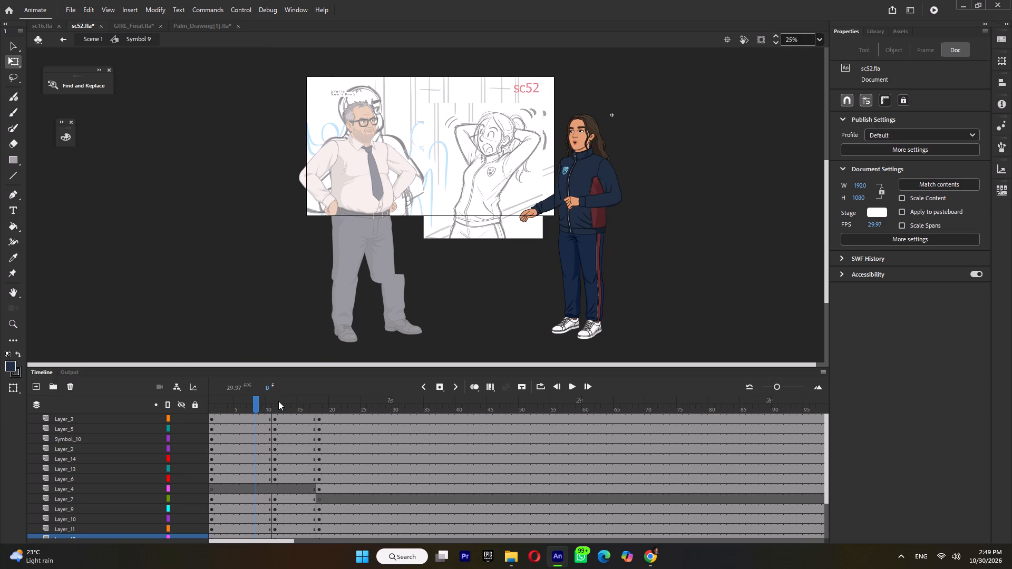
click(289, 401)
drag(632, 116, 499, 207)
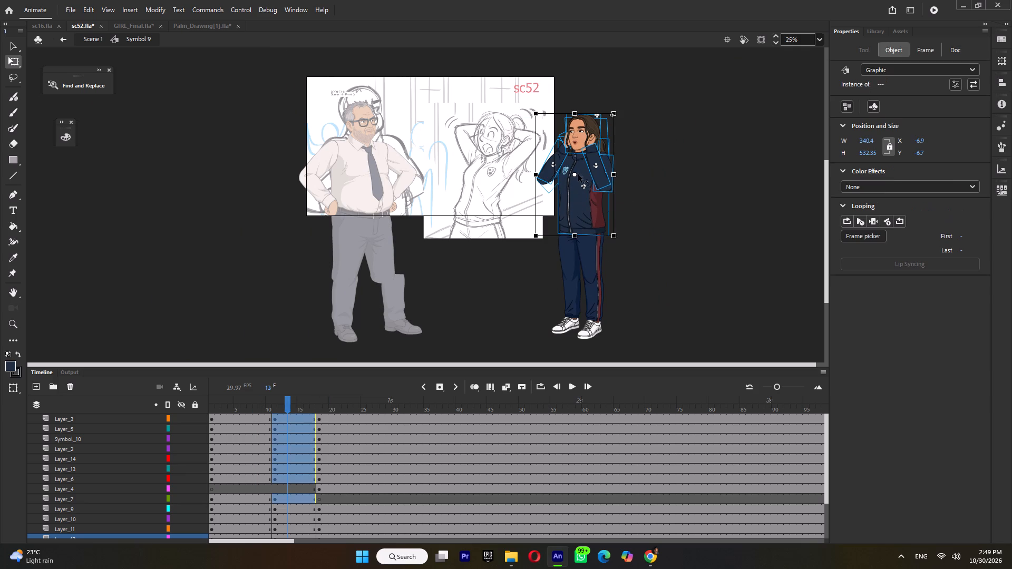
drag(576, 174, 581, 228)
ctrl+scroll(562, 139, up, 4)
ctrl+scroll(546, 40, up, 1)
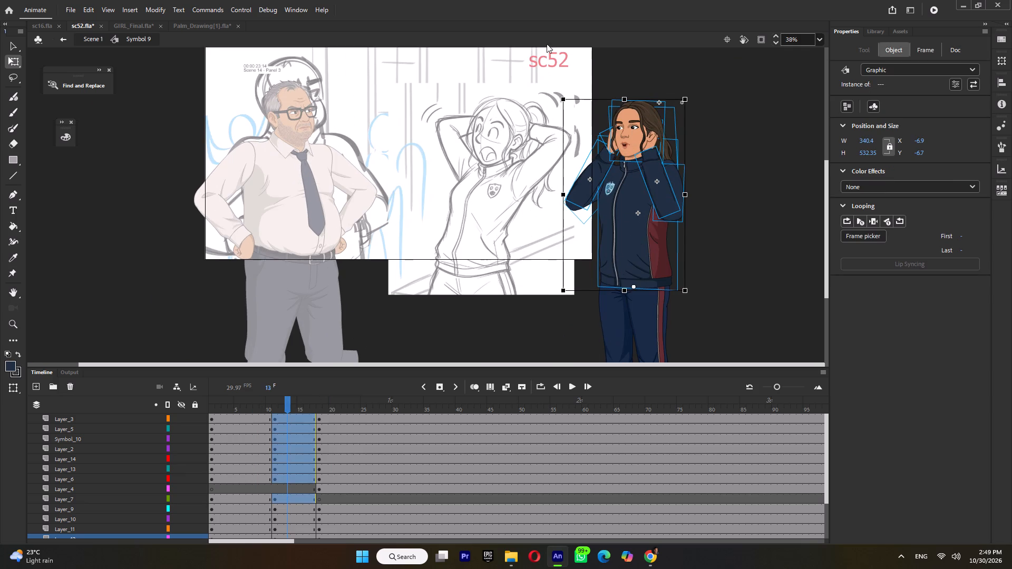
ctrl+scroll(566, 103, up, 3)
drag(615, 102, 622, 95)
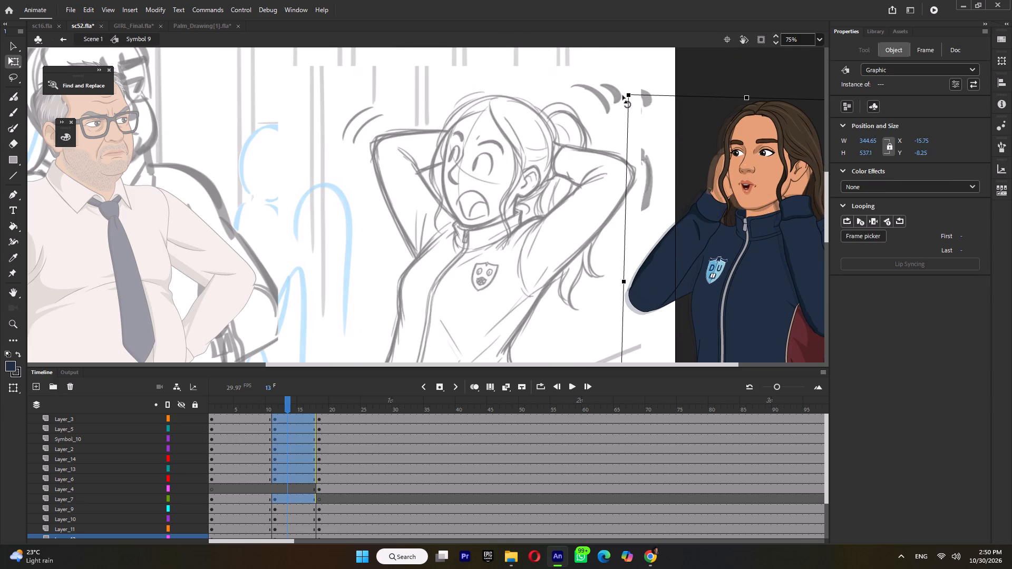
drag(622, 95, 624, 95)
ctrl+scroll(622, 95, down, 5)
ctrl+scroll(657, 219, down, 2)
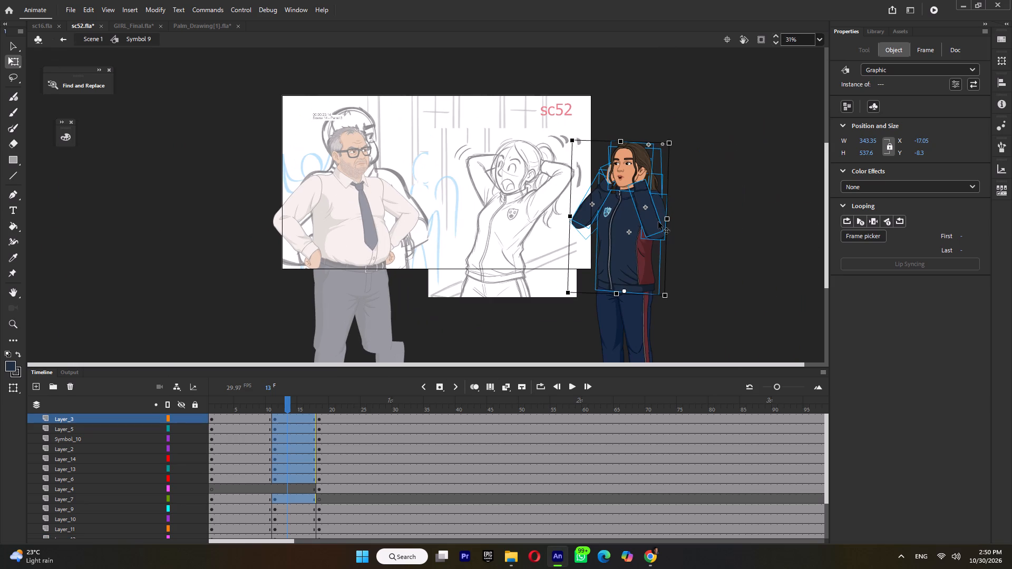
At frame 13, rotate the red-striped thigh (Tween 8) slightly outward and nudge it into place at X 94.45.
click(647, 331)
ctrl+scroll(658, 352, up, 2)
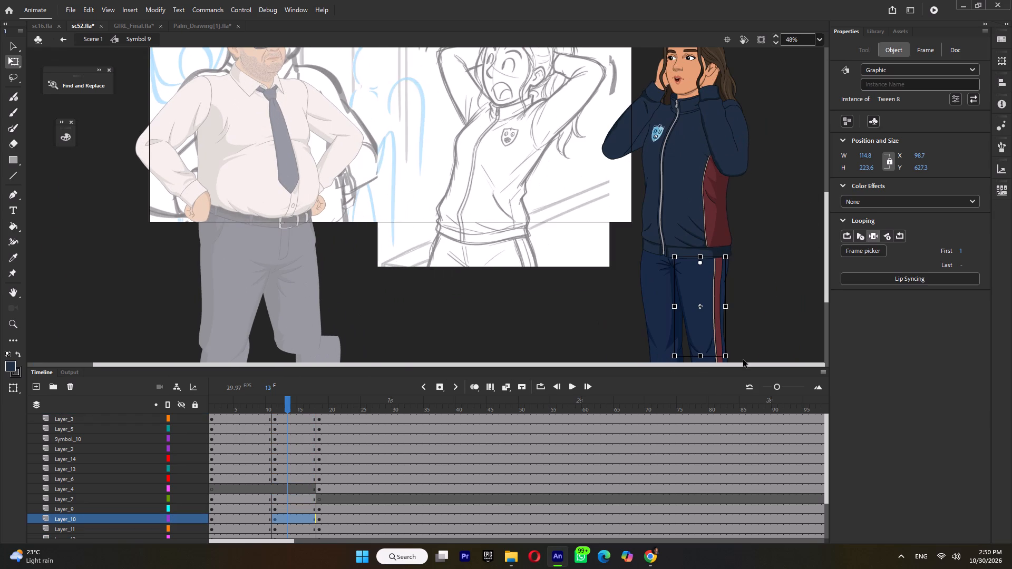
ctrl+scroll(730, 356, up, 3)
drag(732, 356, 745, 357)
key(Left)
key(Left)
key(Left)
key(Left)
key(Left)
key(Left)
ctrl+scroll(727, 238, down, 6)
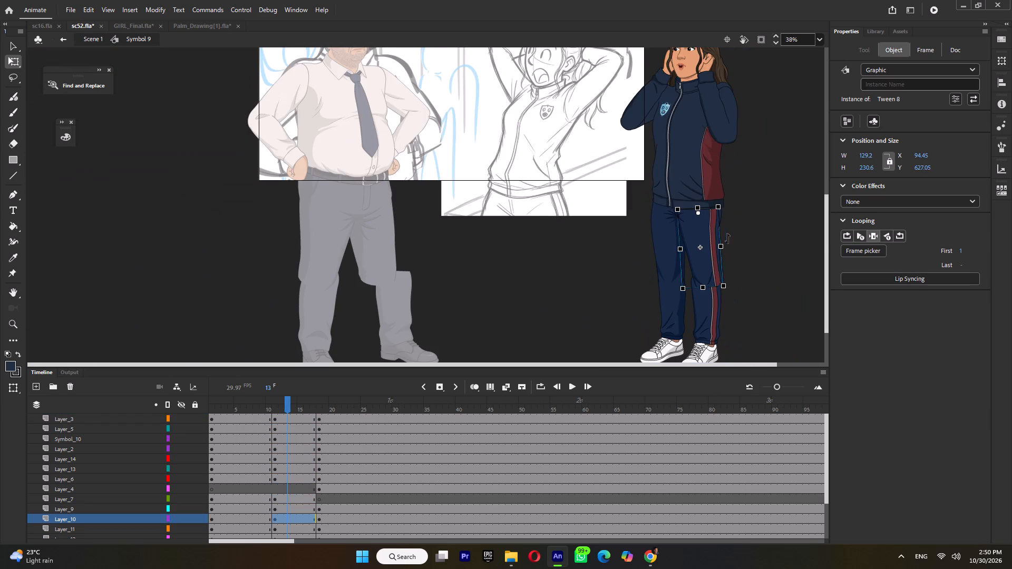
At frame 13, rotate everything above the girl's knees very slightly clockwise around a pivot low in the thighs.
drag(770, 70, 579, 233)
ctrl+scroll(670, 181, down, 2)
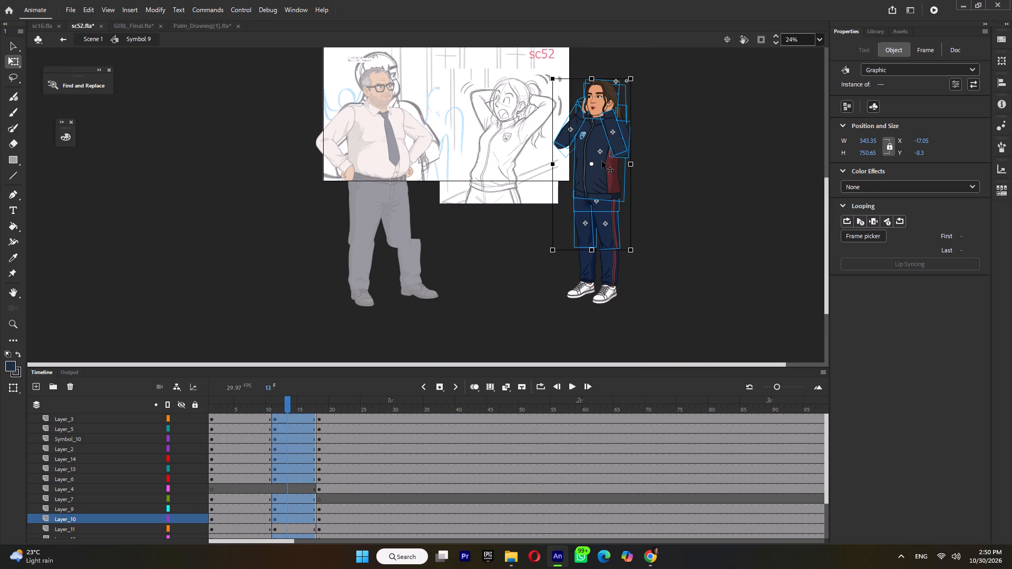
drag(593, 163, 587, 239)
ctrl+scroll(632, 73, up, 2)
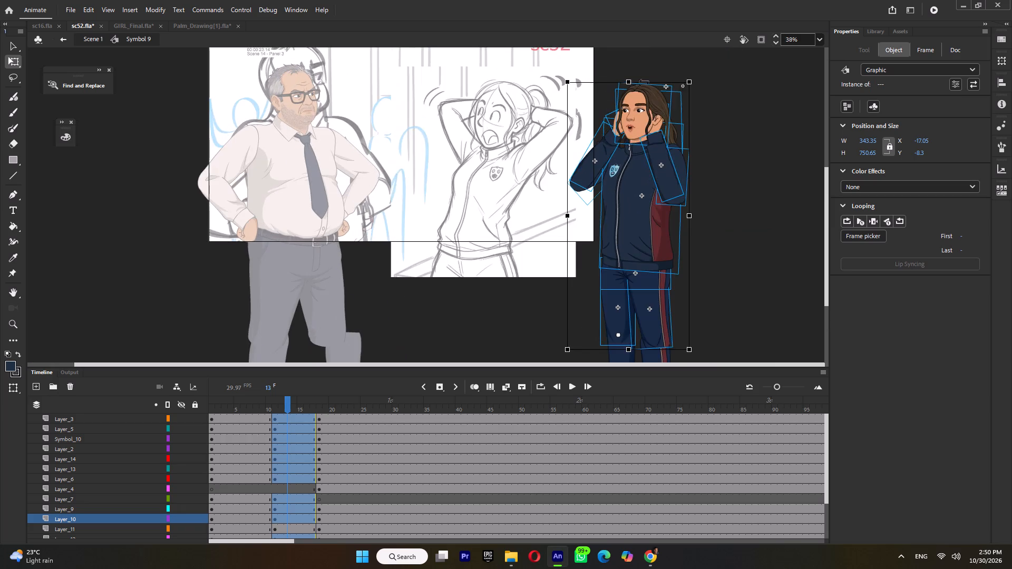
ctrl+scroll(684, 82, up, 3)
ctrl+scroll(799, 83, up, 3)
drag(786, 82, 793, 82)
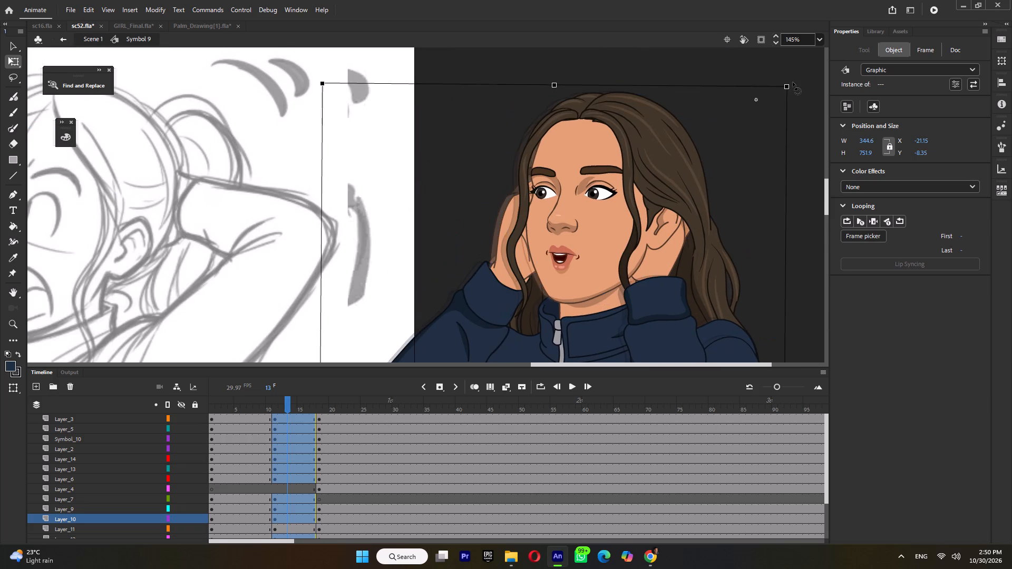
drag(793, 82, 793, 83)
ctrl+scroll(790, 92, down, 10)
Play and scrub from frame 8 through frame 21 to check the transitions between the three poses.
click(255, 403)
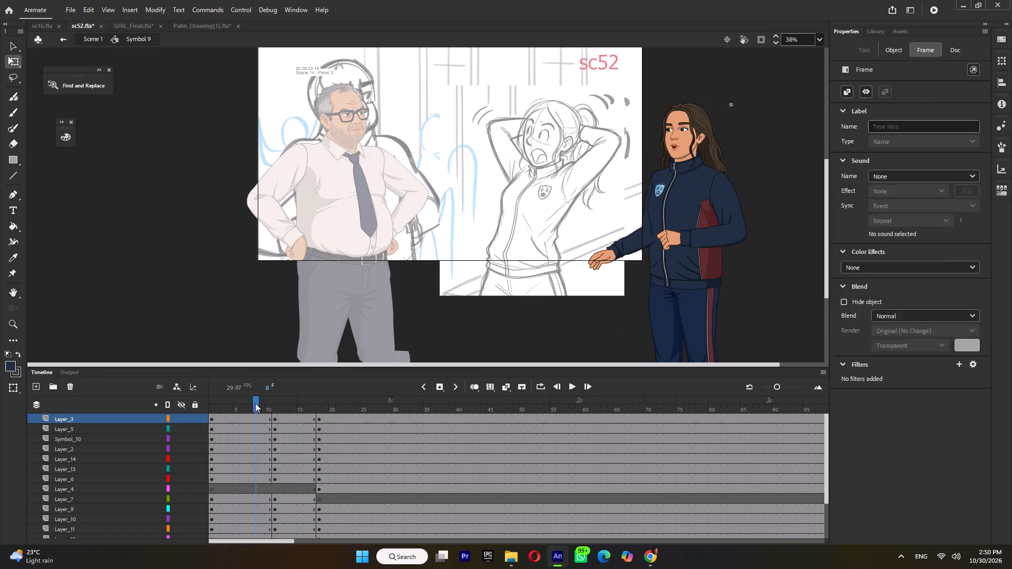
click(298, 403)
click(346, 400)
click(254, 397)
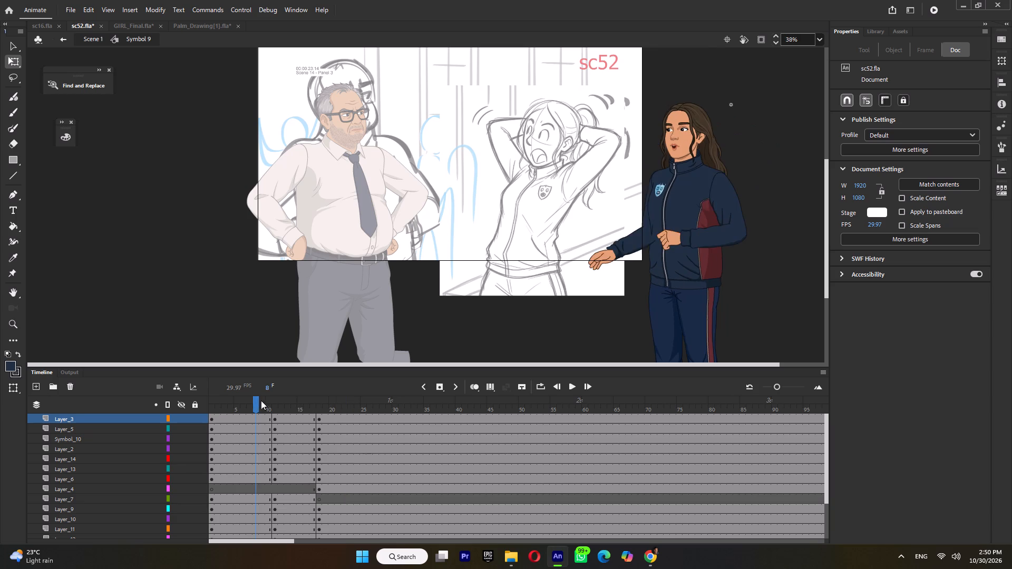
key(Return)
key(Return)
drag(269, 402, 335, 415)
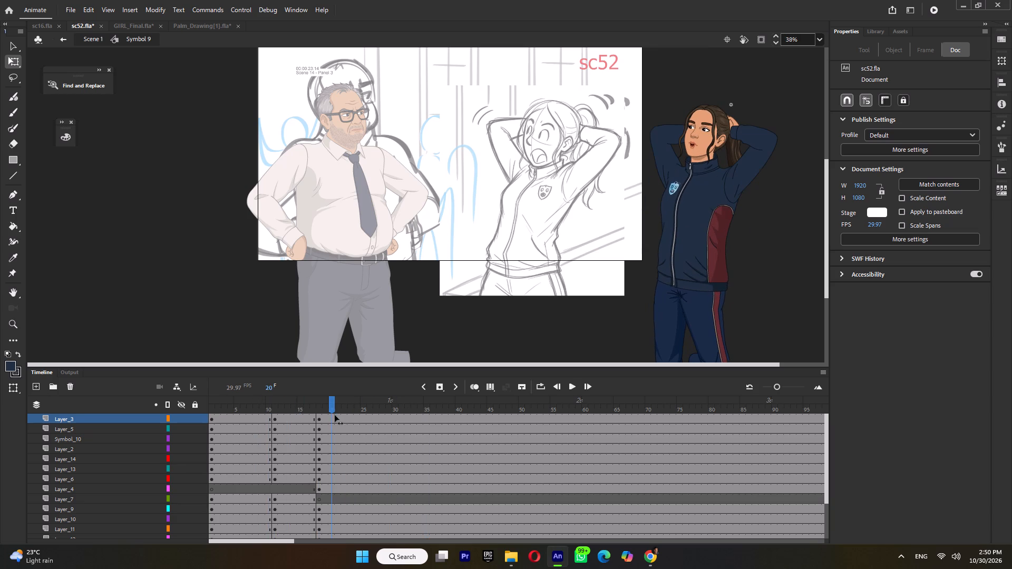
drag(335, 415, 338, 415)
Save the file.
key(ctrl+s)
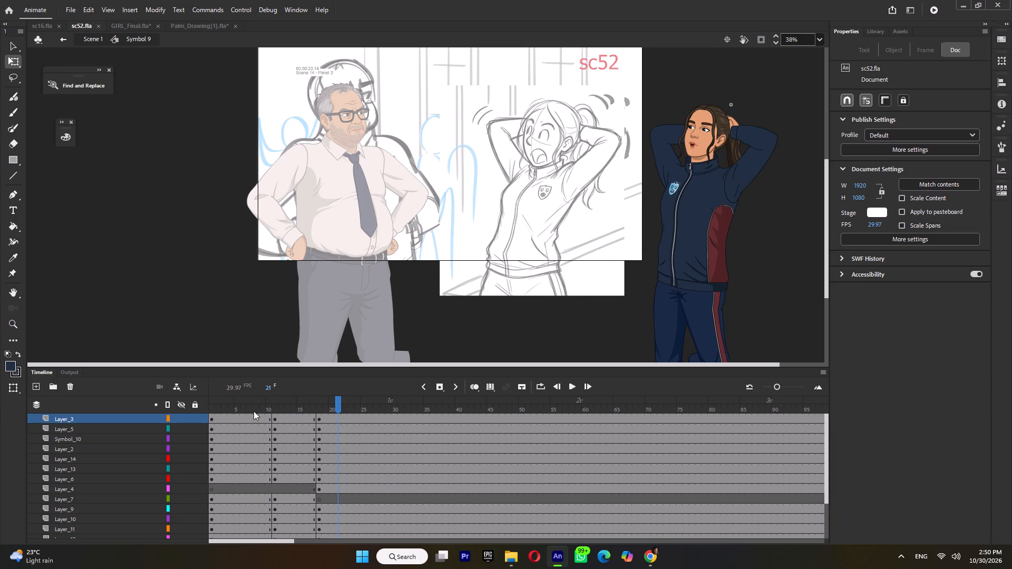
Compare the girl's poses at frames 12 and 20, saving the file along the way.
click(250, 411)
click(280, 405)
ctrl+click(429, 301)
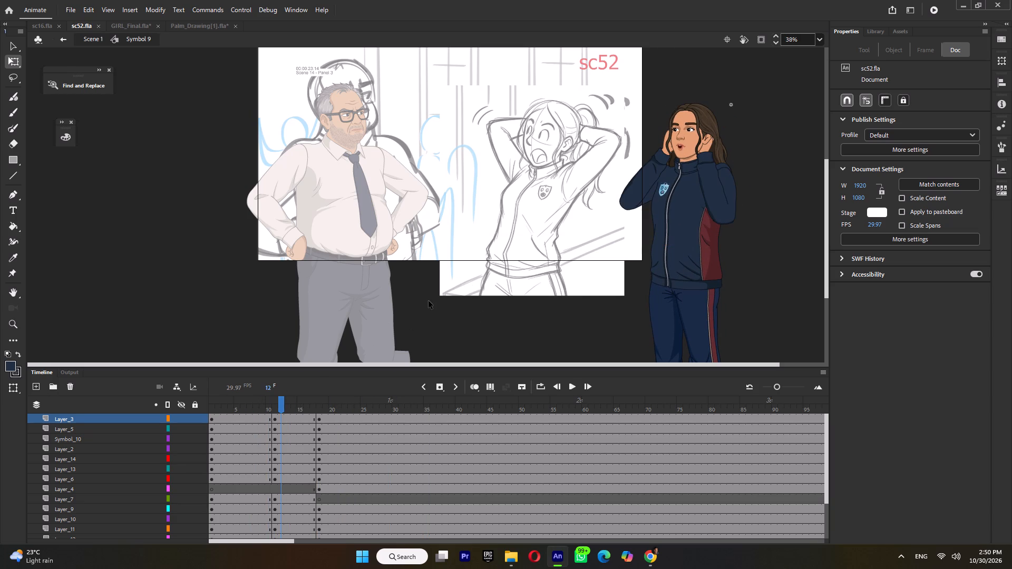
key(ctrl+s)
click(330, 404)
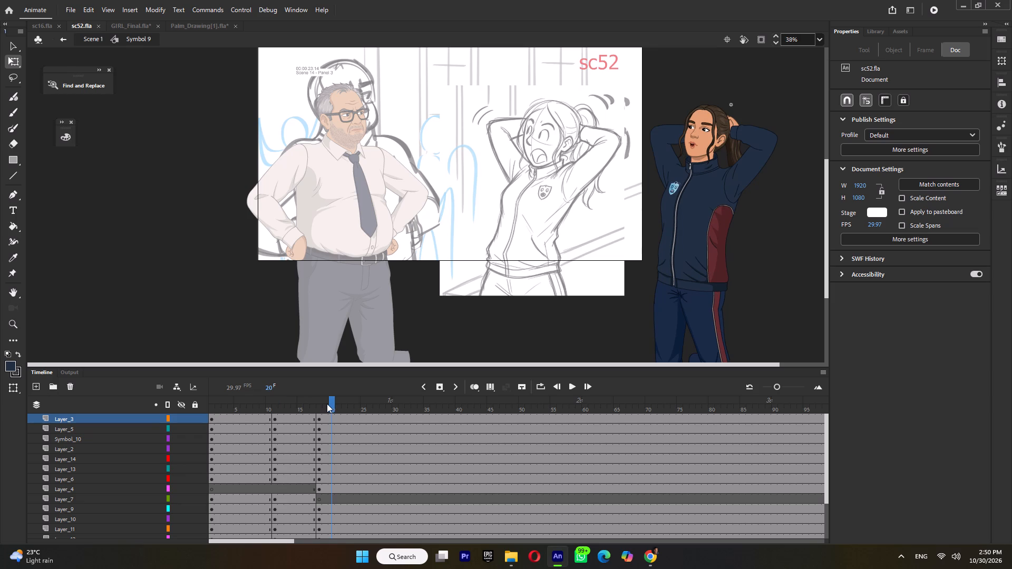
key(ctrl+s)
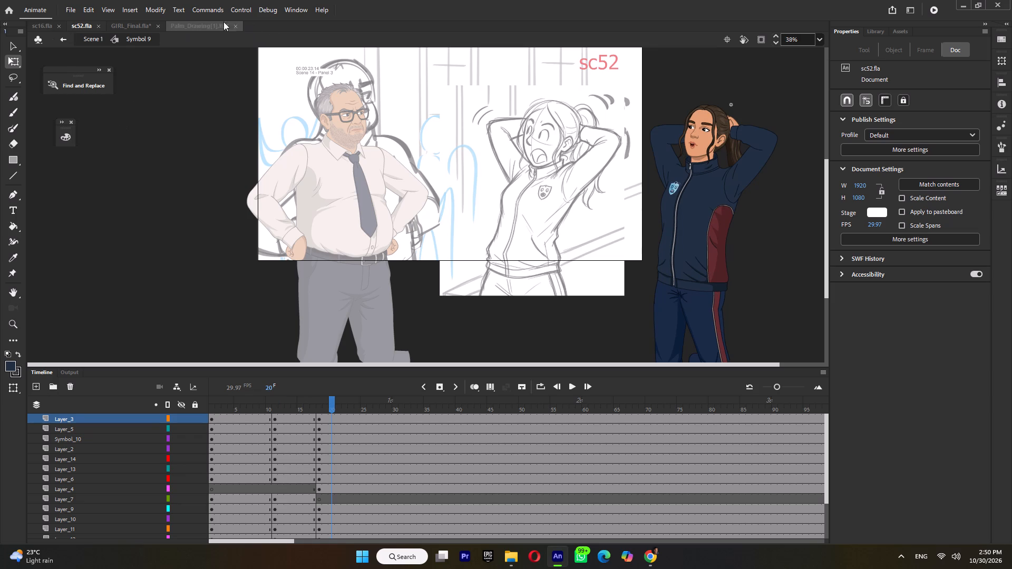
In Palm_Drawing[1].fla, rotate the fifth hand of the bottom row counter-clockwise as a candidate hand pose.
click(183, 22)
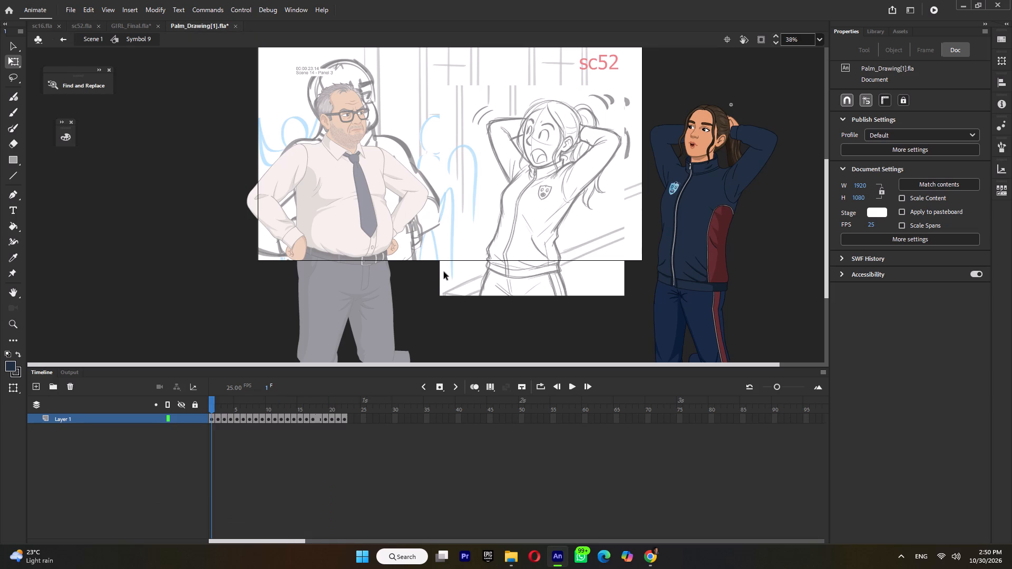
scroll(453, 243, down, 2)
scroll(453, 243, up, 1)
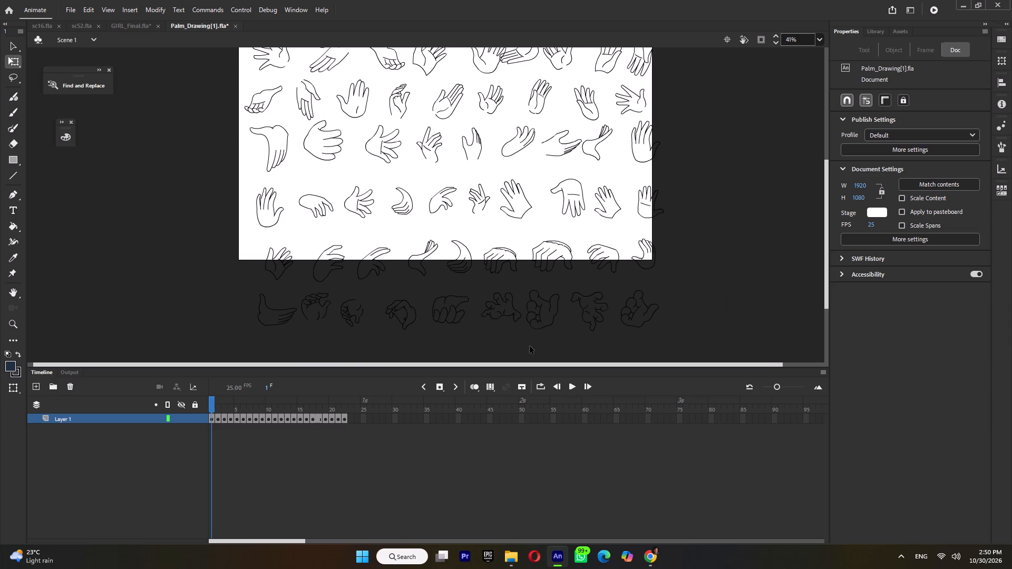
click(455, 317)
drag(481, 319, 445, 263)
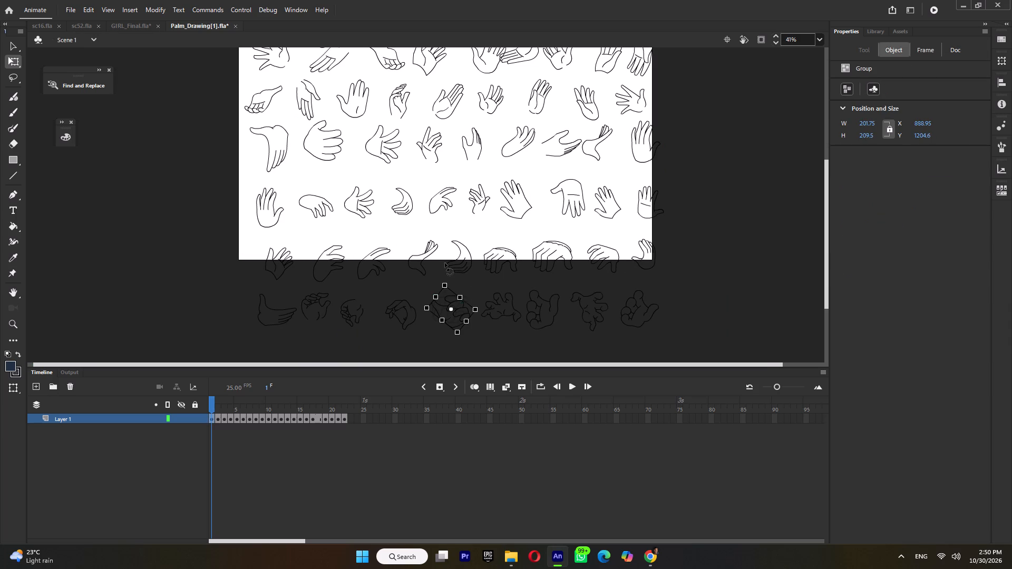
drag(445, 263, 439, 265)
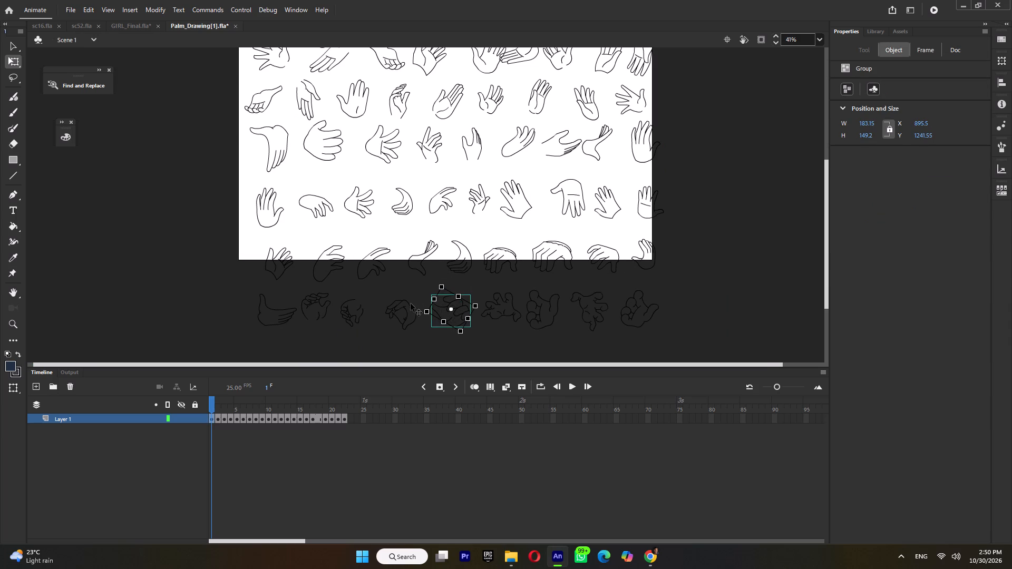
Rotate the third hand outline of the bottom row on the palm sheet and copy it.
click(346, 312)
drag(340, 333, 339, 333)
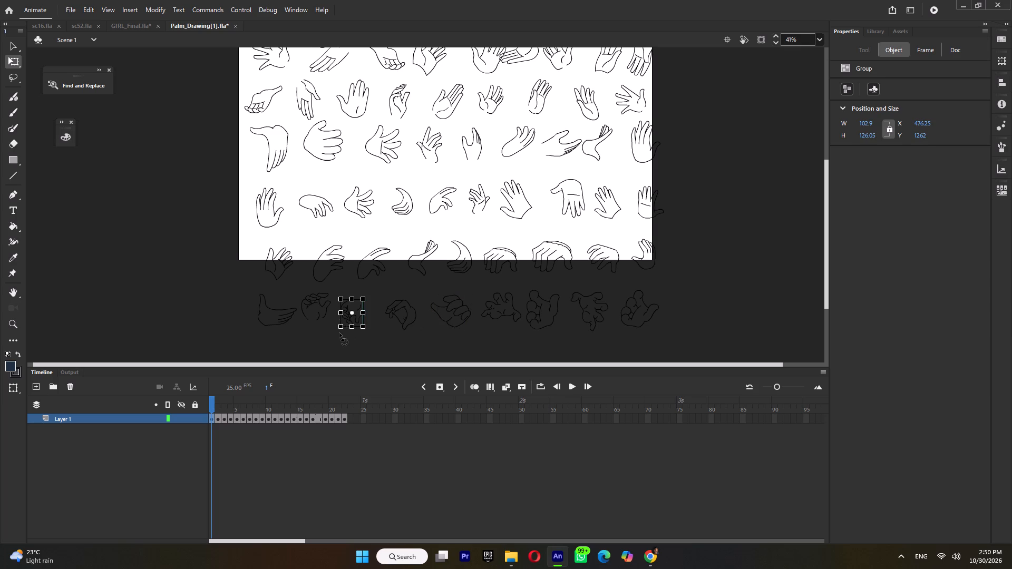
drag(339, 333, 338, 296)
ctrl+scroll(356, 319, up, 5)
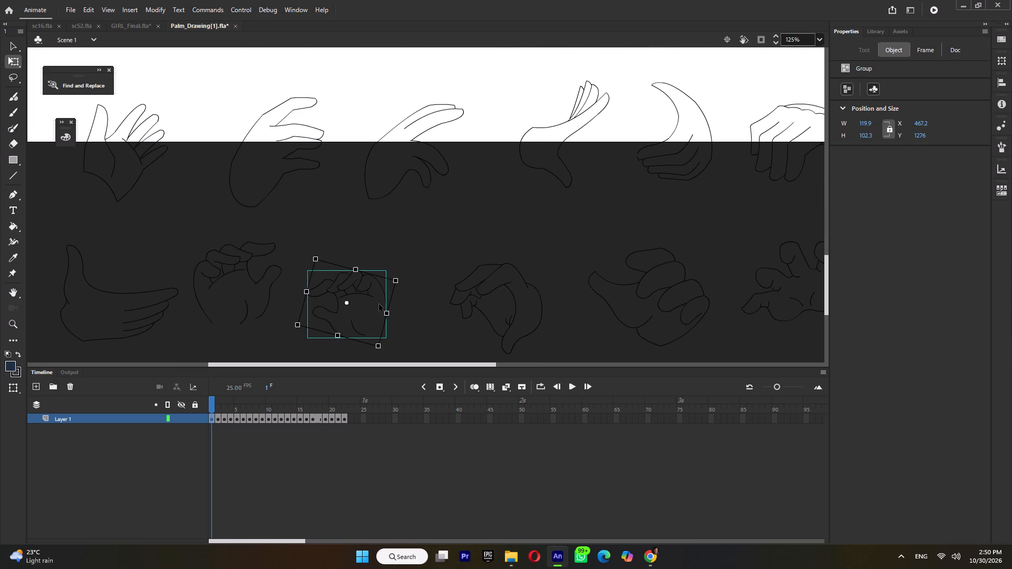
right_click(366, 288)
click(400, 270)
Back in sc52.fla, save and shift the raised hand (Tween 18) at frame 20 inward behind the head.
click(77, 25)
key(ctrl+s)
ctrl+scroll(748, 128, up, 4)
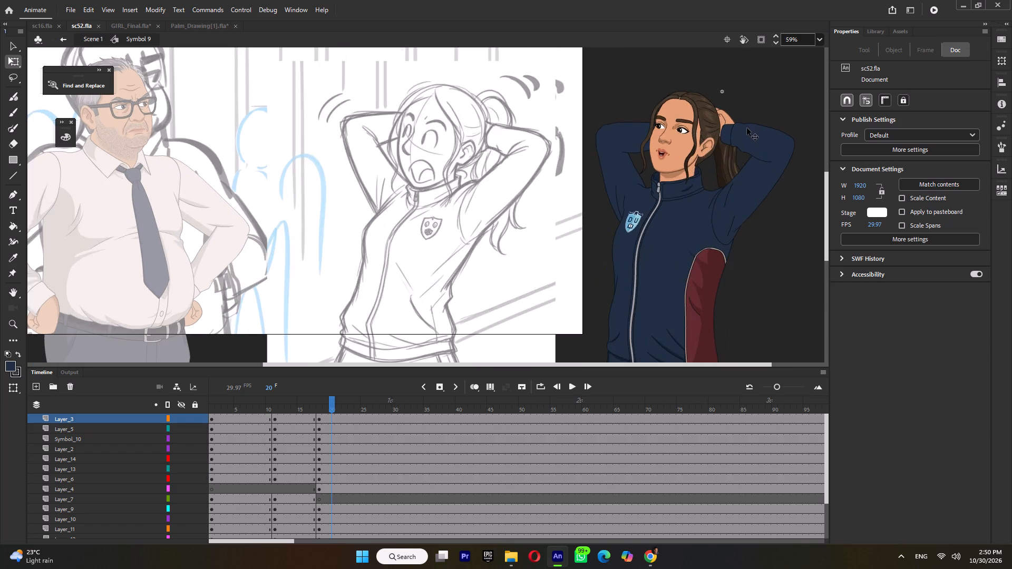
ctrl+scroll(738, 120, up, 3)
double_click(721, 113)
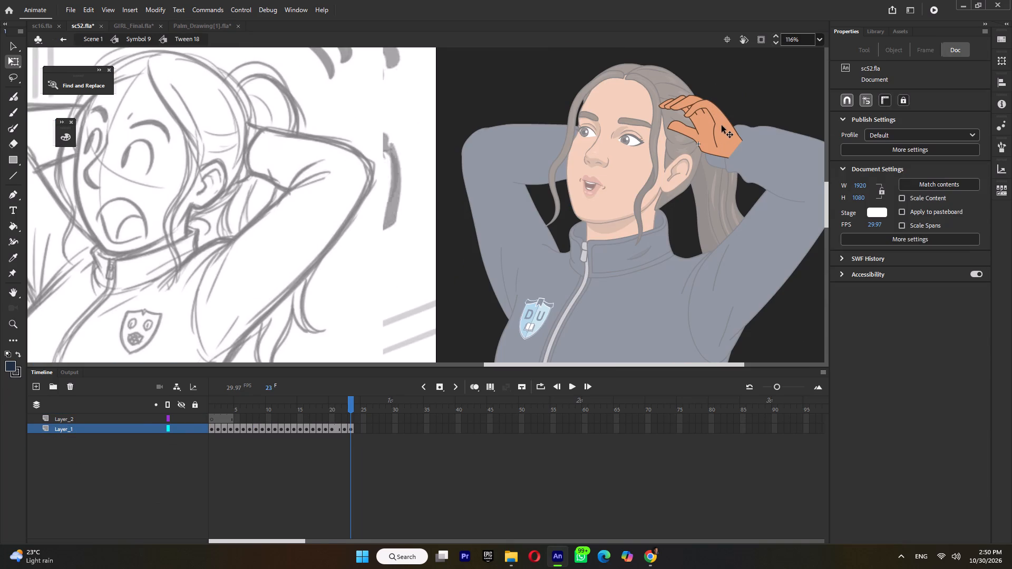
double_click(744, 104)
drag(720, 113, 689, 117)
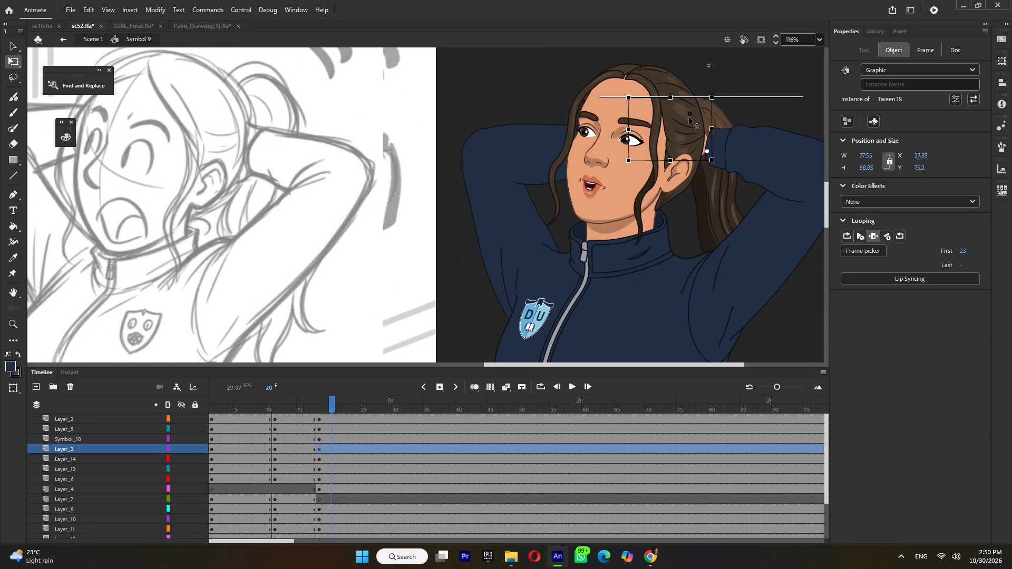
drag(689, 117, 698, 118)
Shorten the forearm sleeve (Tween 1) behind the head from its wrist end to a width of about 122.9.
click(758, 141)
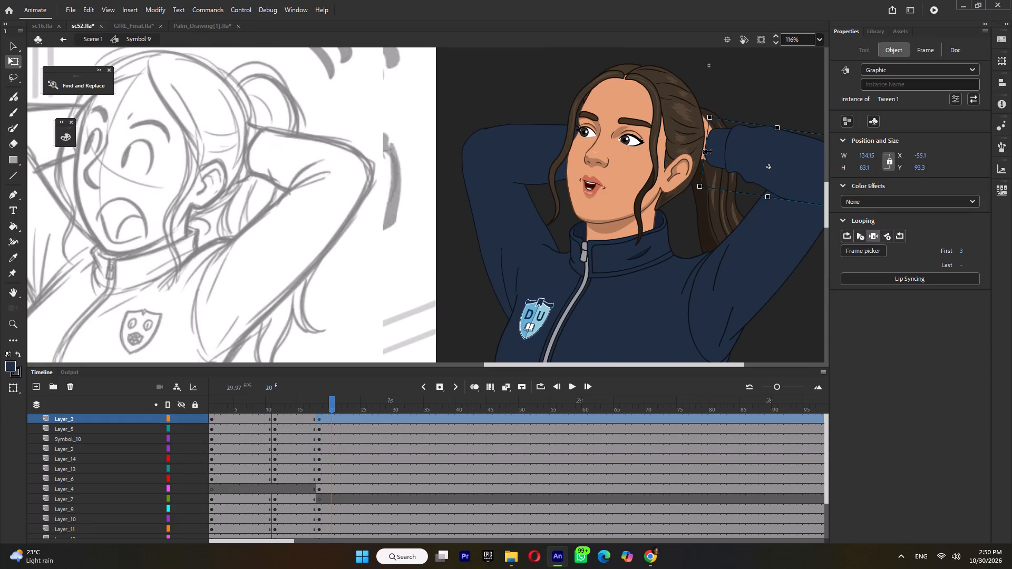
drag(708, 151, 717, 153)
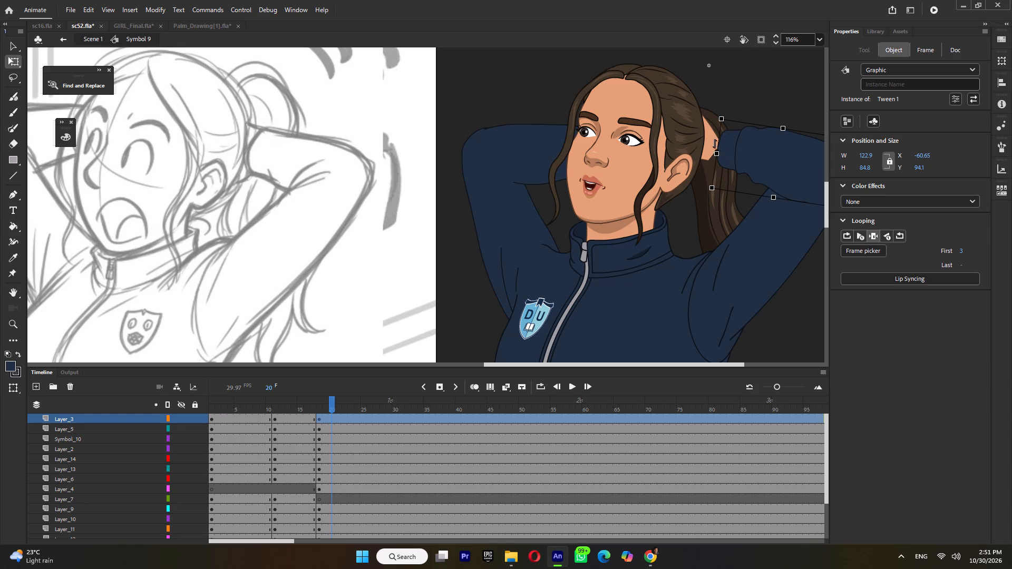
Rotate the hand behind the head (Tween 18) about 18° counter-clockwise and realign its wrist with the sleeve cuff.
click(714, 140)
ctrl+scroll(715, 140, up, 4)
drag(720, 146, 748, 145)
drag(562, 198, 576, 256)
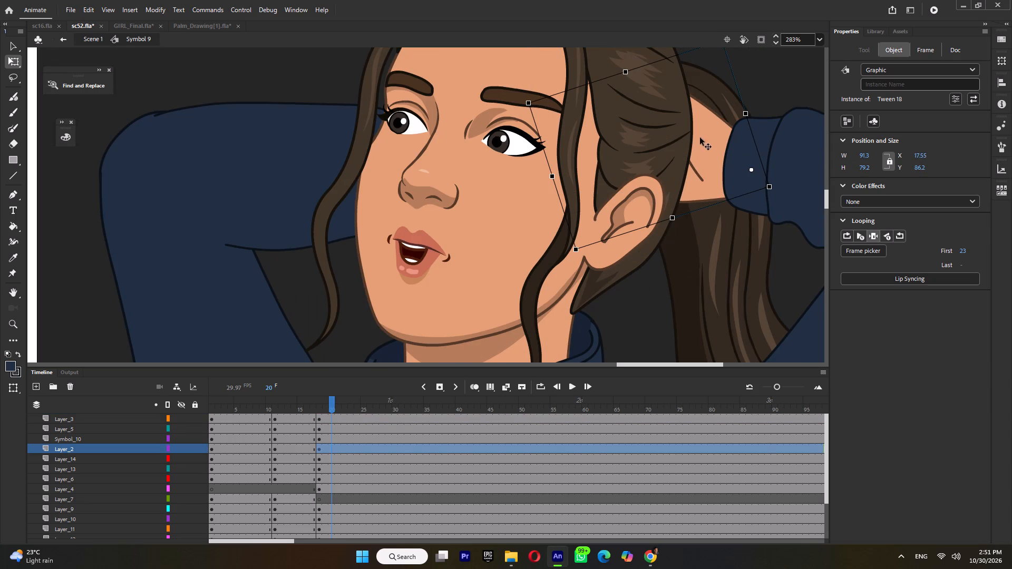
drag(706, 138, 711, 136)
Inside the Tween 18 hand symbol, sample its dark brown outline as stroke colour and its skin tone as fill colour.
double_click(714, 133)
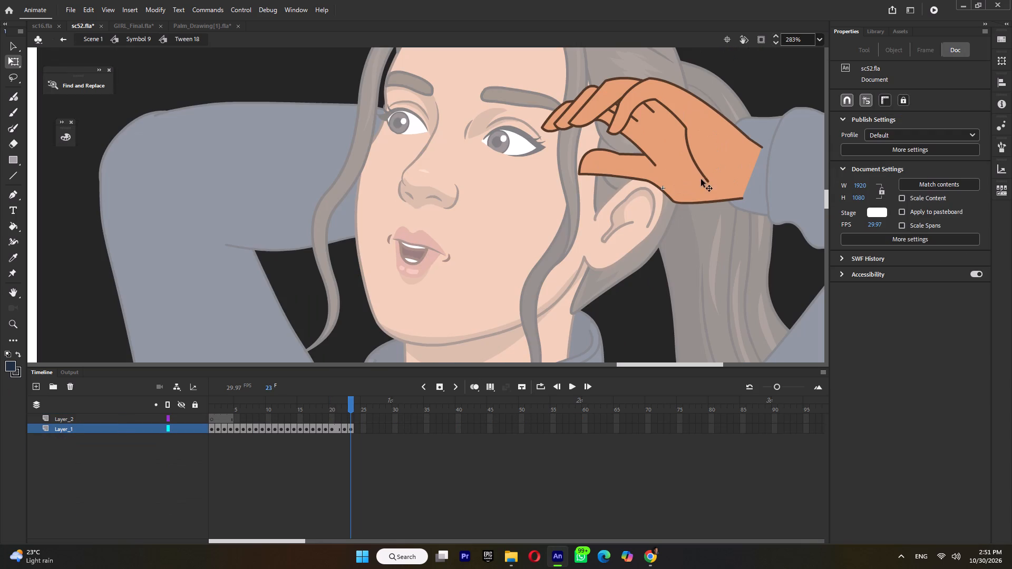
key(s)
click(851, 102)
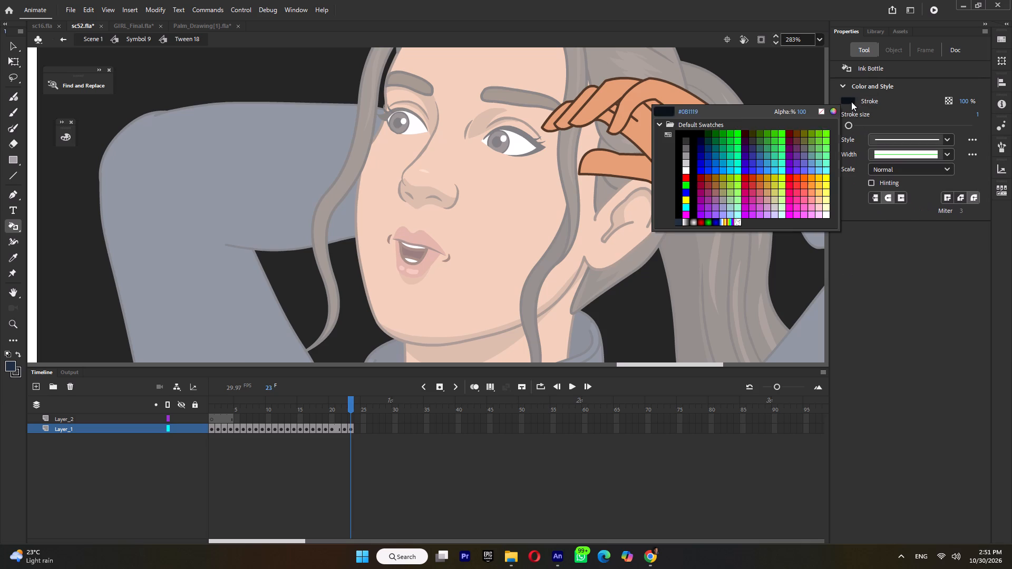
click(621, 97)
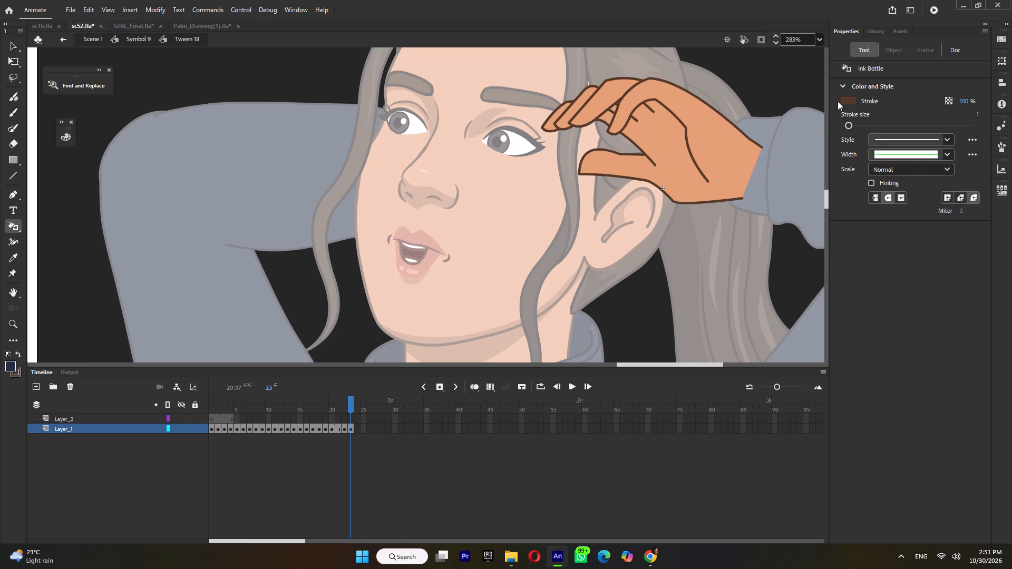
key(k)
key(i)
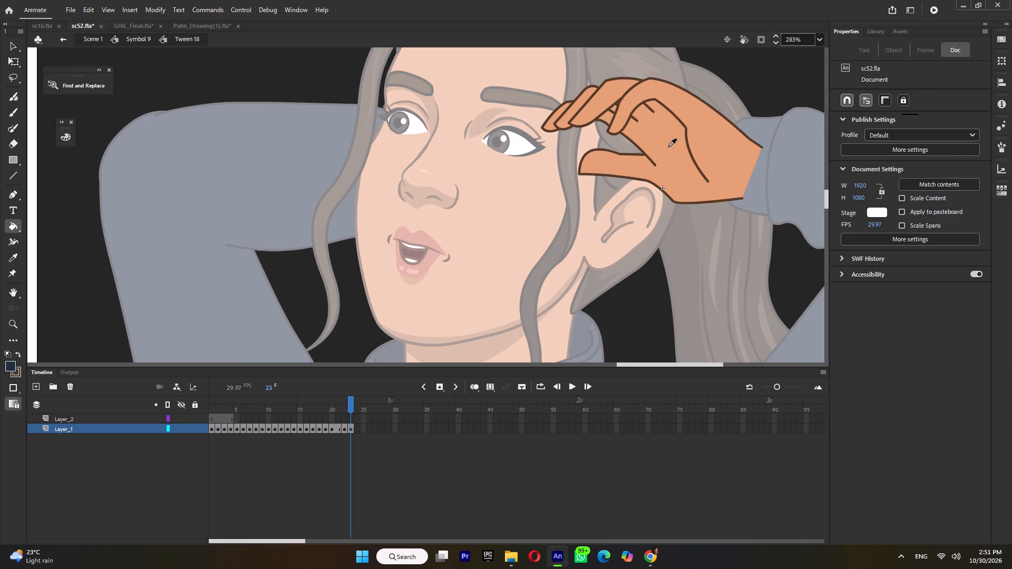
click(668, 146)
Add a blank keyframe at frame 24 of Layer_1 in Tween 18 and paste the copied hand outline.
key(F7)
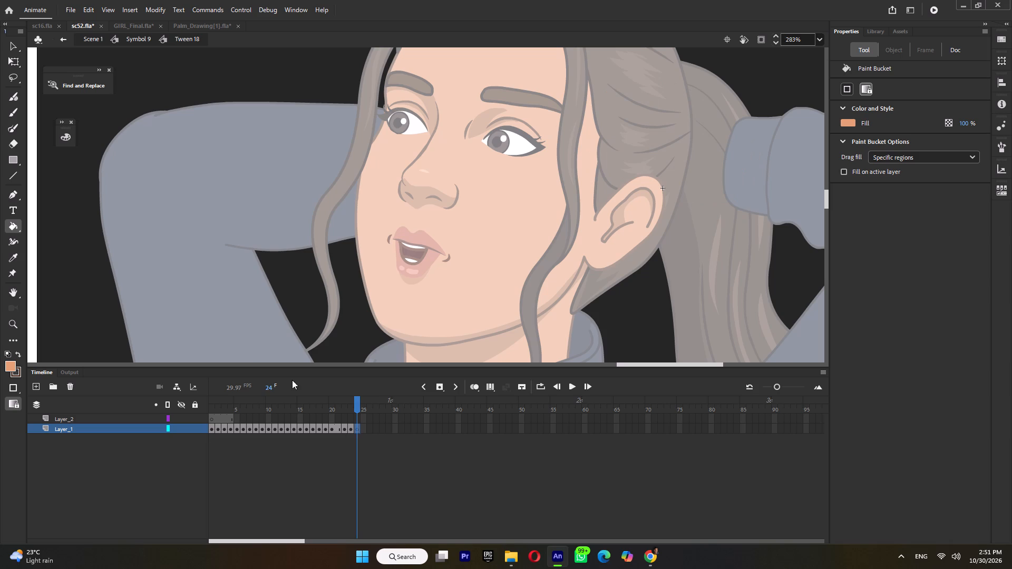
click(9, 59)
right_click(551, 189)
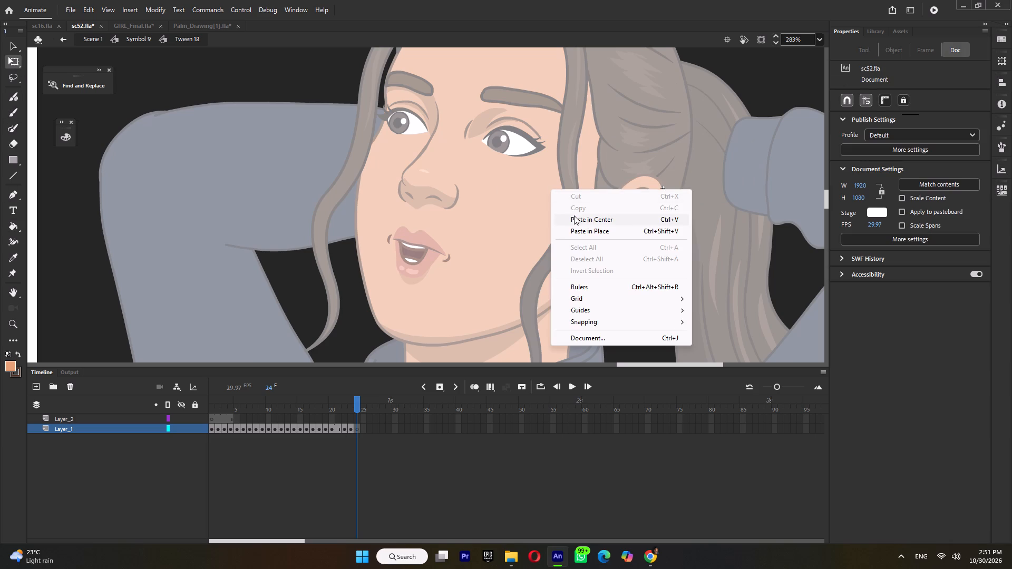
click(574, 215)
Rotate the pasted hand outline and scale it down to about 44 by 51.
drag(551, 59, 548, 56)
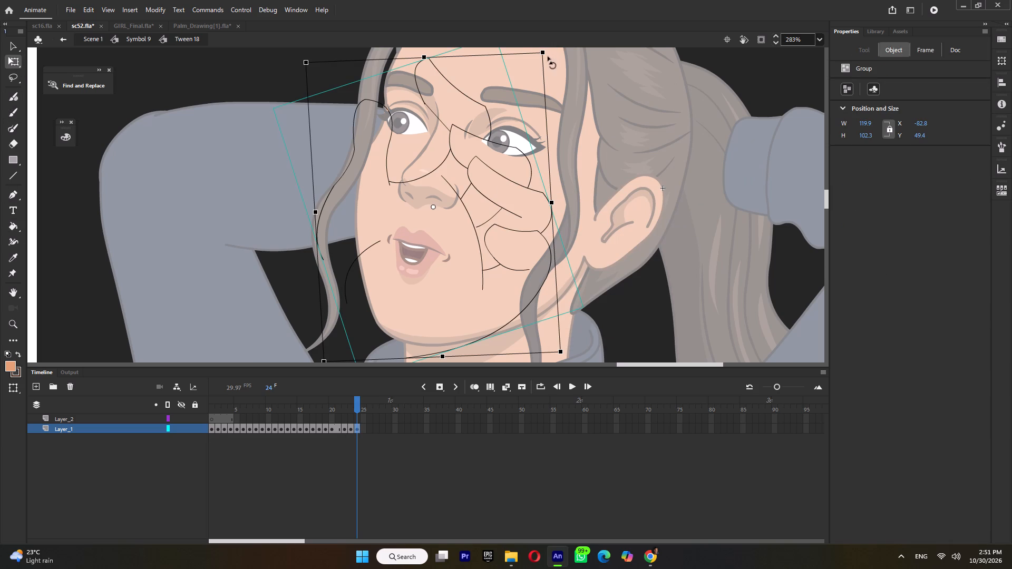
drag(548, 56, 408, 168)
drag(548, 53, 363, 137)
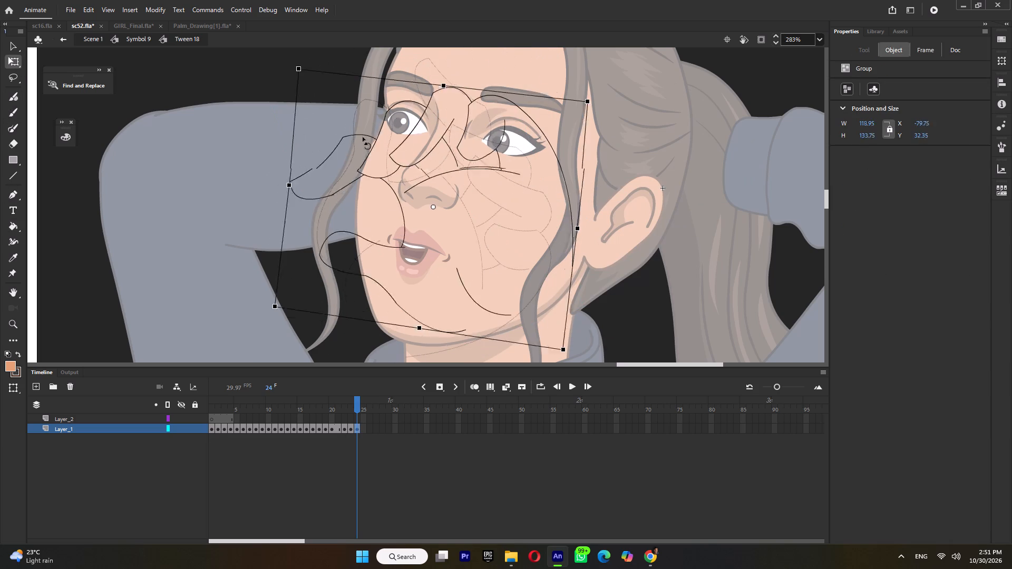
drag(363, 137, 374, 183)
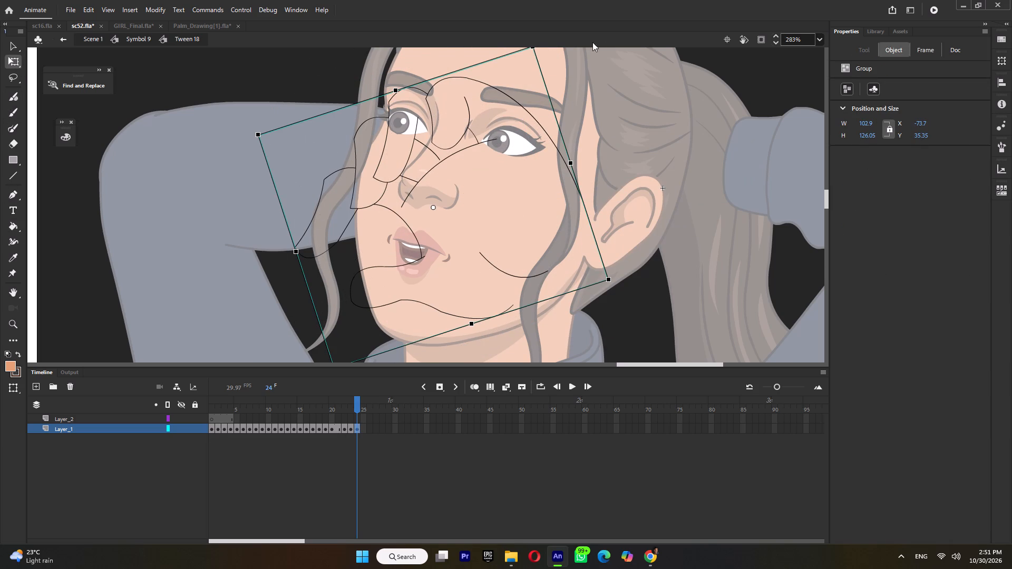
shift+drag(533, 48, 528, 123)
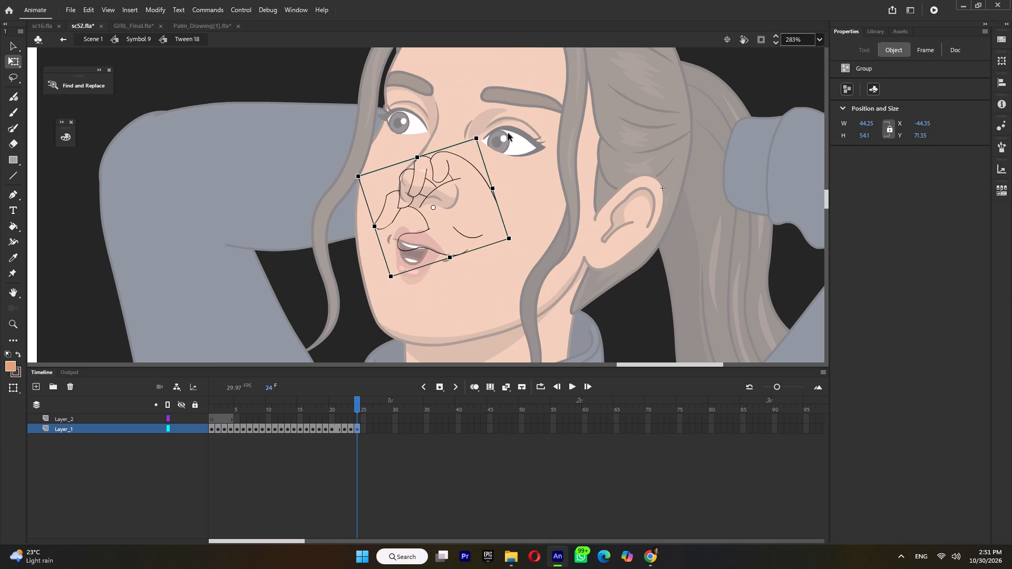
drag(484, 139, 504, 157)
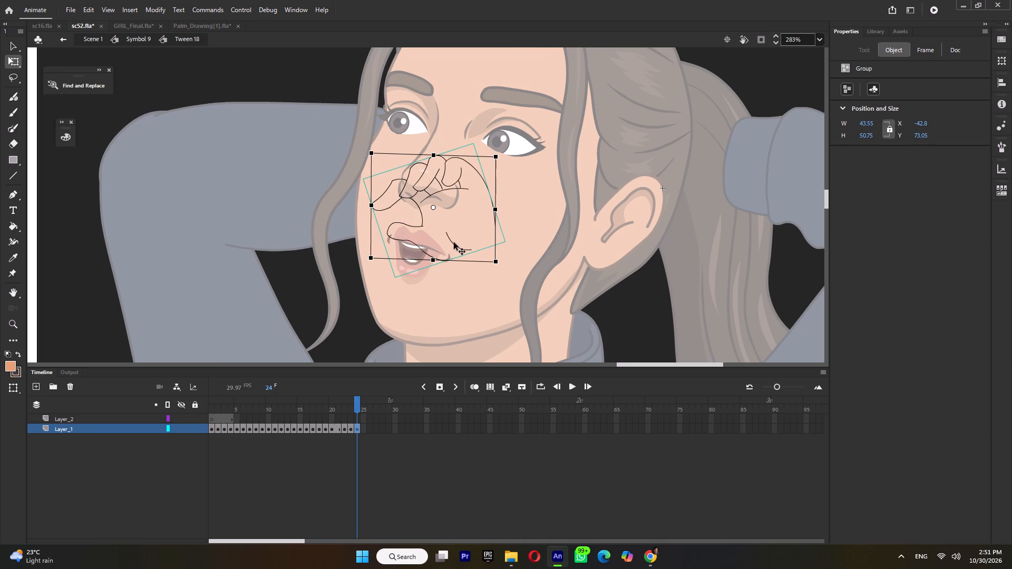
Place the hand outline over the back of the head beside the sleeve cuff, tilted counter-clockwise and enlarged to about 56 by 69.
drag(454, 243, 707, 155)
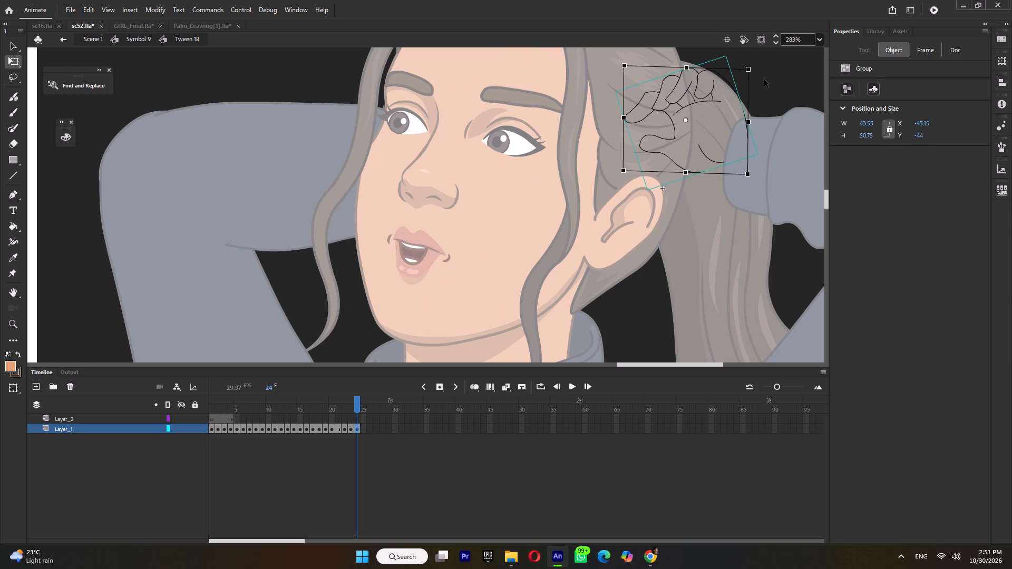
drag(754, 73, 703, 83)
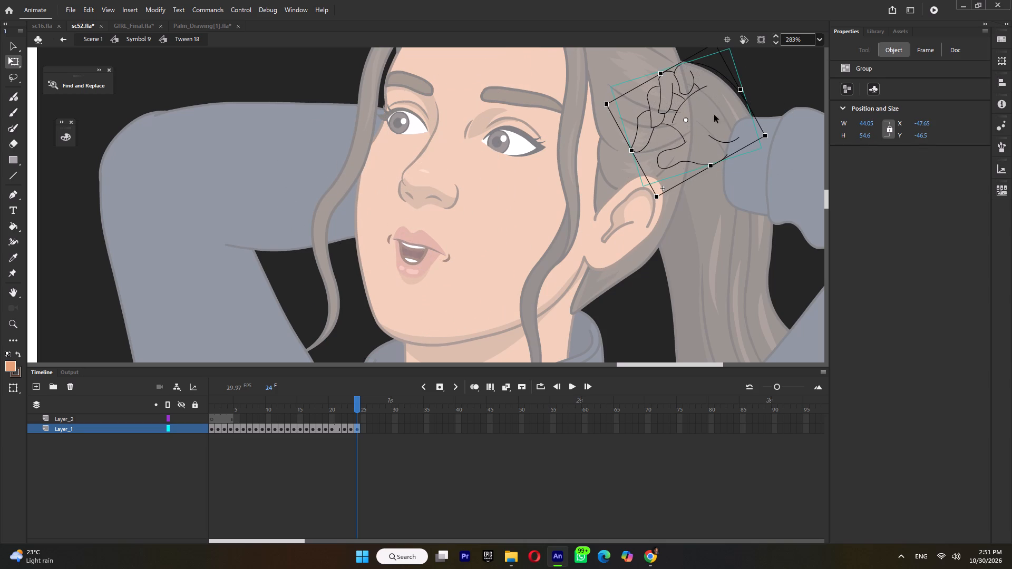
drag(722, 141, 713, 165)
shift+drag(707, 68, 708, 35)
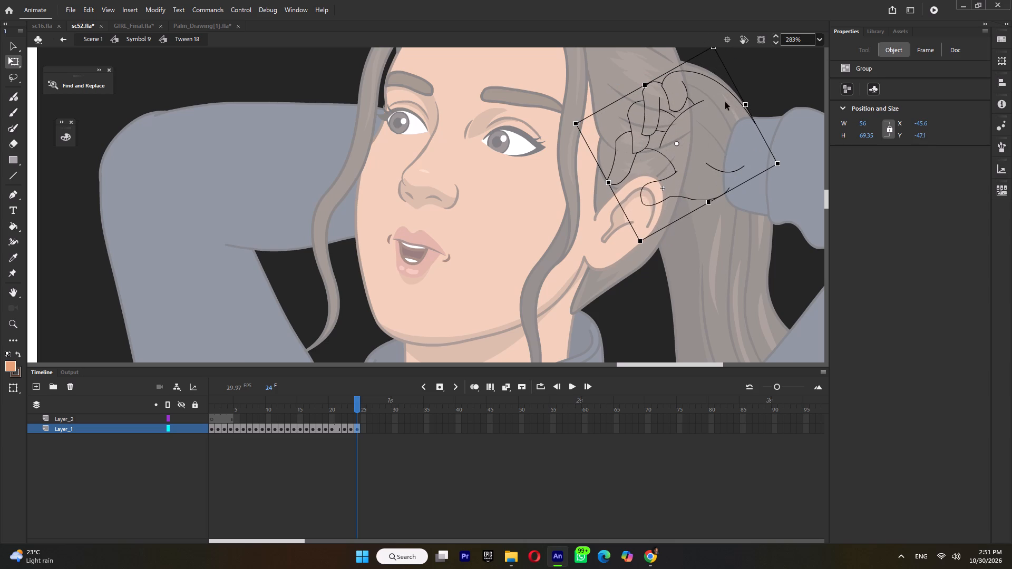
drag(725, 87, 708, 83)
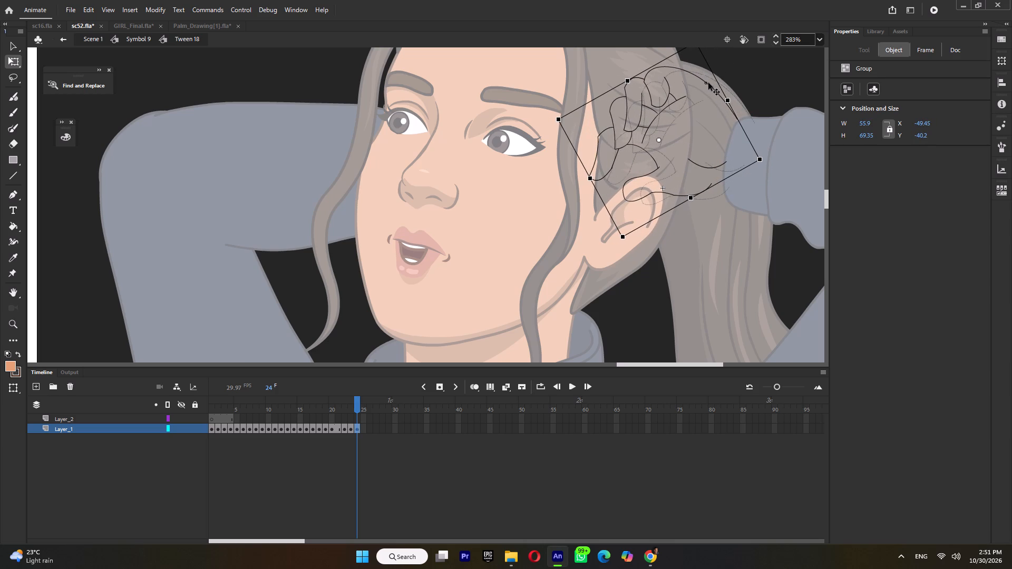
drag(708, 83, 709, 83)
Enlarge the hand outline to about 58 by 72, shift it toward the face and tilt it slightly clockwise.
ctrl+scroll(709, 84, down, 3)
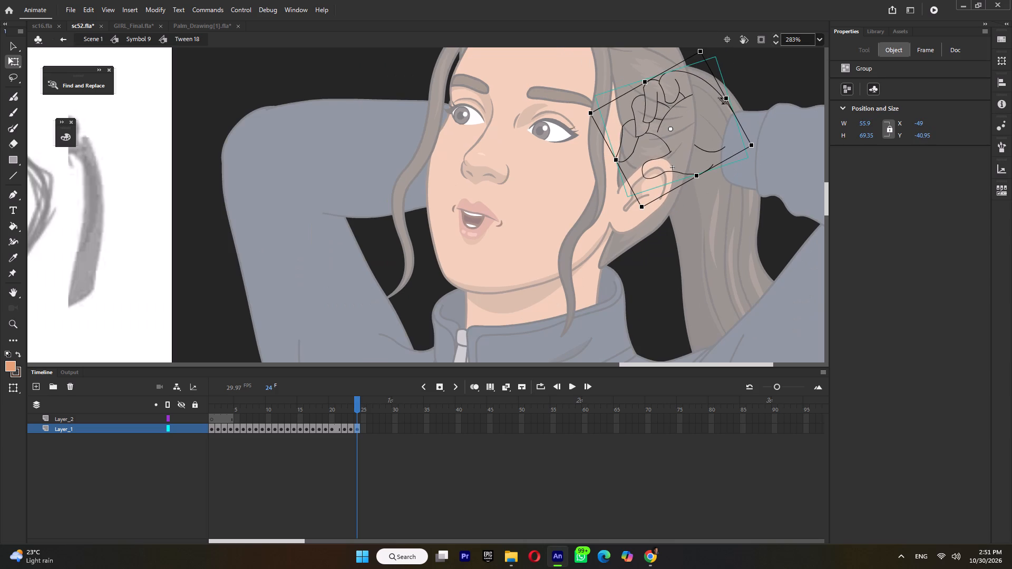
ctrl+scroll(727, 103, up, 3)
shift+drag(748, 145, 756, 145)
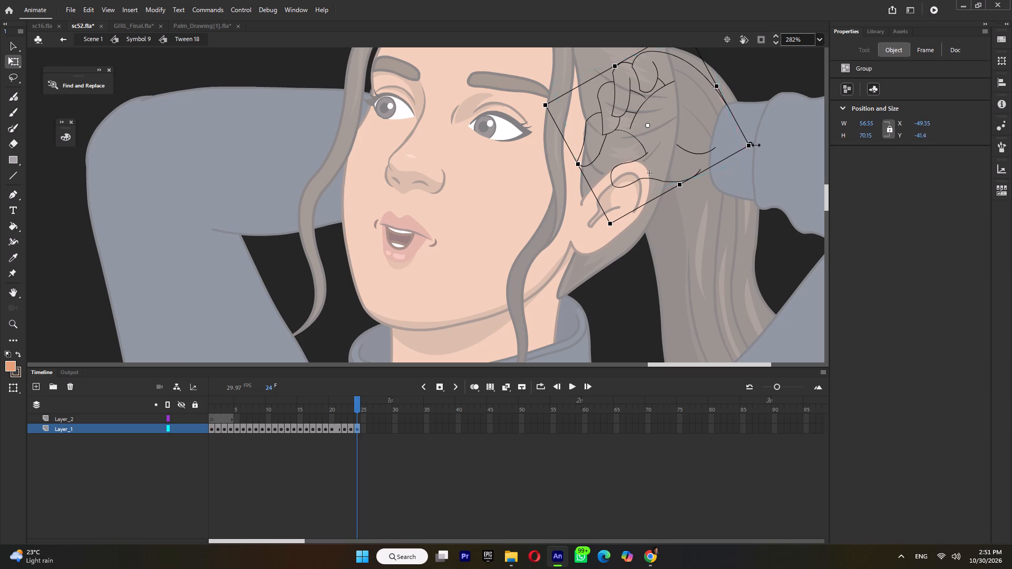
shift+drag(756, 145, 760, 145)
drag(700, 71, 686, 67)
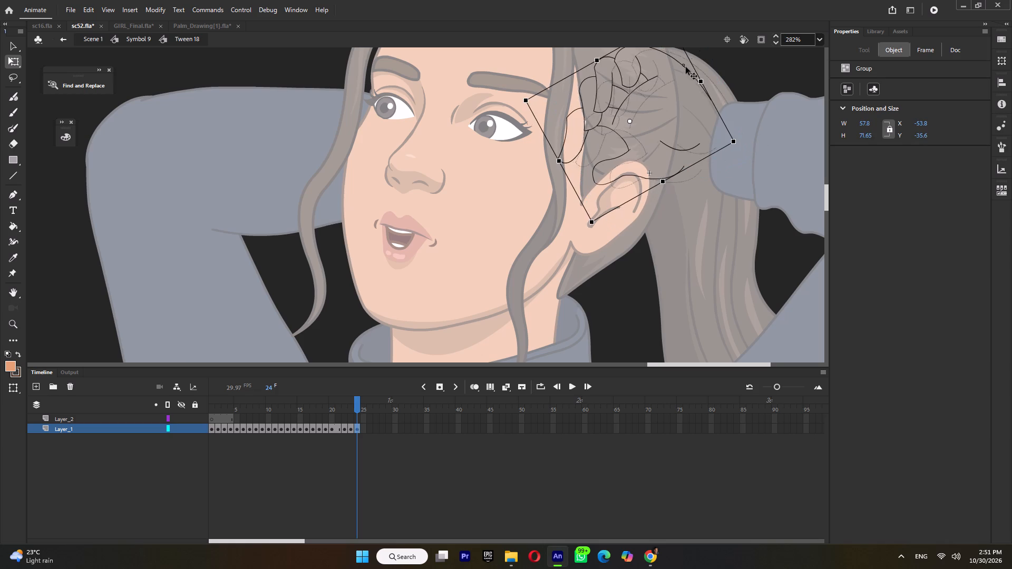
drag(686, 67, 690, 67)
Open the hand outline group and recolour its strokes dark brown at stroke size 1.
double_click(690, 67)
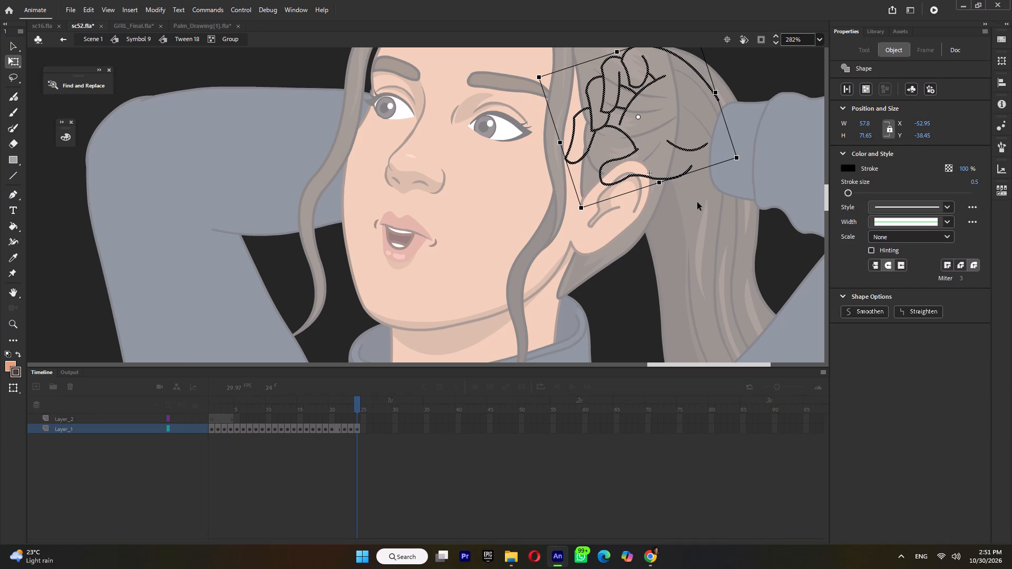
key(s)
click(681, 148)
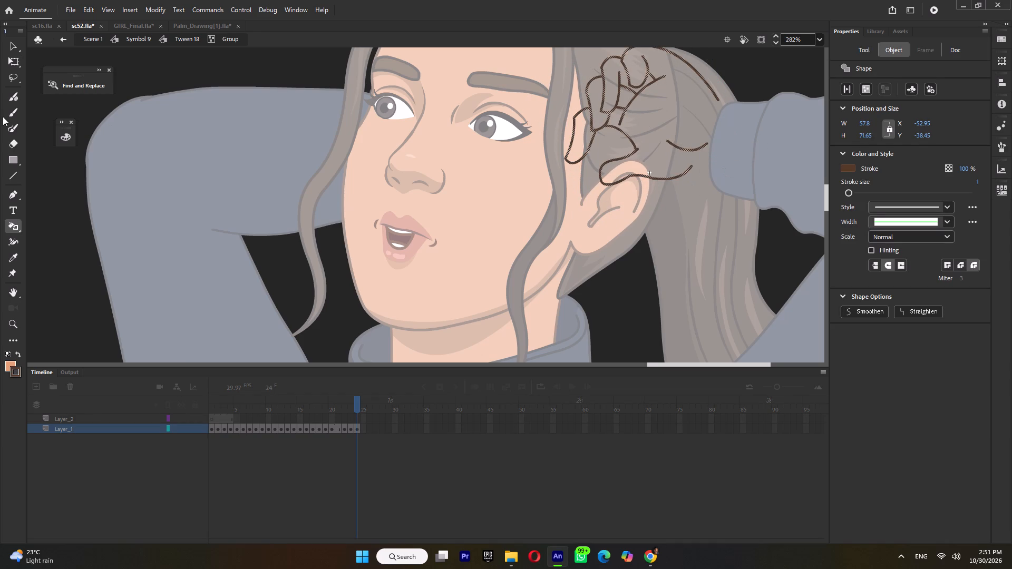
Close the hand outline at the wrist with straight lines extending the lower and upper edges and joining their ends.
click(14, 177)
ctrl+click(728, 162)
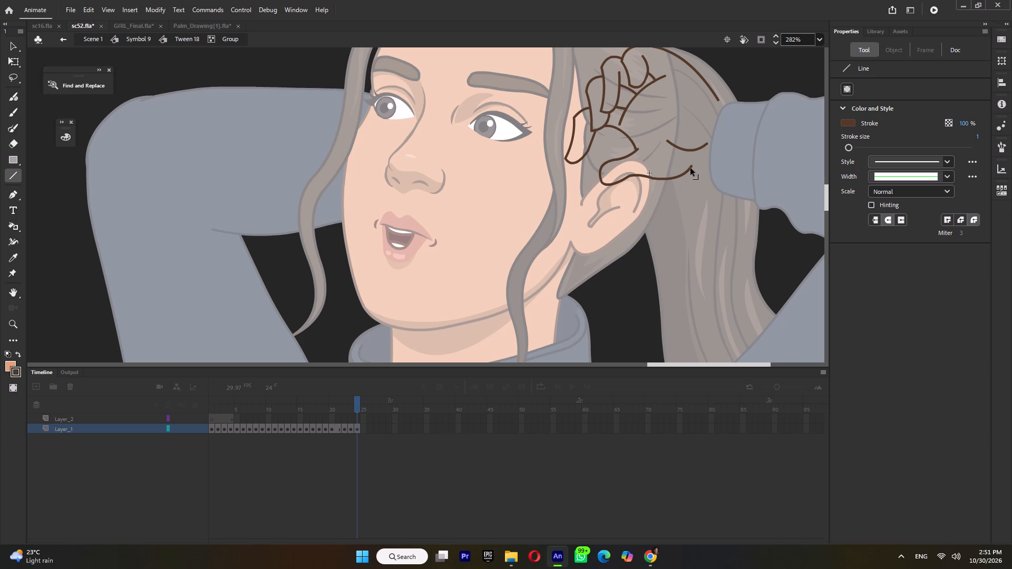
ctrl+scroll(690, 165, up, 2)
drag(694, 166, 713, 178)
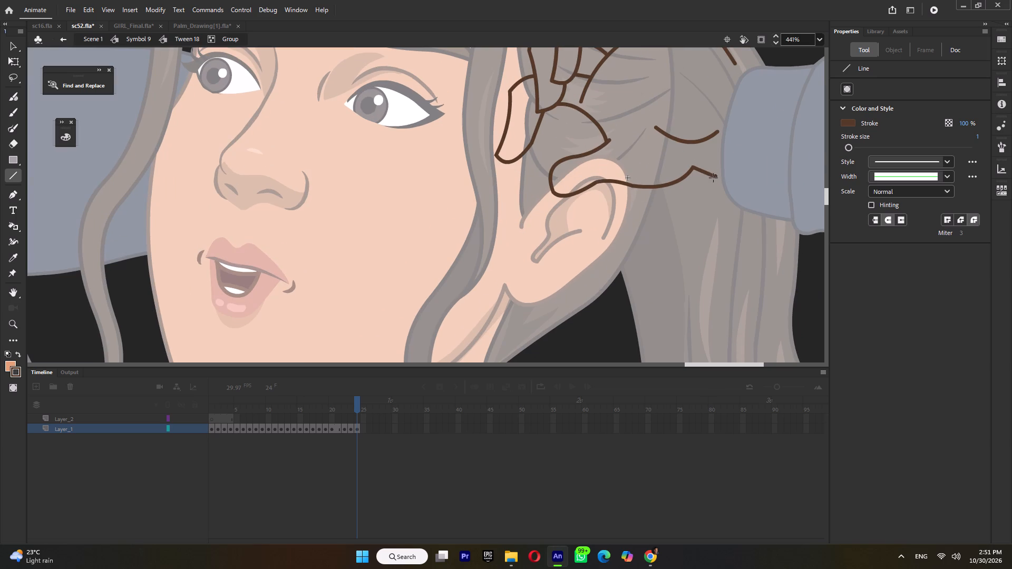
drag(713, 178, 712, 178)
drag(735, 63, 752, 76)
drag(752, 76, 753, 75)
drag(753, 75, 714, 177)
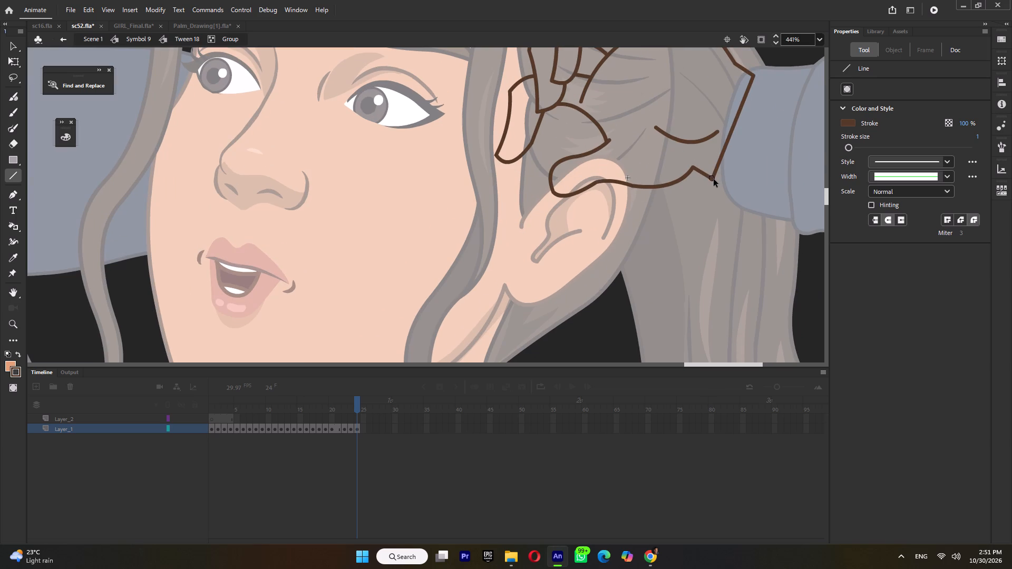
Pull both corners of the wrist end outward over the sleeve cuff to lengthen the wrist.
ctrl+drag(714, 179, 720, 182)
ctrl+drag(714, 179, 725, 184)
ctrl+drag(714, 179, 730, 190)
ctrl+drag(713, 179, 737, 190)
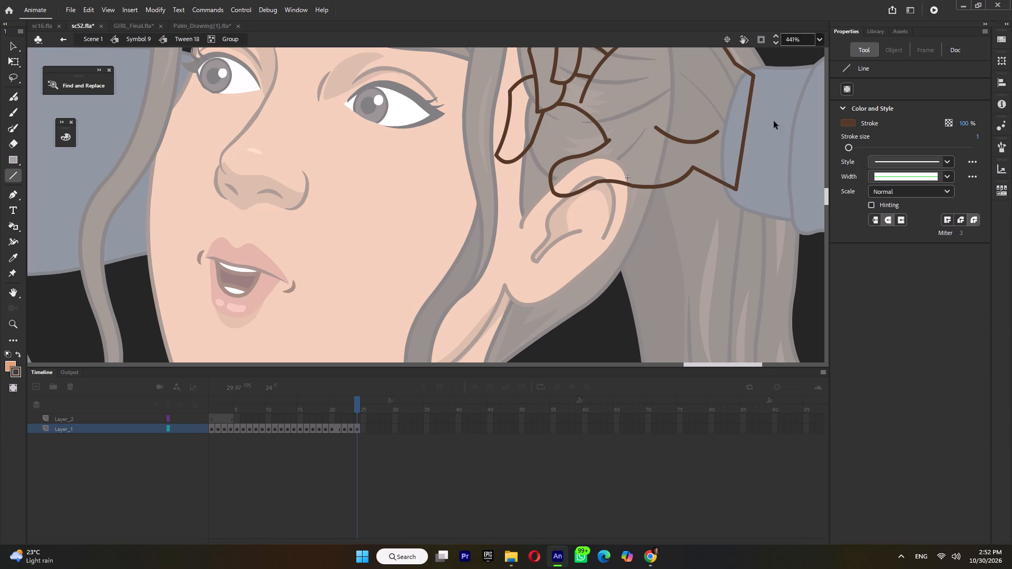
ctrl+drag(756, 76, 770, 85)
ctrl+drag(754, 75, 763, 81)
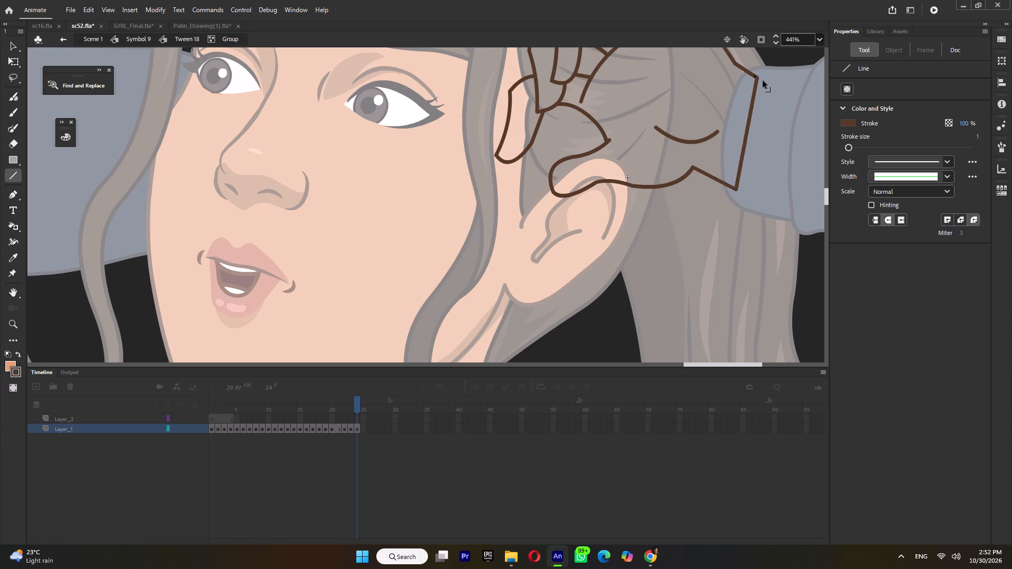
ctrl+drag(763, 81, 771, 84)
Fill the palm and every finger with the skin tone, and return to Symbol 9.
key(k)
click(736, 76)
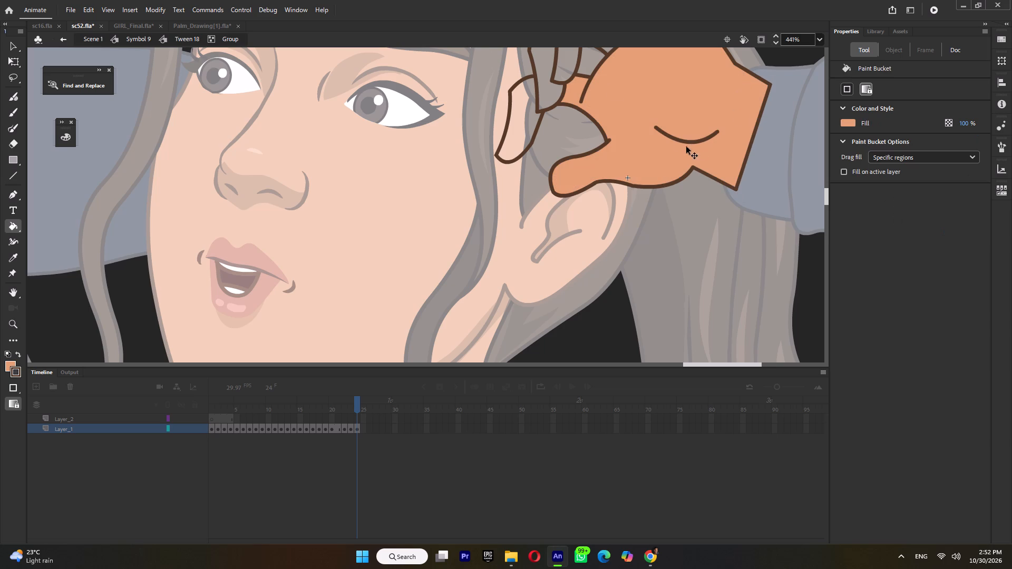
click(585, 57)
click(574, 58)
click(543, 63)
click(524, 112)
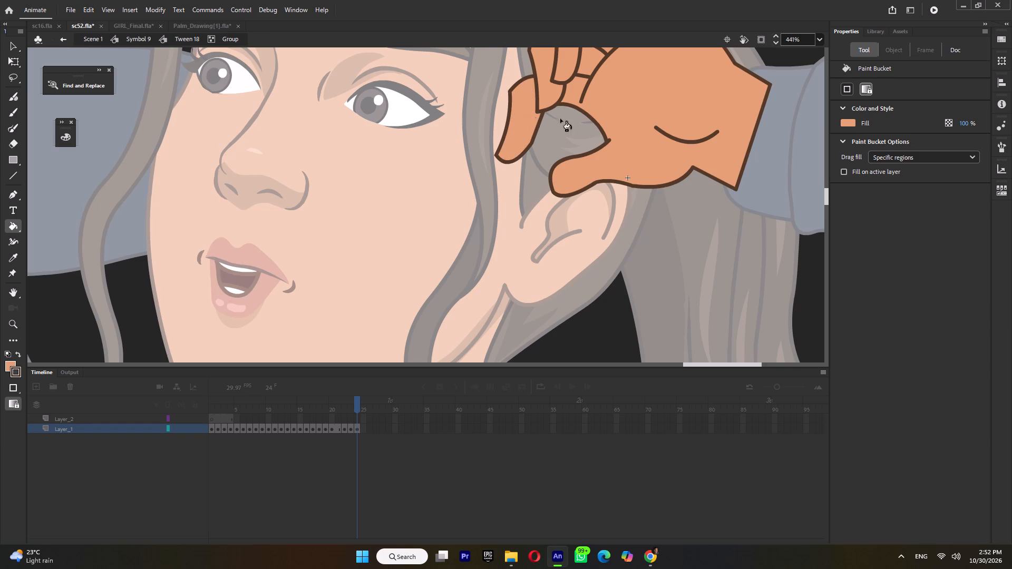
key(space)
key(space)
key(space)
key(space)
key(space)
key(space)
key(space)
key(space)
key(space)
drag(570, 123, 571, 199)
ctrl+scroll(621, 119, down, 5)
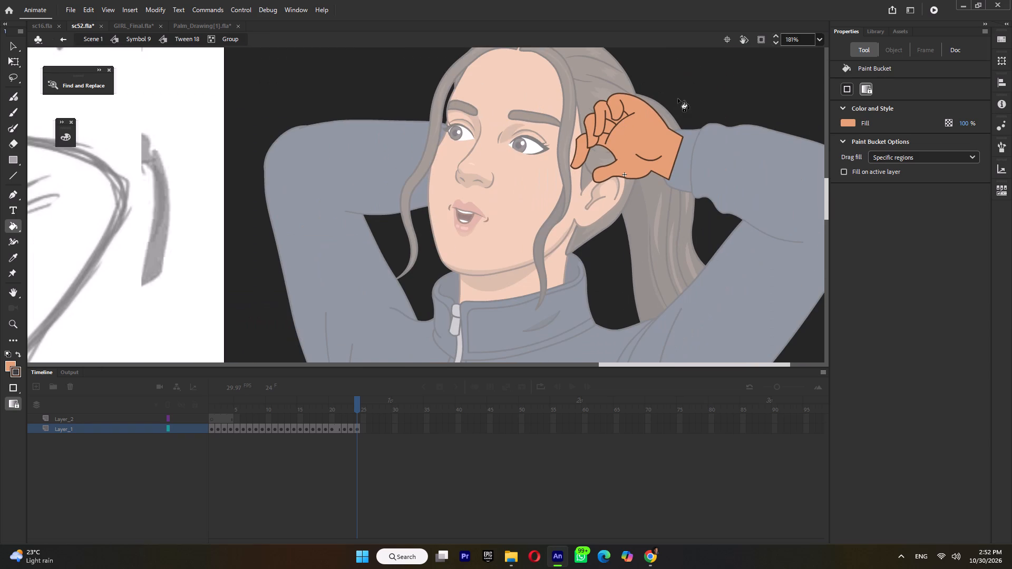
double_click(678, 99)
ctrl+click(684, 94)
ctrl+click(684, 94)
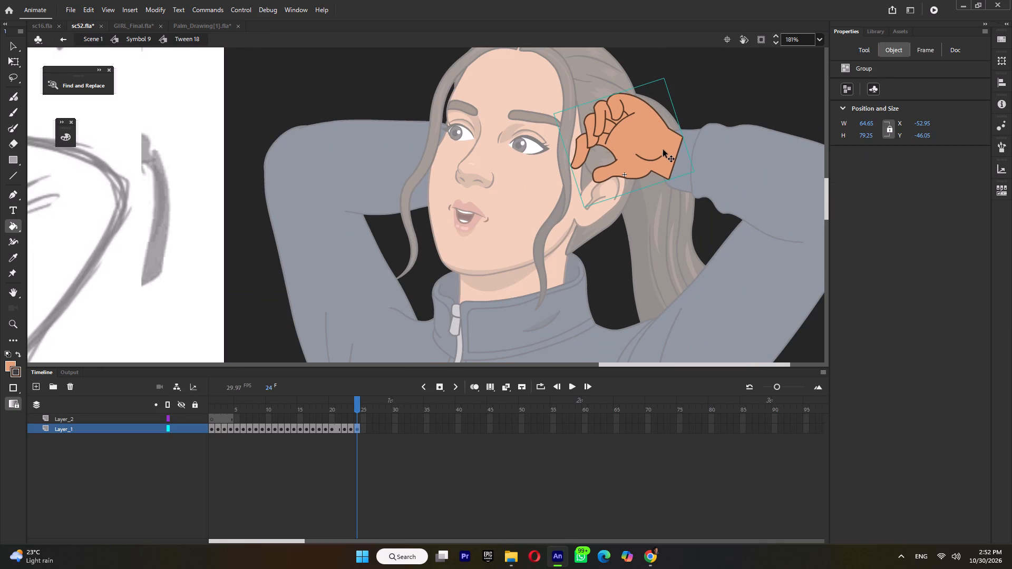
ctrl+double_click(741, 110)
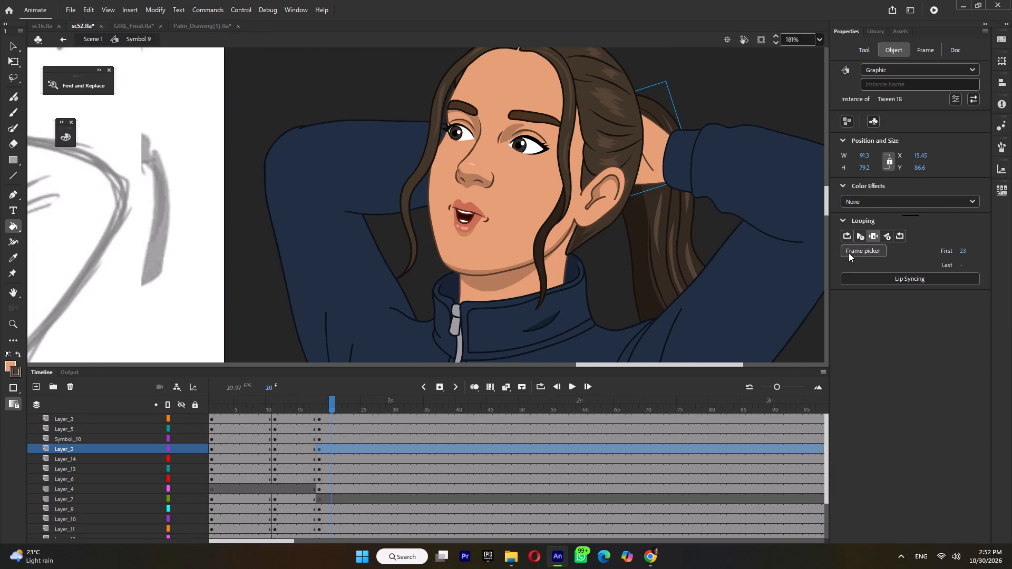
At frame 18 of Symbol 9, set the Tween 18 hand behind the head to show frame 24.
click(850, 251)
scroll(914, 408, down, 5)
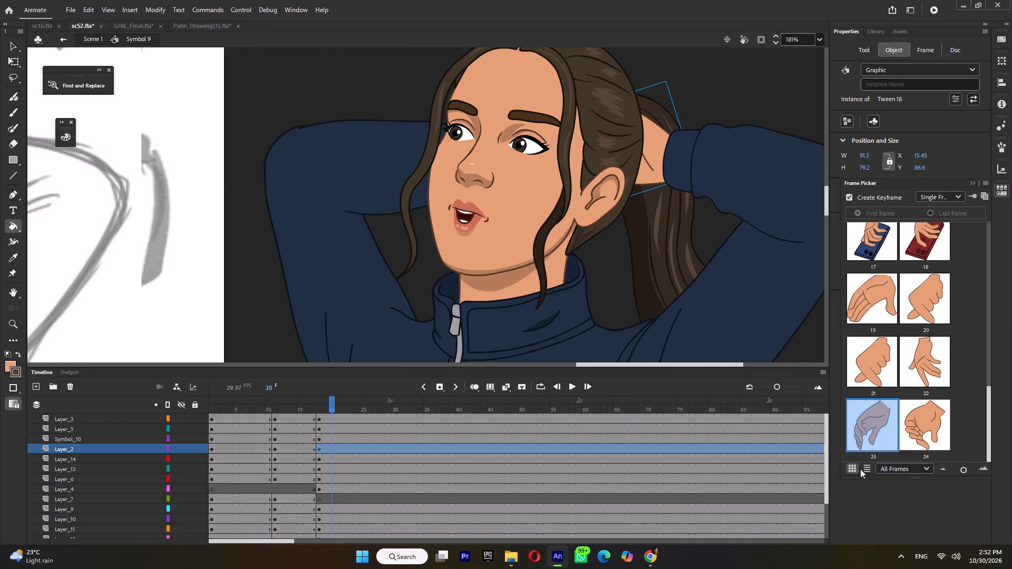
click(308, 407)
click(319, 408)
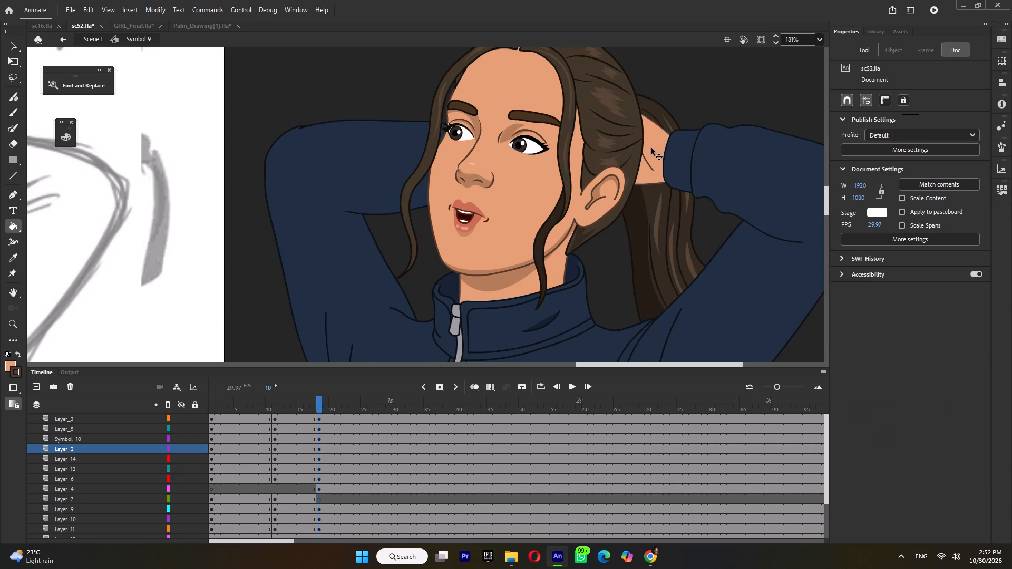
ctrl+click(652, 128)
click(848, 251)
scroll(943, 400, down, 6)
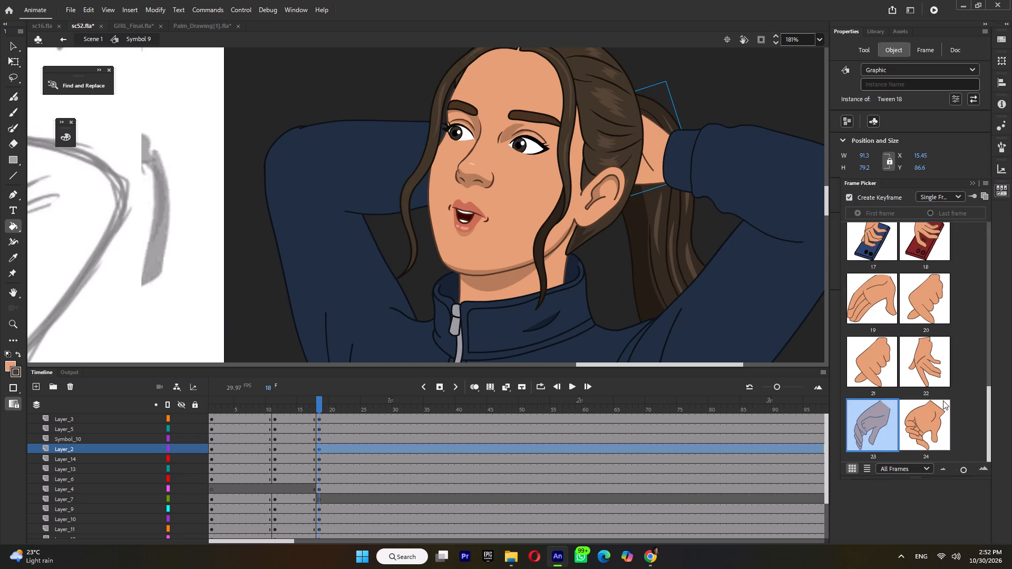
click(932, 447)
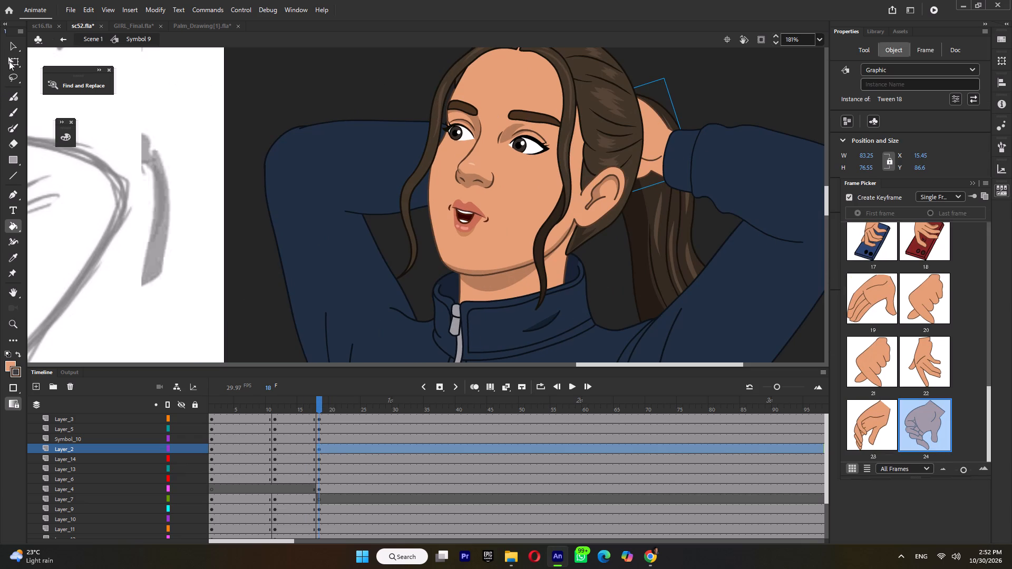
Inside Tween 18, move the frame 24 hand group slightly down toward the sleeve cuff, and return to Symbol 9.
click(9, 61)
double_click(657, 126)
click(656, 134)
ctrl+scroll(657, 146, up, 4)
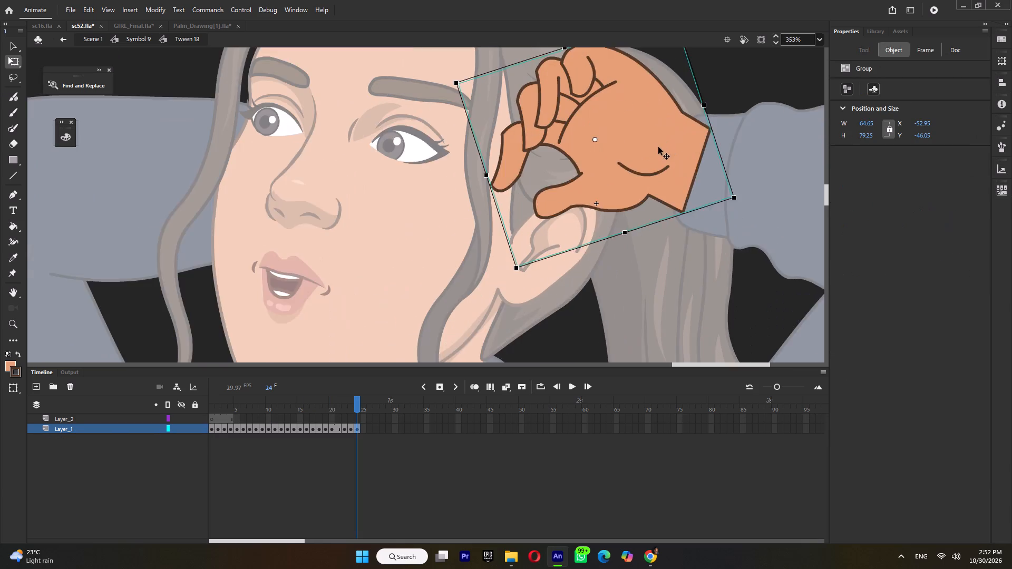
drag(666, 146, 686, 155)
ctrl+scroll(687, 161, down, 5)
double_click(755, 98)
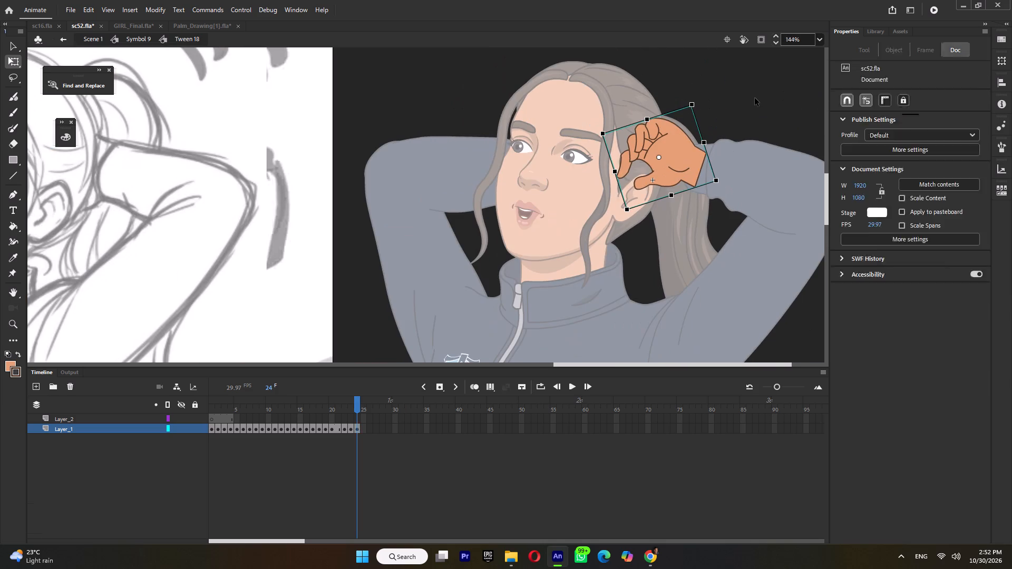
Adjust the tilt of the Tween 18 hand at frame 18 and lower it beside the cuff to about X 16.4, Y 86.
drag(697, 107, 718, 114)
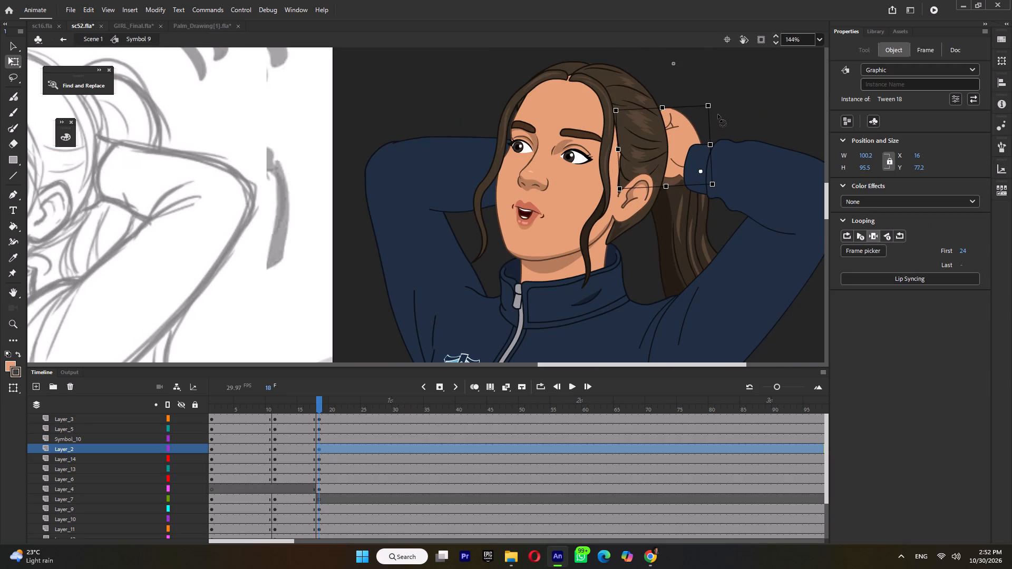
drag(718, 114, 706, 119)
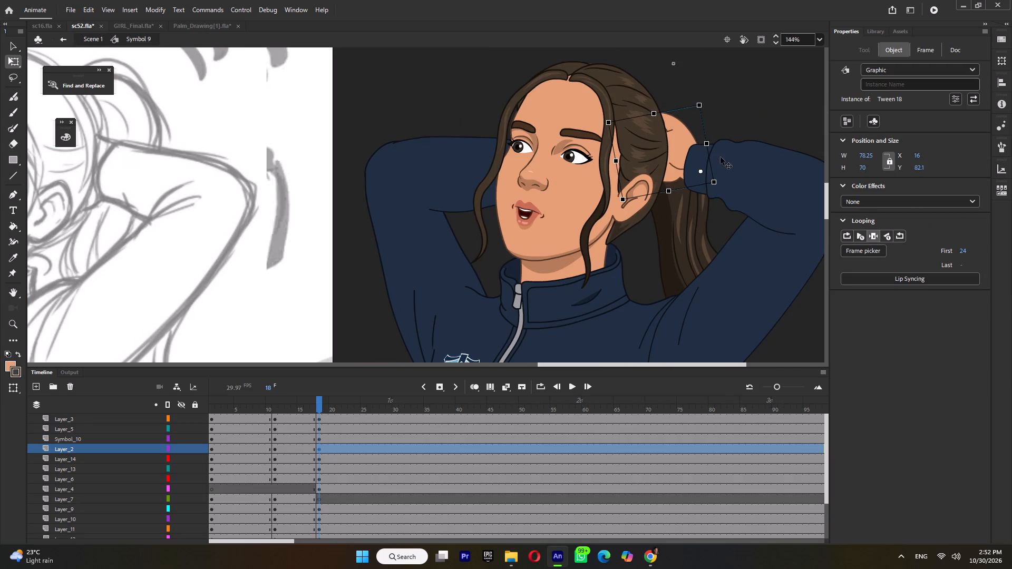
click(721, 157)
click(685, 163)
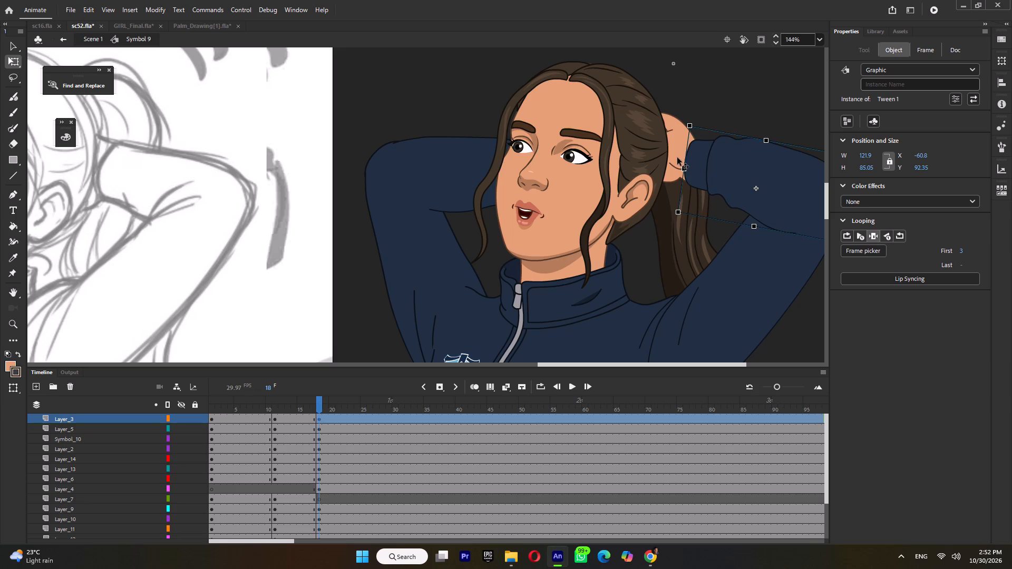
key(ctrl+z)
click(672, 139)
drag(681, 141, 685, 146)
click(681, 147)
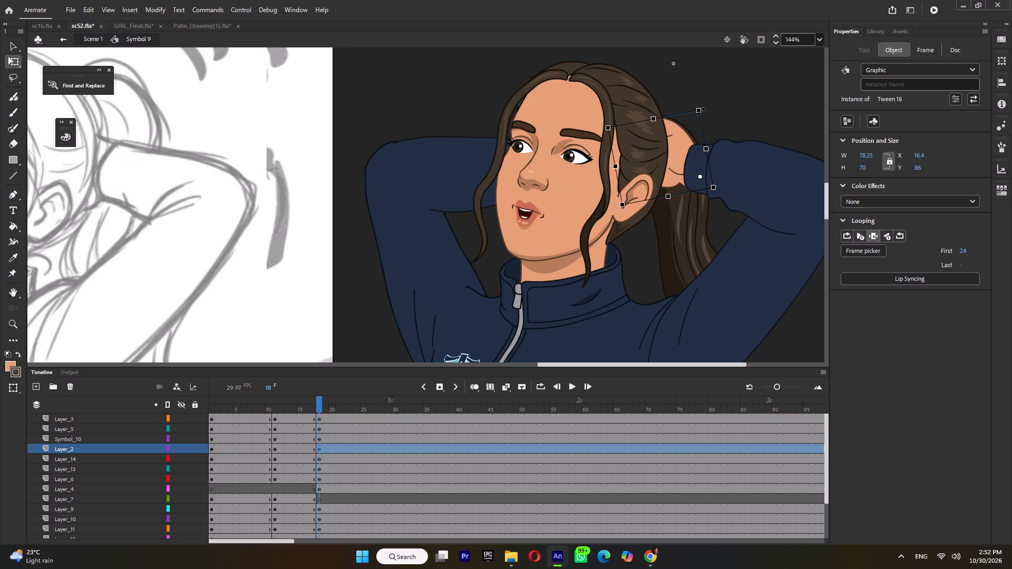
Tilt the hand further counter-clockwise and fit its wrist into the sleeve cuff, at about X 13, Y 87.6.
drag(706, 111, 690, 110)
ctrl+scroll(677, 155, up, 4)
drag(679, 166, 683, 152)
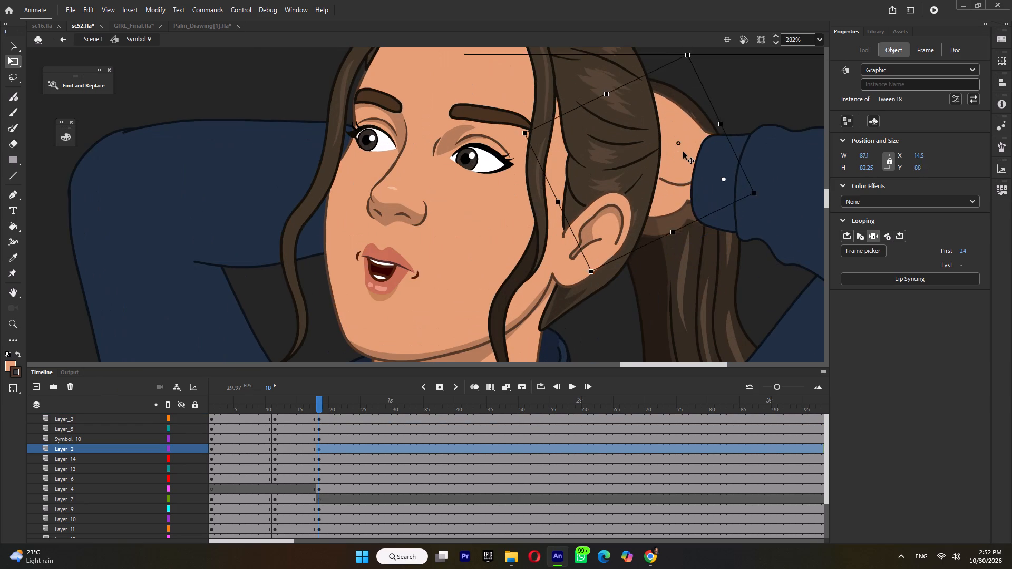
drag(683, 152, 682, 153)
ctrl+scroll(682, 153, down, 4)
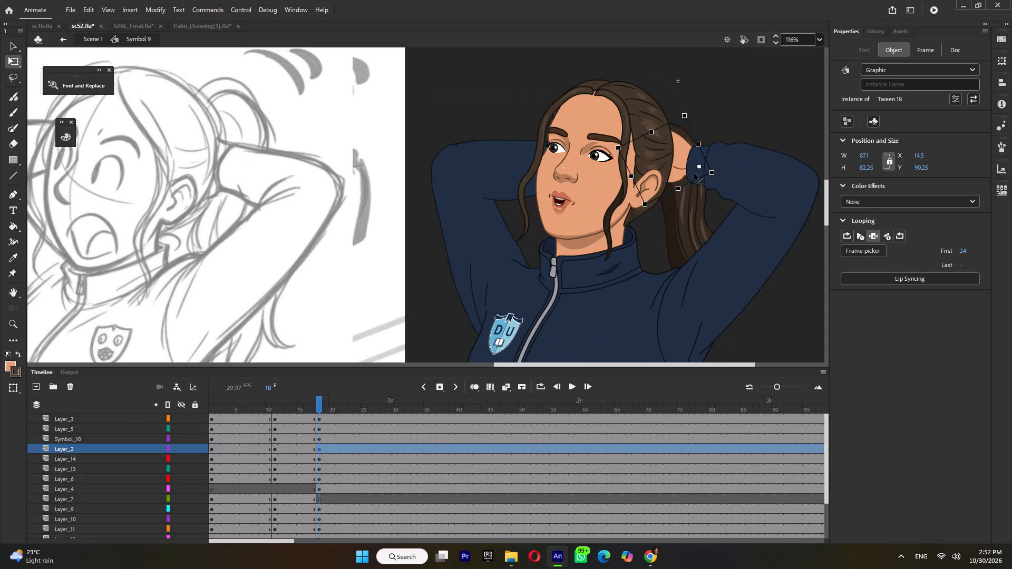
drag(691, 109, 683, 112)
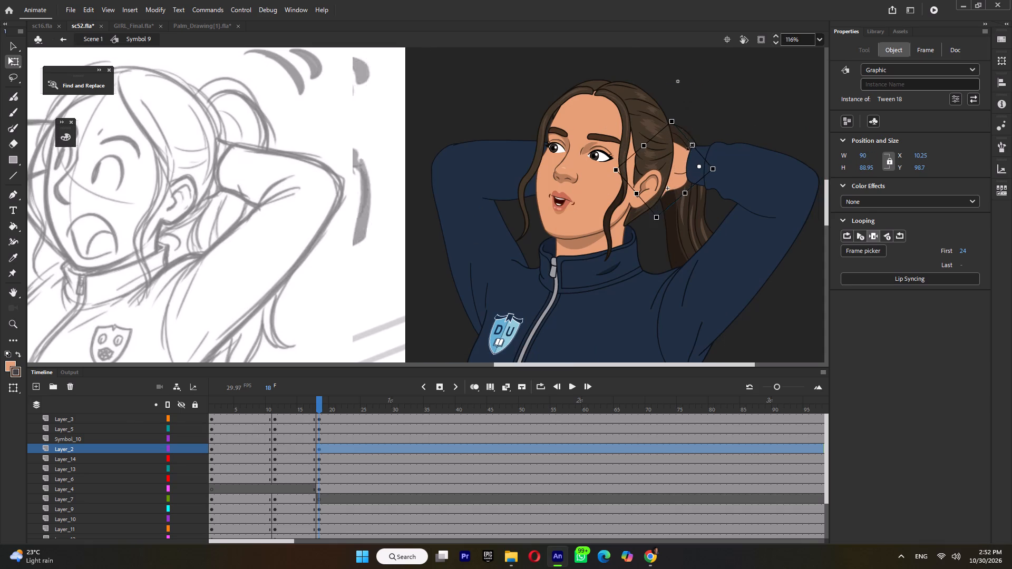
ctrl+scroll(688, 157, up, 3)
drag(677, 172, 682, 170)
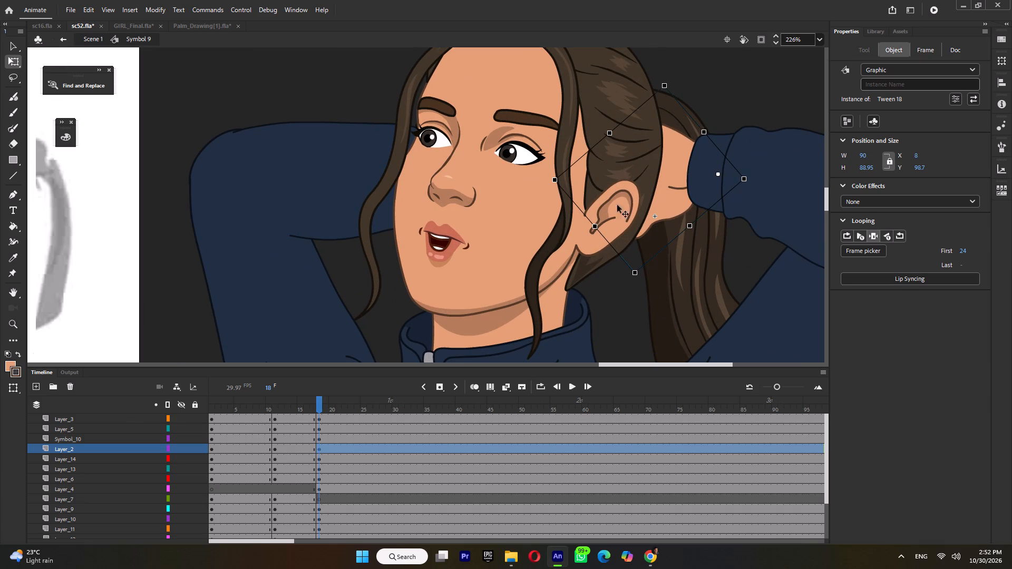
drag(552, 184, 569, 133)
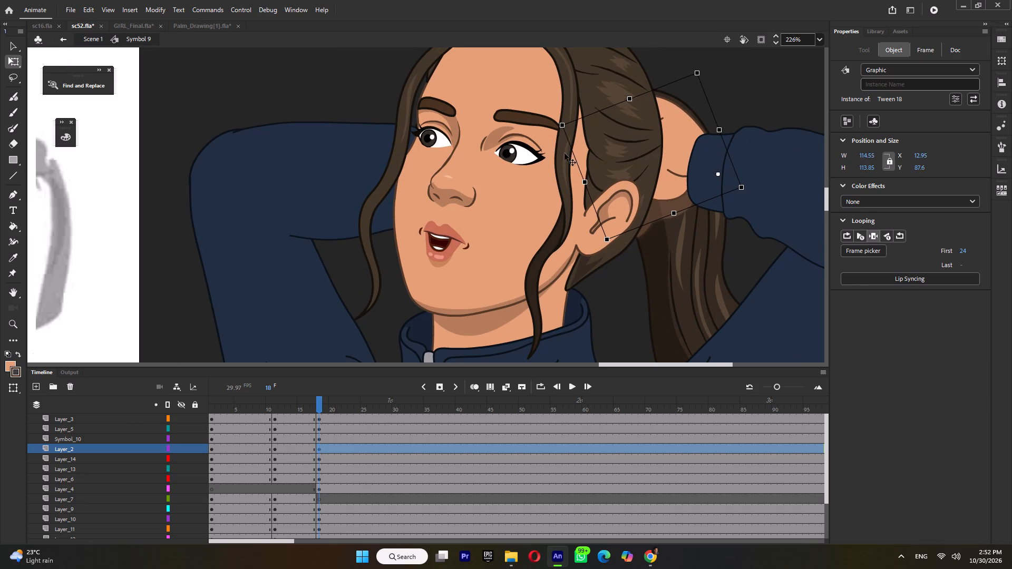
Add a new layer to Symbol 9 and place it directly above the Symbol_10 head layer.
click(306, 398)
click(324, 403)
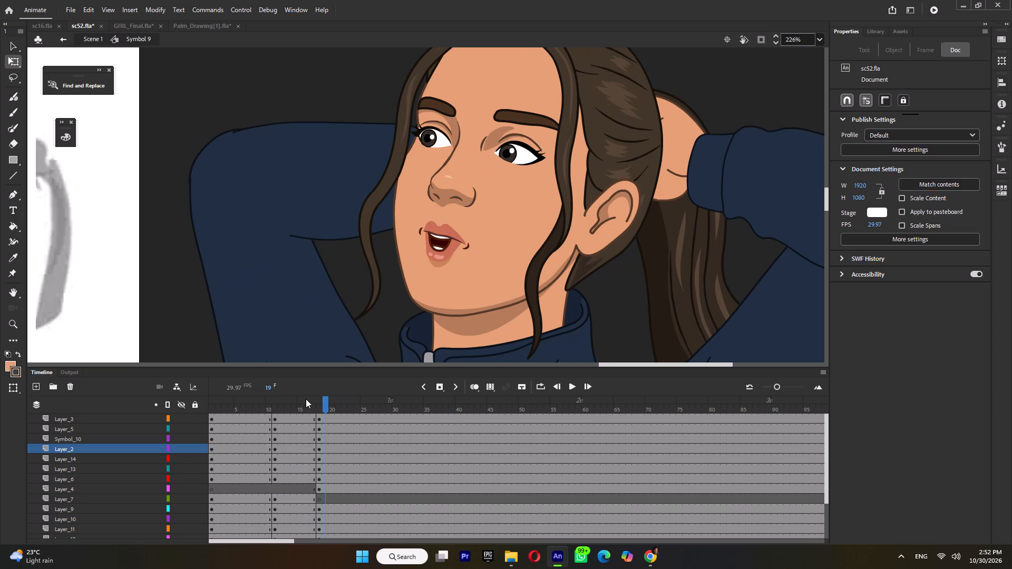
drag(303, 399, 289, 412)
ctrl+scroll(519, 223, down, 6)
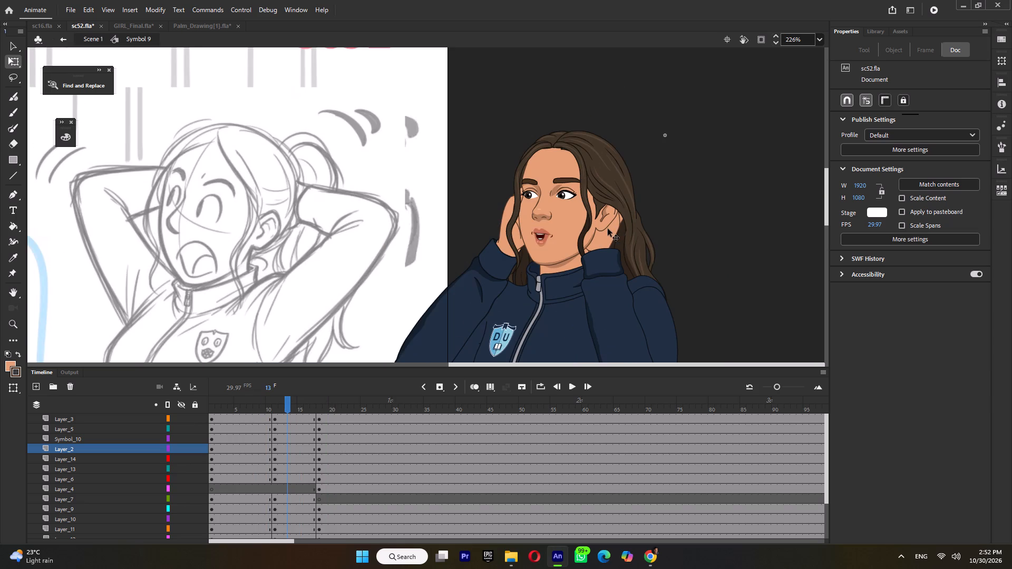
click(605, 236)
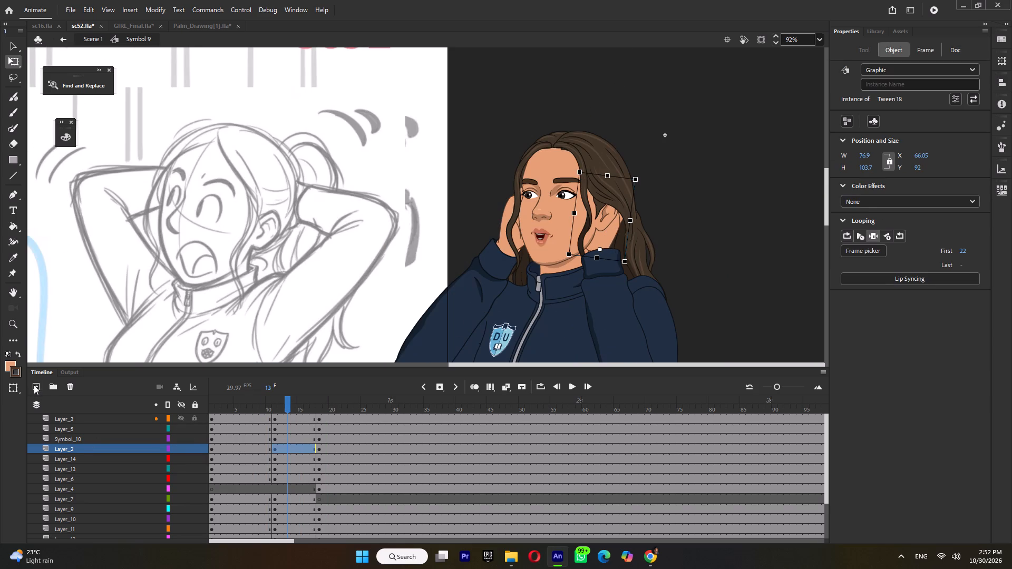
click(34, 385)
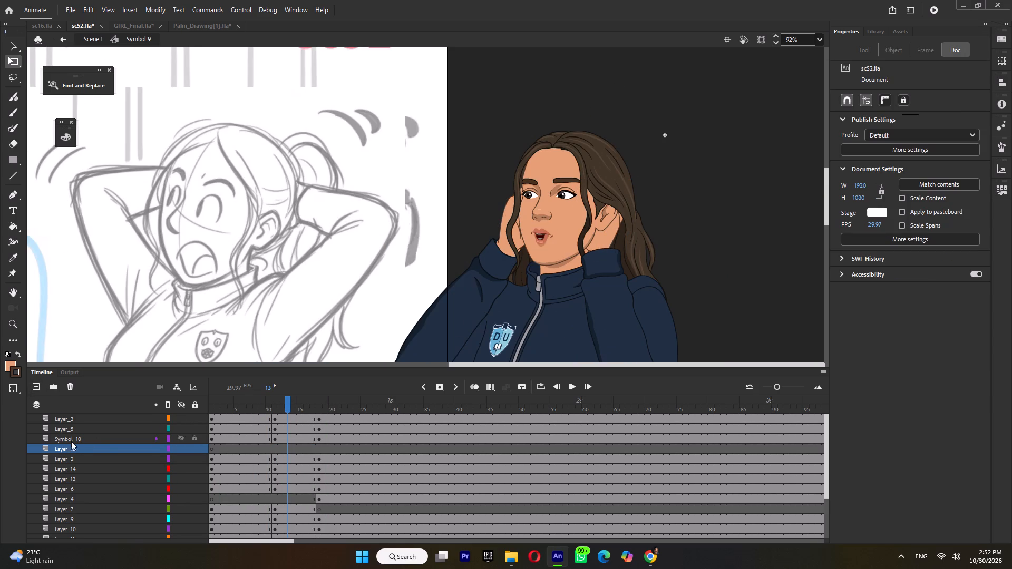
drag(74, 450, 74, 435)
click(72, 447)
click(73, 438)
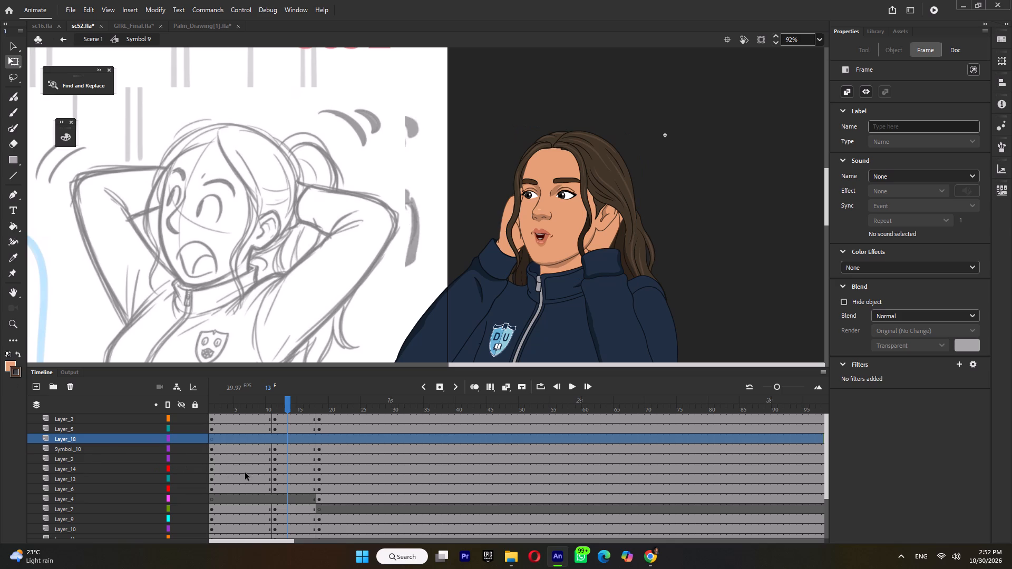
Copy Layer_2's frame 11 hand keyframe onto the new layer above Symbol_10, and insert a blank keyframe there at frame 18.
click(288, 449)
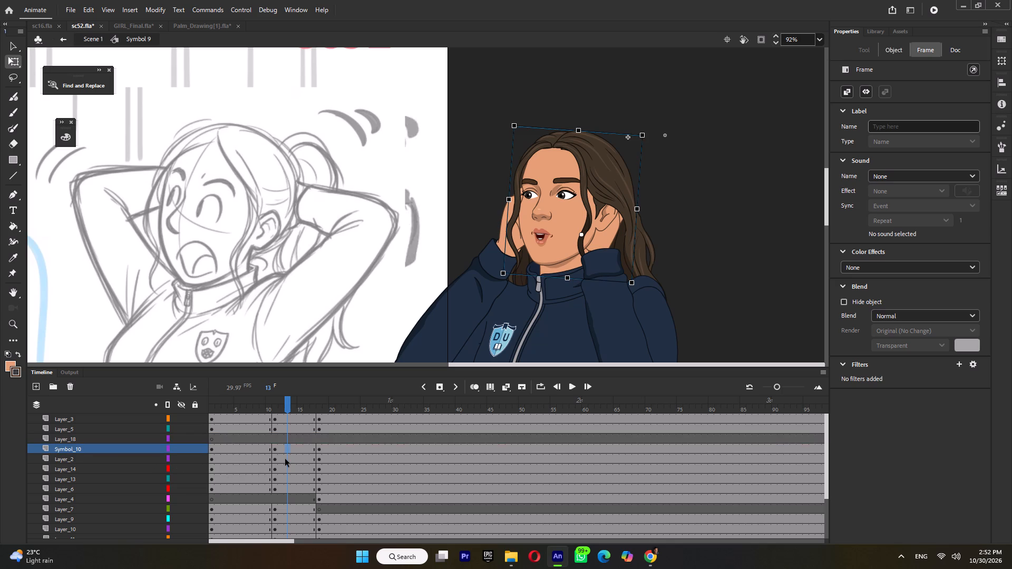
click(285, 459)
drag(287, 460, 277, 440)
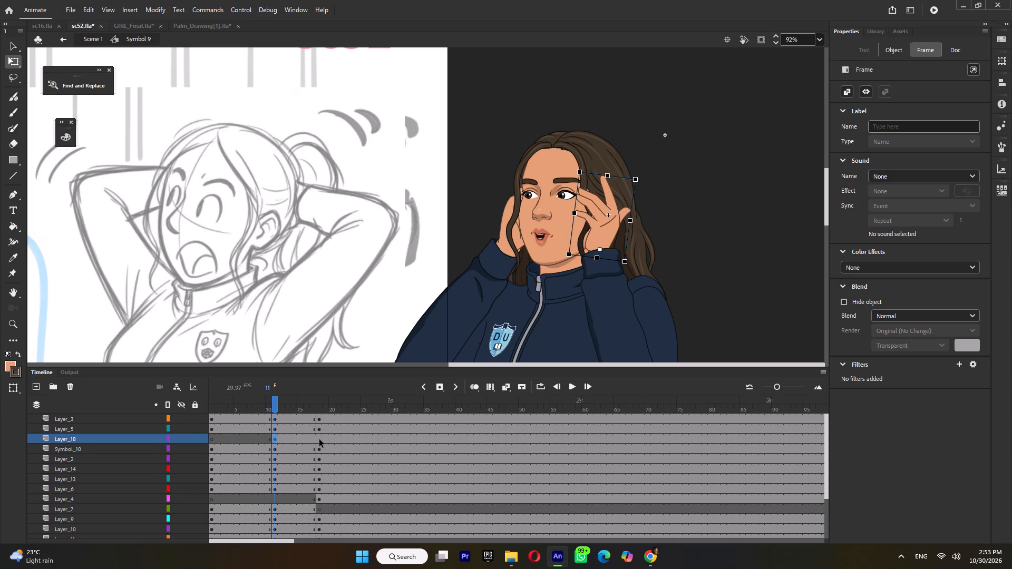
click(319, 439)
key(F7)
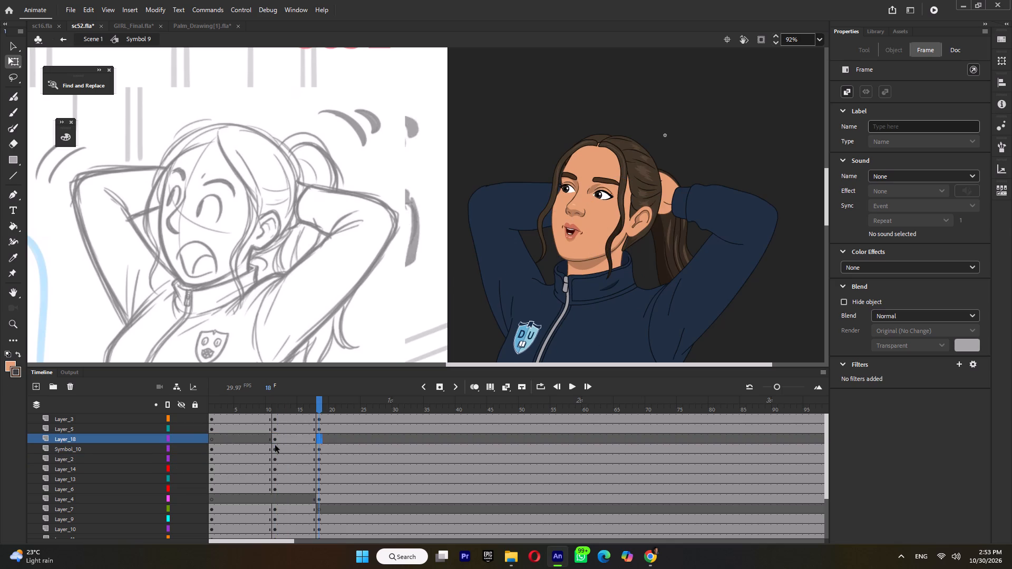
Delete the duplicate Tween 18 hand from Layer_2 at frame 11, check the pose change, and save the file.
click(275, 445)
click(277, 458)
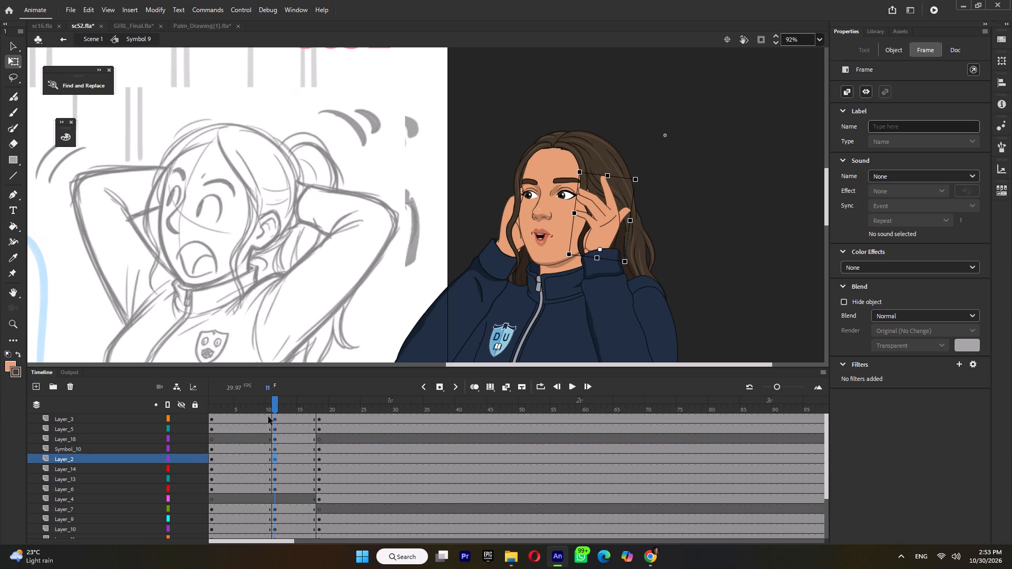
key(Delete)
click(263, 404)
click(275, 405)
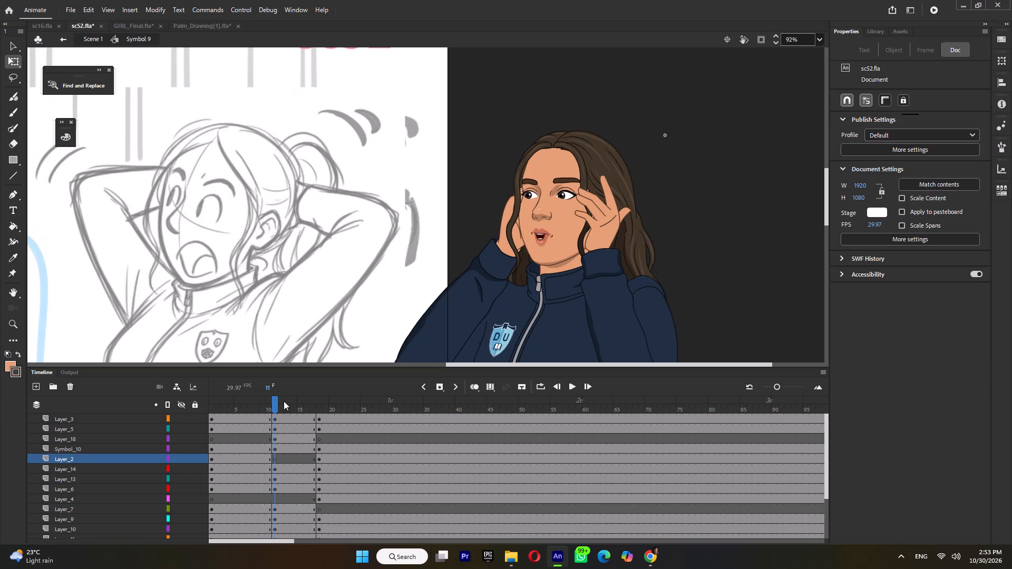
drag(284, 401, 329, 414)
ctrl+scroll(552, 250, down, 3)
key(ctrl+s)
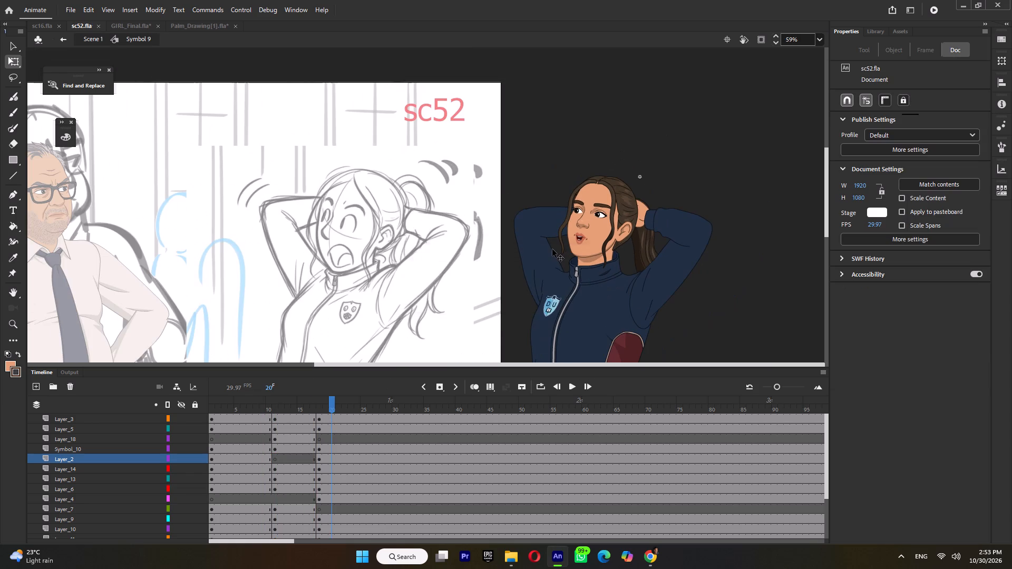
Review the pose changes across Symbol 9's frames and examine the available frames of the Tween 4 torso.
drag(245, 400, 319, 430)
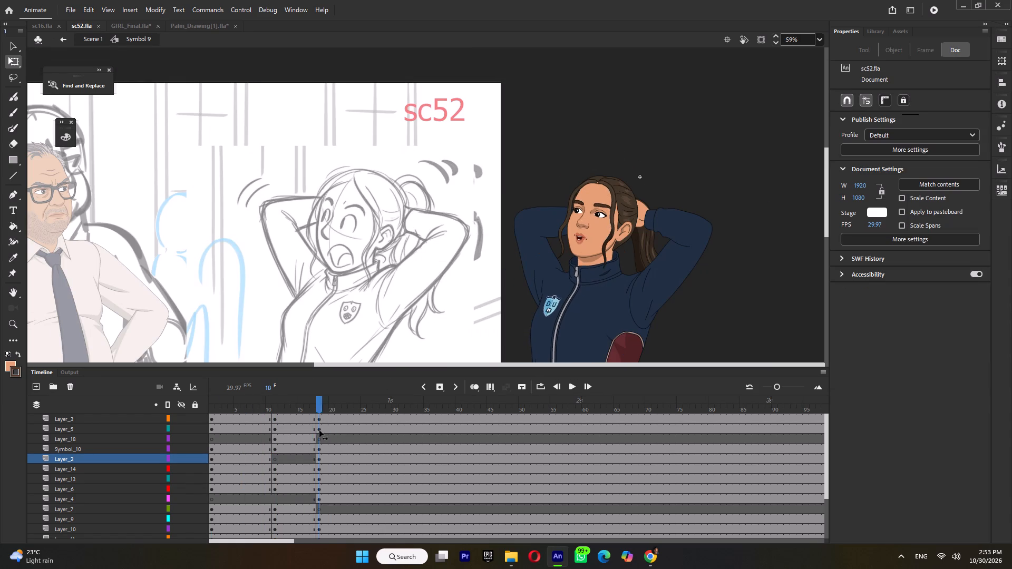
drag(319, 430, 352, 432)
ctrl+scroll(450, 244, down, 6)
key(ctrl+s)
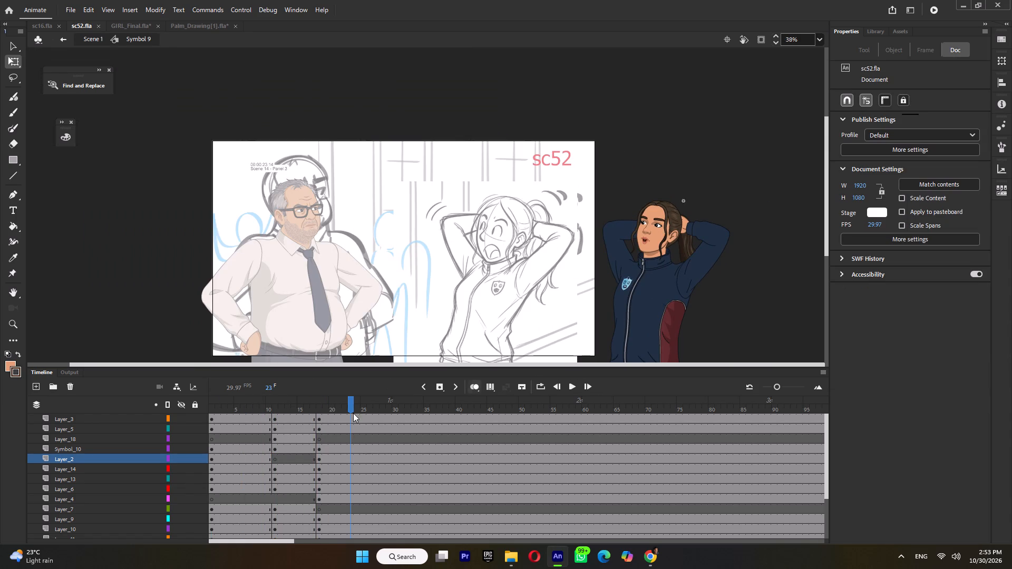
drag(271, 404, 262, 427)
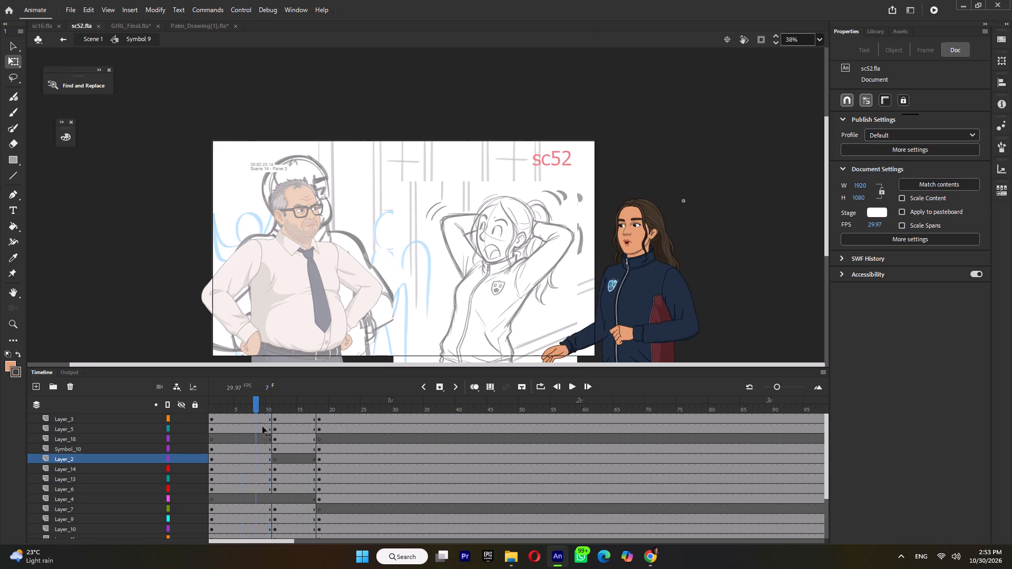
drag(262, 427, 286, 440)
click(629, 320)
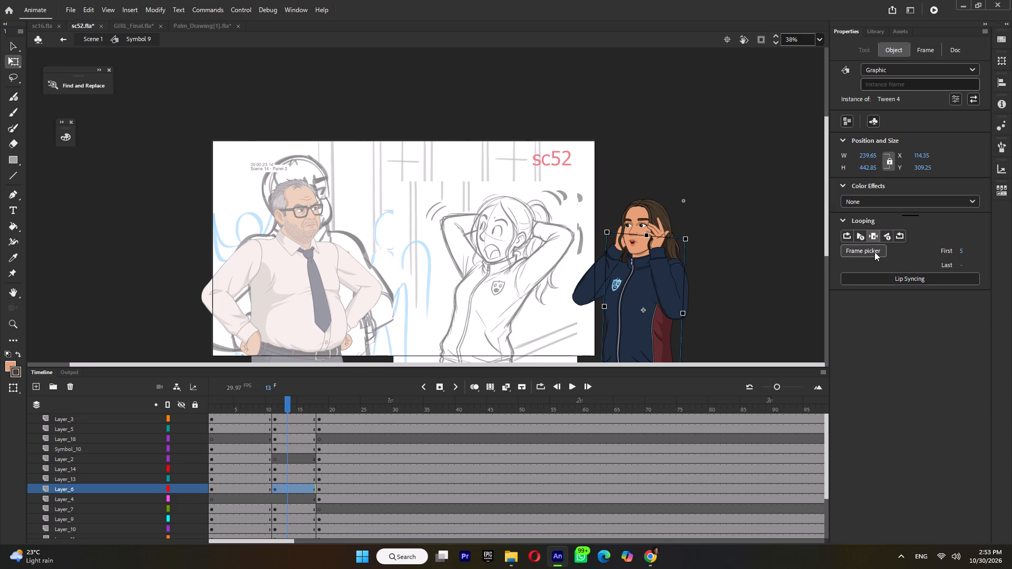
click(261, 400)
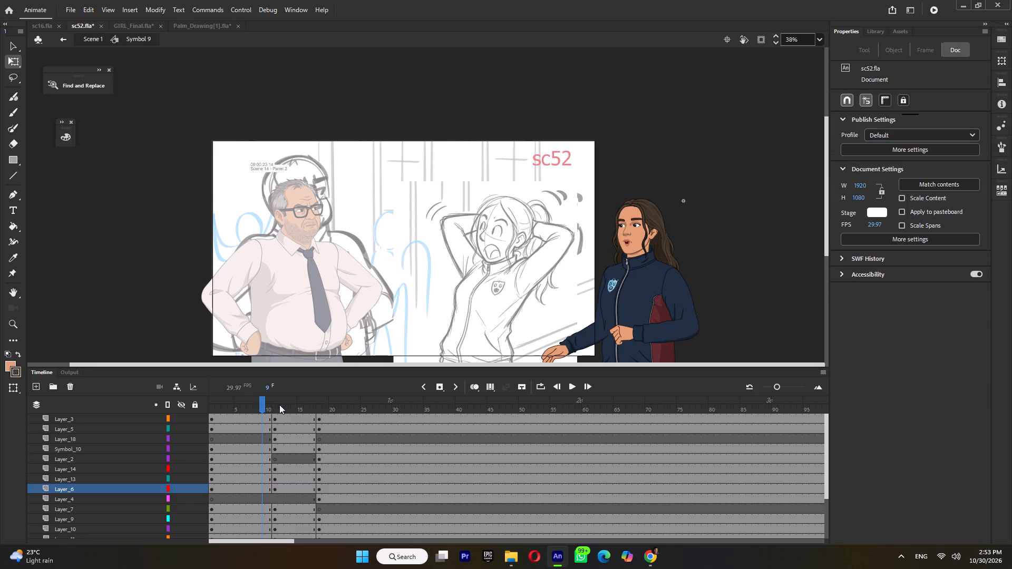
click(279, 405)
click(616, 326)
click(862, 250)
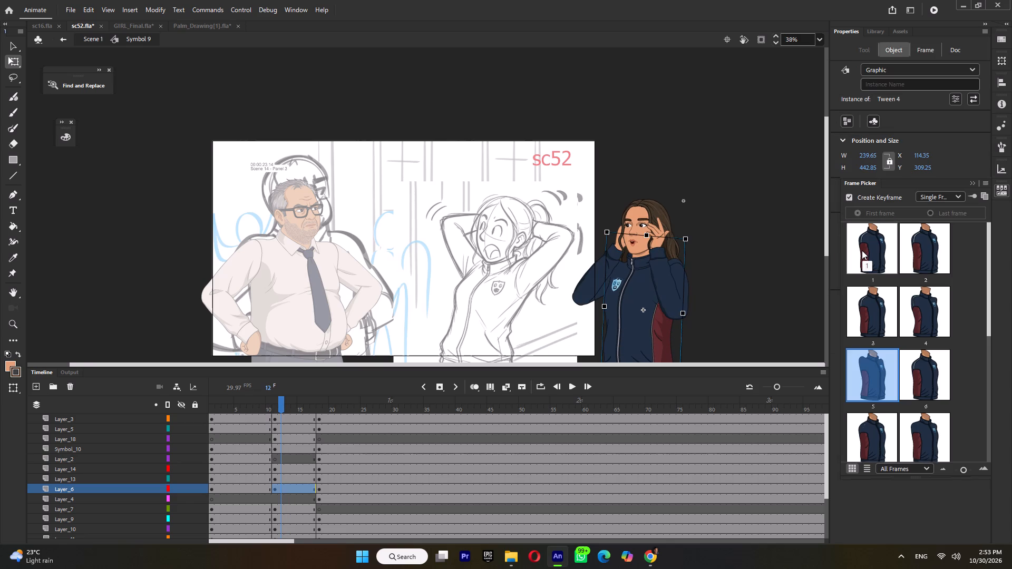
click(718, 314)
In the frame 11 pose, raise, tilt and stretch the Tween 3 upper arm to about W 101, H 175, X 29.2, Y 245.5.
click(679, 279)
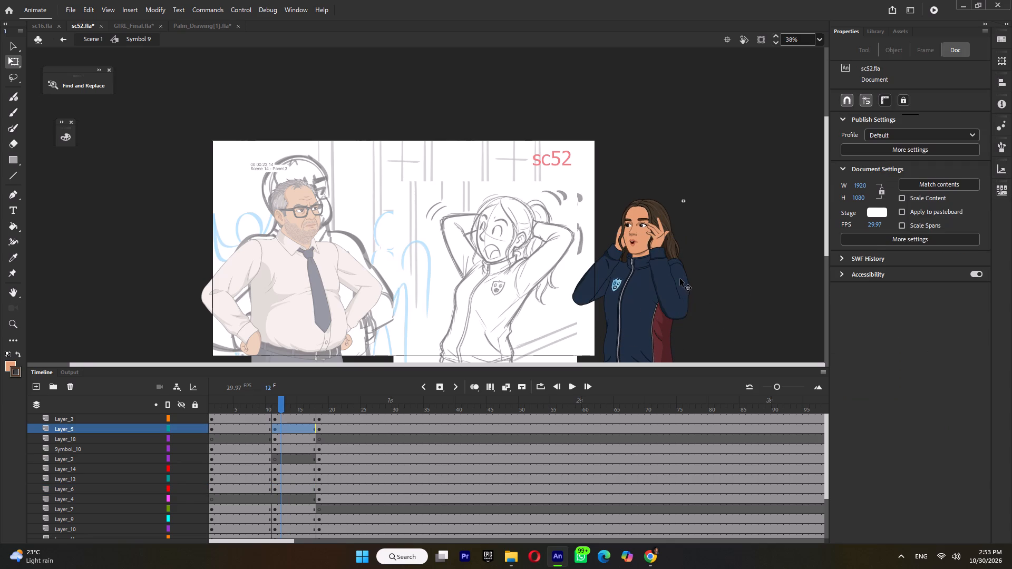
ctrl+scroll(683, 278, up, 6)
ctrl+scroll(772, 275, up, 8)
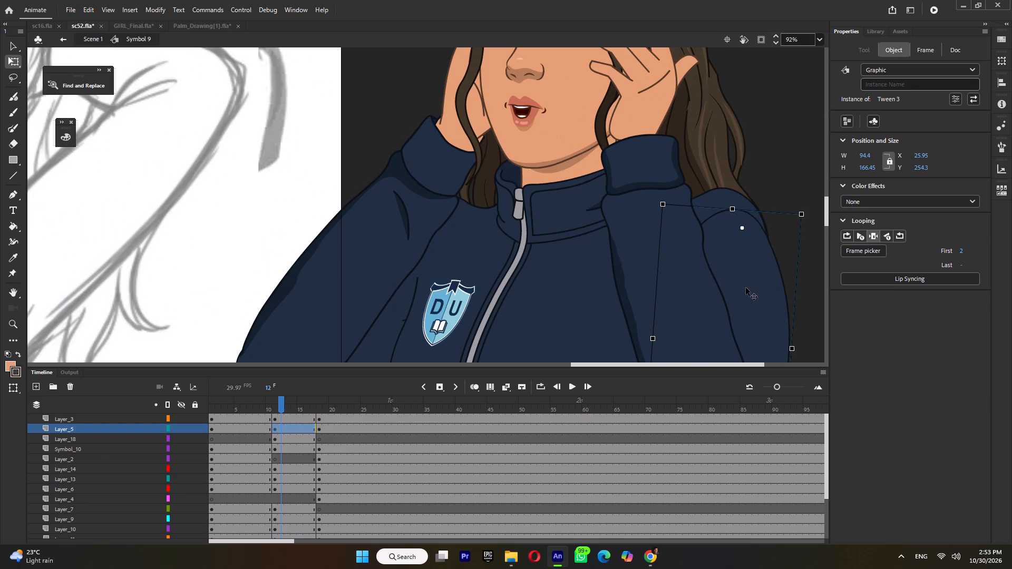
drag(746, 288, 744, 273)
click(750, 272)
ctrl+scroll(752, 220, down, 6)
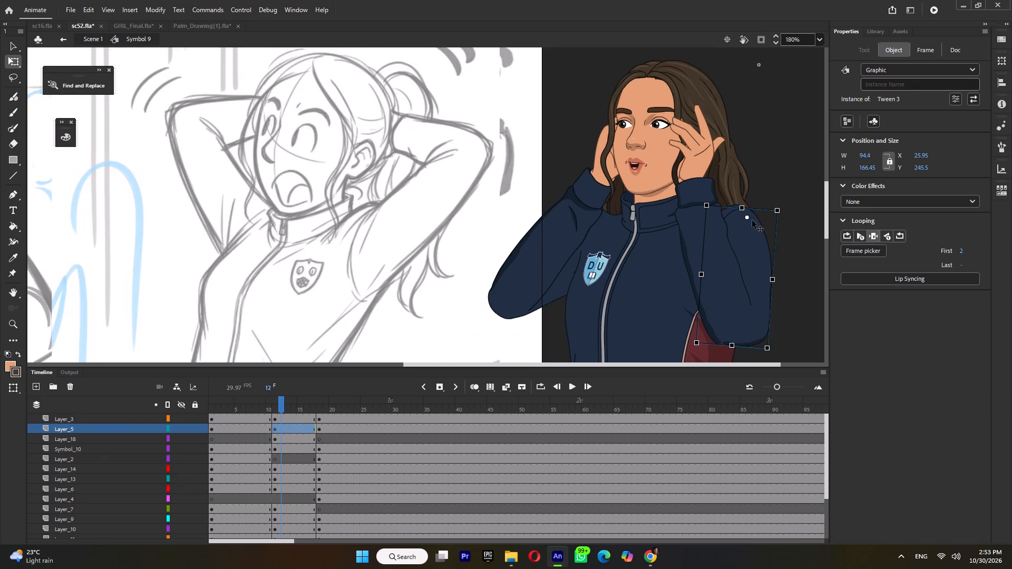
drag(765, 352, 751, 361)
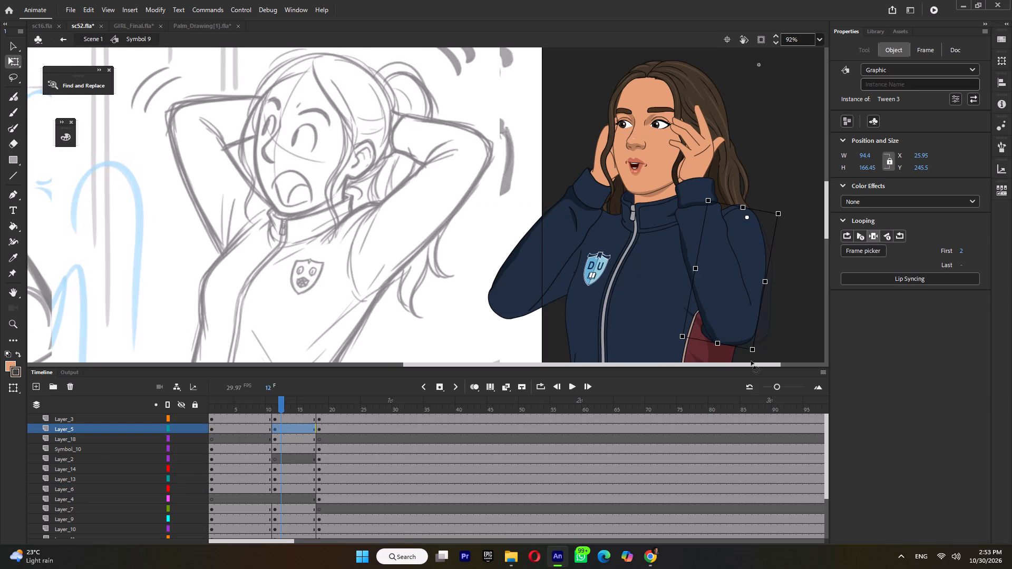
drag(751, 361, 762, 365)
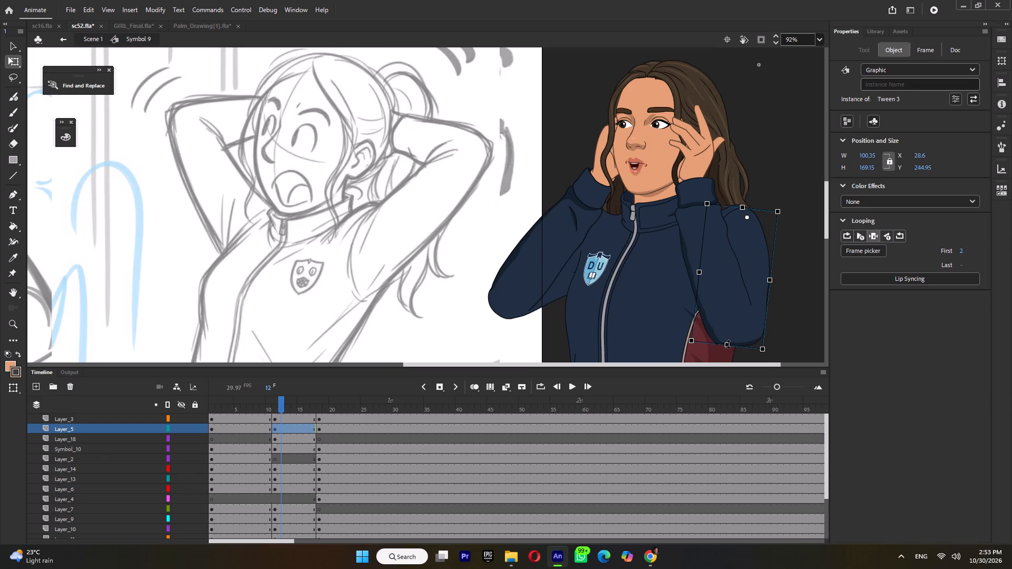
drag(728, 344, 729, 349)
ctrl+scroll(741, 217, up, 5)
drag(765, 230, 756, 224)
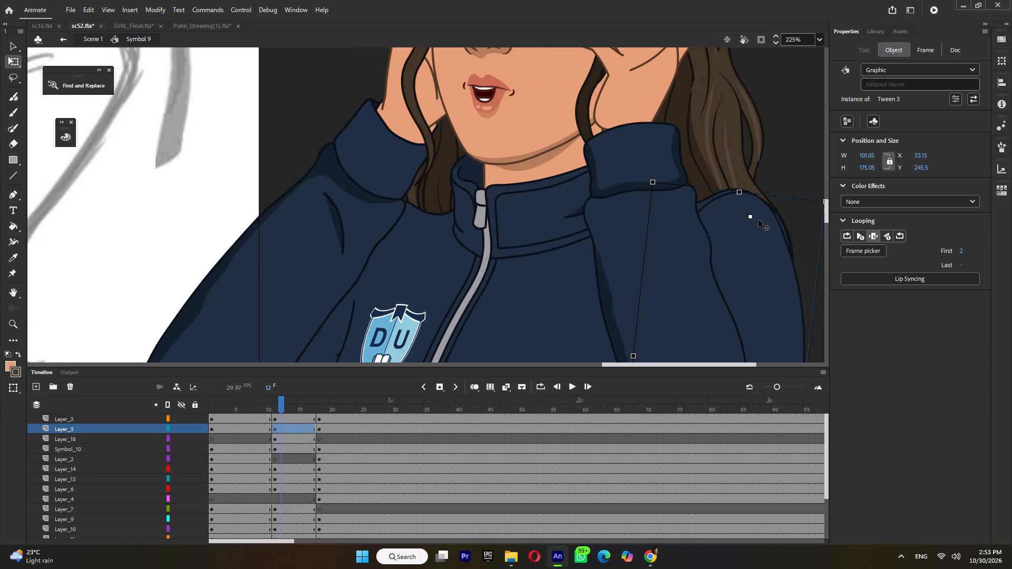
Lengthen the Tween 3 upper arm and skew its elbow end outward to about W 94.2, H 180.7.
ctrl+scroll(758, 220, down, 4)
click(766, 260)
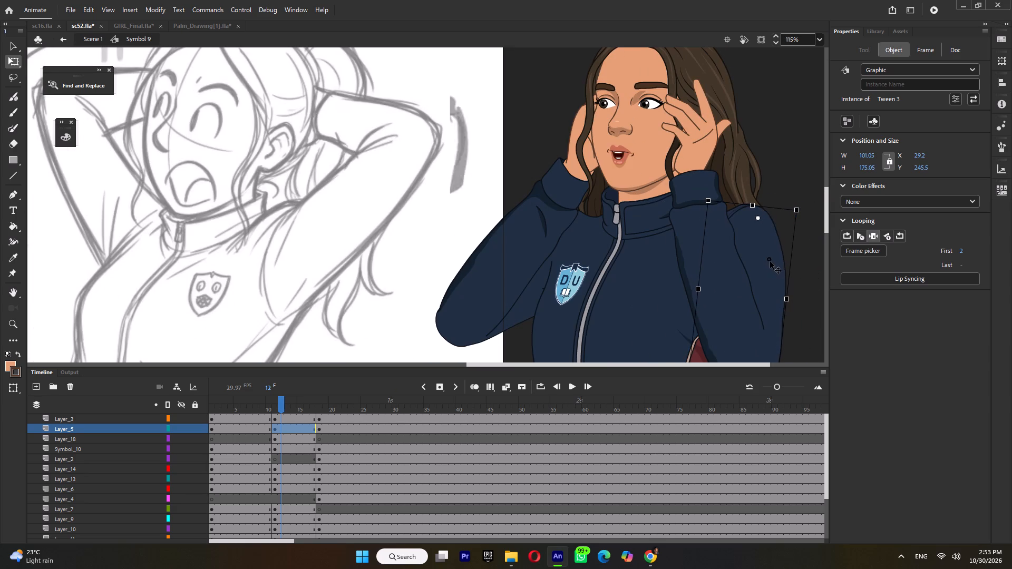
ctrl+scroll(767, 240, down, 6)
ctrl+scroll(767, 343, up, 5)
ctrl+scroll(740, 299, up, 3)
drag(729, 277, 732, 287)
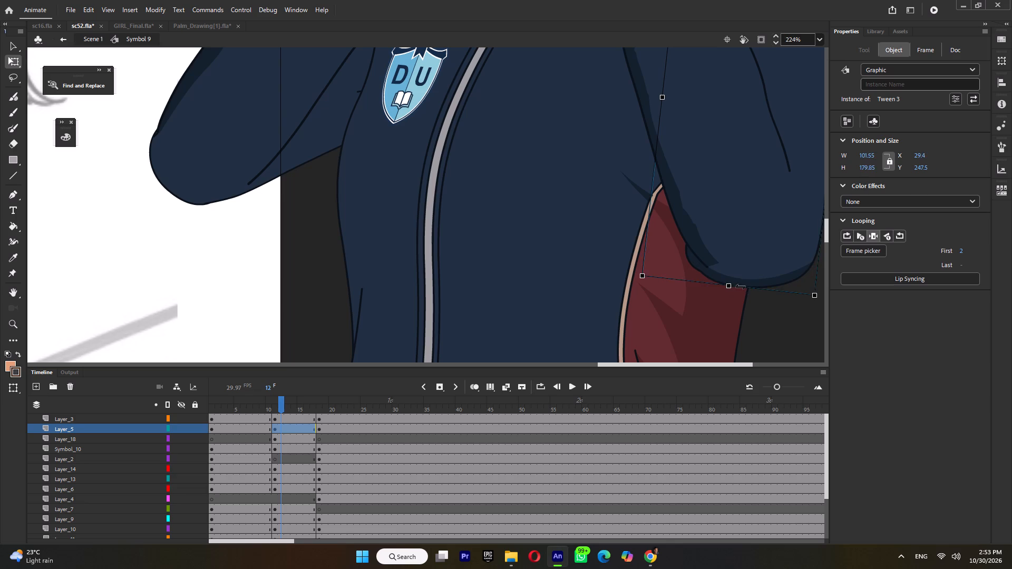
drag(741, 287, 754, 294)
ctrl+scroll(754, 297, down, 9)
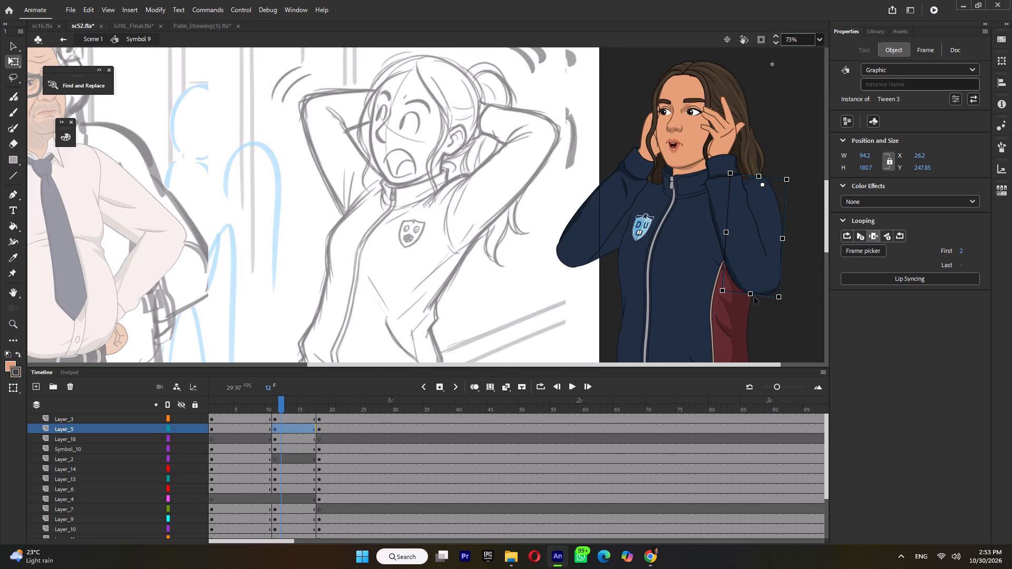
Compare the poses, and skew the lower end of the Tween 10 copy back hair toward the face in the first pose.
click(330, 405)
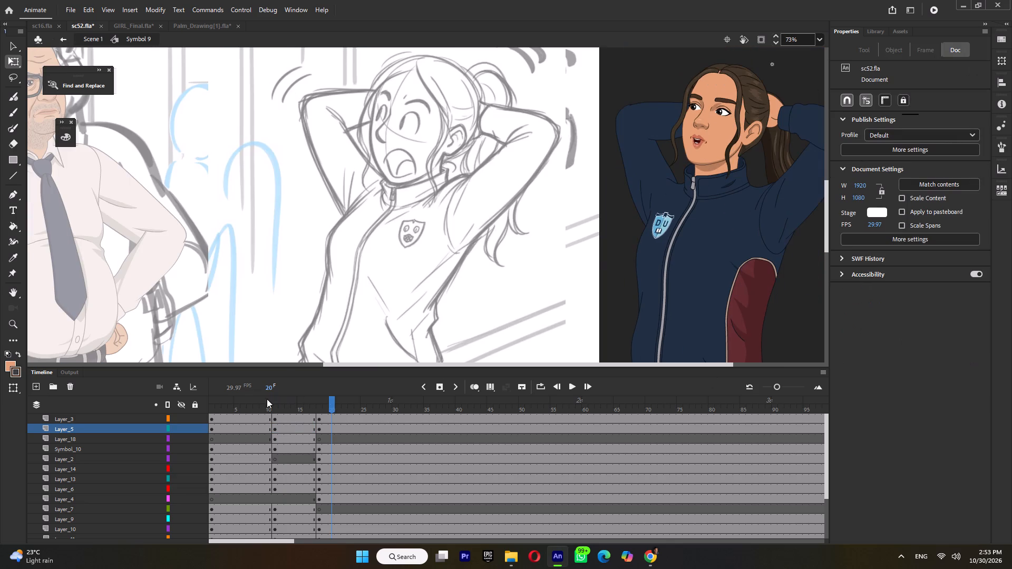
click(267, 399)
click(283, 399)
click(327, 405)
drag(252, 402, 277, 418)
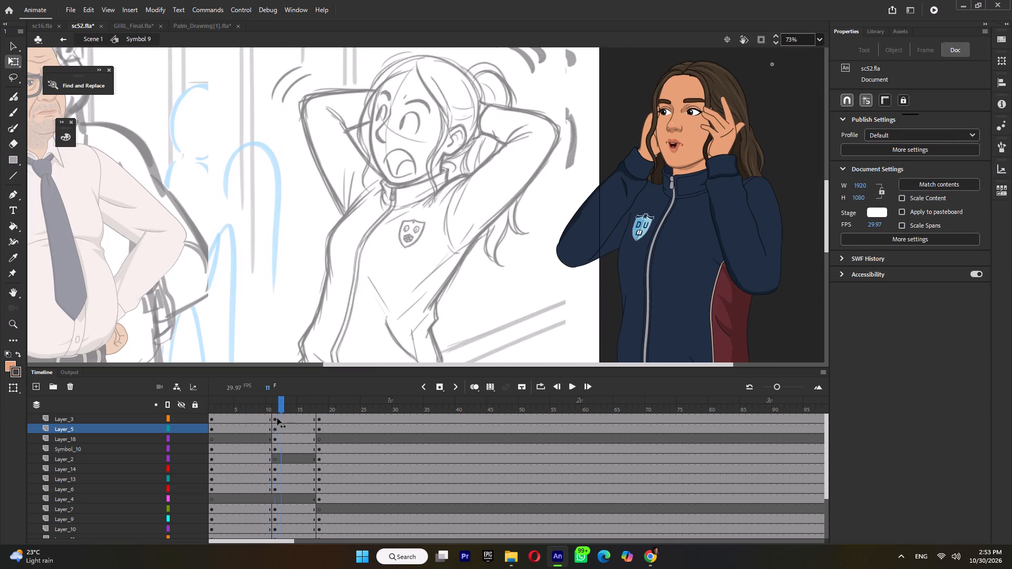
drag(277, 418, 258, 426)
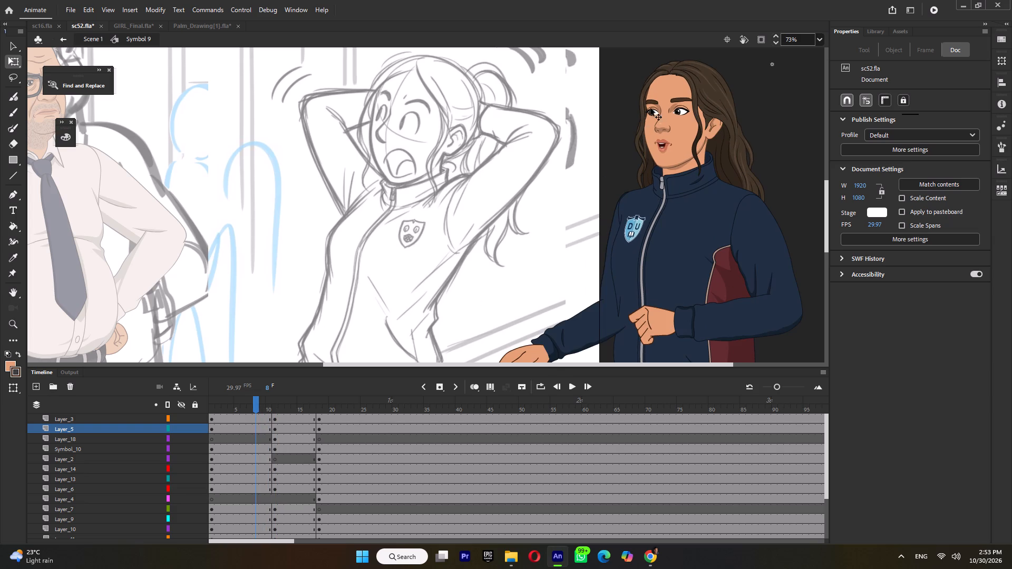
click(743, 160)
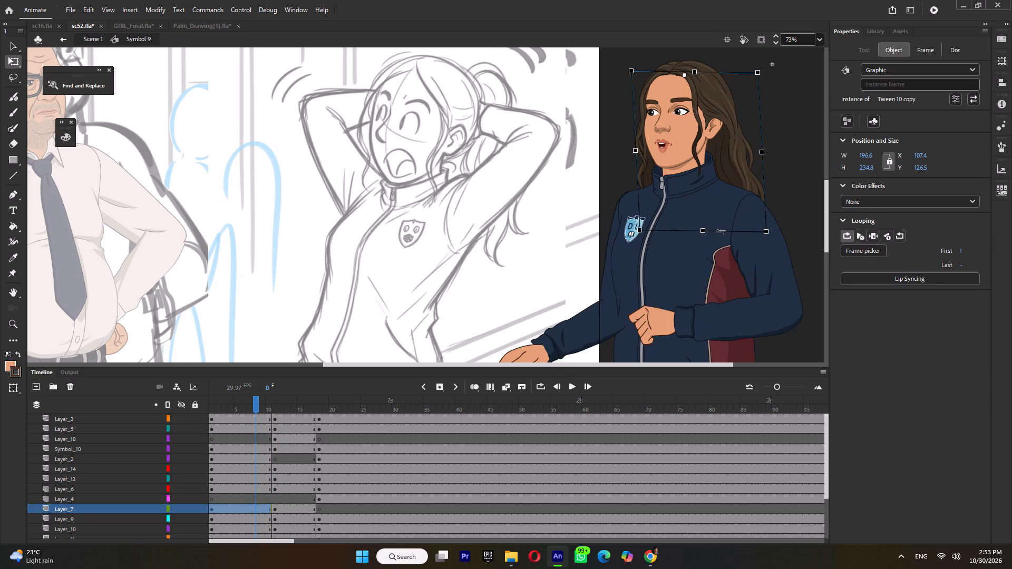
drag(721, 231, 703, 243)
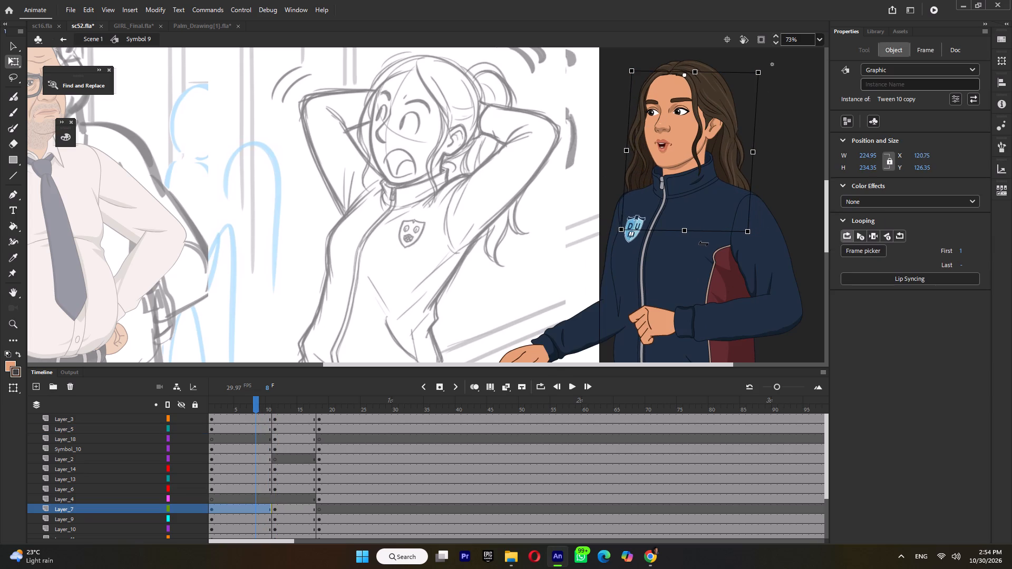
drag(703, 243, 708, 246)
Check the frame 12 and 20 poses, save the file, and return to Scene 1.
click(283, 406)
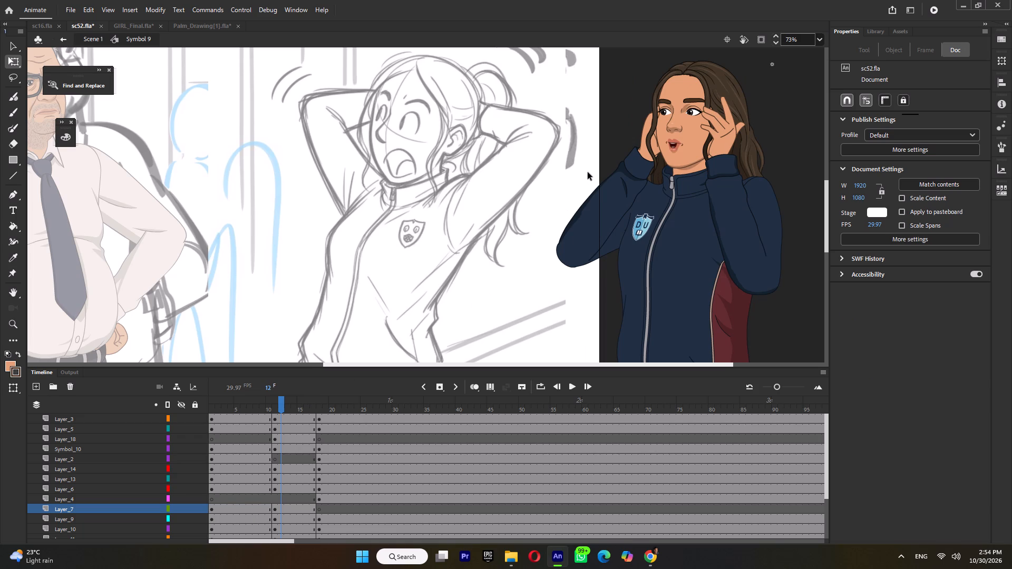
ctrl+scroll(588, 174, down, 4)
key(ctrl+s)
click(328, 405)
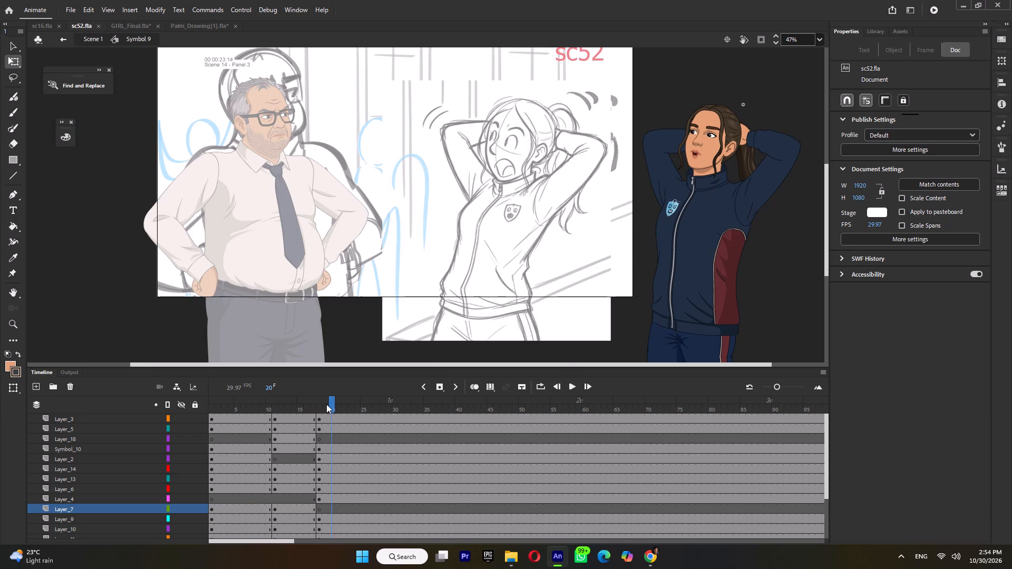
ctrl+scroll(550, 227, down, 3)
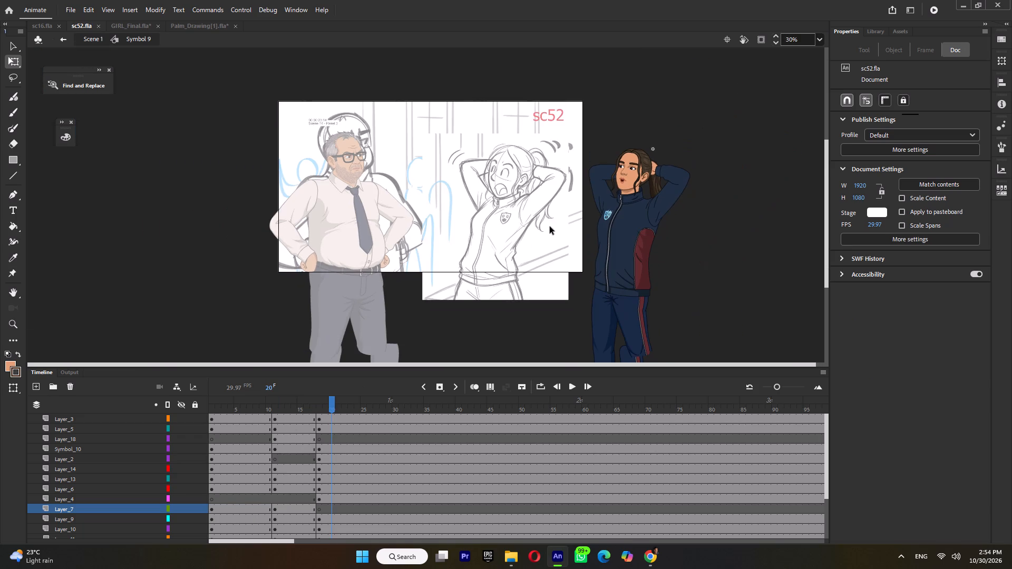
key(ctrl+s)
double_click(679, 272)
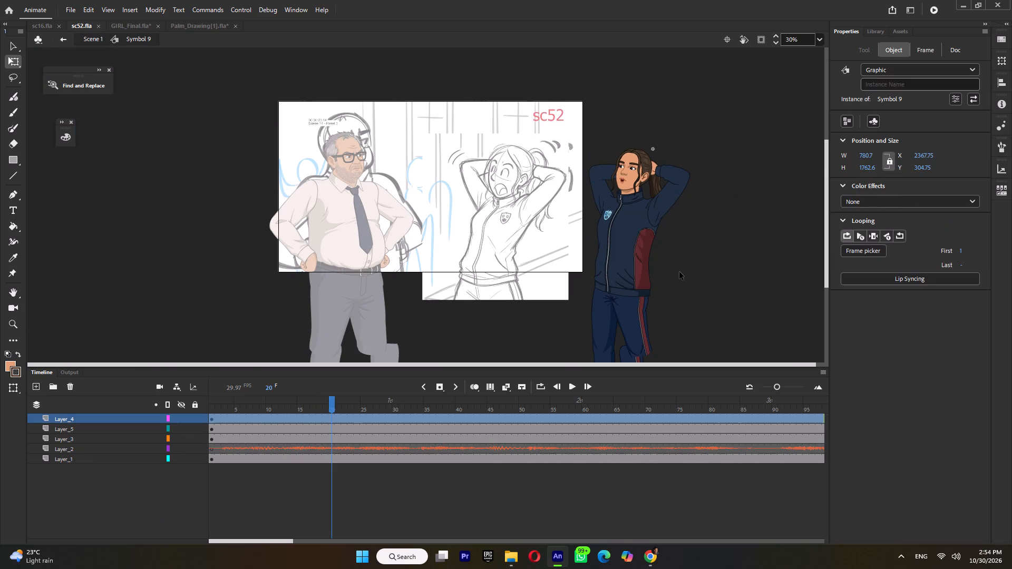
Move the Bitmap 3 reference sketch straight across, off the stage beside the man, to about X -1059, Y 205.
drag(335, 402, 555, 422)
click(519, 234)
drag(530, 262, 218, 261)
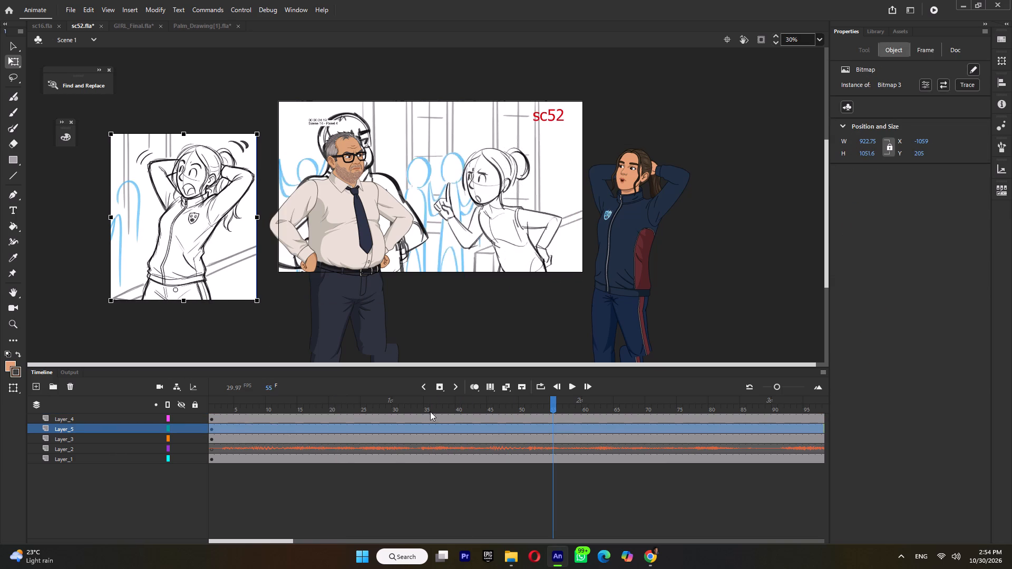
Find the frame where the storyboard girl switches to her next pose, and open Symbol 9 at frame 46.
drag(429, 408, 333, 431)
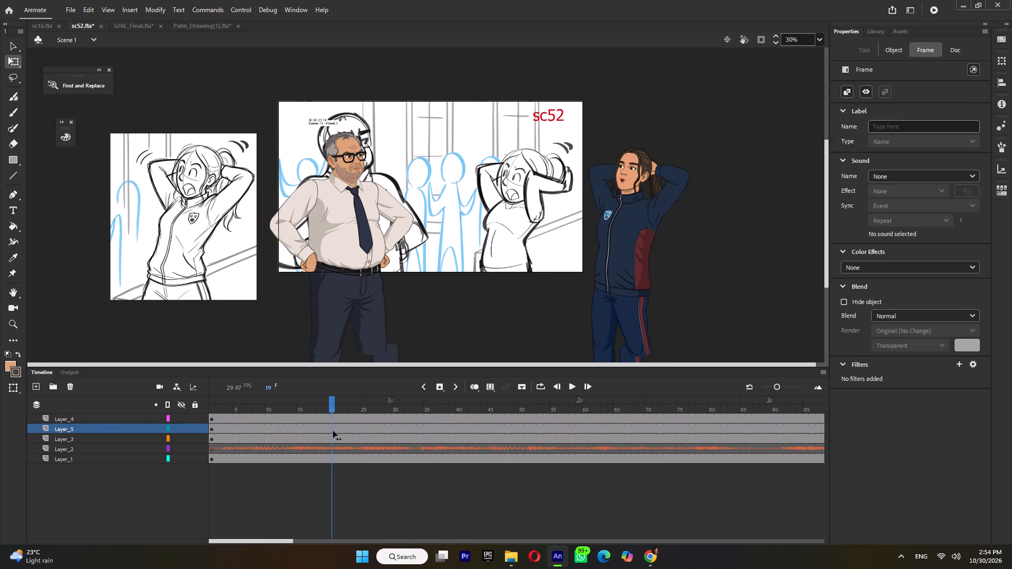
drag(333, 431, 485, 444)
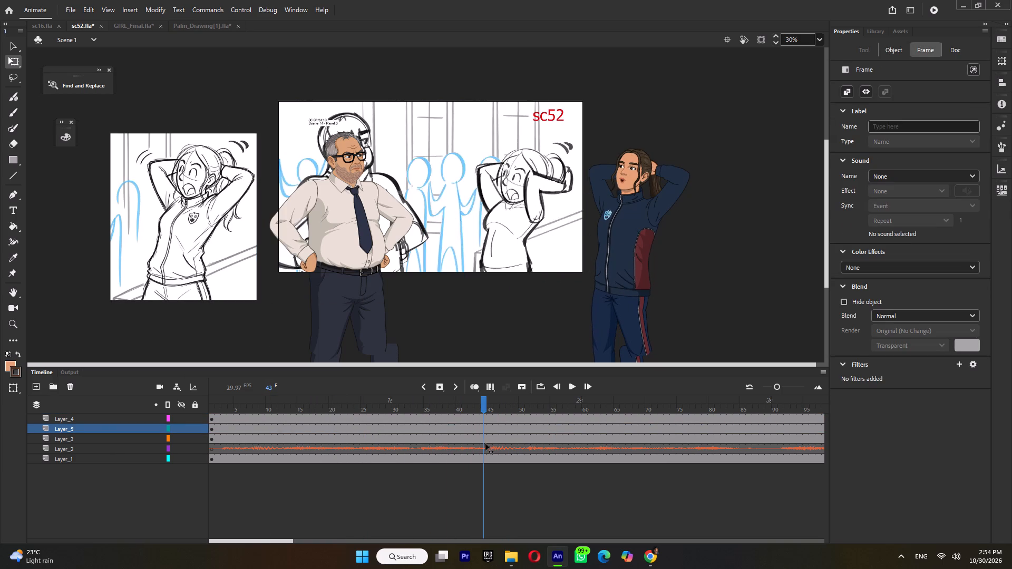
drag(485, 444, 493, 449)
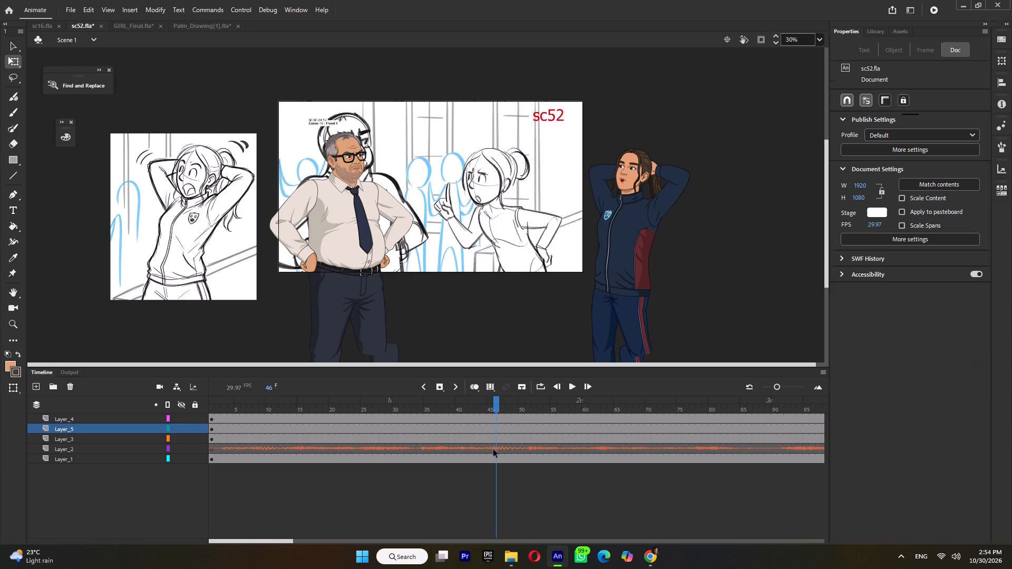
click(492, 408)
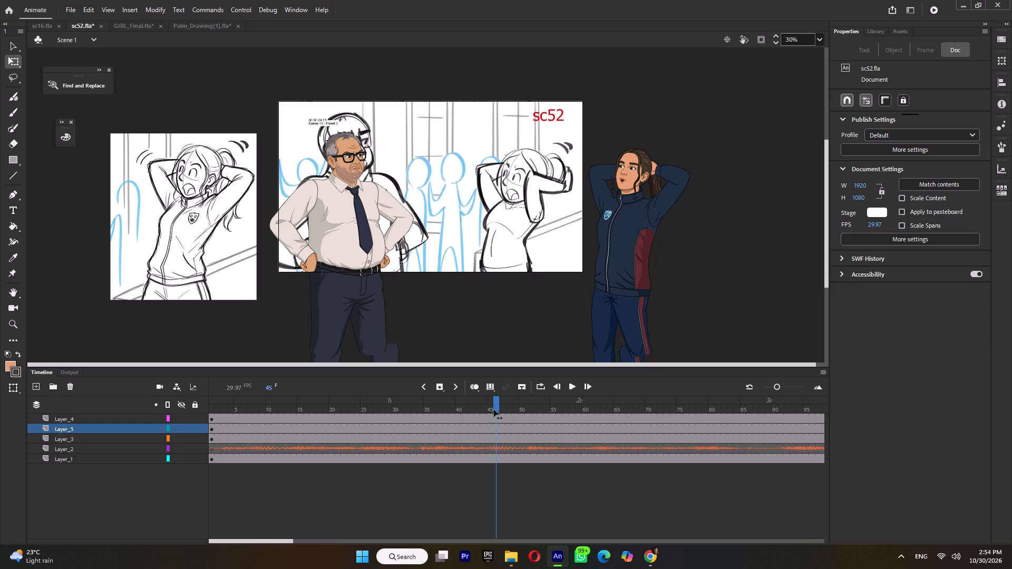
double_click(611, 244)
double_click(495, 404)
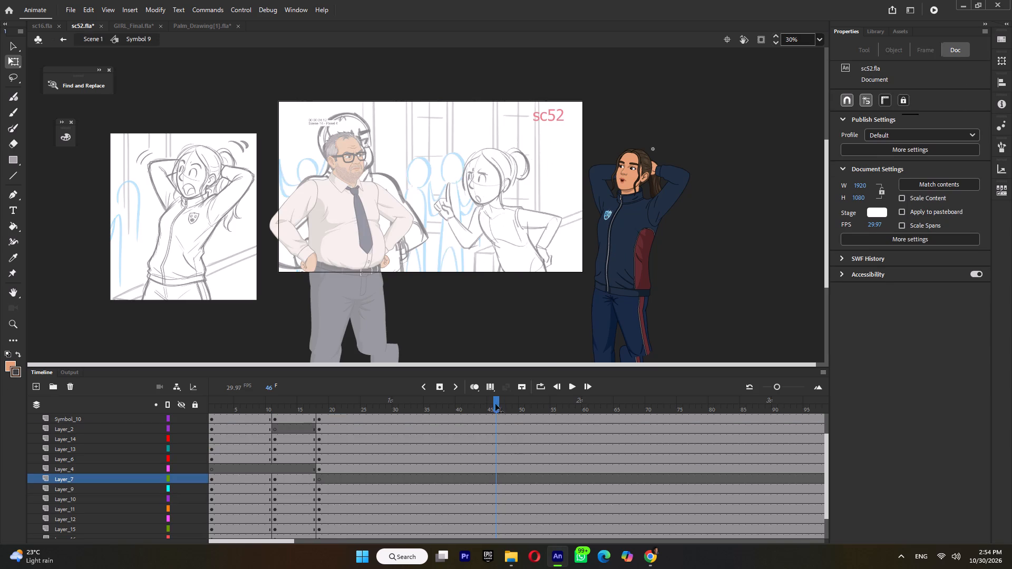
Insert keyframes at frame 46 on all of Symbol 9's layers and copy the frame 9 pose onto them.
key(F6)
click(260, 400)
double_click(259, 401)
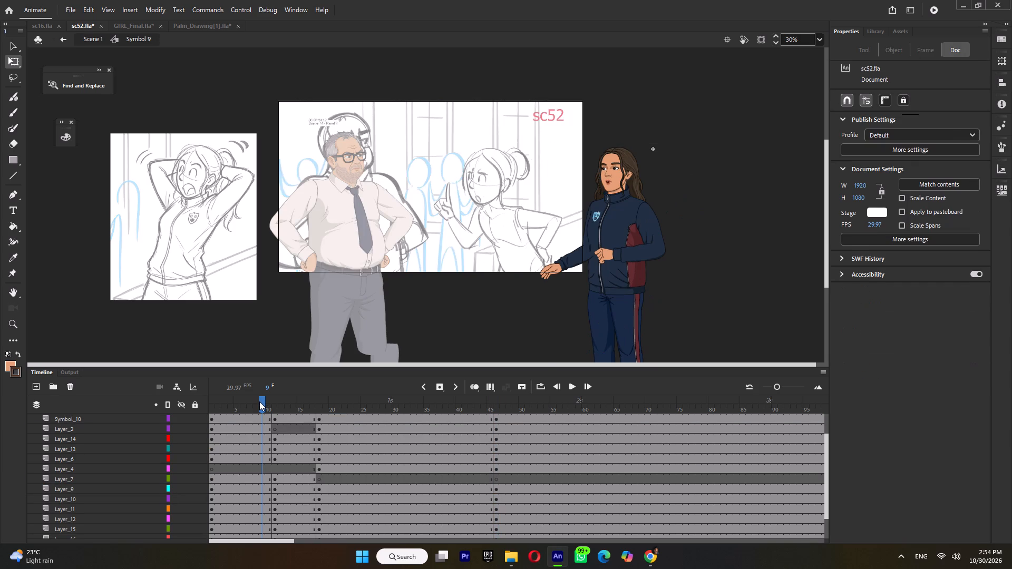
drag(261, 417, 499, 417)
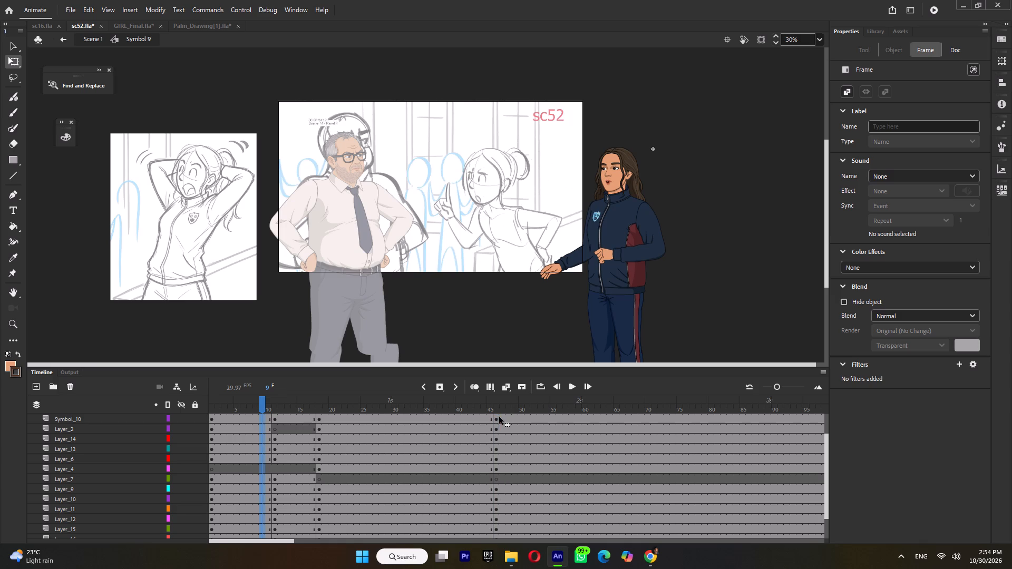
click(740, 242)
Set the first looping frame of the head (Symbol 10) at frame 46 to 46.
click(620, 153)
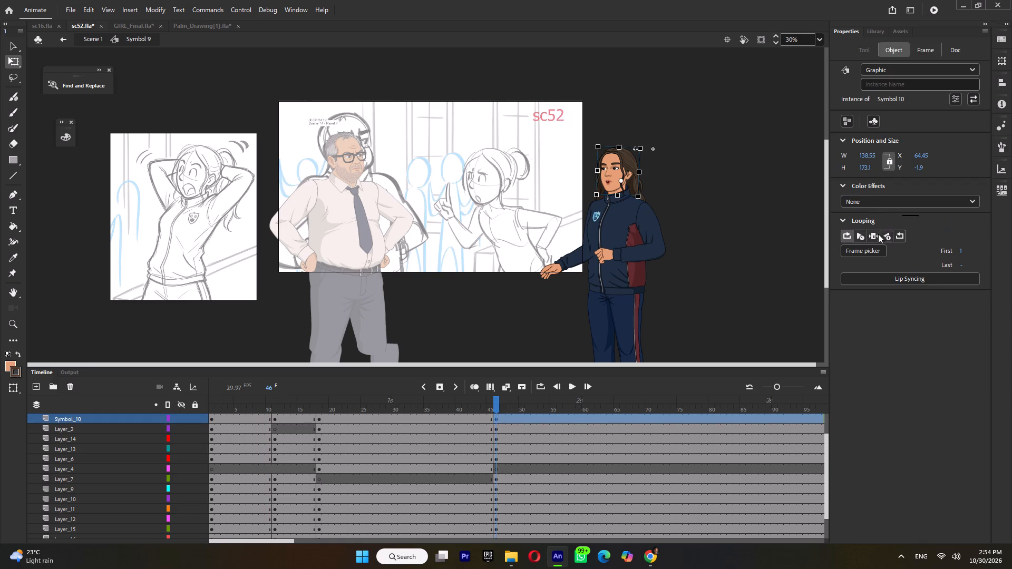
click(961, 250)
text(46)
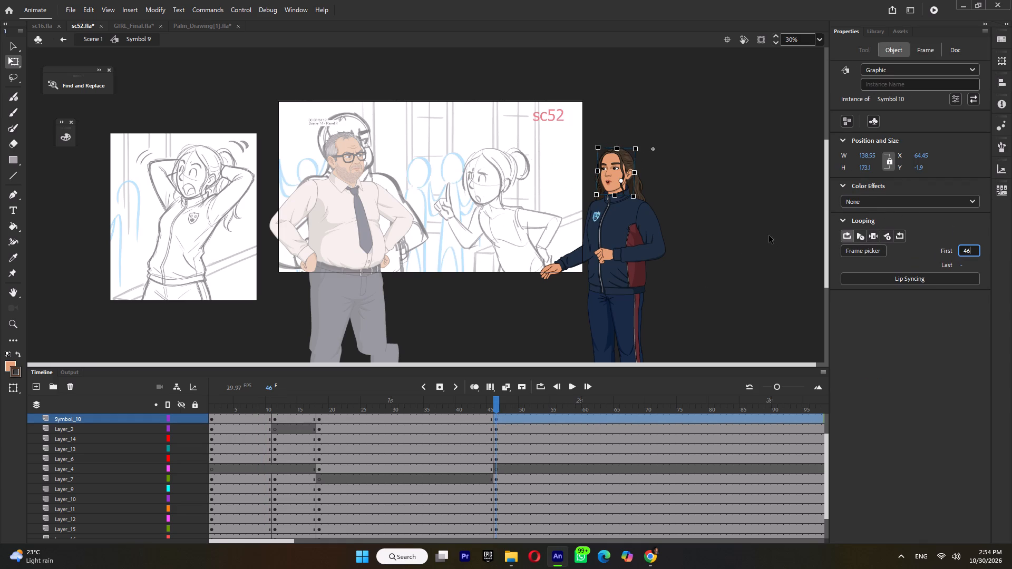
click(704, 214)
At frame 46, carry the separate ponytail over on Layer_4 as a new keyframe and delete the back hair from Layer_7.
click(638, 191)
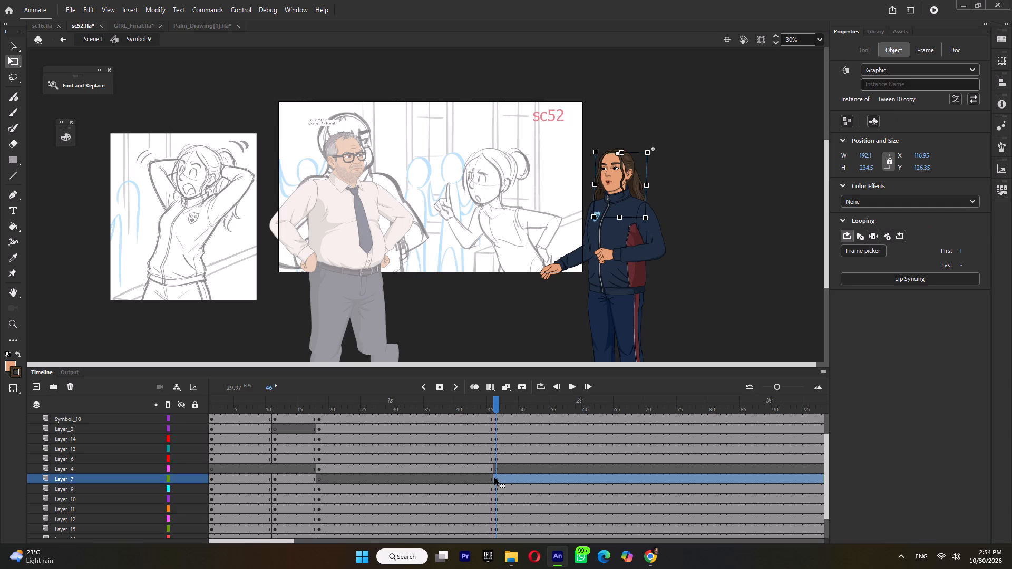
click(495, 469)
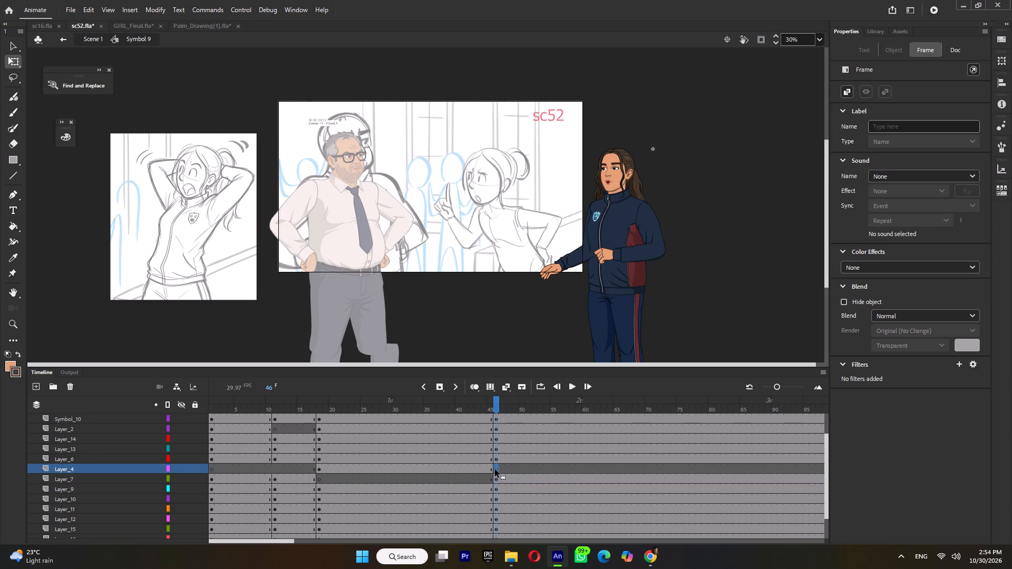
key(shift+F6)
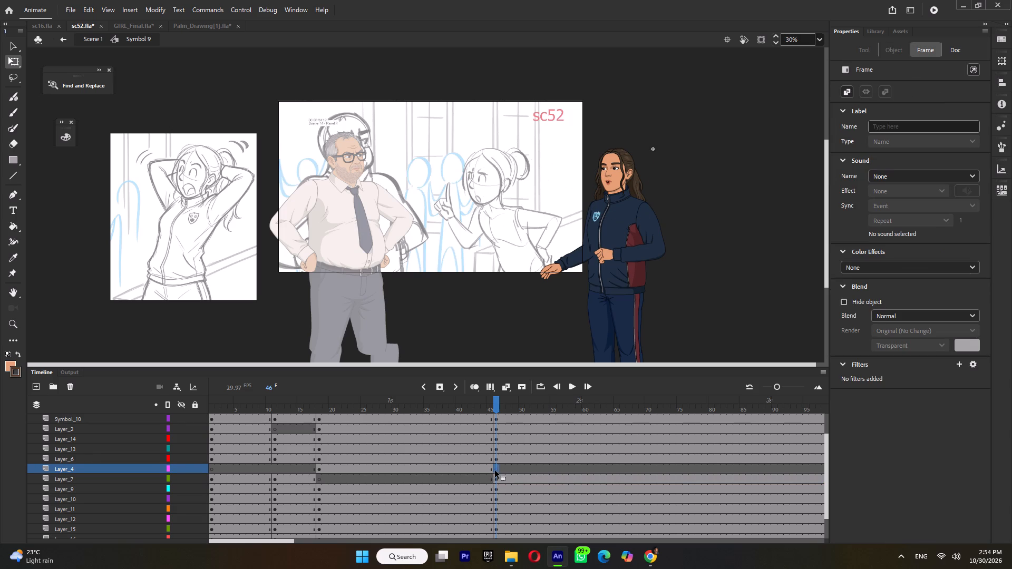
key(F6)
click(497, 480)
key(Delete)
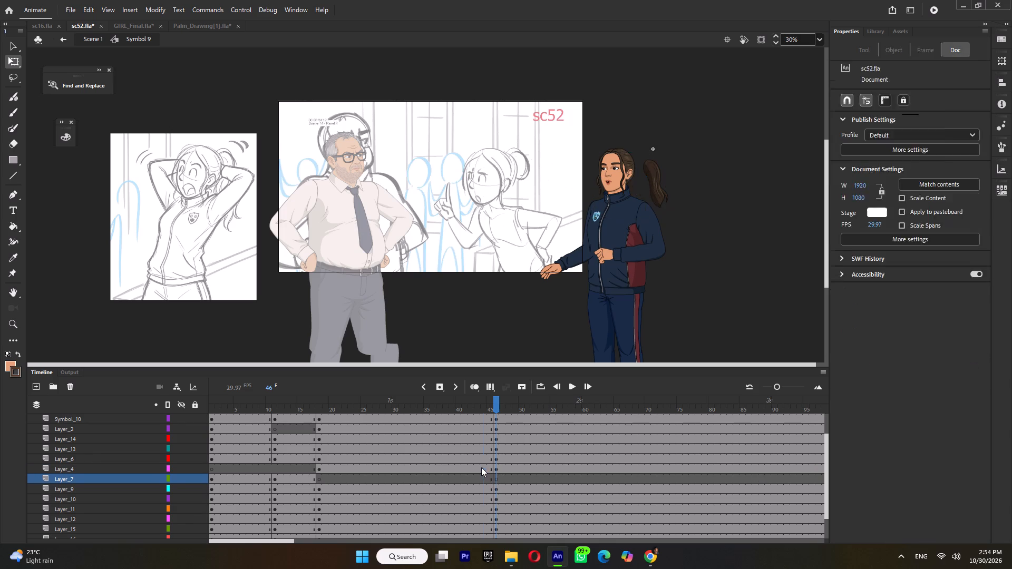
Select the detached ponytail on Layer_4 at frame 46.
click(481, 467)
click(498, 469)
ctrl+scroll(659, 154, up, 5)
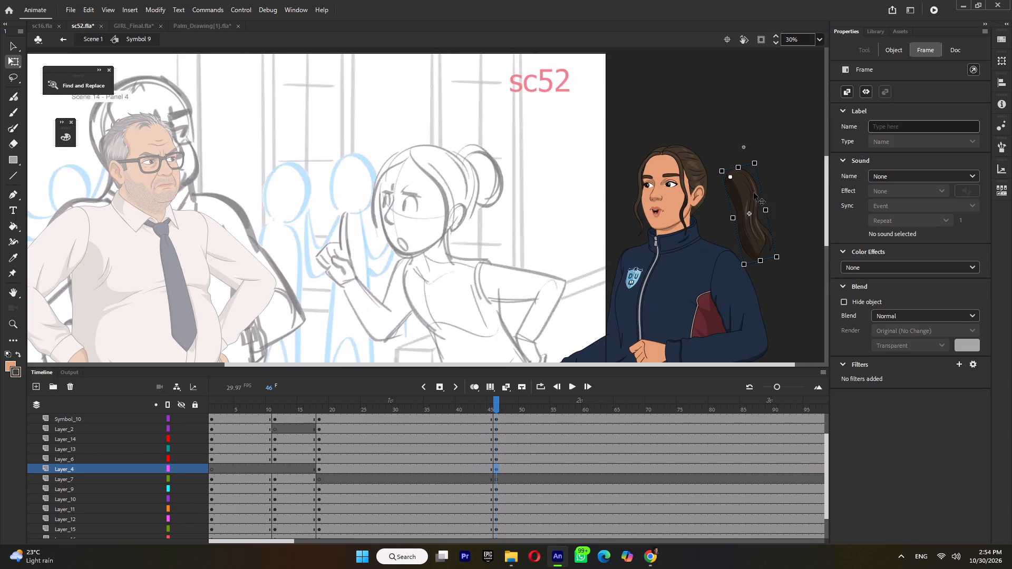
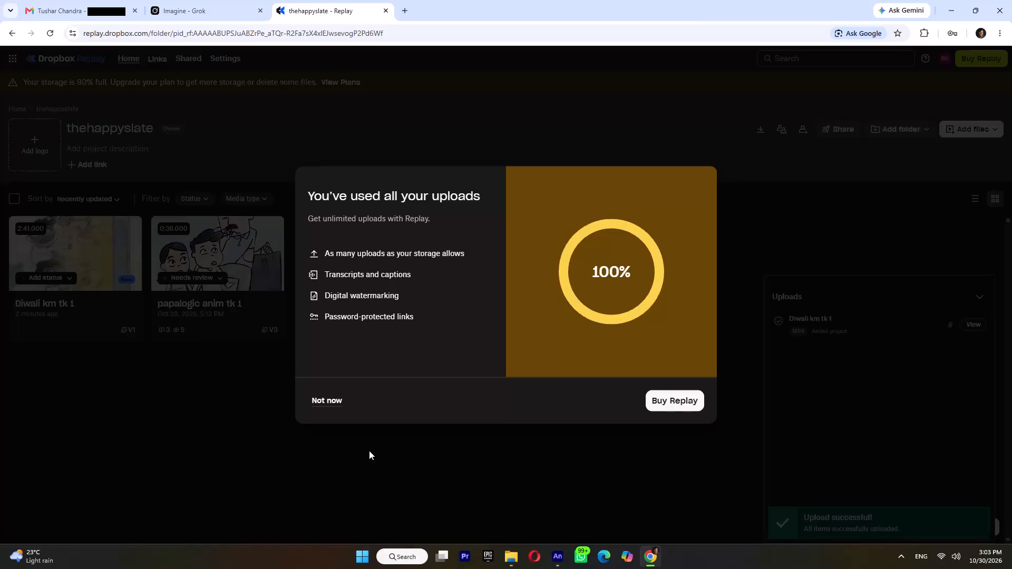
Dismiss the upgrade offer, set the Diwali km tk 1 video's status to Needs review, and go to the Gmail chat.
ctrl+click(333, 405)
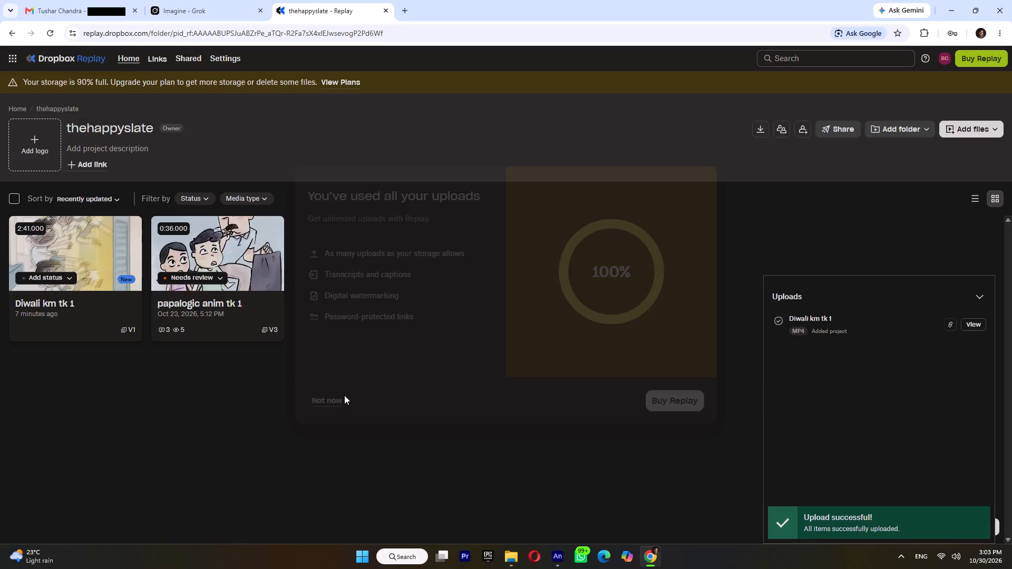
ctrl+click(55, 277)
ctrl+click(58, 293)
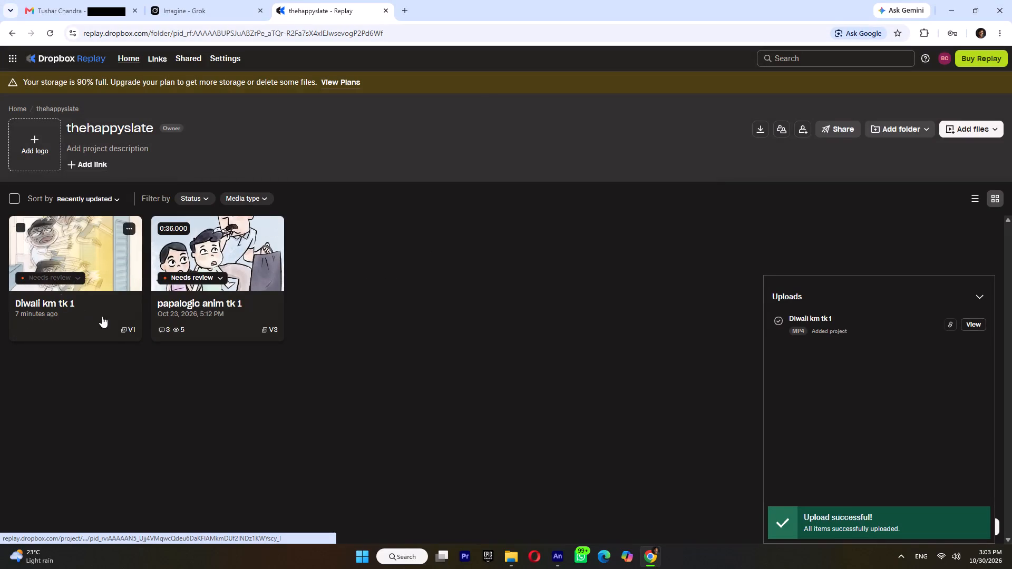
ctrl+click(91, 14)
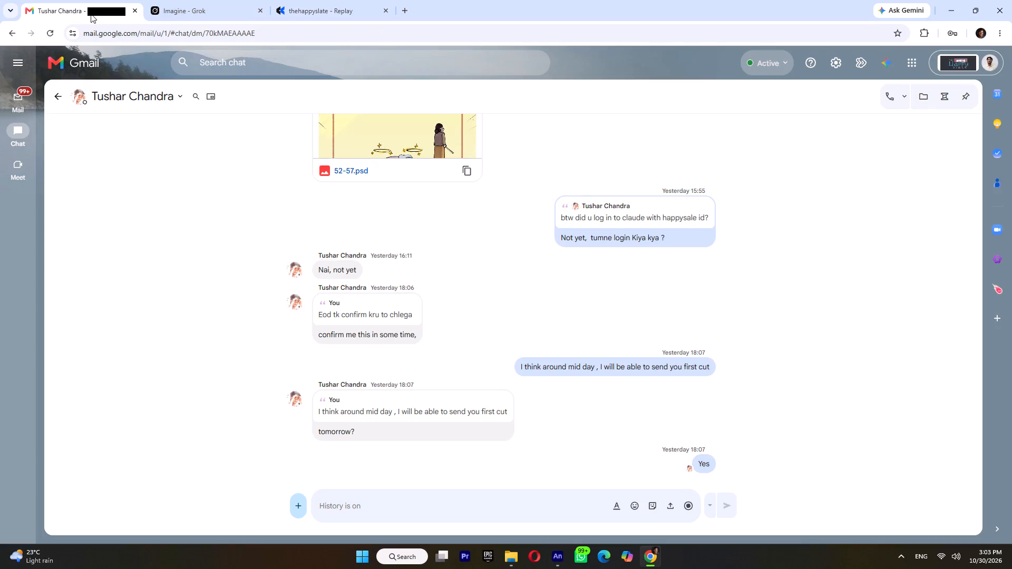
Switch back to Animate and compare the woman's earlier pose with the one at frame 46.
ctrl+click(558, 561)
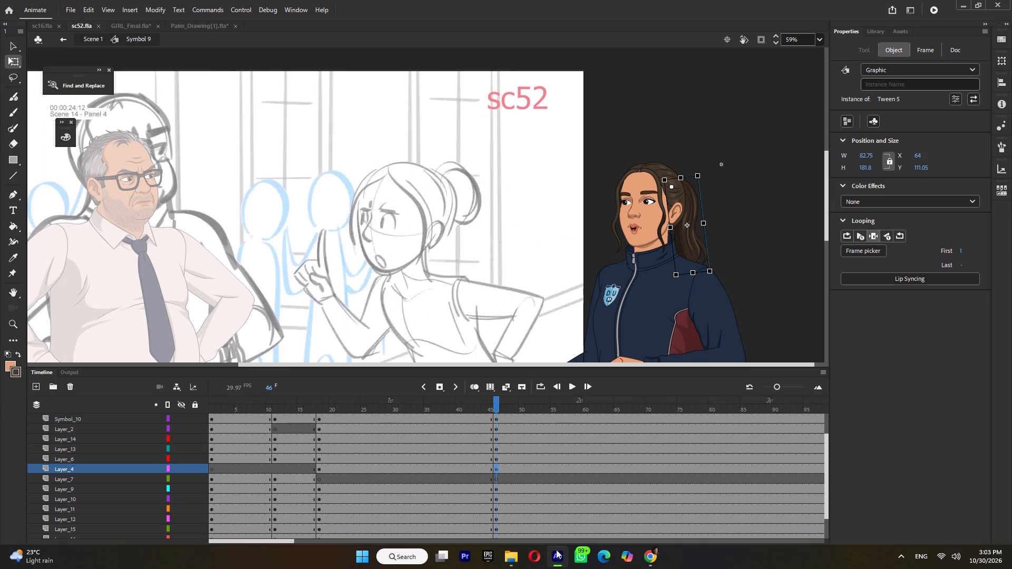
ctrl+drag(254, 398, 458, 417)
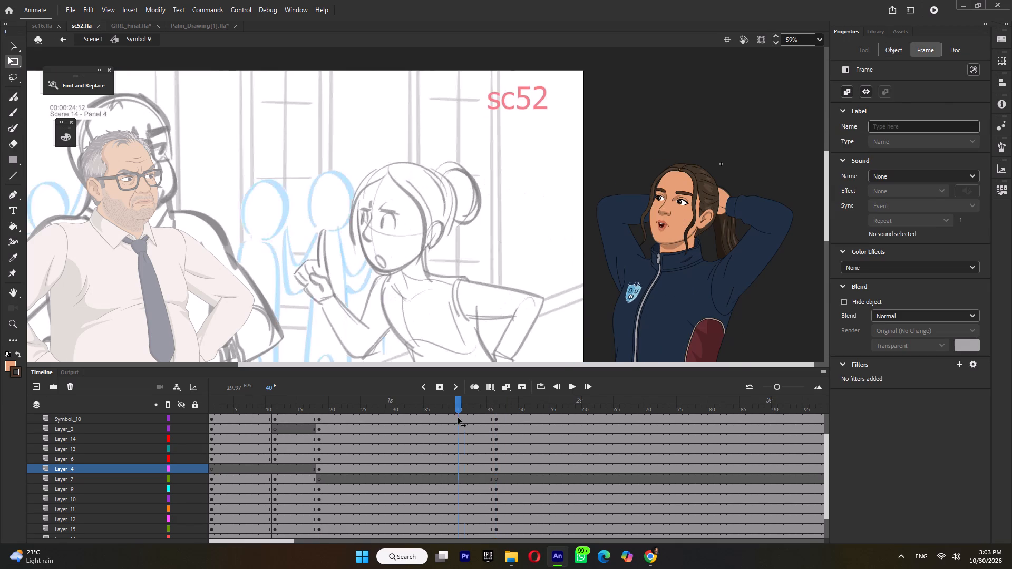
ctrl+drag(458, 417, 494, 429)
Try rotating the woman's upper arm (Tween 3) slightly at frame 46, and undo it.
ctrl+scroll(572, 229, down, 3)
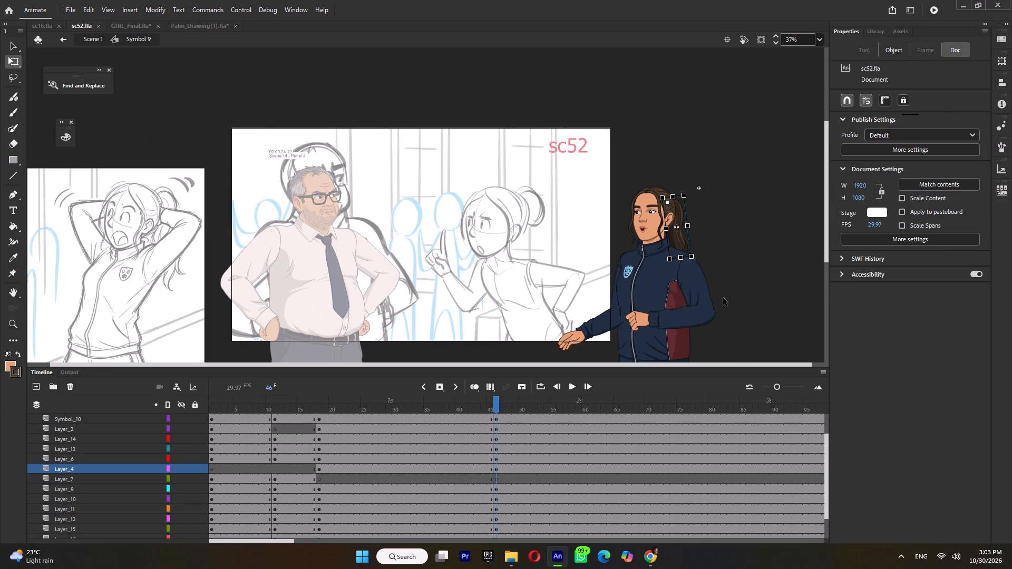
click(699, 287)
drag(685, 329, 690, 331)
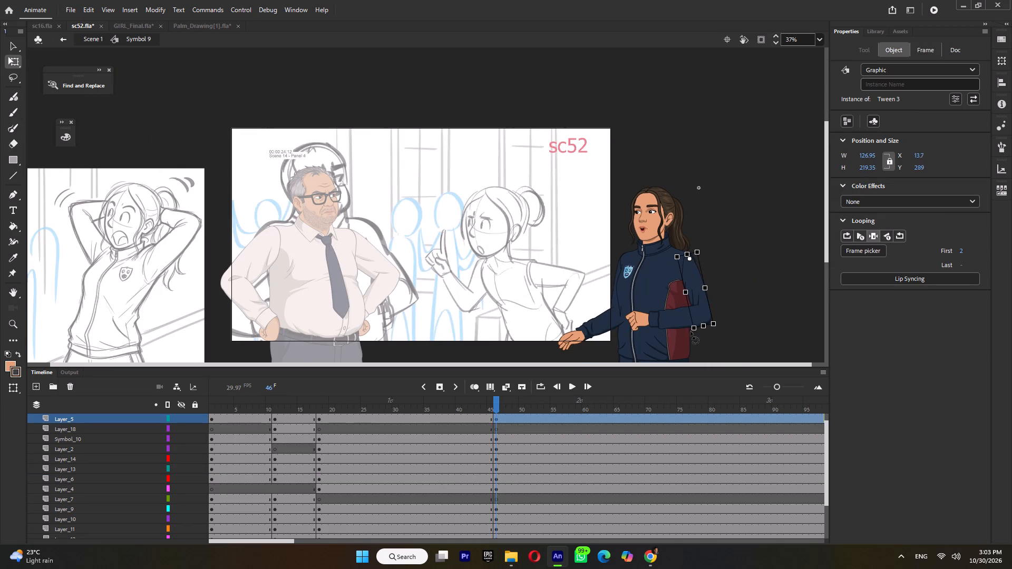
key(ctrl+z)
Open the frame choices for the woman's jacket torso (Tween 4) at frame 46.
click(668, 342)
click(853, 251)
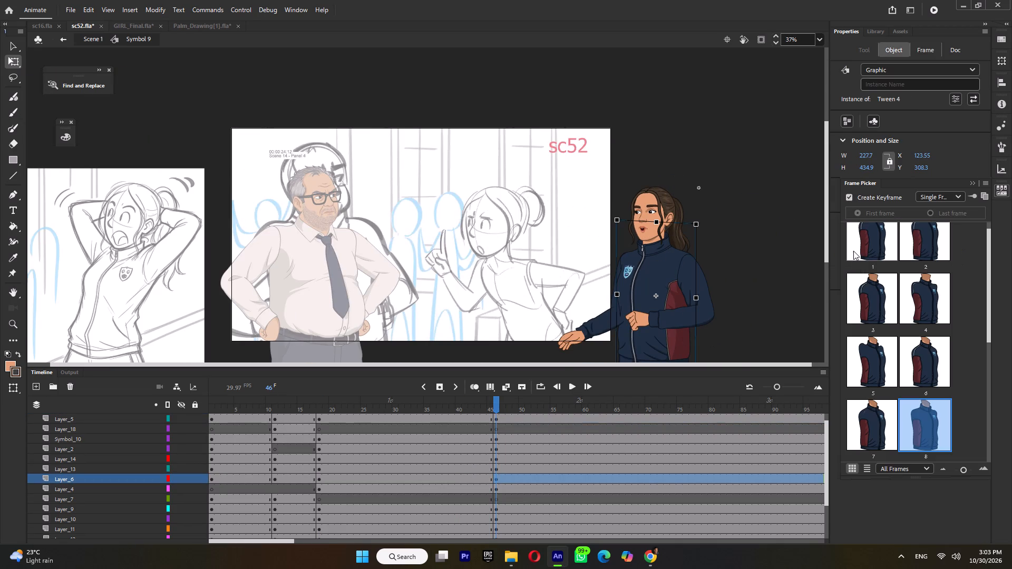
Compare the woman's torso variants at frame 46 and switch the torso to pose 4, as a single frame.
click(753, 300)
click(673, 344)
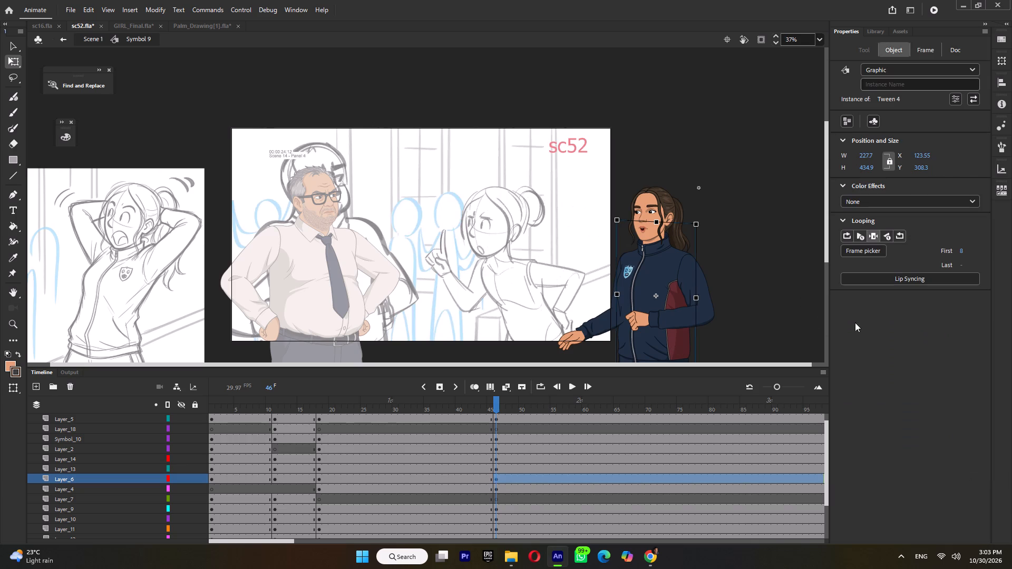
click(853, 252)
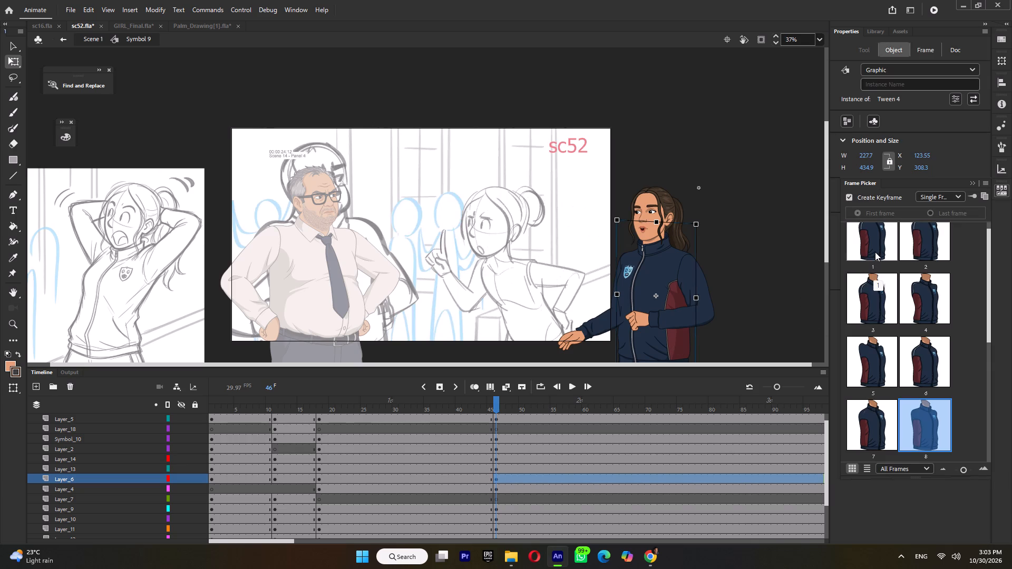
click(875, 372)
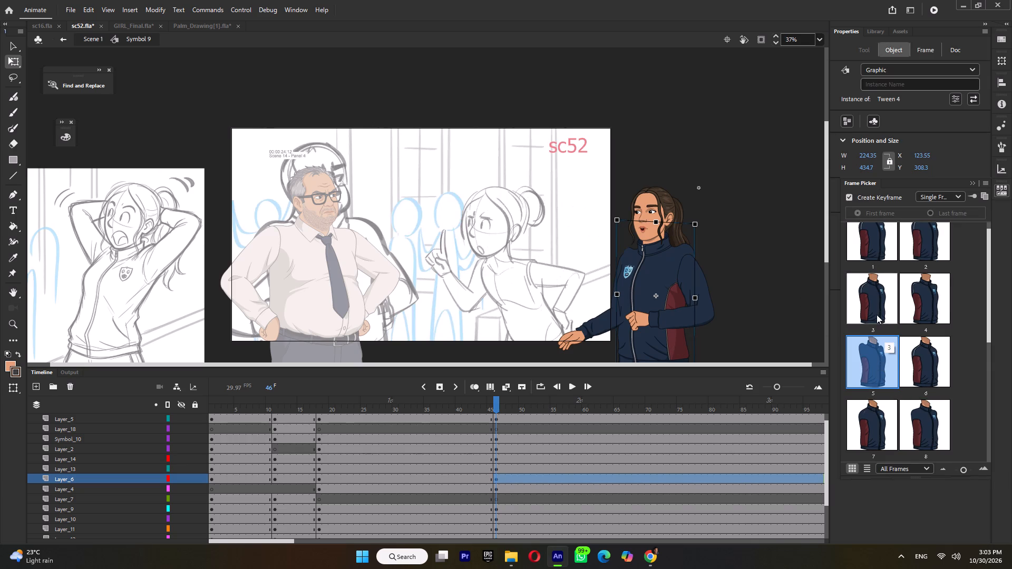
click(877, 315)
click(929, 306)
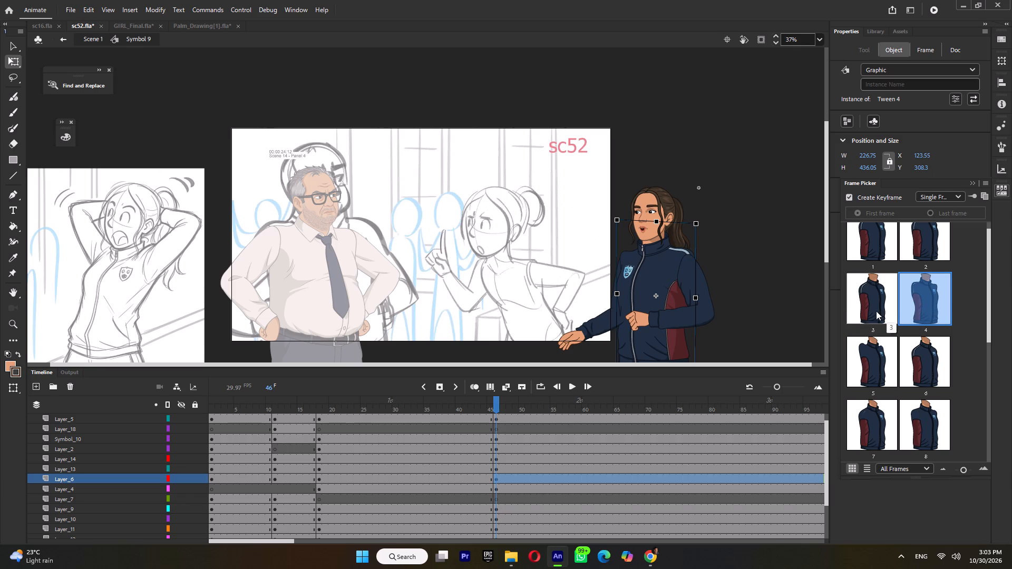
click(875, 311)
click(912, 307)
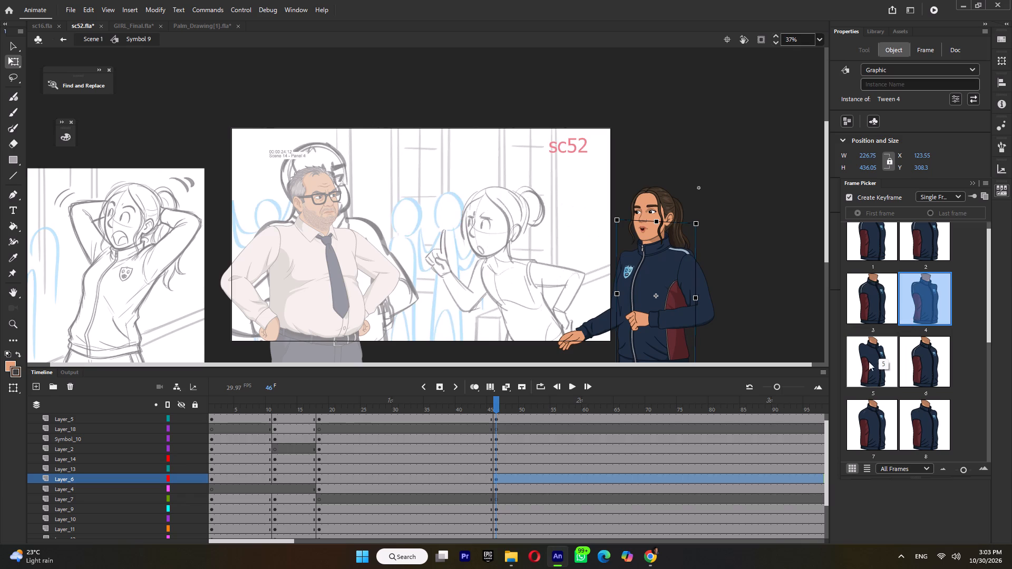
click(865, 367)
click(918, 302)
click(875, 249)
scroll(879, 253, up, 4)
click(916, 260)
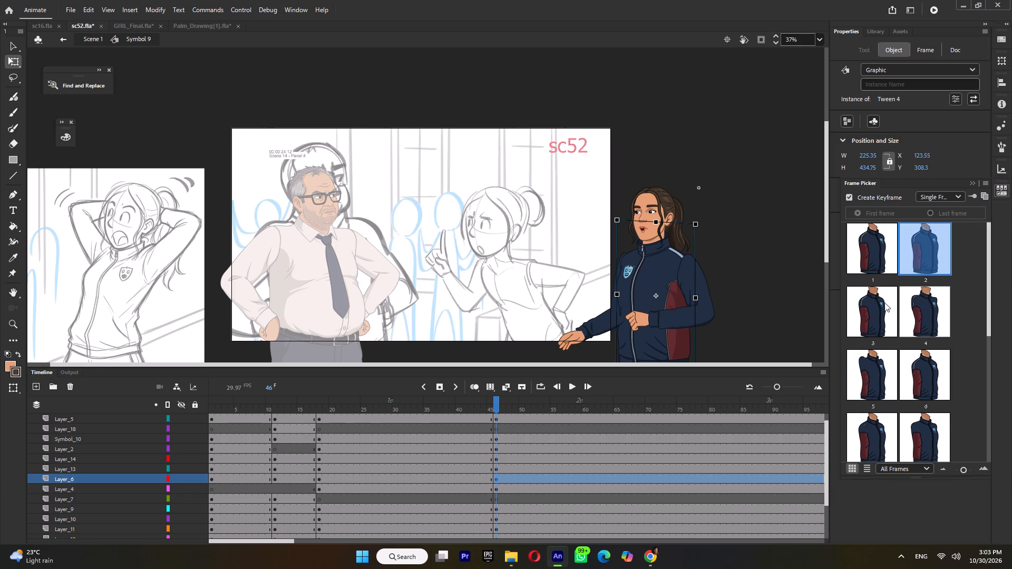
click(875, 316)
click(921, 316)
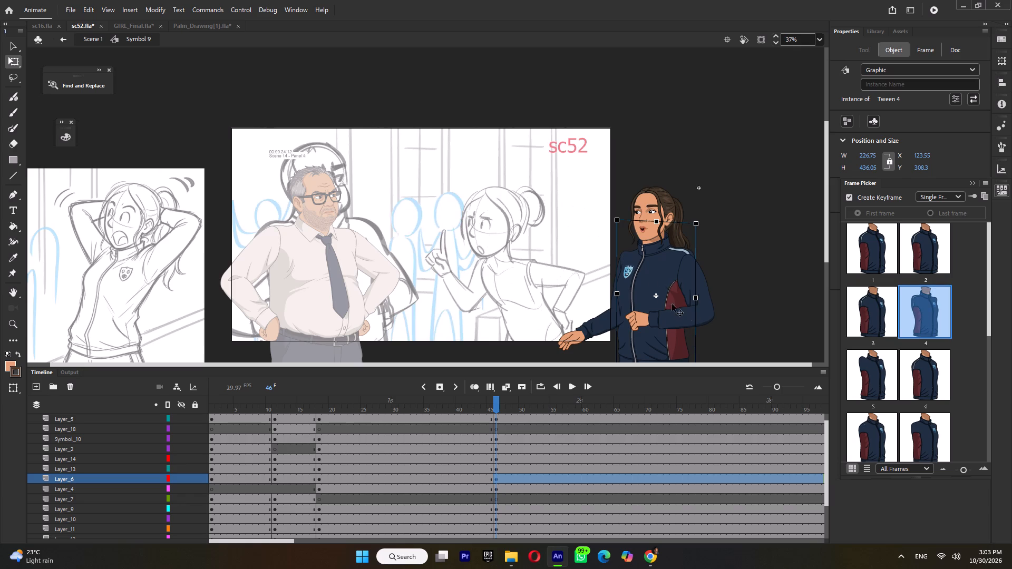
Reshape the neck shadow's lower edge in the torso symbol, slanting it upward toward the back of the neck.
double_click(657, 267)
ctrl+scroll(658, 244, up, 5)
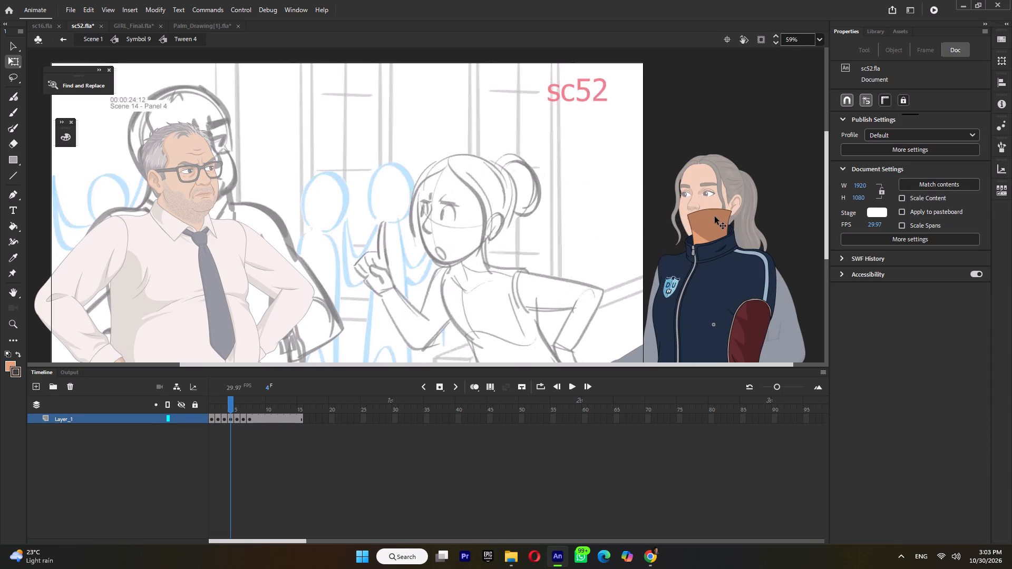
double_click(715, 217)
ctrl+scroll(721, 237, up, 5)
drag(721, 249, 694, 249)
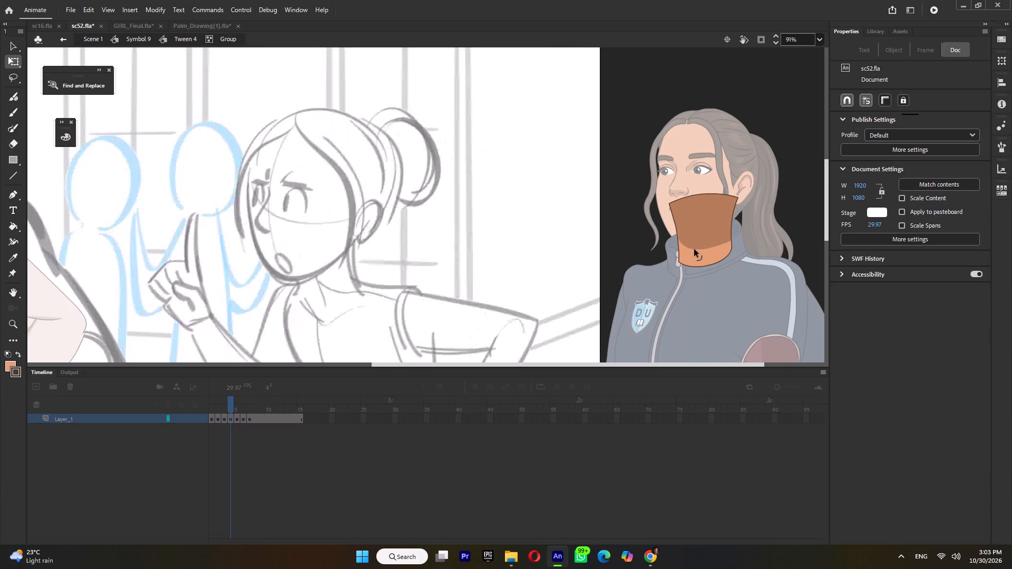
drag(694, 249, 676, 251)
alt+drag(726, 241, 734, 220)
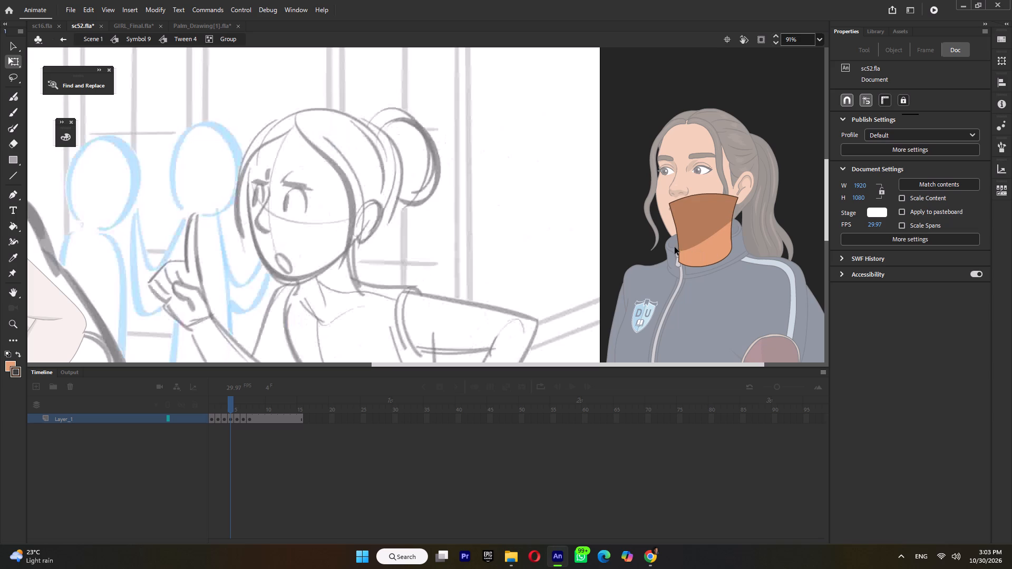
double_click(661, 255)
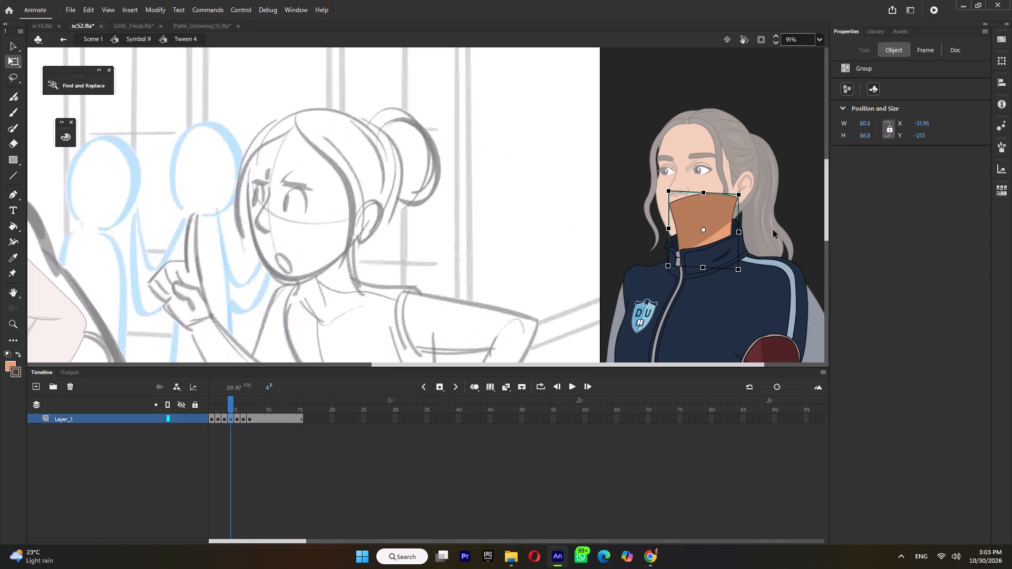
double_click(811, 213)
Pull the neck shadow's edge into a downward curve and delete the stray skin-coloured fill outside the neck's front outline.
double_click(696, 241)
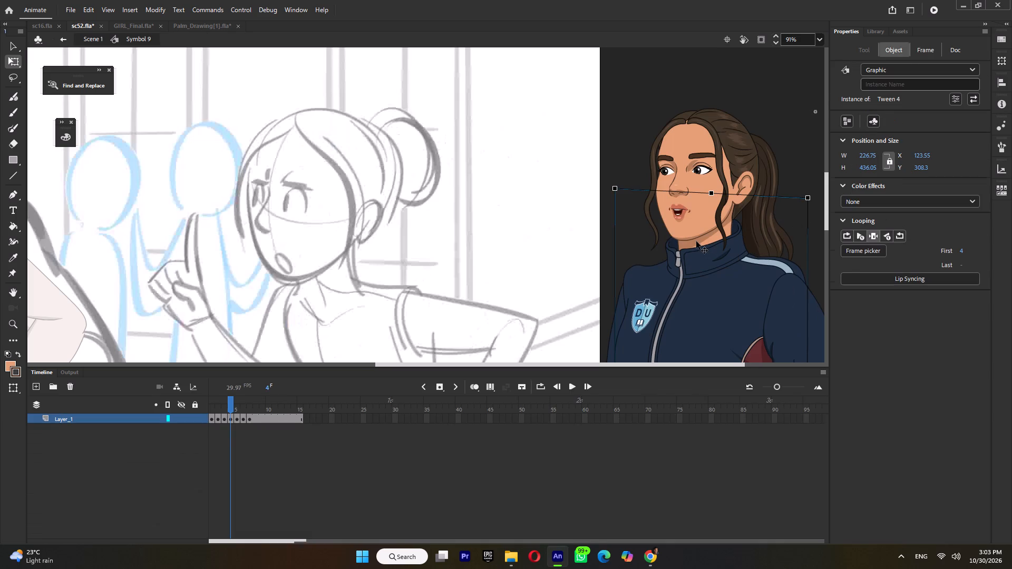
ctrl+scroll(692, 249, up, 4)
double_click(691, 235)
drag(673, 254, 581, 224)
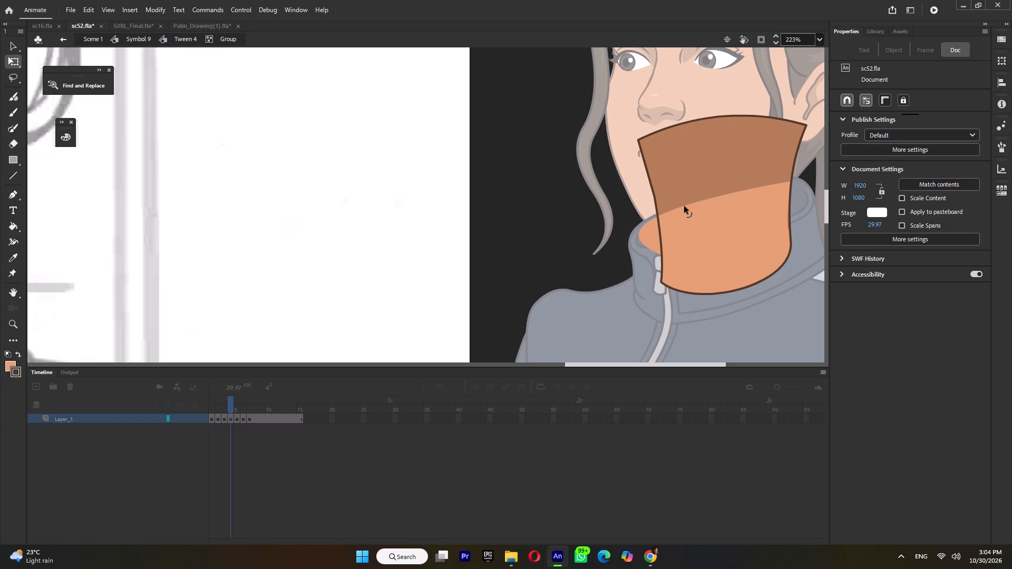
drag(684, 205, 685, 245)
click(645, 235)
key(Delete)
double_click(605, 280)
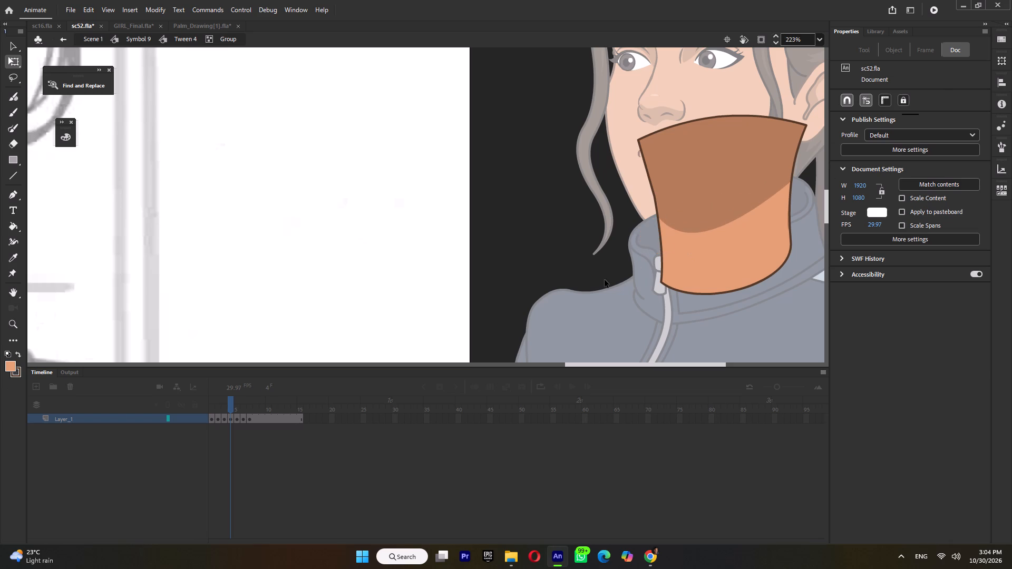
double_click(583, 279)
ctrl+scroll(599, 240, down, 6)
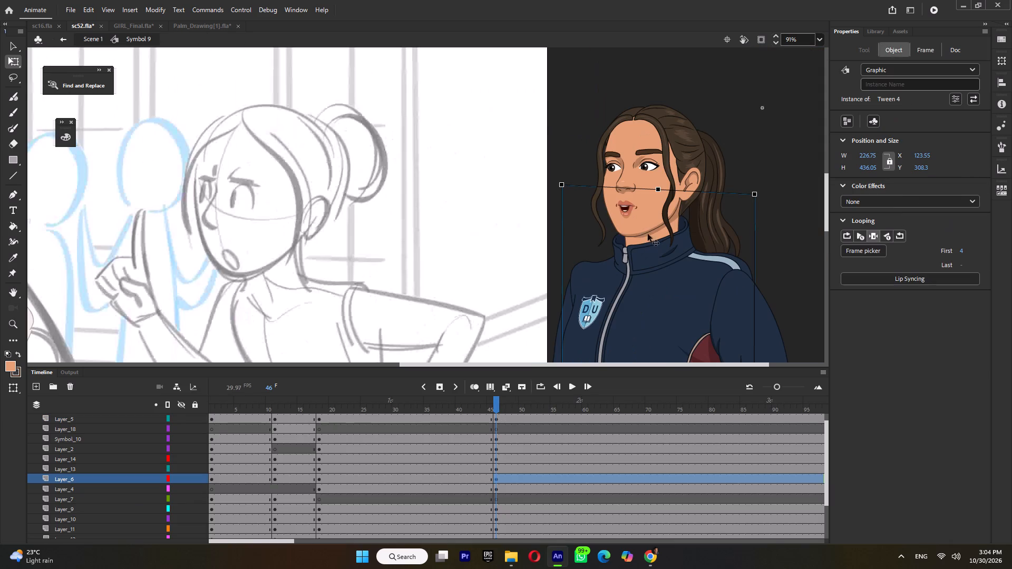
Refine the neck shadow by raising its end at the back of the neck and deepening its curve under the chin.
double_click(651, 232)
ctrl+scroll(692, 212, up, 4)
triple_click(652, 227)
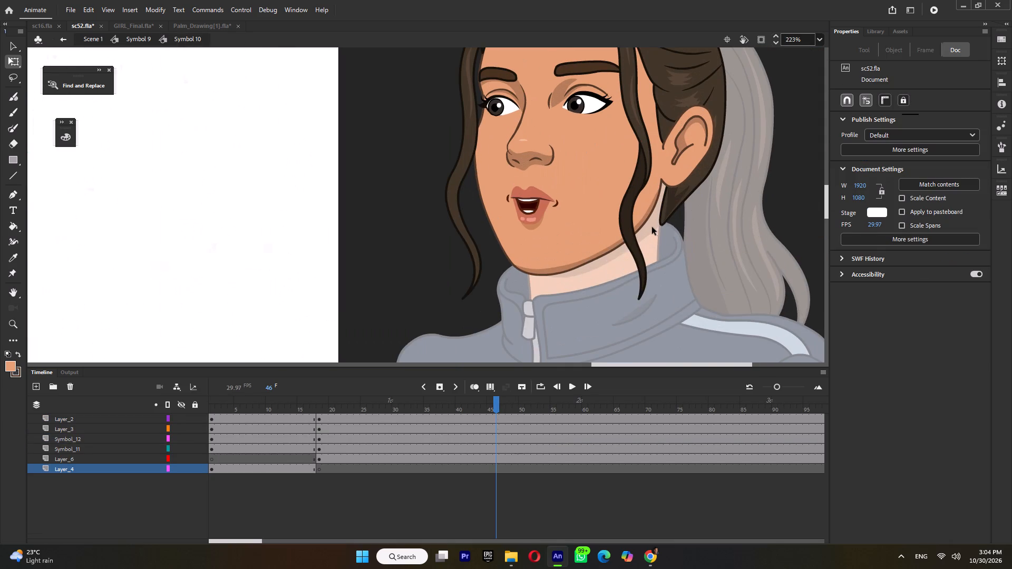
click(652, 227)
double_click(656, 228)
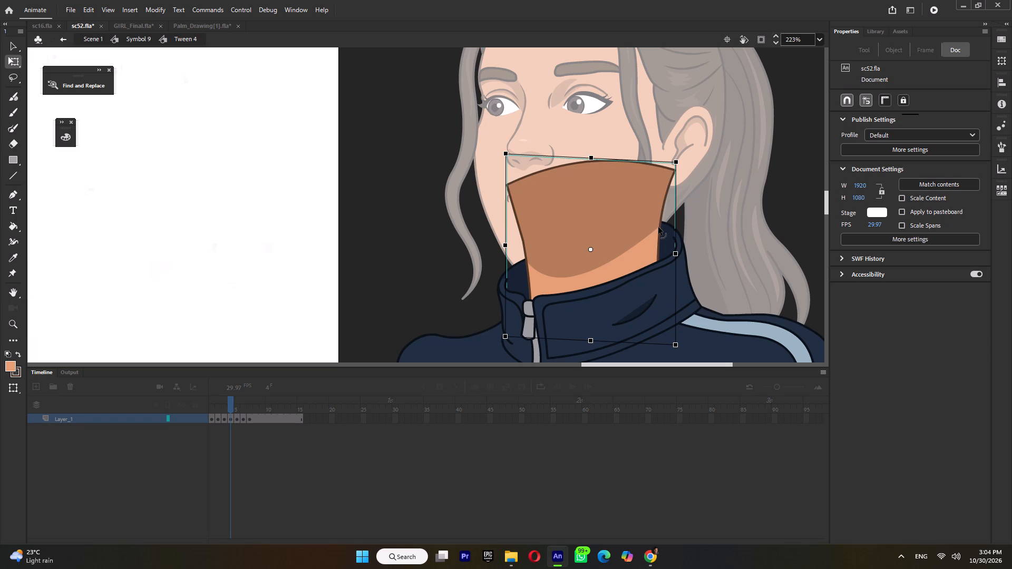
drag(658, 227, 662, 198)
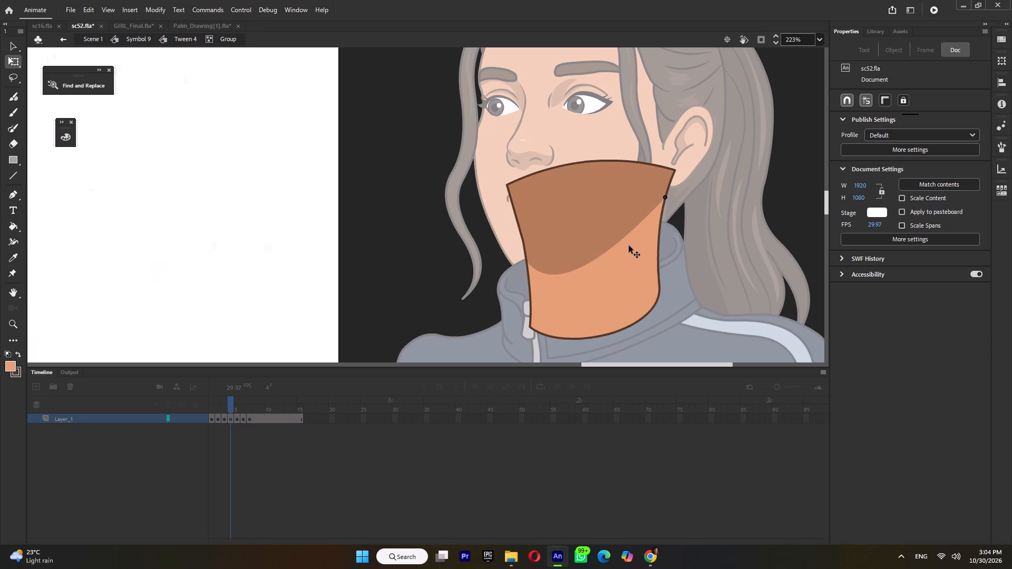
drag(607, 250, 601, 281)
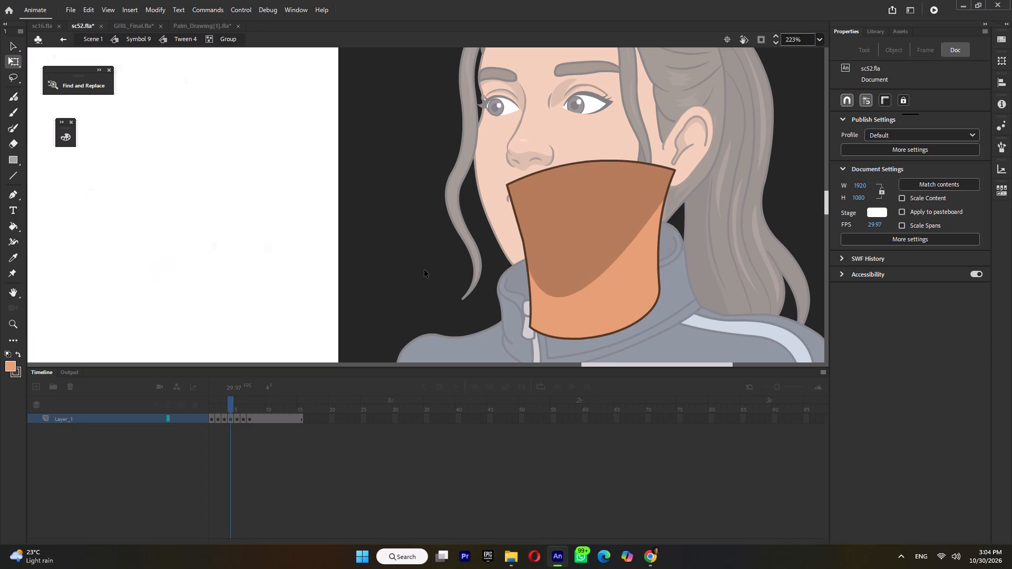
double_click(422, 270)
click(415, 271)
double_click(415, 271)
ctrl+scroll(461, 261, down, 6)
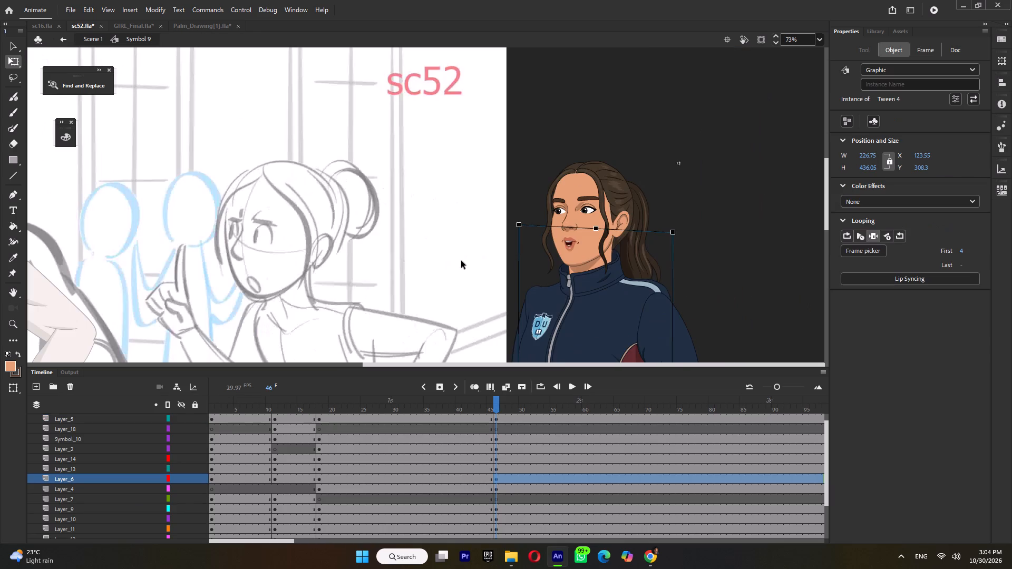
ctrl+scroll(678, 243, down, 6)
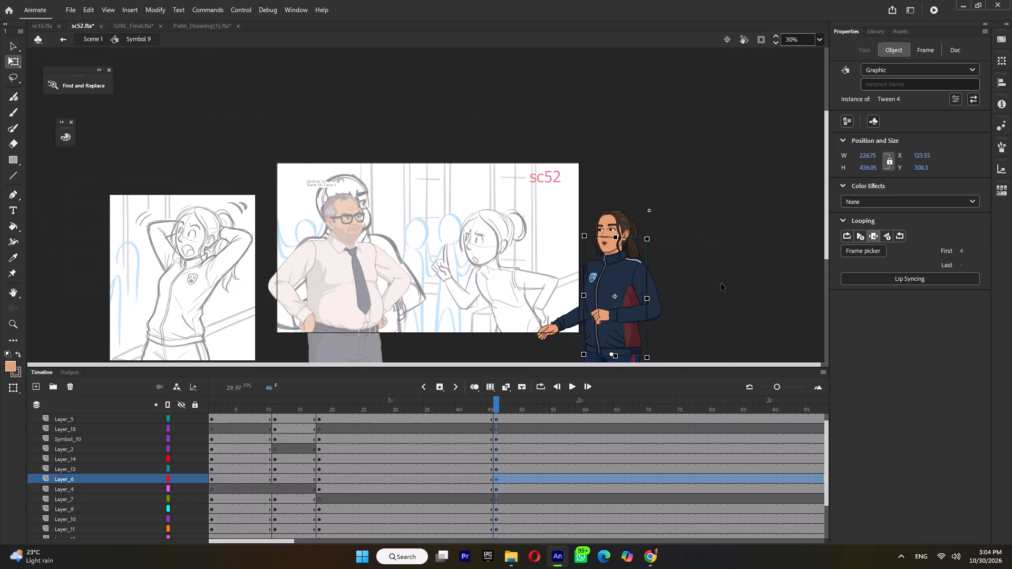
Rotate the upper arm beside the maroon panel outward from the body and angle its forearm downward to follow it.
click(649, 289)
drag(659, 320, 668, 321)
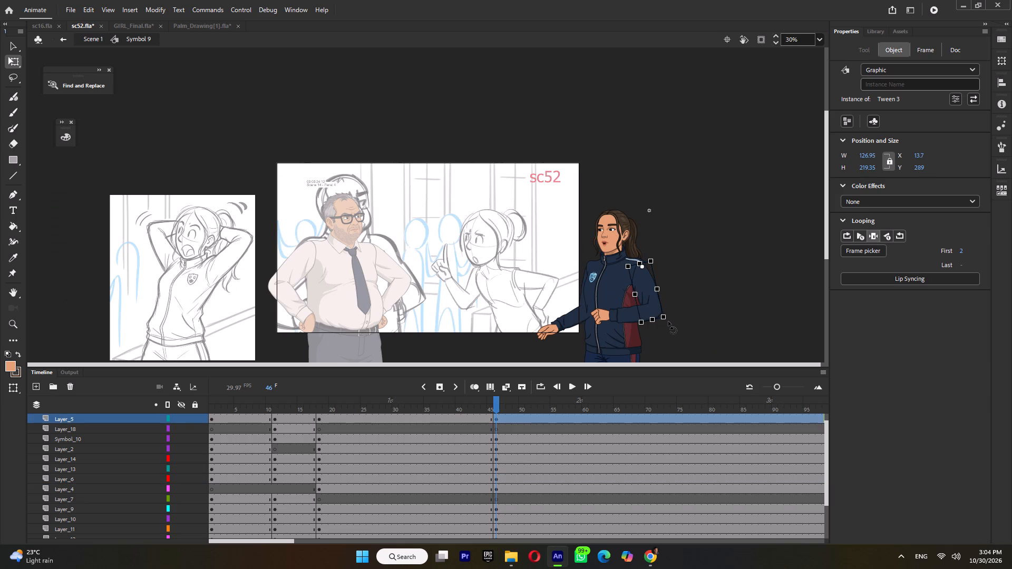
drag(668, 321, 670, 321)
click(630, 318)
drag(608, 332, 631, 347)
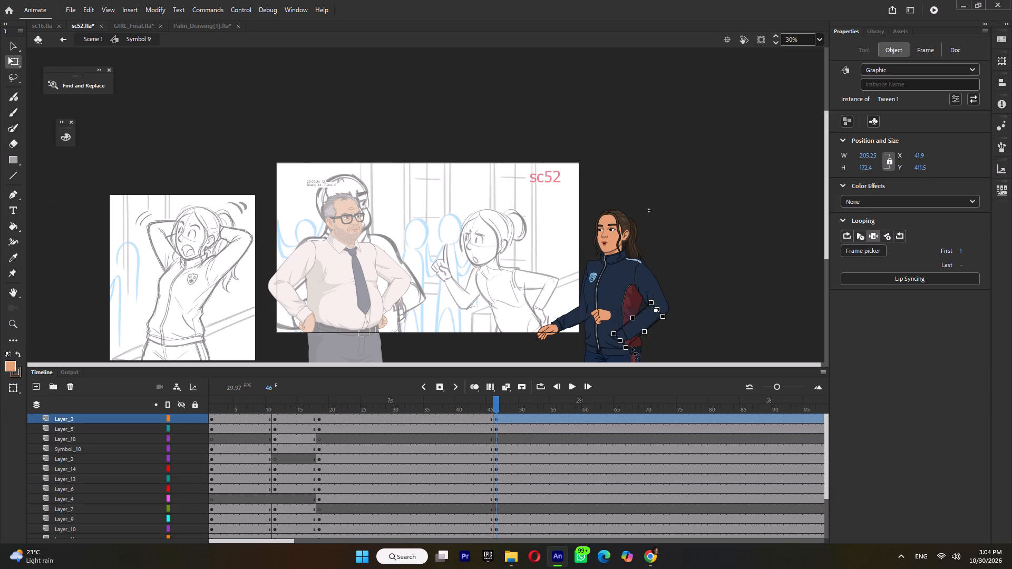
drag(631, 347, 639, 349)
Fill the light-blue shoulder stripe on the torso's jacket with the sampled navy jacket colour.
click(633, 277)
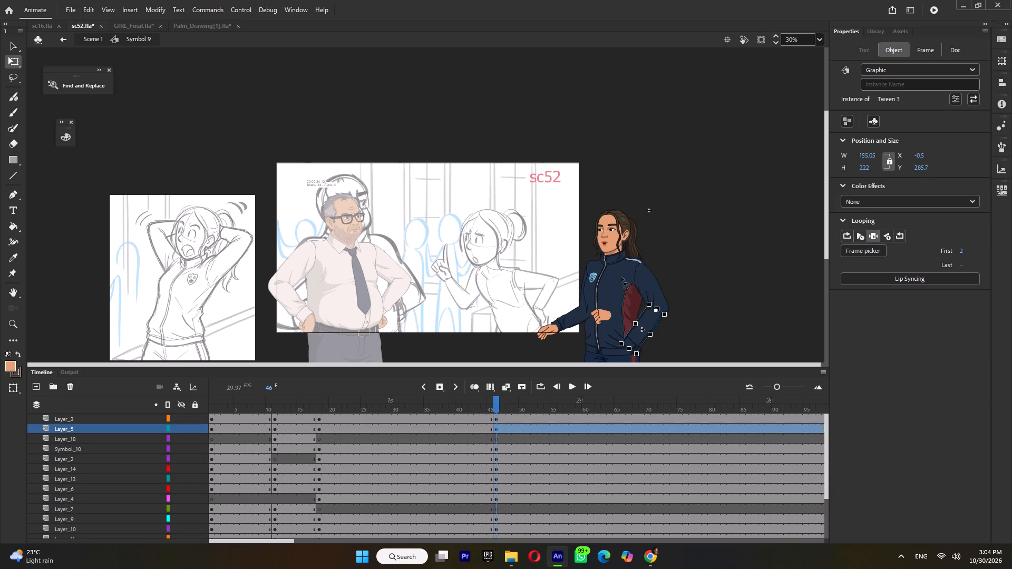
double_click(620, 277)
ctrl+scroll(639, 258, up, 4)
ctrl+double_click(732, 264)
ctrl+scroll(768, 271, up, 3)
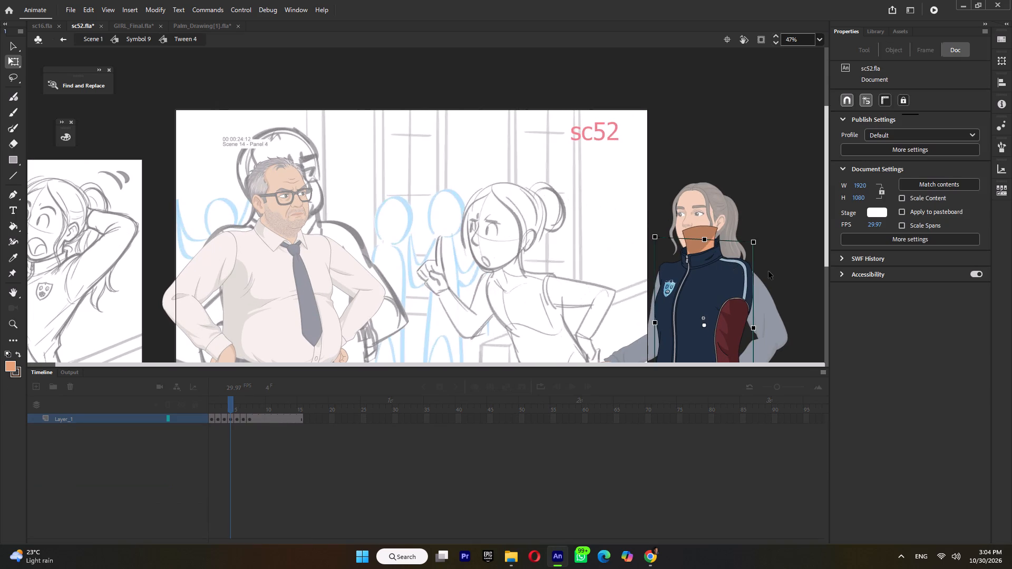
ctrl+scroll(768, 271, up, 2)
key(i)
click(676, 277)
click(687, 251)
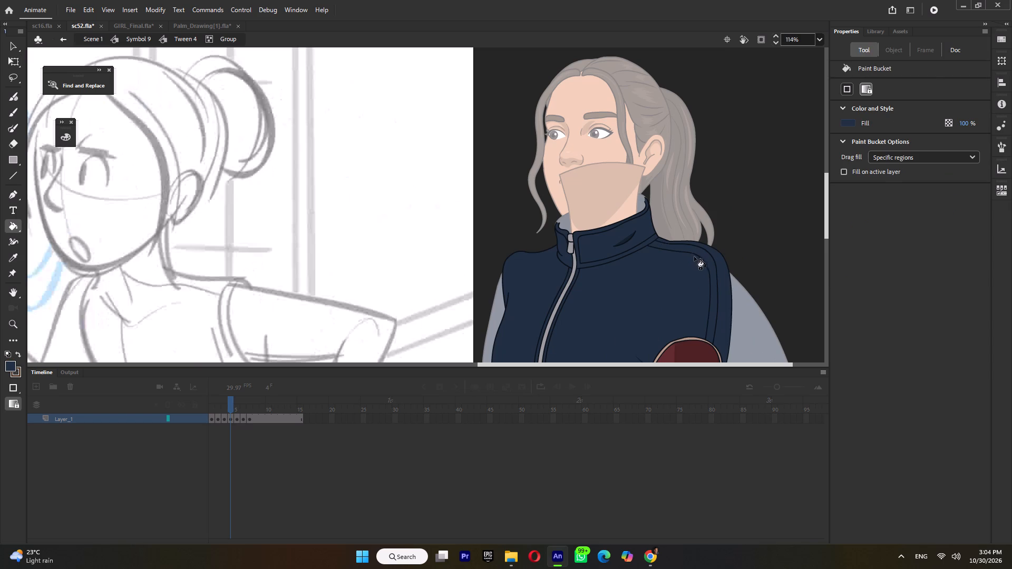
Delete the former stripe's outlines on the jacket shoulder, including the short leftover line beside the collar.
ctrl+click(695, 256)
key(Delete)
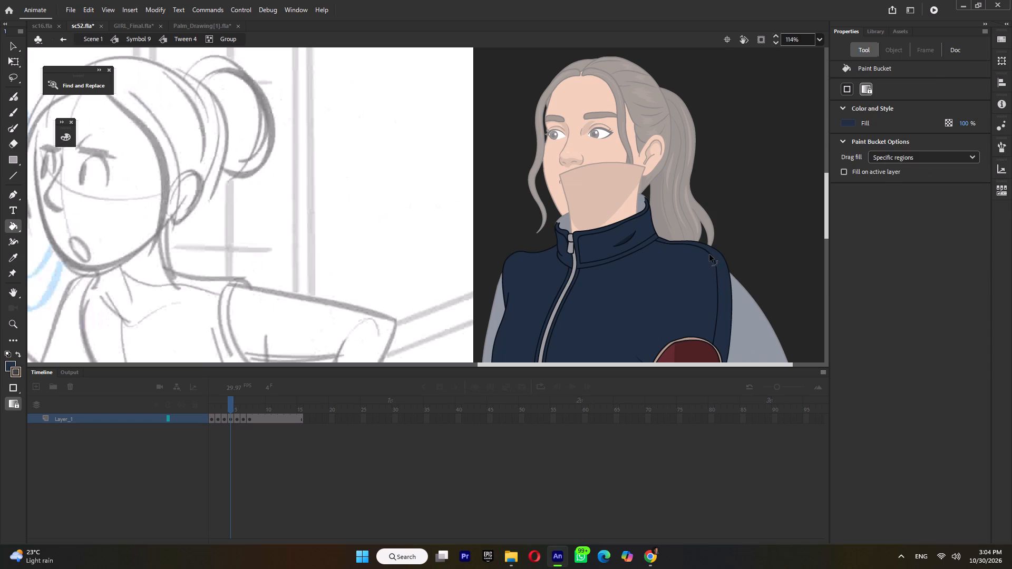
ctrl+click(709, 254)
key(Delete)
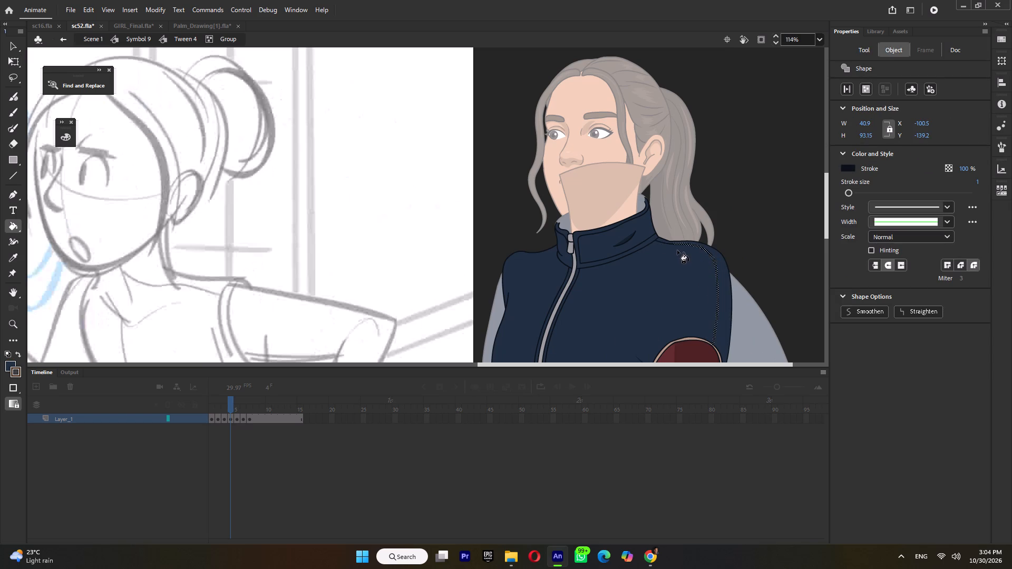
ctrl+scroll(676, 243, up, 4)
ctrl+click(663, 244)
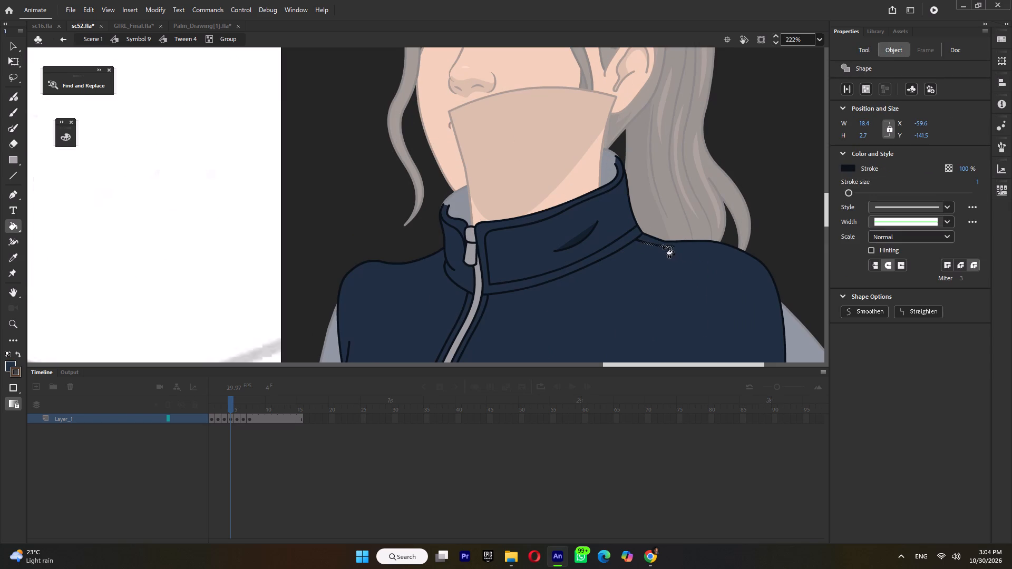
key(Delete)
Reshape the jacket's shoulder outline beside the collar, below the ponytail, into a smooth curve and return to Symbol 9.
ctrl+click(667, 243)
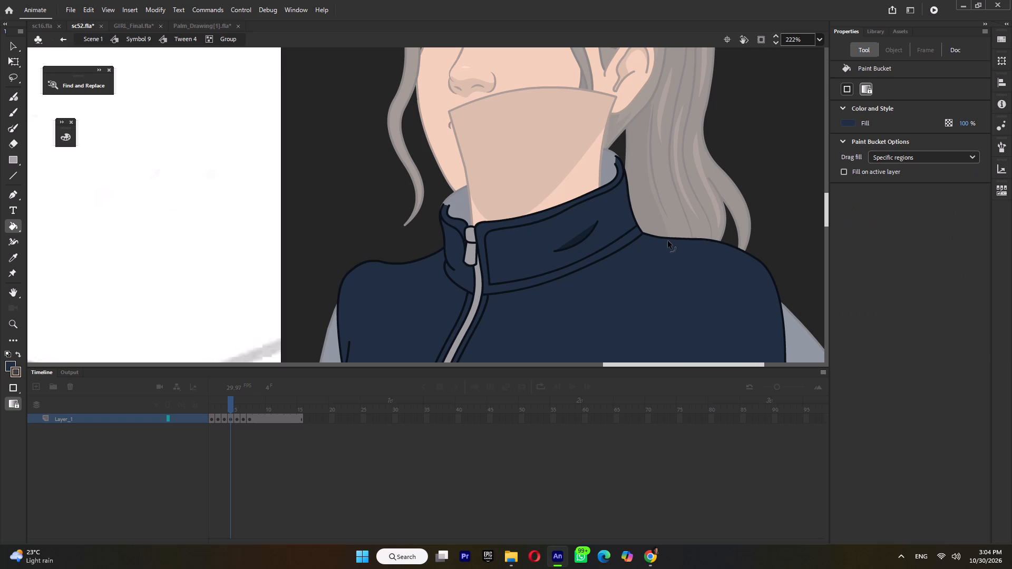
ctrl+click(664, 238)
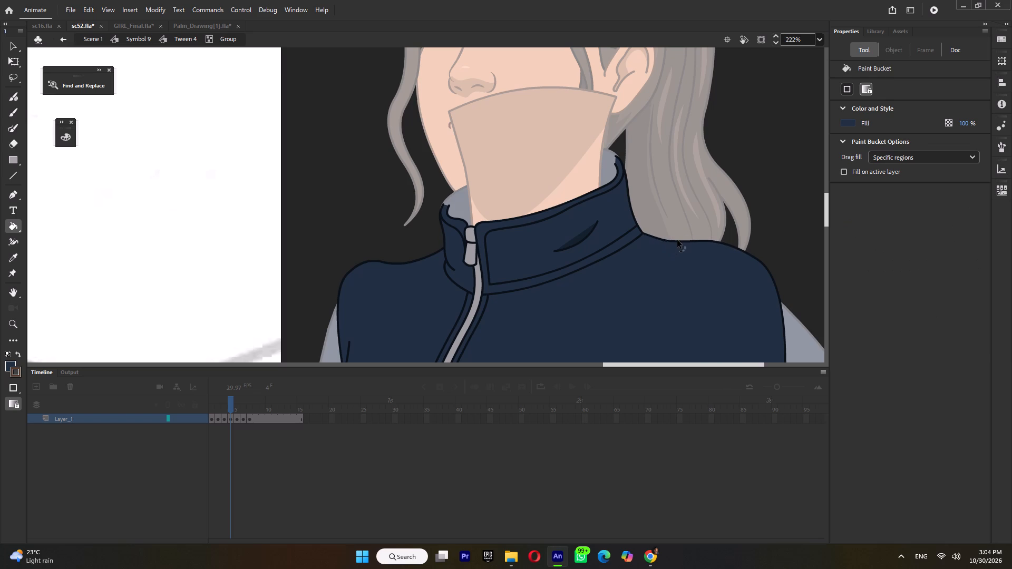
ctrl+drag(677, 240, 684, 240)
ctrl+click(665, 238)
ctrl+click(727, 244)
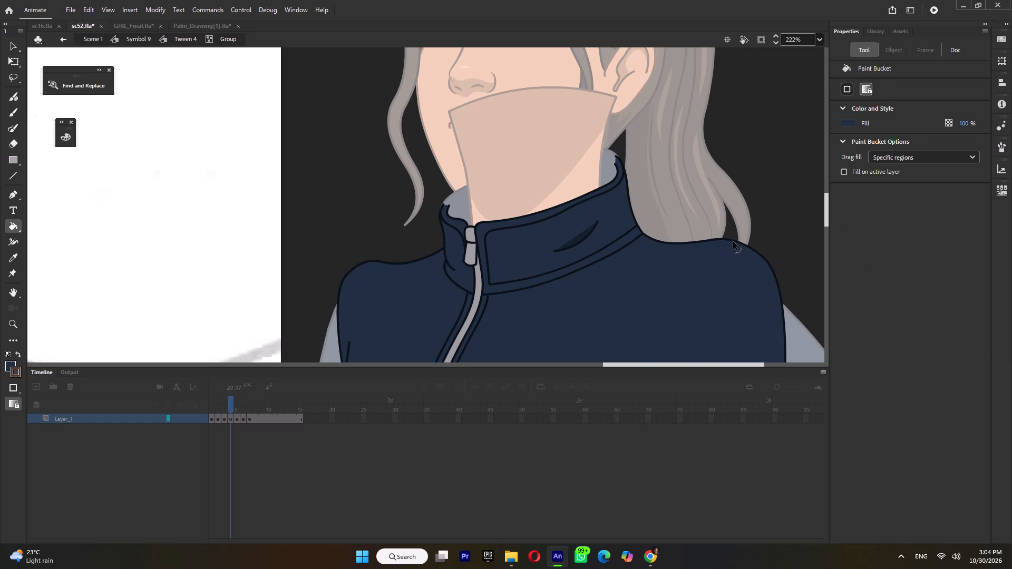
ctrl+double_click(742, 218)
ctrl+scroll(750, 202, down, 6)
ctrl+double_click(776, 215)
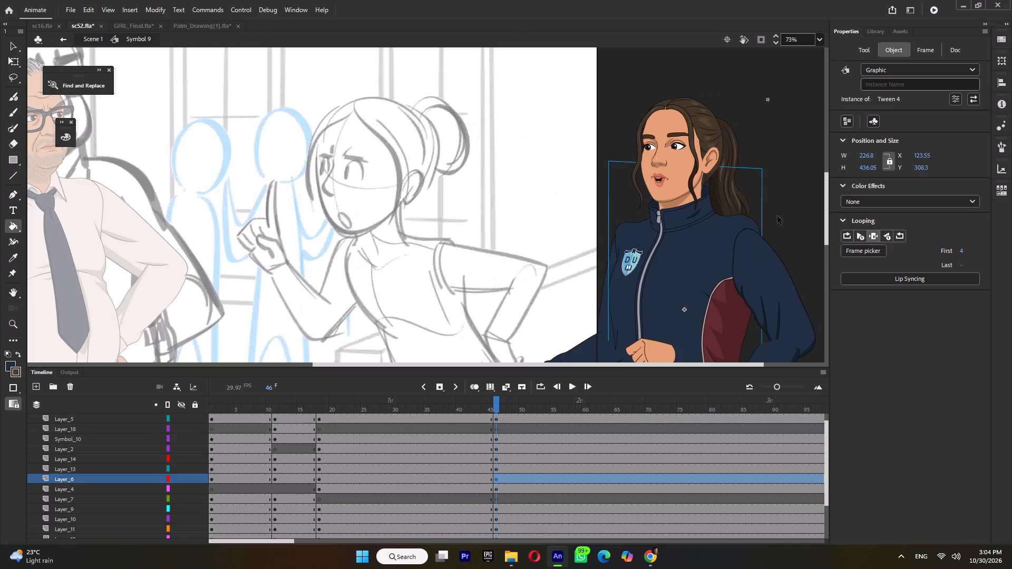
Raise the upper arm beside the maroon panel slightly to line up with the shoulder outline.
ctrl+click(778, 264)
ctrl+scroll(769, 266, up, 5)
ctrl+drag(770, 265, 772, 238)
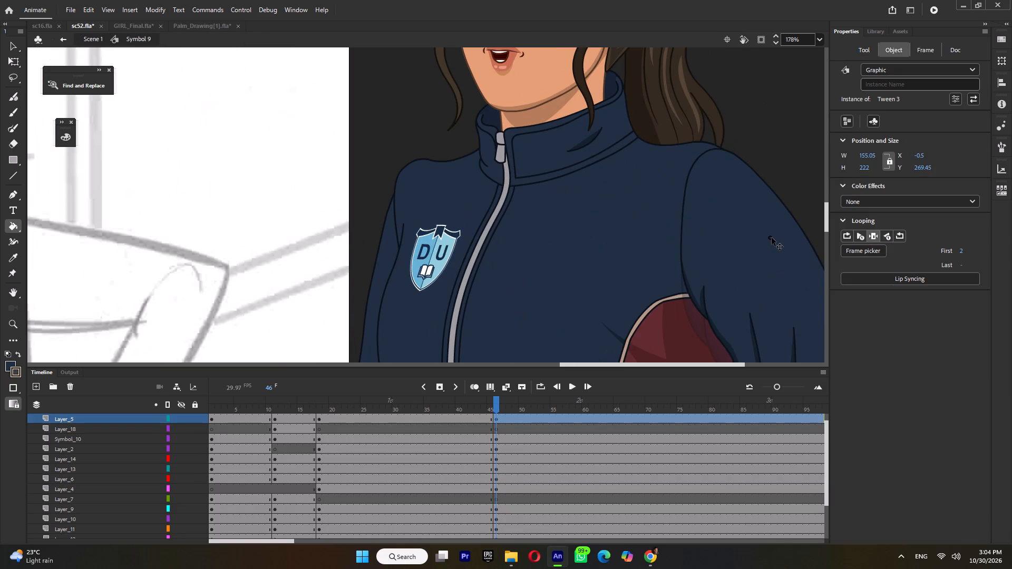
ctrl+drag(772, 238, 771, 236)
ctrl+scroll(770, 212, down, 9)
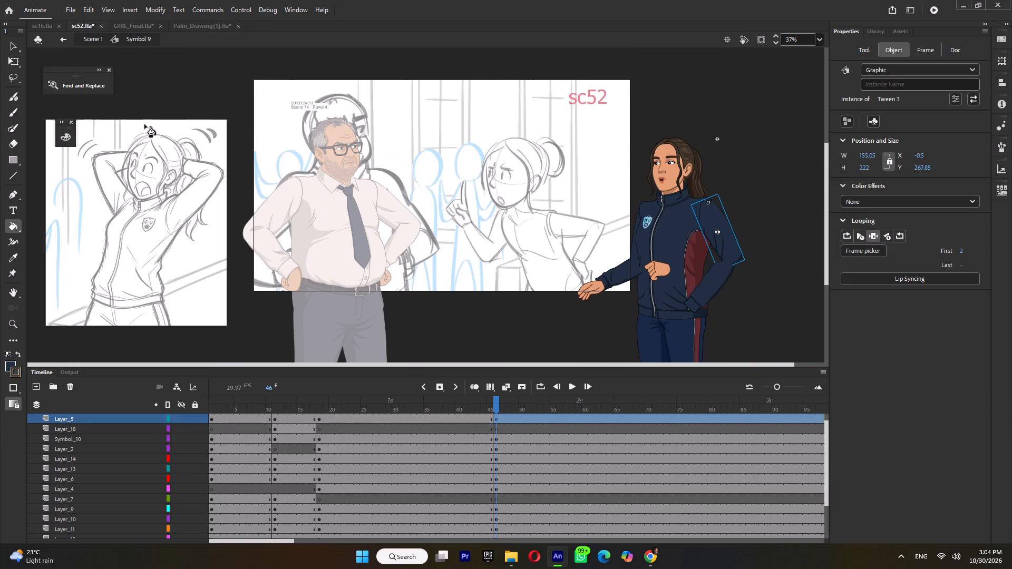
Tilt the woman's whole body above the knees slightly toward the man, pivoting near her knees.
click(11, 58)
click(684, 331)
scroll(682, 222, down, 2)
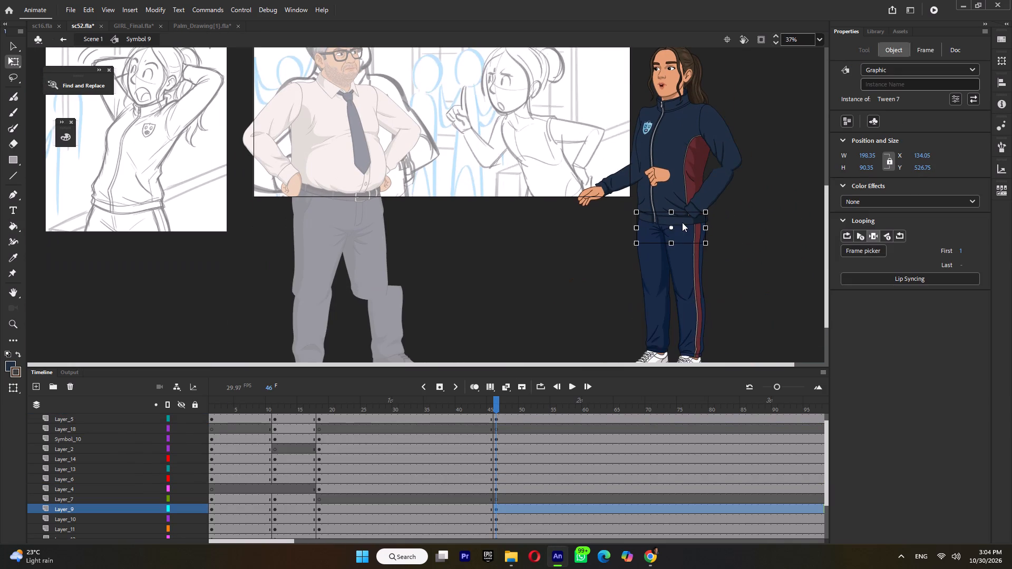
click(686, 182)
ctrl+scroll(684, 261, down, 3)
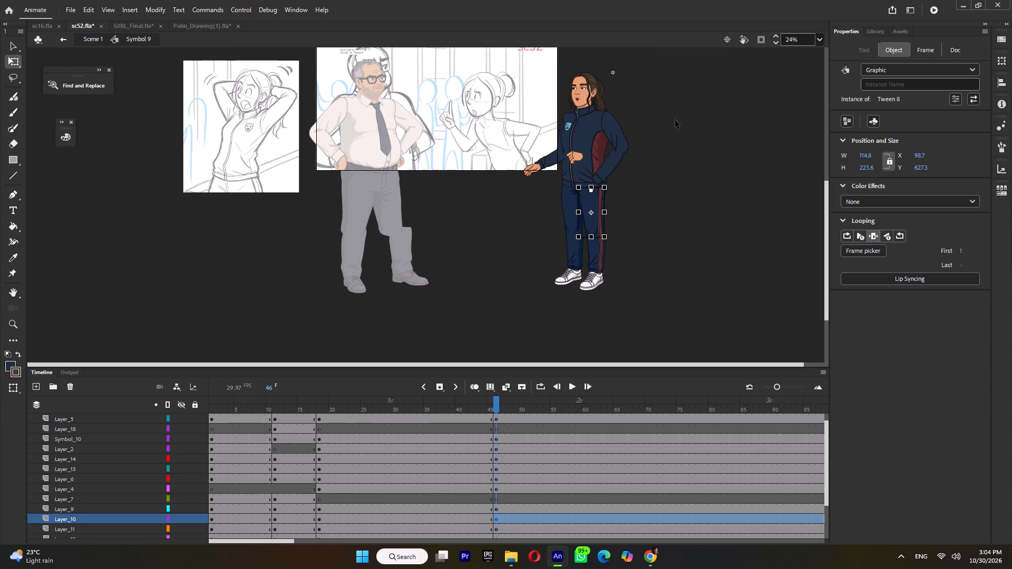
drag(658, 95, 472, 201)
drag(575, 154, 577, 161)
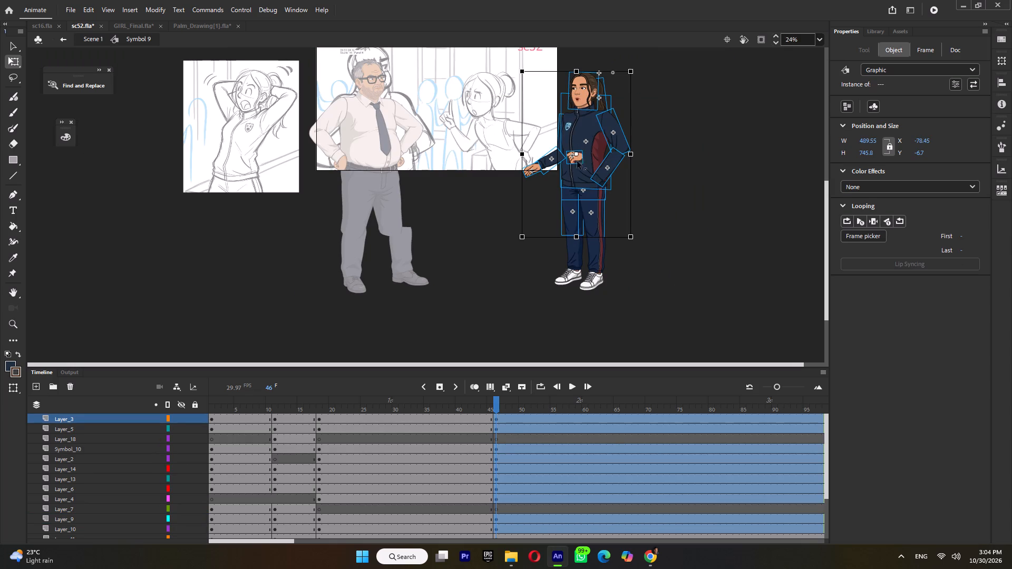
drag(577, 161, 595, 226)
drag(636, 73, 625, 71)
click(654, 168)
Rotate the woman's front thigh toward the man and angle her front lower leg to join it at the knee.
click(571, 221)
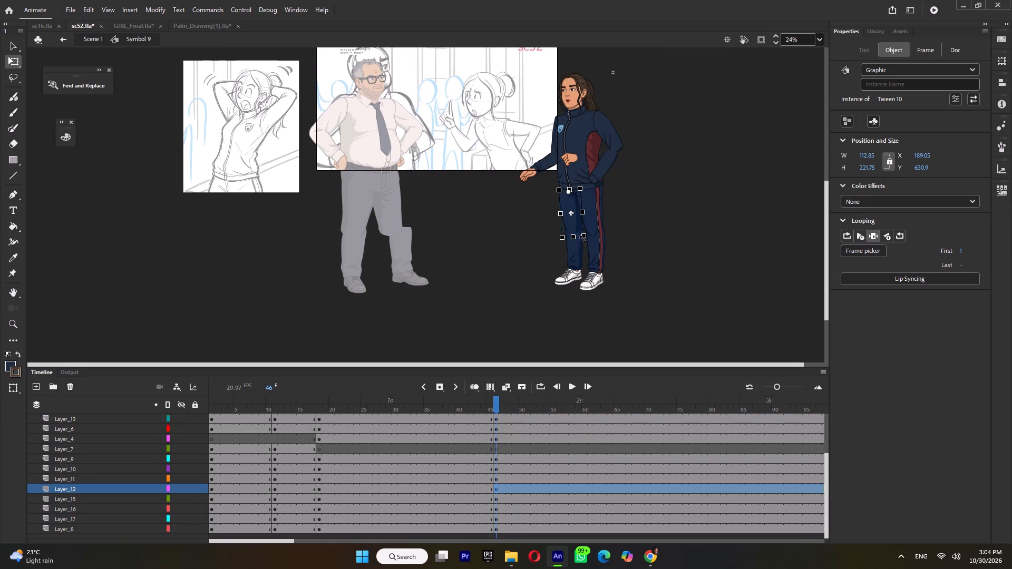
drag(583, 243, 568, 248)
click(573, 252)
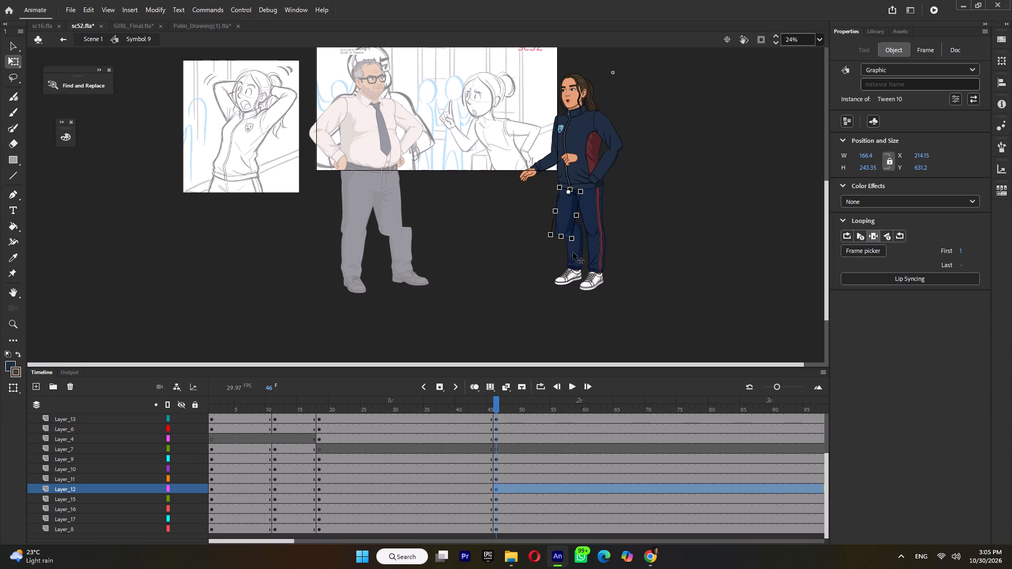
drag(590, 225, 578, 225)
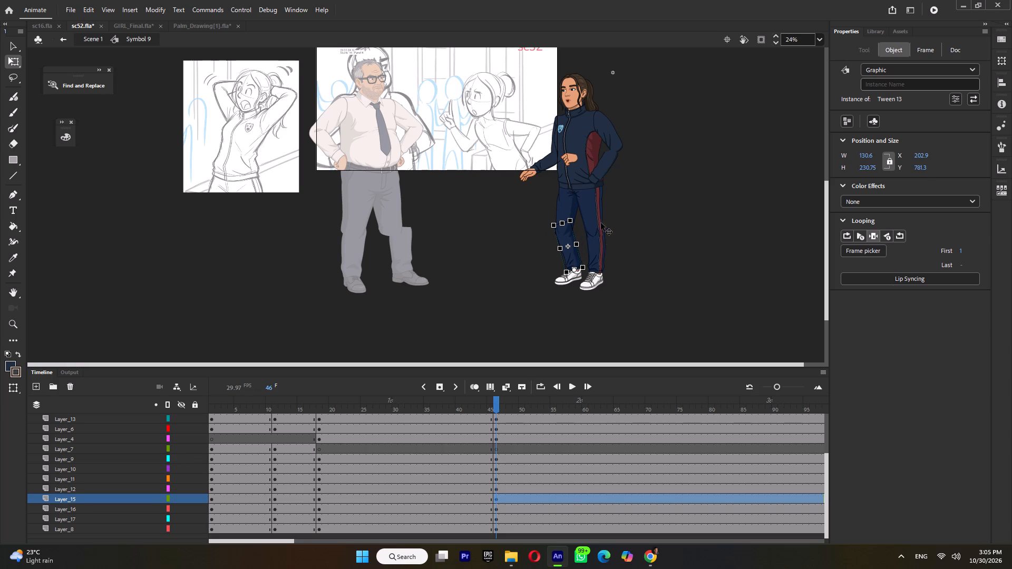
Rotate the red-striped thigh slightly toward the man and nudge it back away from him under the hip.
click(596, 218)
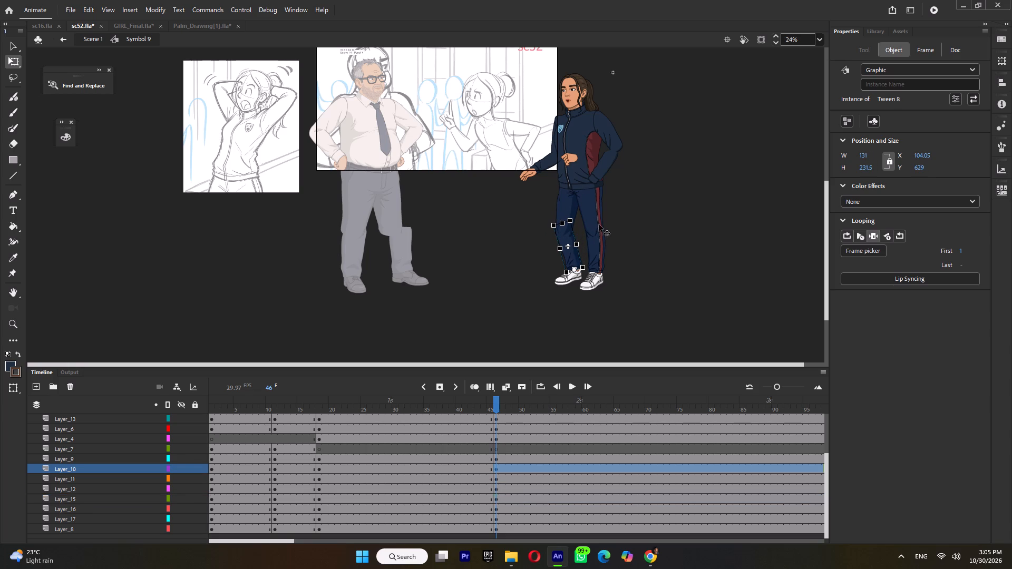
drag(605, 242, 598, 248)
ctrl+scroll(599, 217, up, 4)
key(Right)
key(Right)
key(Right)
key(Right)
key(Right)
key(Right)
key(Right)
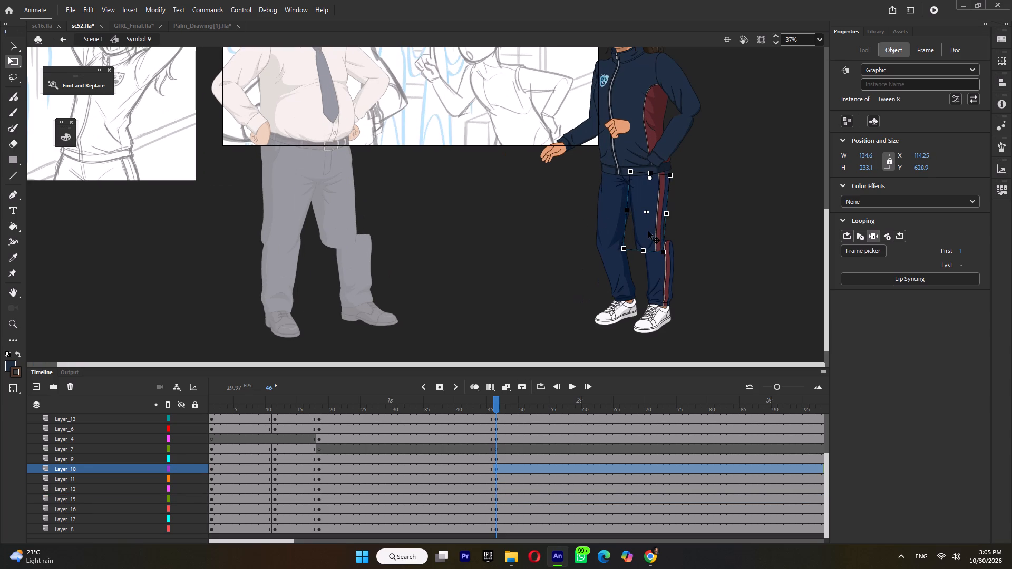
Check the earlier pose, then shift the woman's upper body, hips and thighs toward the man, leaving lower legs and feet in place.
ctrl+scroll(648, 231, down, 2)
click(479, 409)
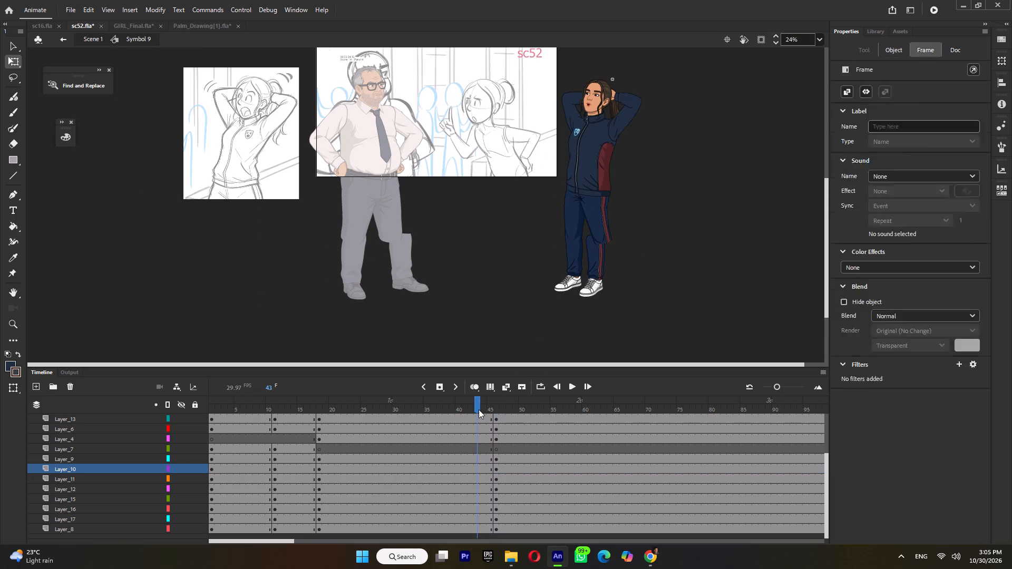
click(500, 409)
drag(685, 89, 497, 205)
key(Left)
key(Left)
key(Left)
key(Left)
key(Left)
key(Left)
key(Left)
key(Left)
key(Left)
key(Left)
key(Left)
key(Left)
key(Left)
key(Left)
key(Left)
key(Left)
click(645, 187)
Lean the woman's upper body, head and arms about 5 degrees further toward the man, pivoting at the waist.
drag(636, 105, 515, 166)
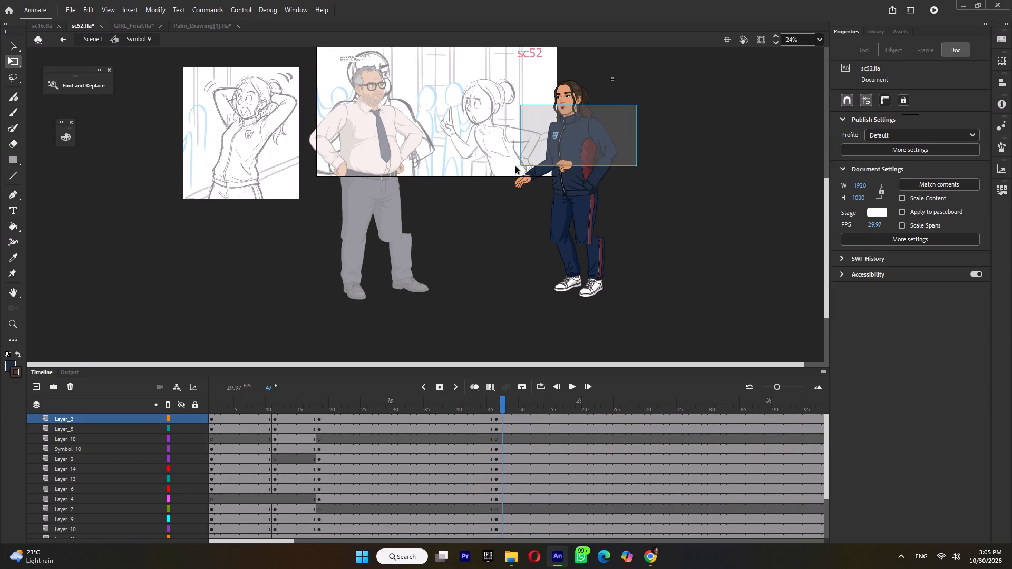
drag(515, 166, 508, 176)
drag(566, 137, 569, 154)
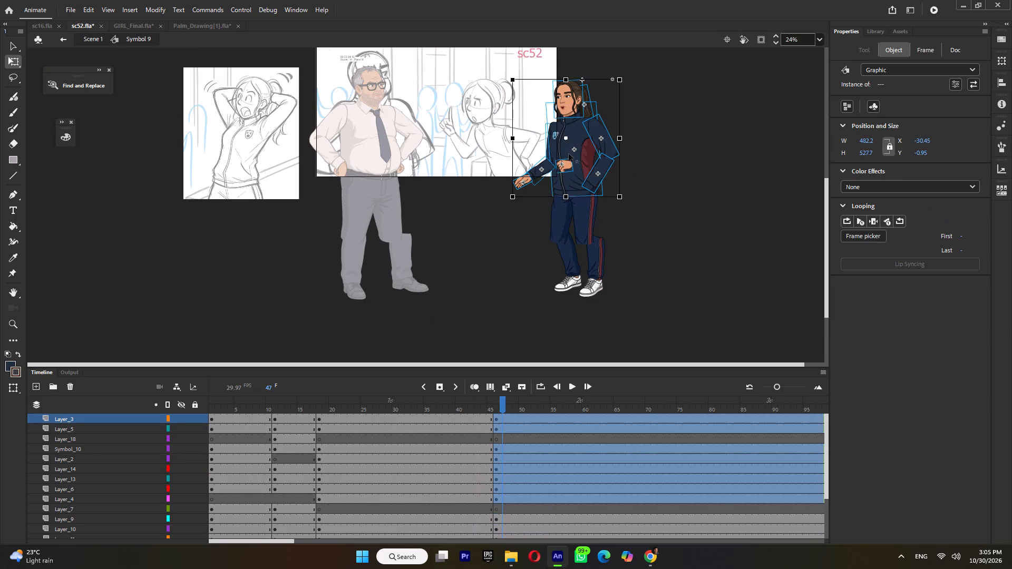
drag(569, 154, 572, 193)
ctrl+scroll(635, 65, up, 2)
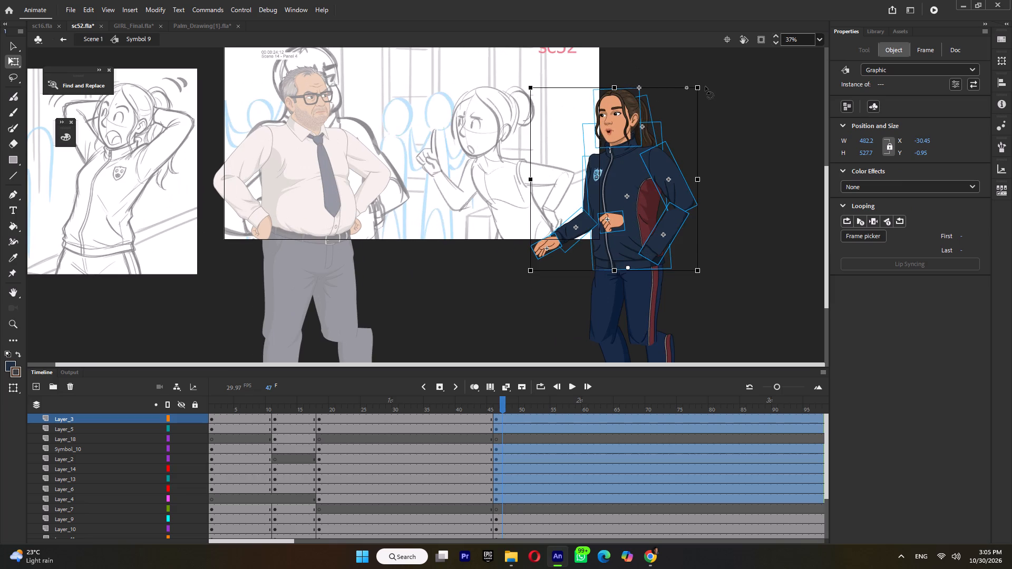
drag(705, 86, 693, 79)
click(728, 207)
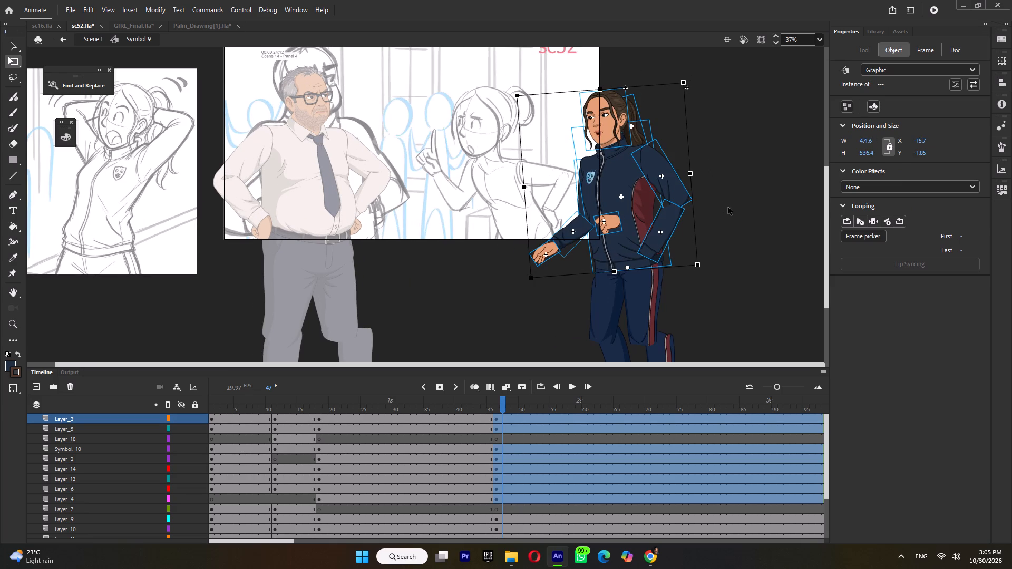
Move the forearm beside the maroon panel up and outward, and rotate its upper arm outward to meet it at the elbow.
click(667, 224)
drag(659, 236, 672, 221)
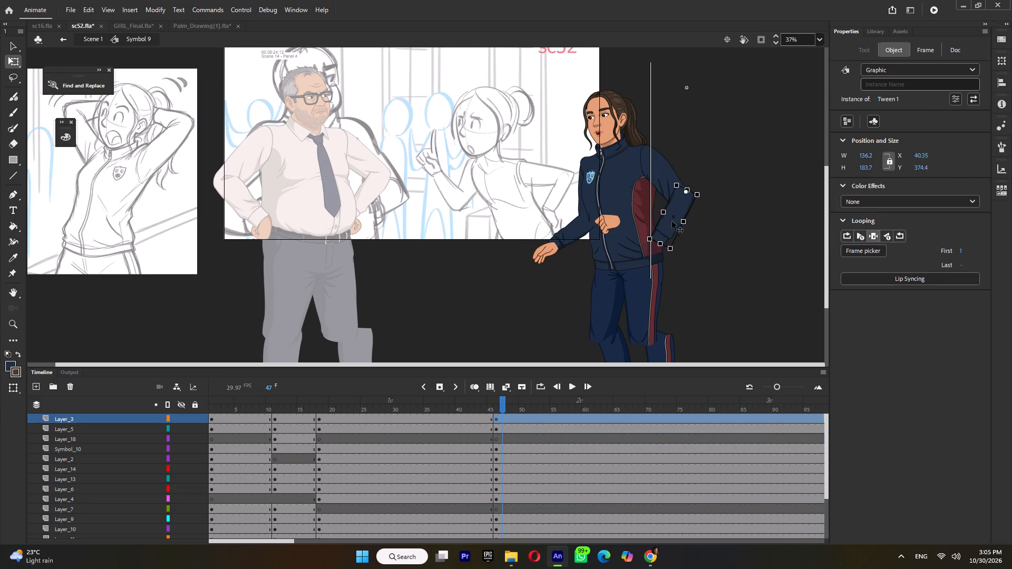
drag(672, 221, 667, 228)
click(665, 177)
drag(696, 207, 714, 191)
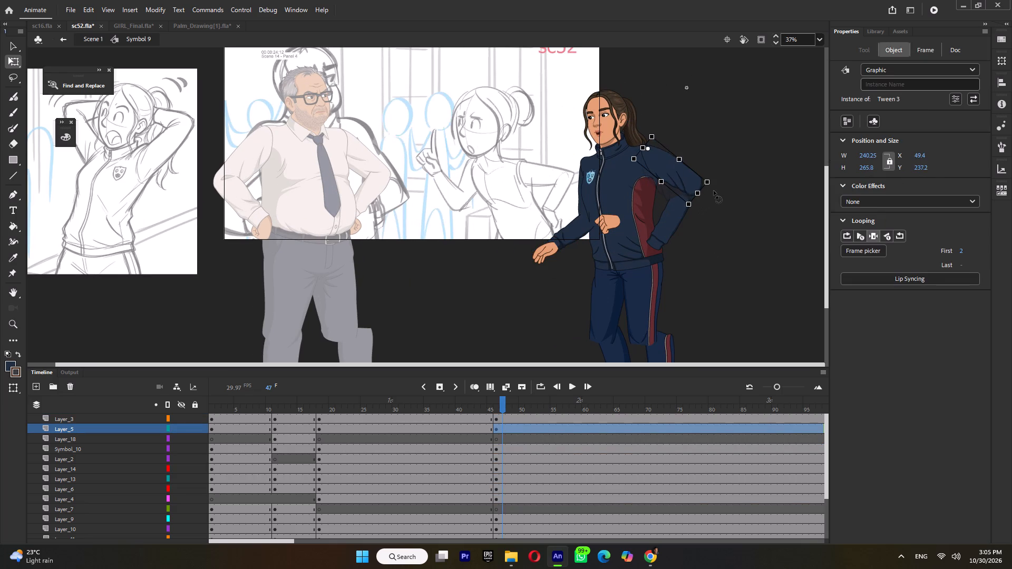
drag(714, 191, 713, 193)
Rotate the upper arm beside the chest crest forward, away from the torso, and seat it at the shoulder.
click(579, 206)
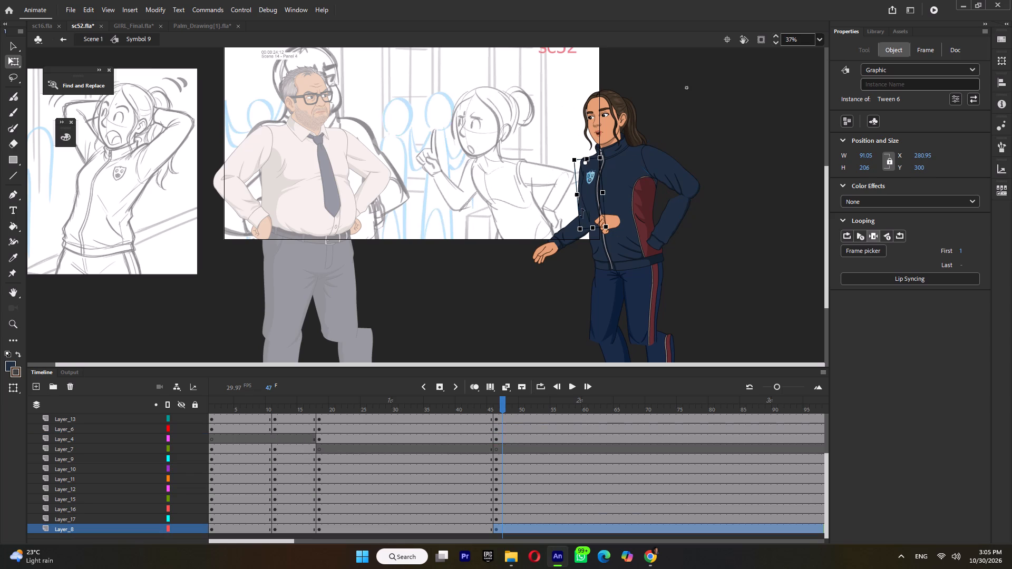
drag(578, 237, 544, 229)
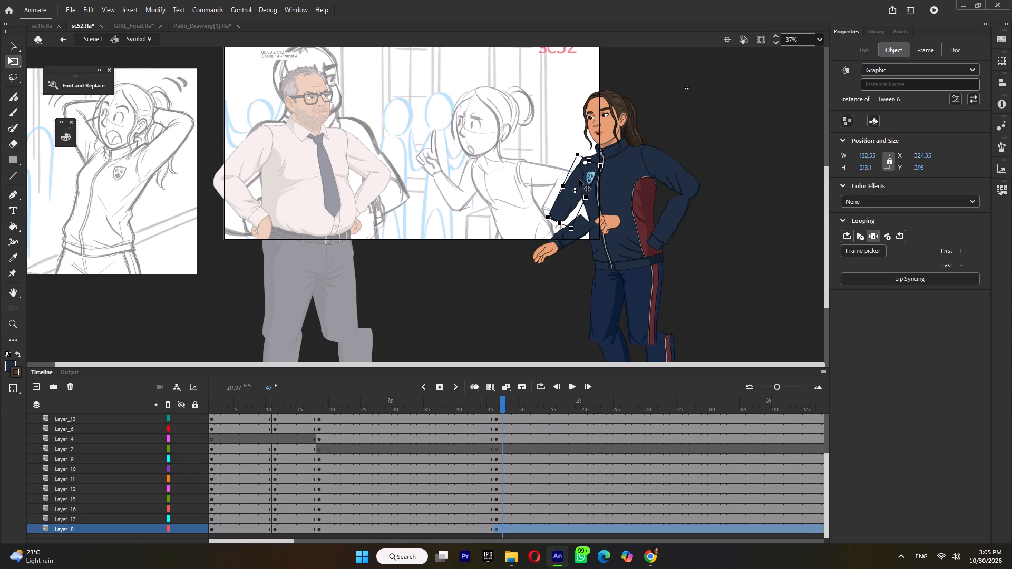
ctrl+scroll(579, 175, up, 7)
drag(602, 188, 603, 181)
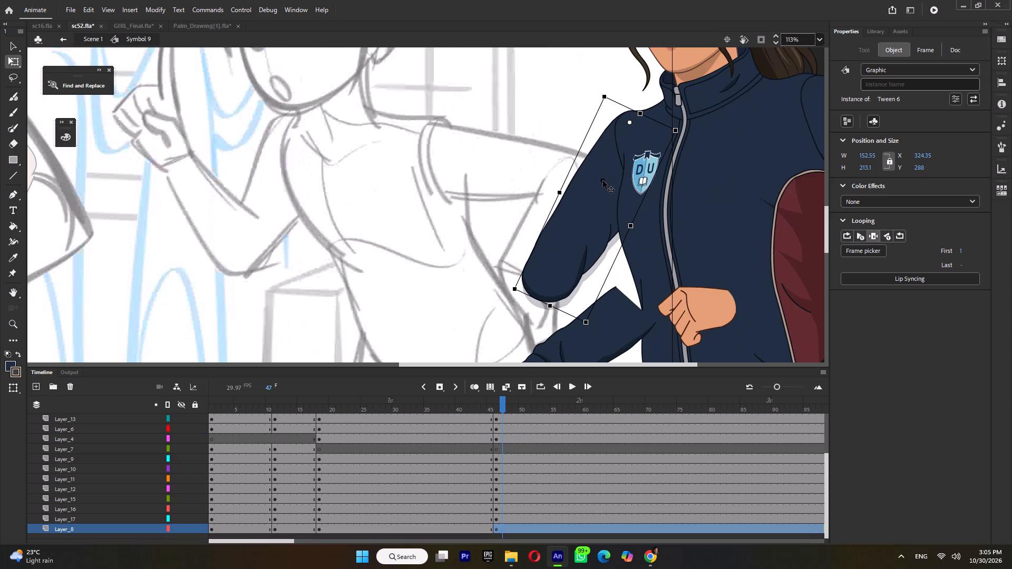
drag(603, 181, 603, 180)
ctrl+scroll(603, 167, down, 6)
drag(588, 249, 602, 259)
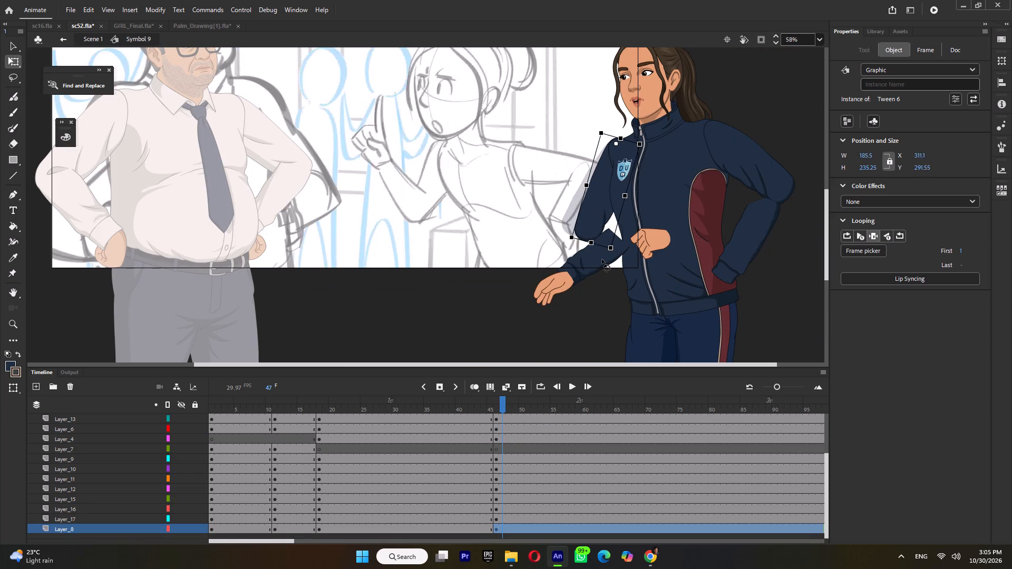
drag(602, 259, 597, 259)
Rotate the crest-side forearm upward toward the man and attach it to the upper arm at the elbow.
click(594, 267)
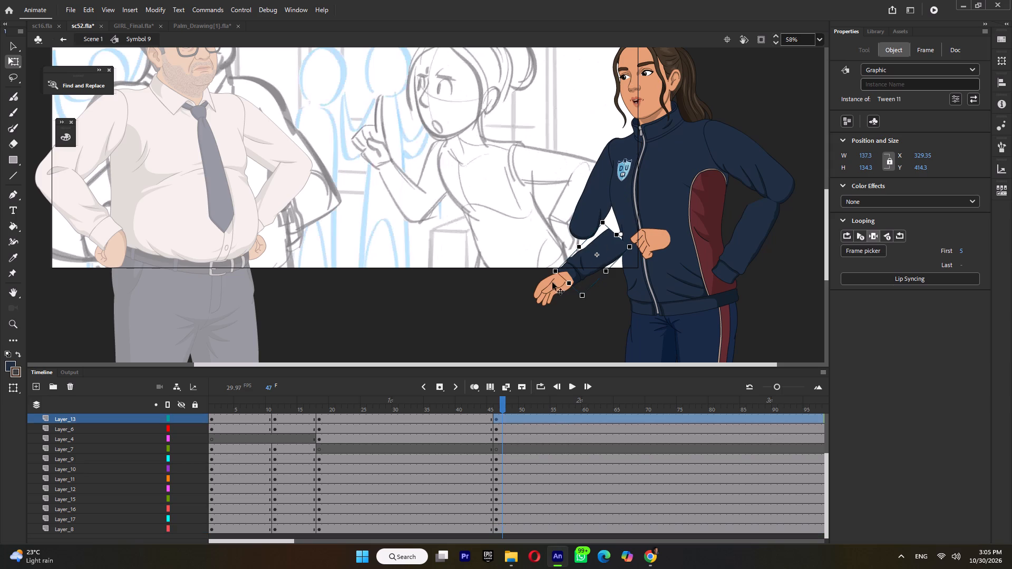
drag(552, 278, 572, 203)
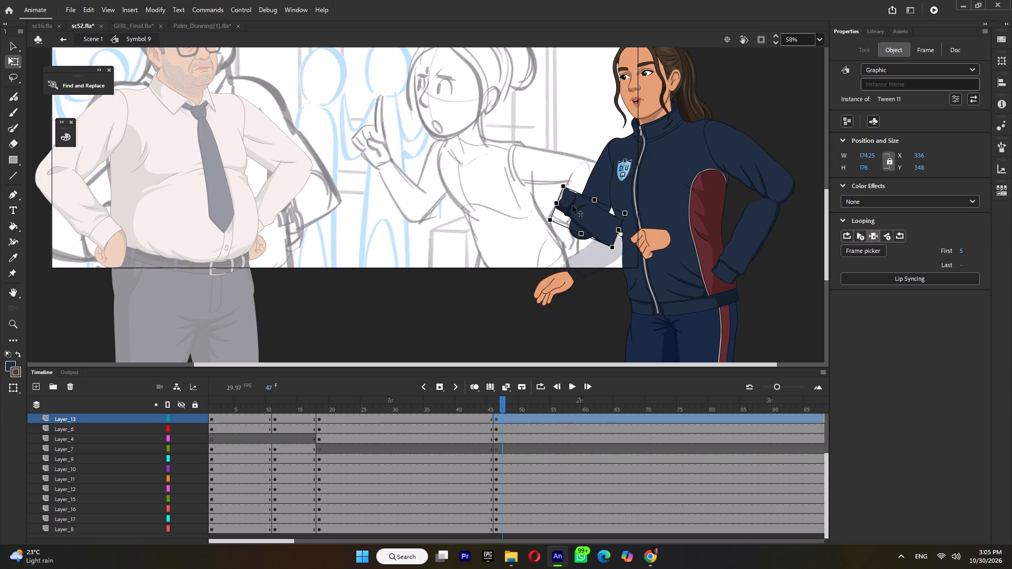
ctrl+scroll(602, 227, up, 9)
drag(602, 239, 346, 178)
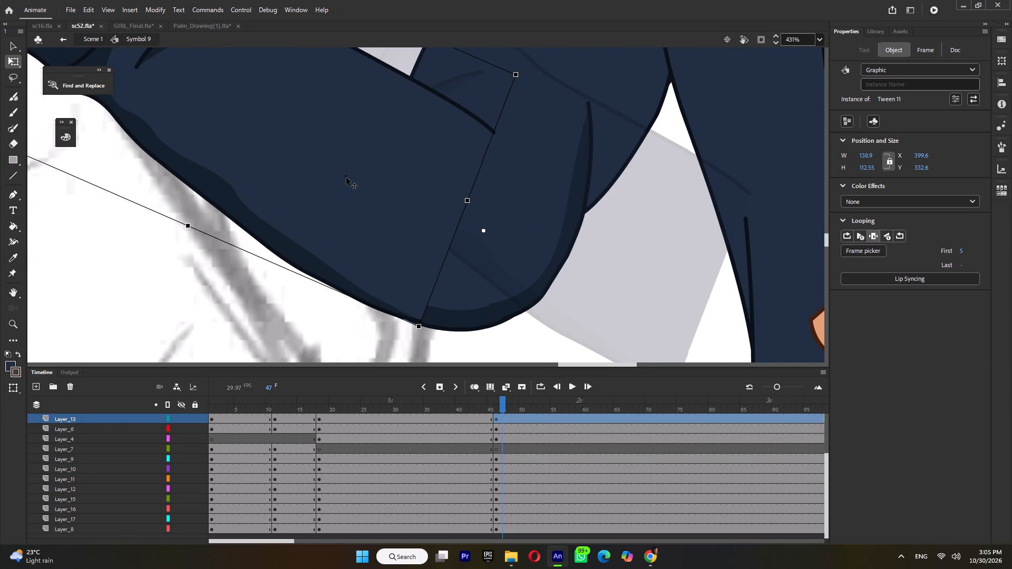
drag(346, 178, 344, 177)
ctrl+scroll(356, 201, down, 8)
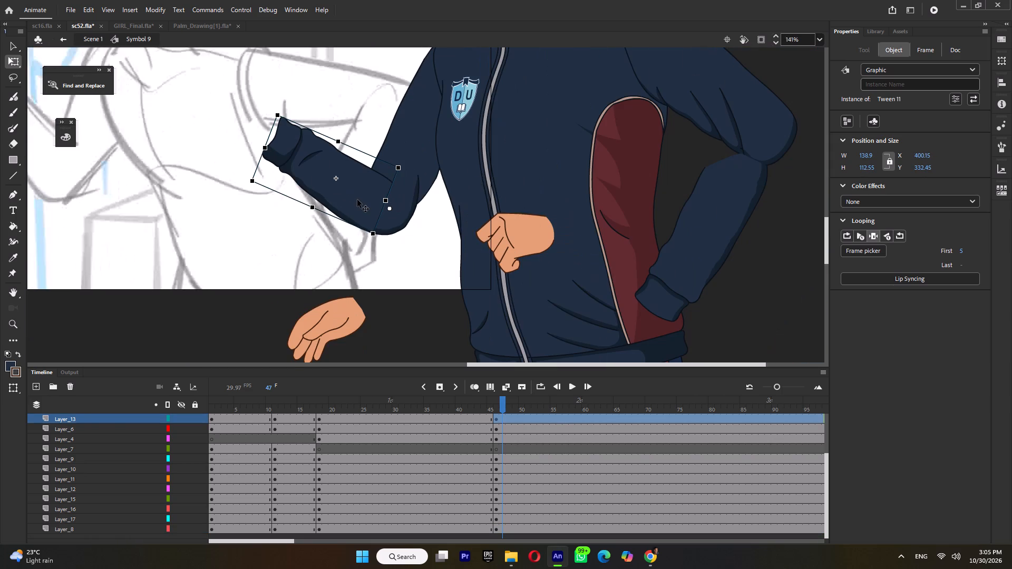
At frame 46, try alternative drawings for the raised forearm and set it to frame 4, the sleeve with a bare wrist.
click(859, 246)
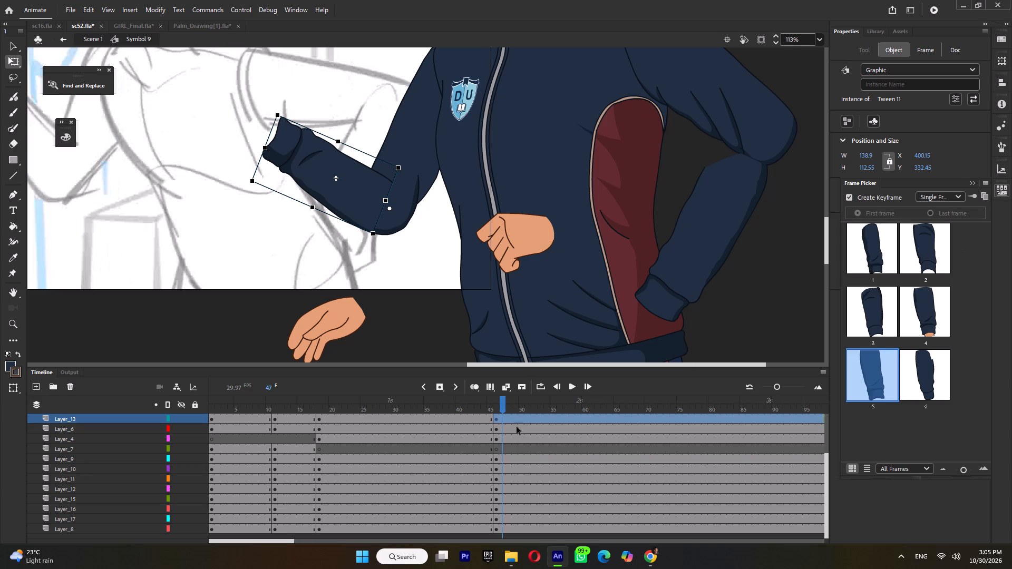
click(480, 406)
click(497, 407)
click(334, 196)
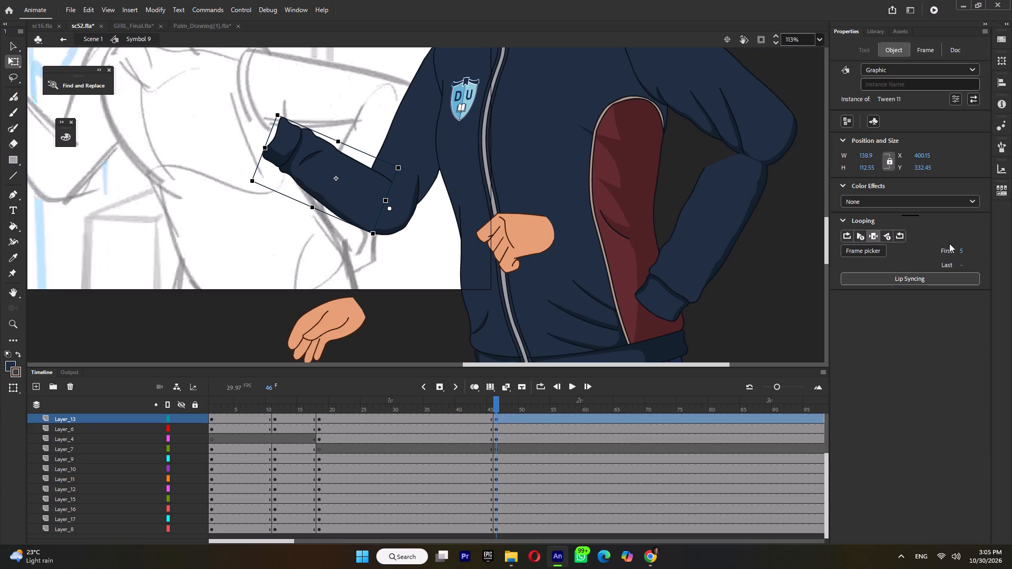
click(864, 248)
click(881, 254)
click(929, 250)
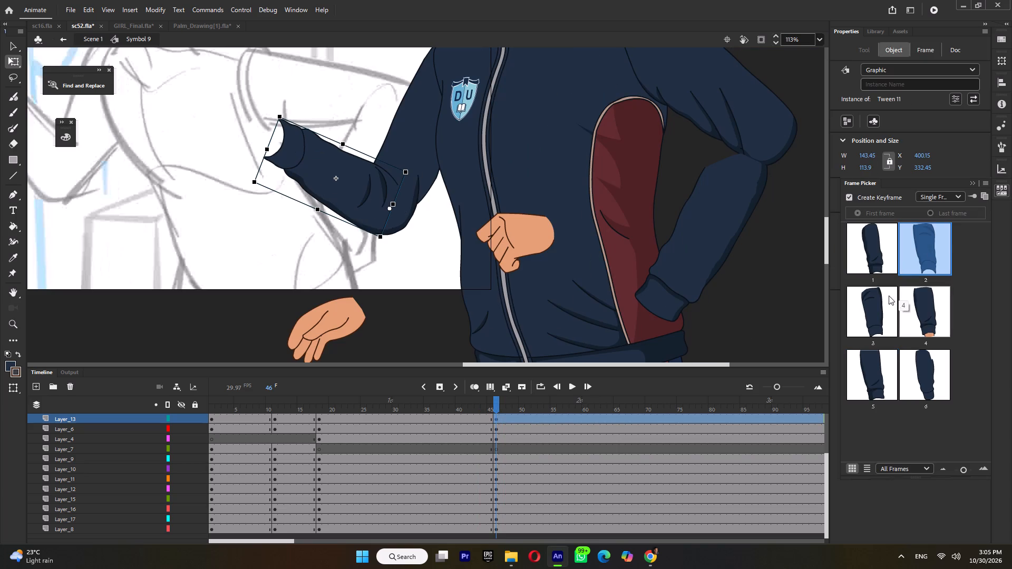
click(860, 314)
click(921, 313)
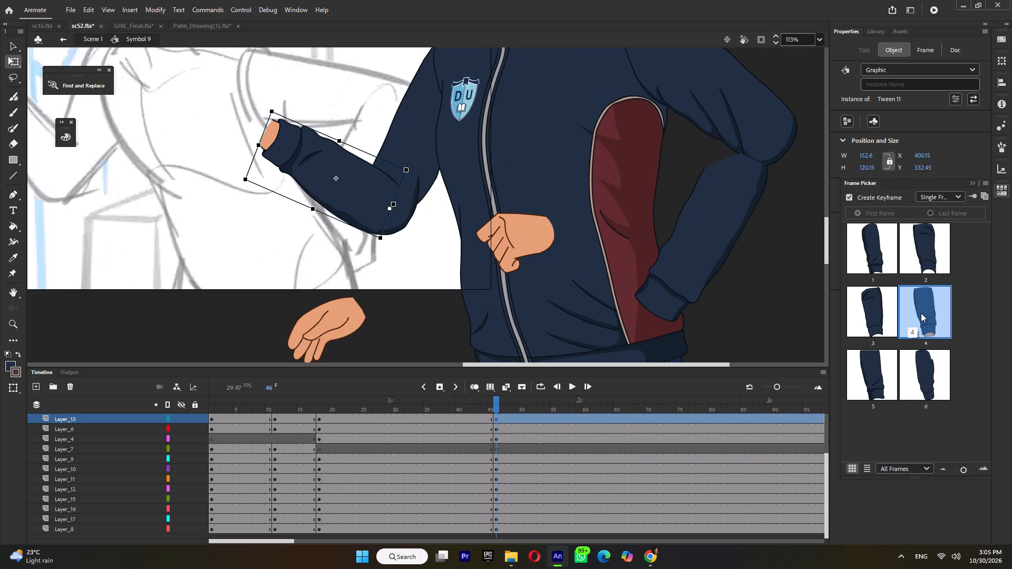
ctrl+scroll(329, 209, down, 2)
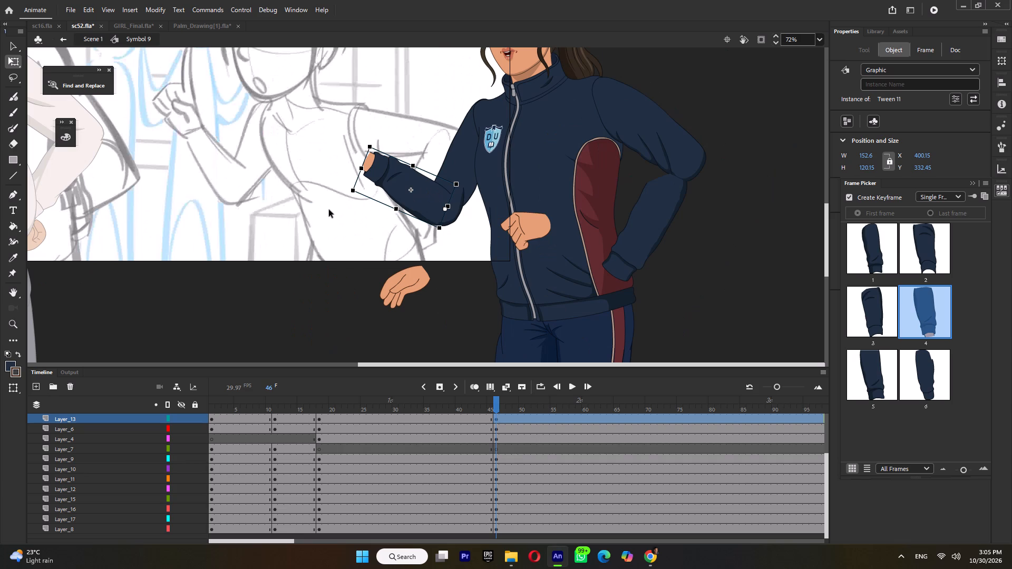
Rotate the loose open hand upward and attach it to the bare wrist of the raised forearm.
click(391, 291)
drag(368, 294, 389, 214)
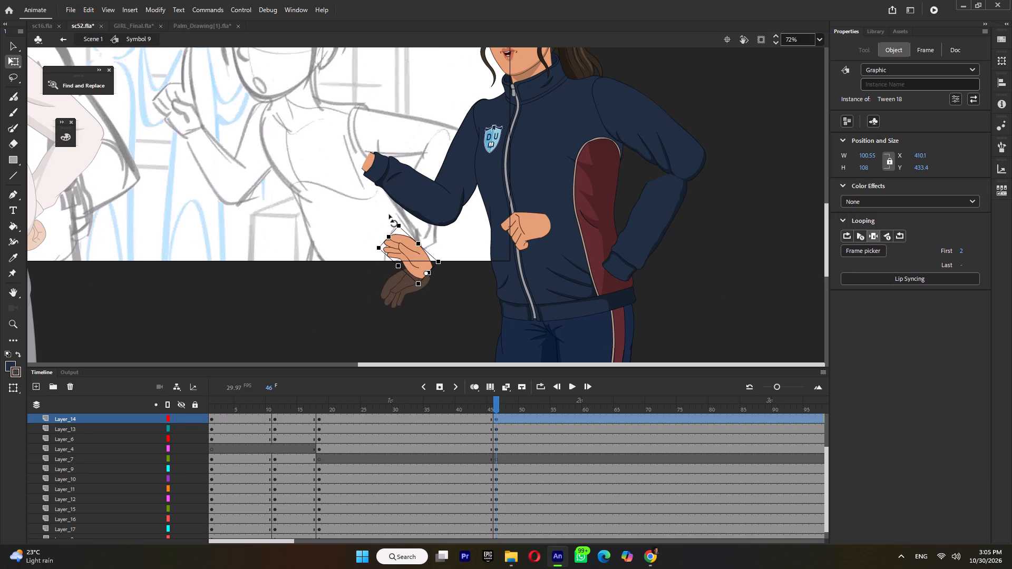
drag(389, 214, 390, 214)
drag(415, 254, 353, 144)
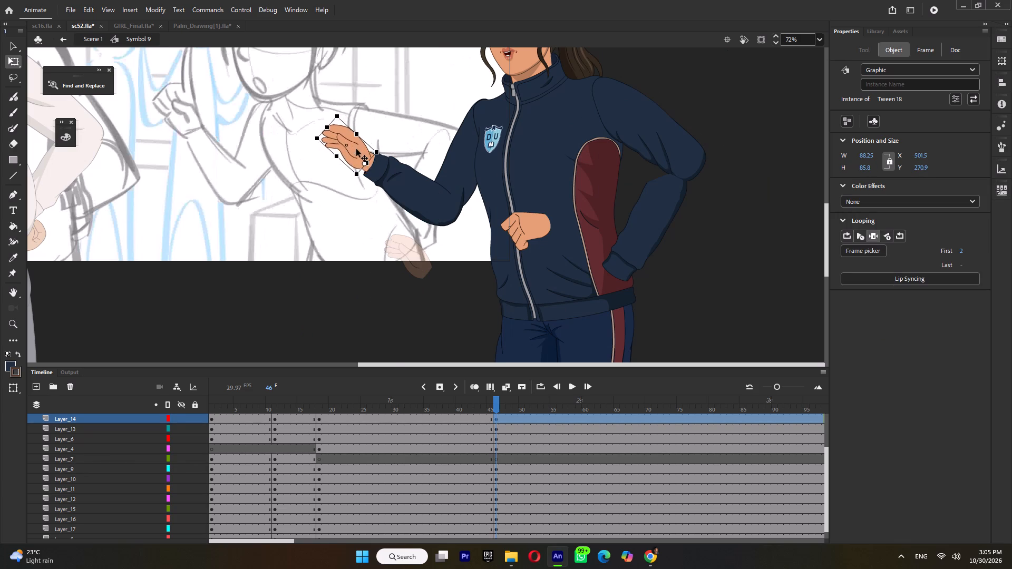
ctrl+scroll(359, 154, up, 7)
drag(371, 158, 383, 155)
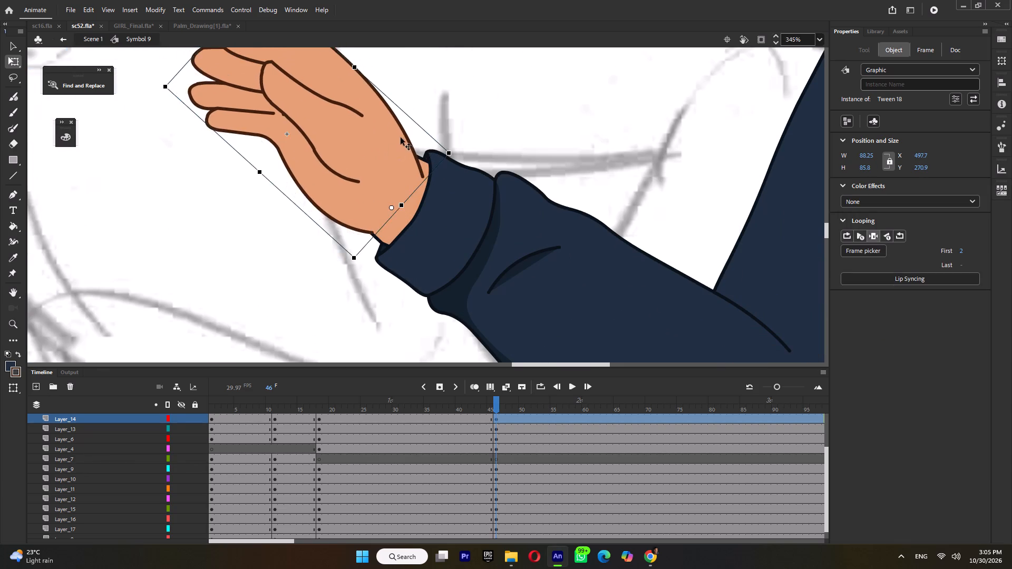
ctrl+scroll(401, 138, down, 10)
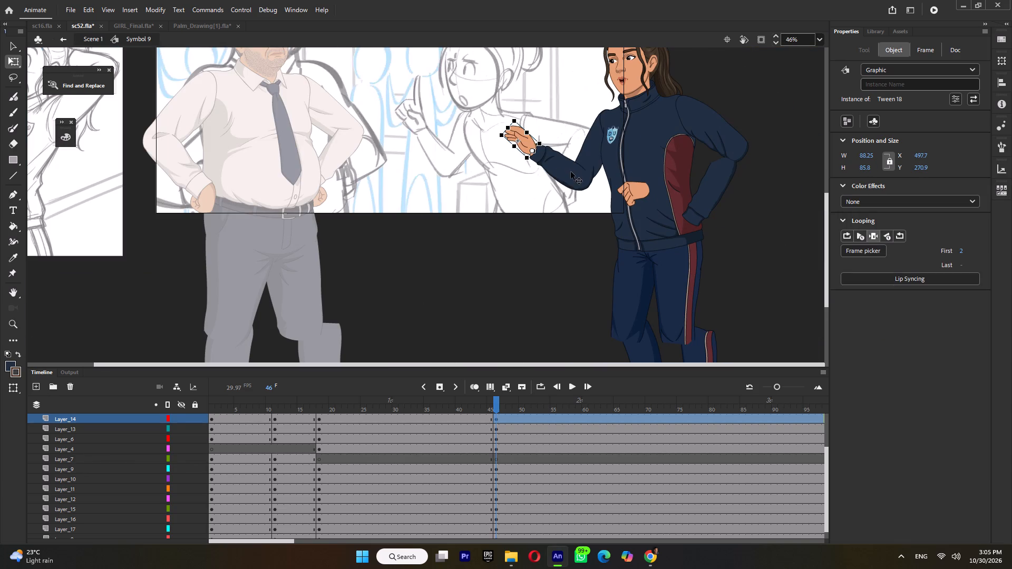
Skew the jacket torso slightly so its crest-side edge shifts upward.
click(628, 134)
ctrl+scroll(613, 116, up, 2)
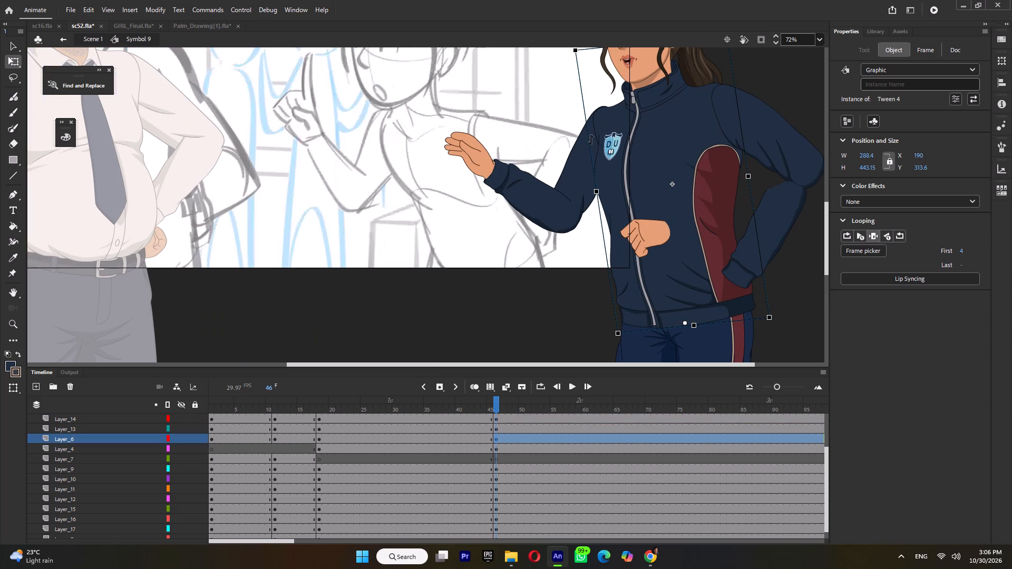
drag(589, 142, 588, 135)
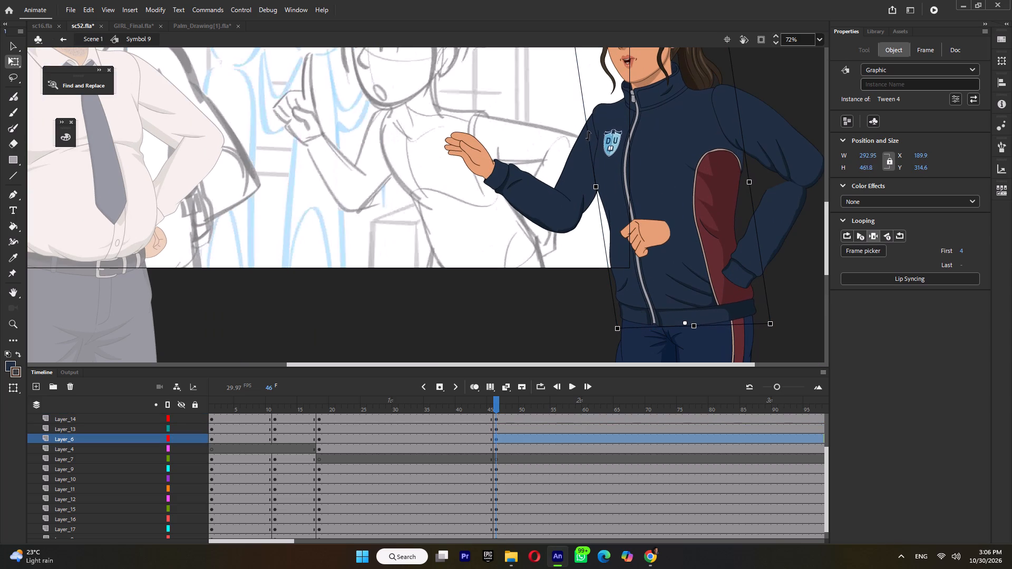
drag(588, 135, 588, 137)
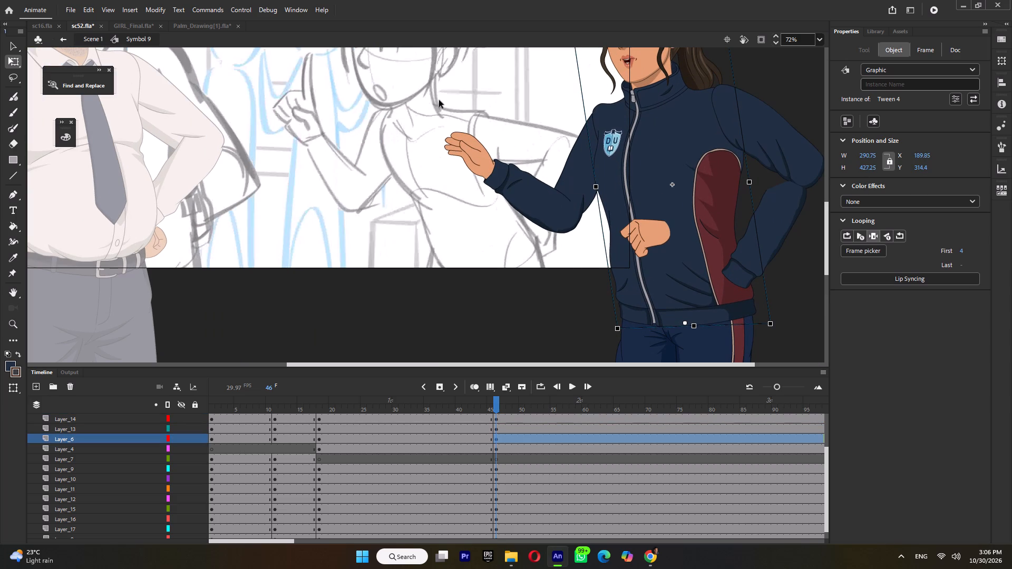
Select the raised arm's hand, forearm and upper arm together, nudge them slightly up at the shoulder, and save the file.
drag(439, 100, 568, 259)
ctrl+scroll(605, 123, up, 2)
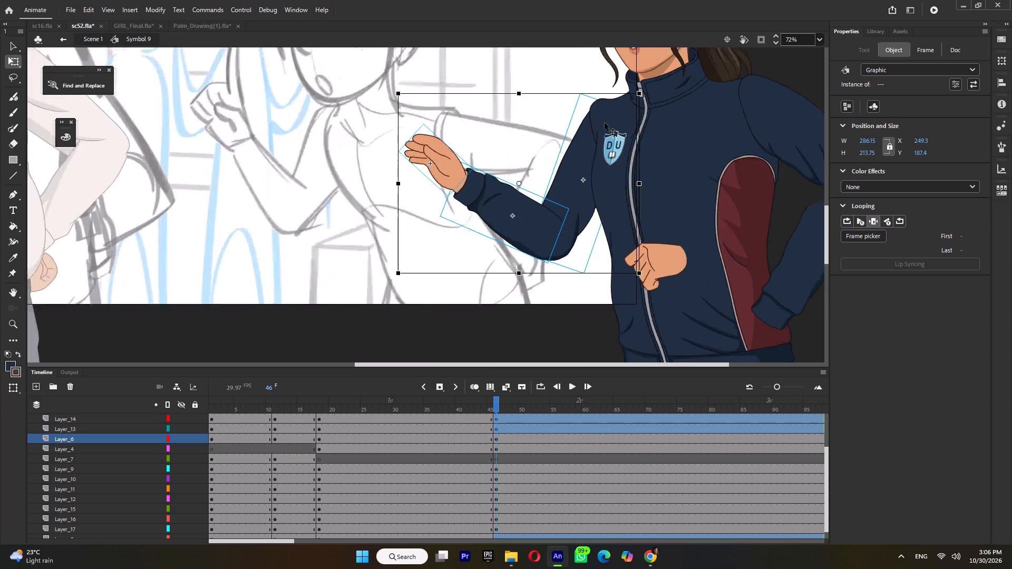
ctrl+scroll(605, 123, up, 2)
drag(550, 175, 549, 168)
ctrl+scroll(552, 168, down, 9)
key(ctrl+s)
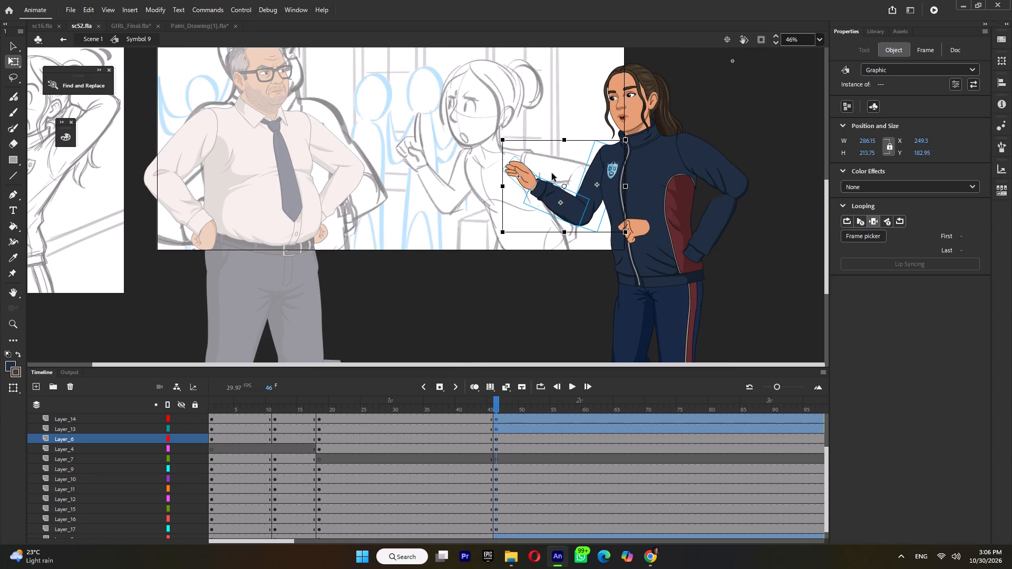
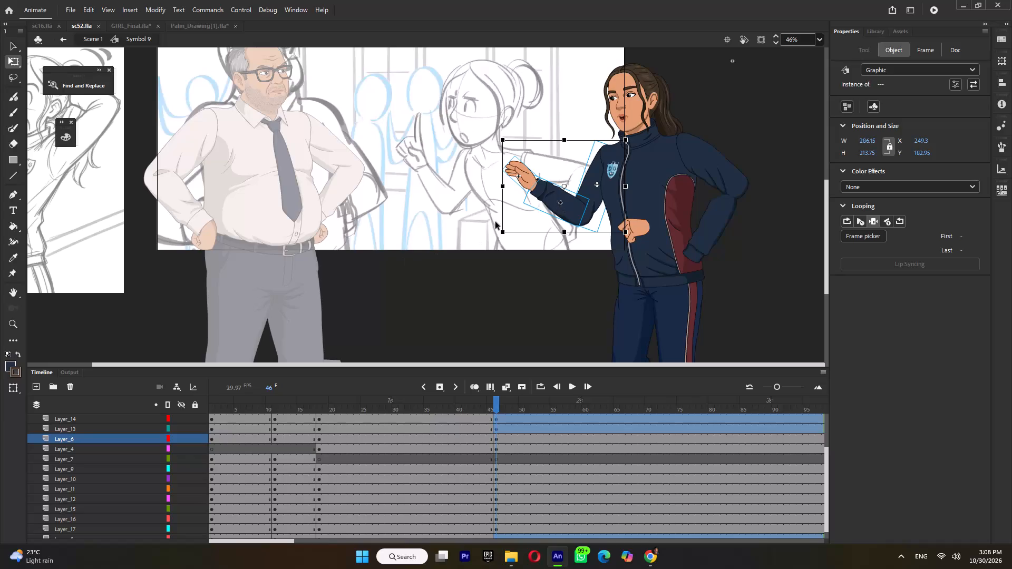
Save the scene file.
key(ctrl+s)
Rotate the loose hand over the jacket front, set it to frame 3, the closed fist, and place it at the lowered arm's cuff by the hip.
click(638, 229)
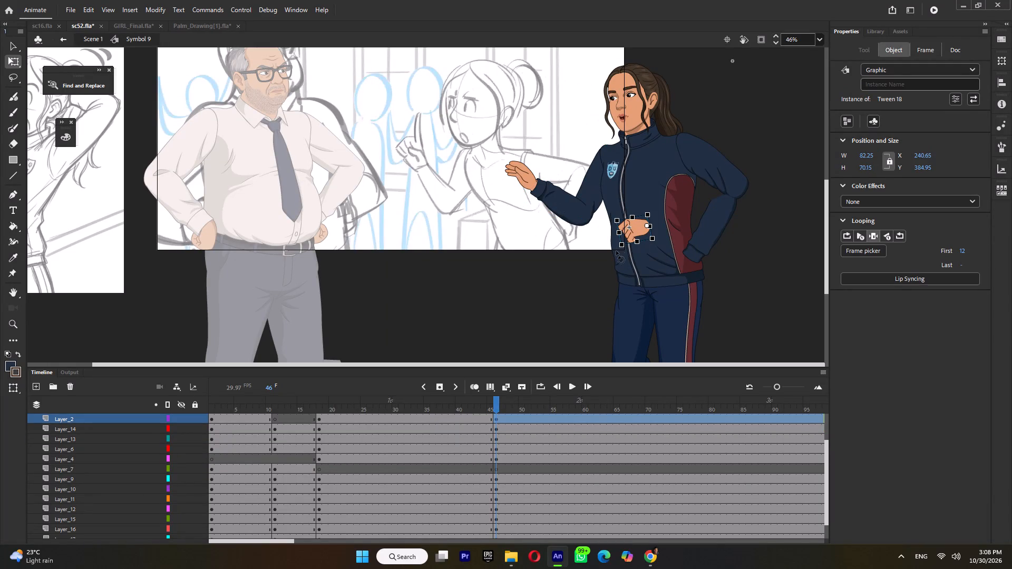
drag(616, 251, 696, 284)
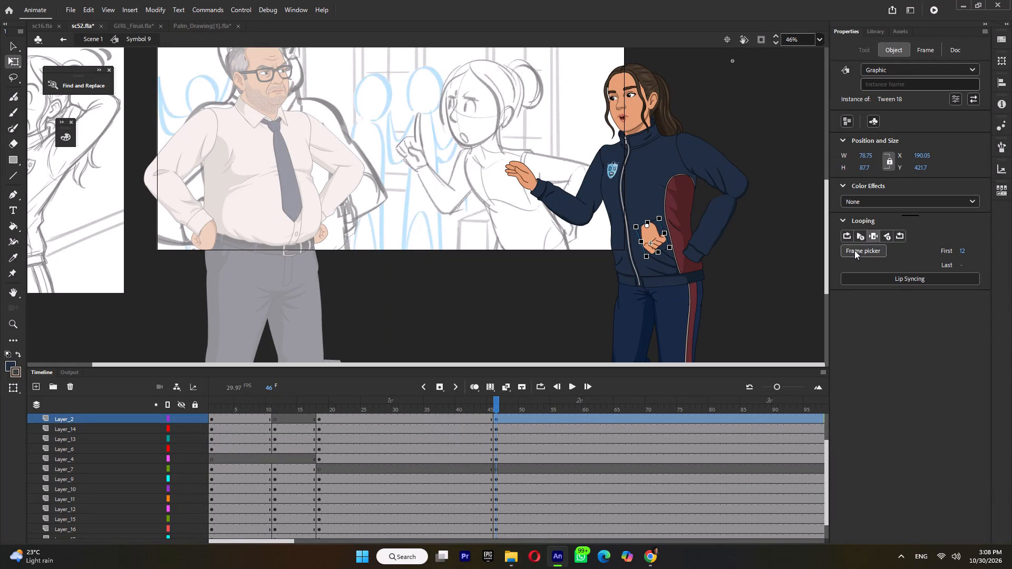
click(854, 250)
scroll(884, 400, up, 5)
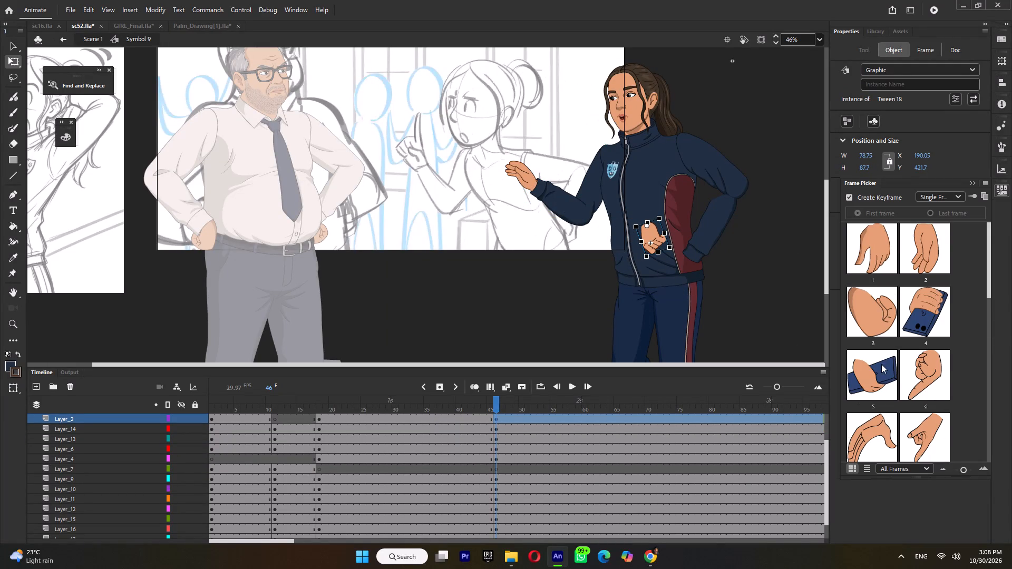
click(869, 315)
drag(657, 237, 698, 274)
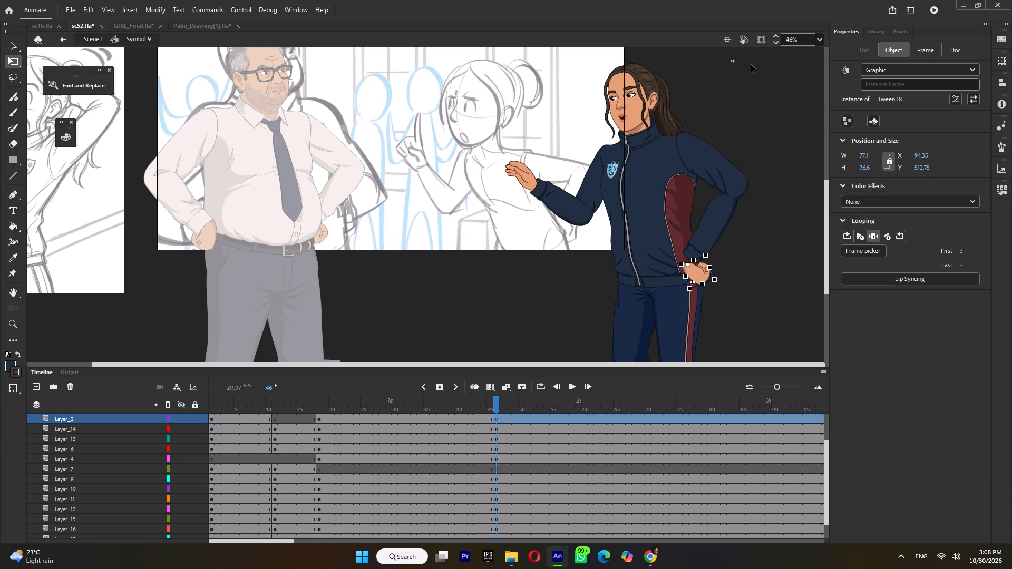
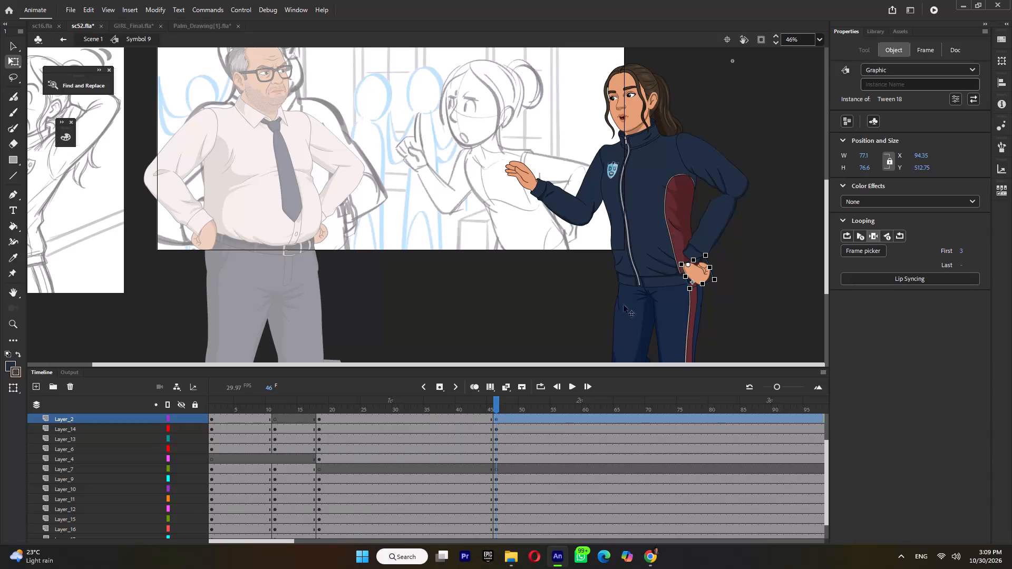
At frame 47, squash the jacket torso slightly downward from its upper edge.
click(455, 410)
click(504, 405)
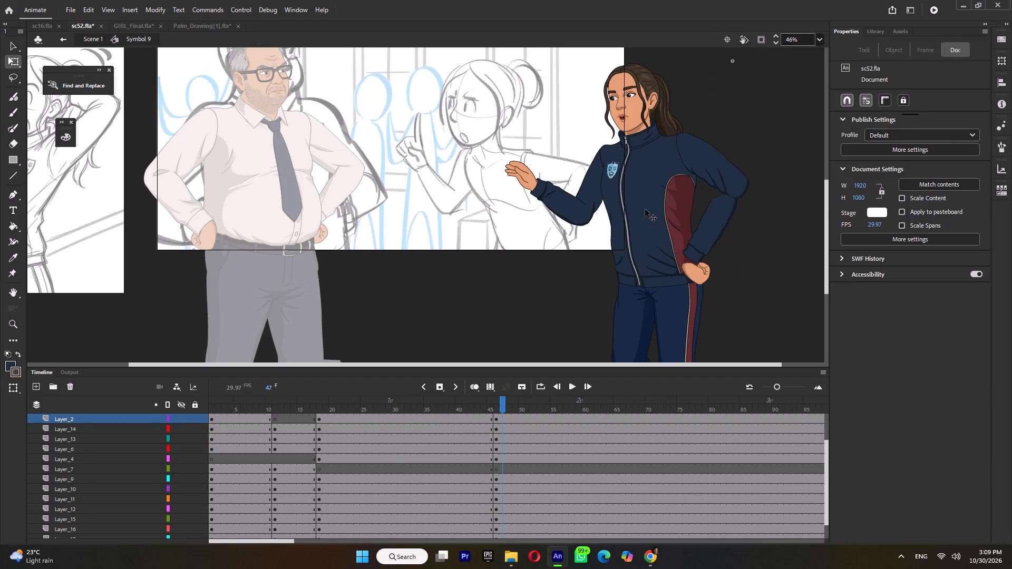
click(635, 219)
drag(639, 108, 639, 116)
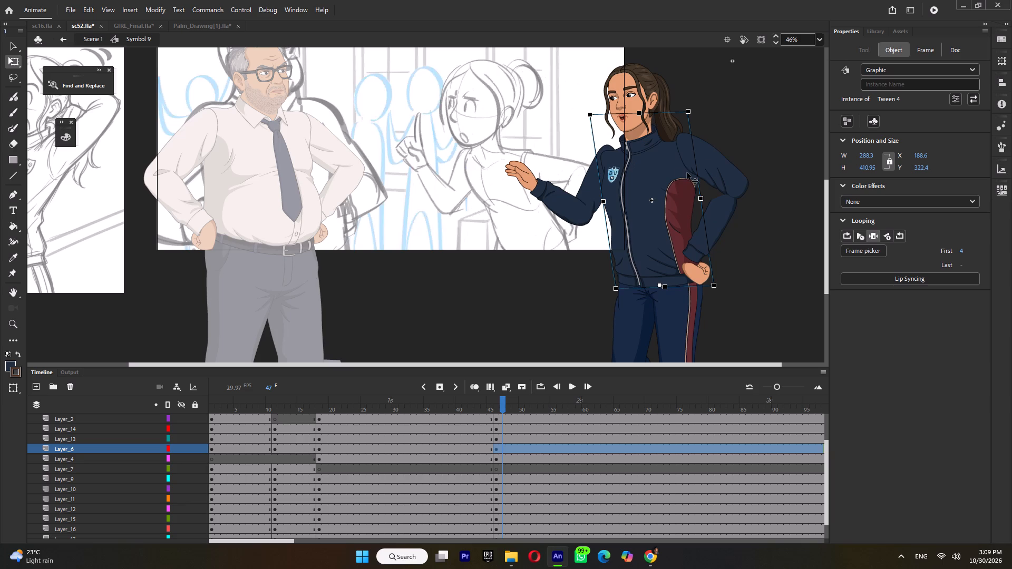
Lower the hip-side upper arm to fit the torso's shoulder and rotate it slightly so the elbow lifts outward.
click(705, 162)
ctrl+scroll(705, 161, up, 9)
drag(703, 154, 703, 192)
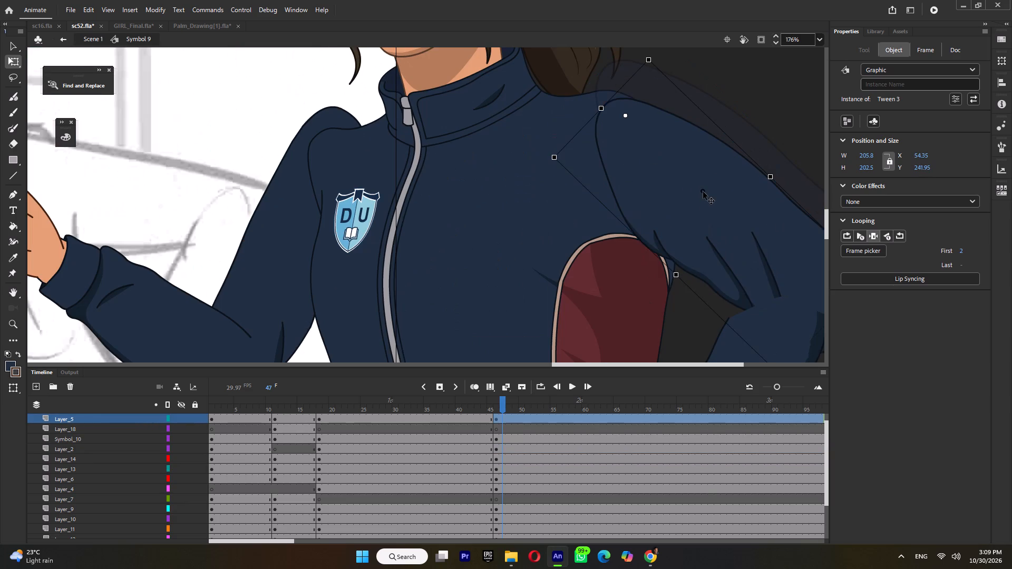
drag(703, 192, 702, 183)
drag(704, 183, 695, 180)
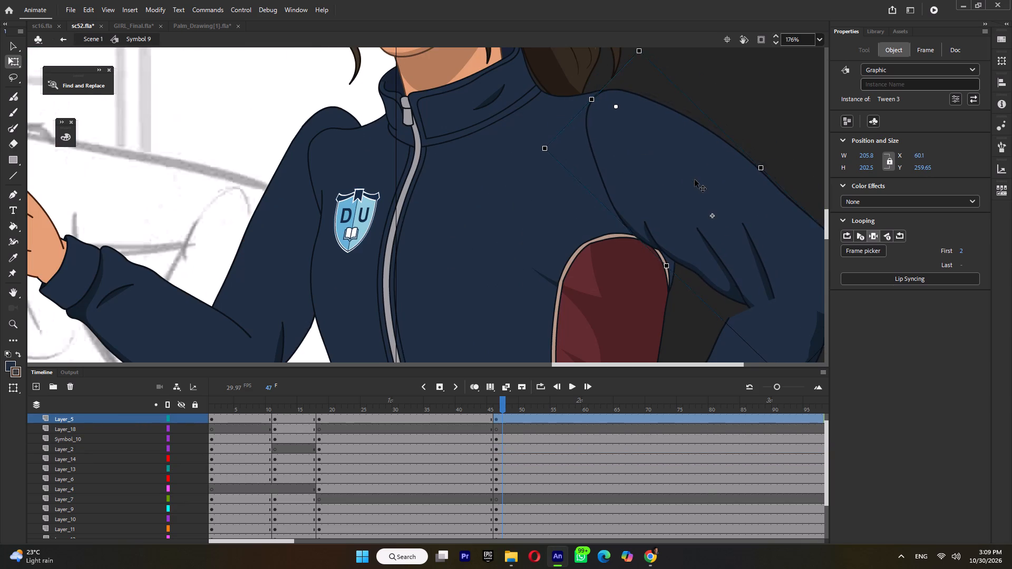
ctrl+scroll(695, 180, down, 4)
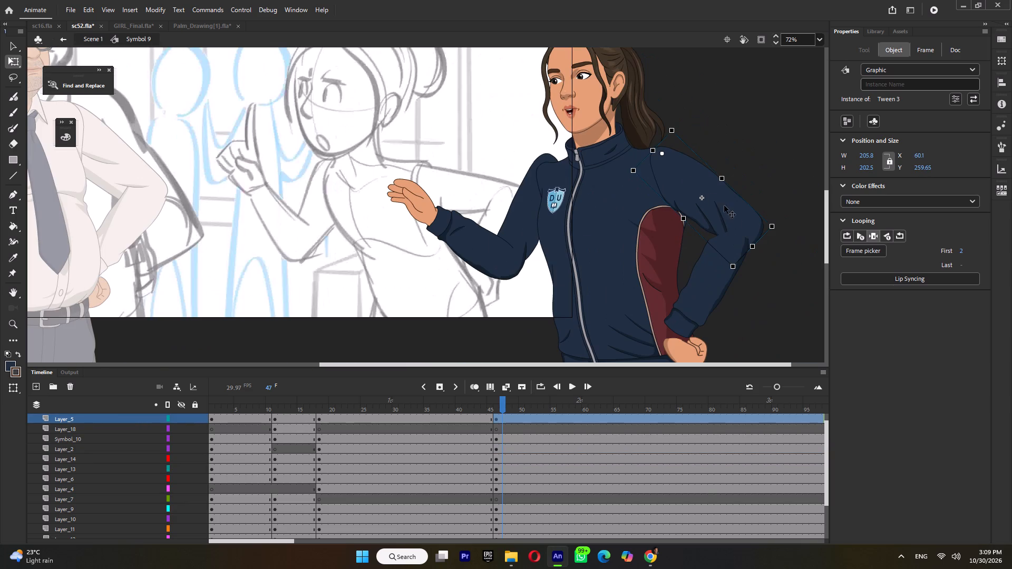
drag(772, 234, 781, 220)
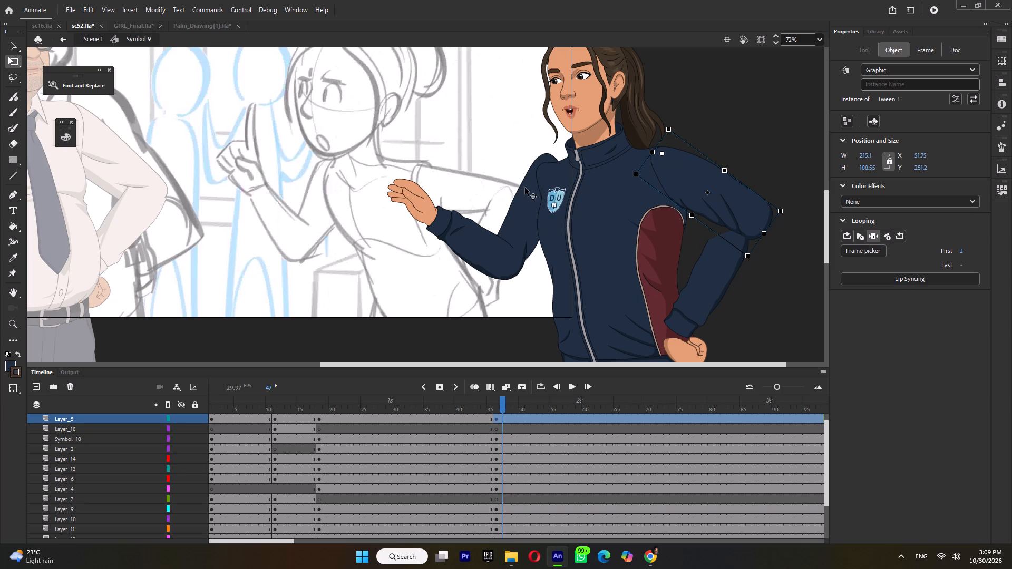
Select the head and ponytail together, lower them toward the collar, and rotate them clockwise around a pivot near the jaw.
drag(670, 64, 610, 70)
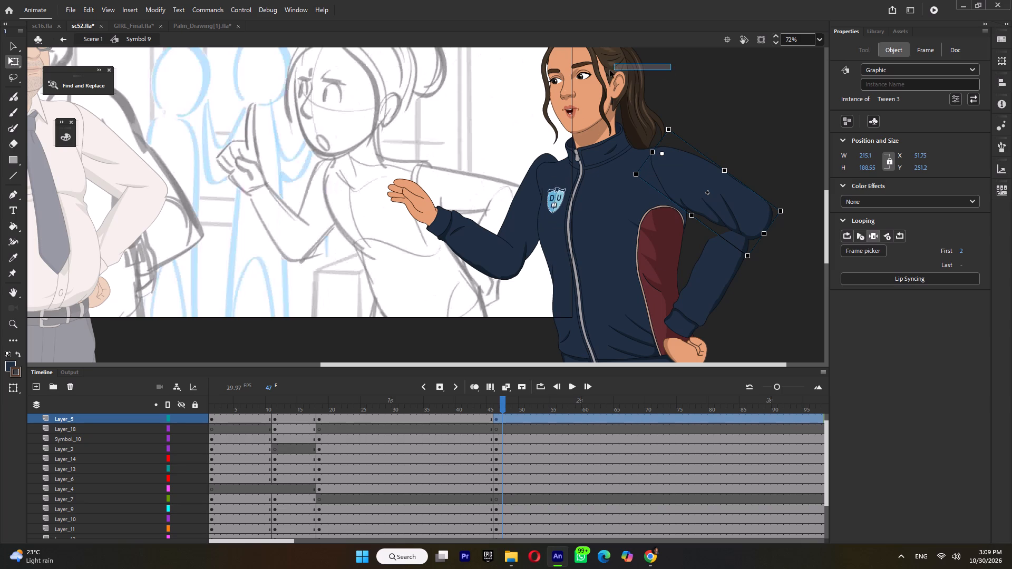
drag(610, 70, 609, 70)
ctrl+scroll(609, 81, up, 4)
drag(623, 80, 625, 105)
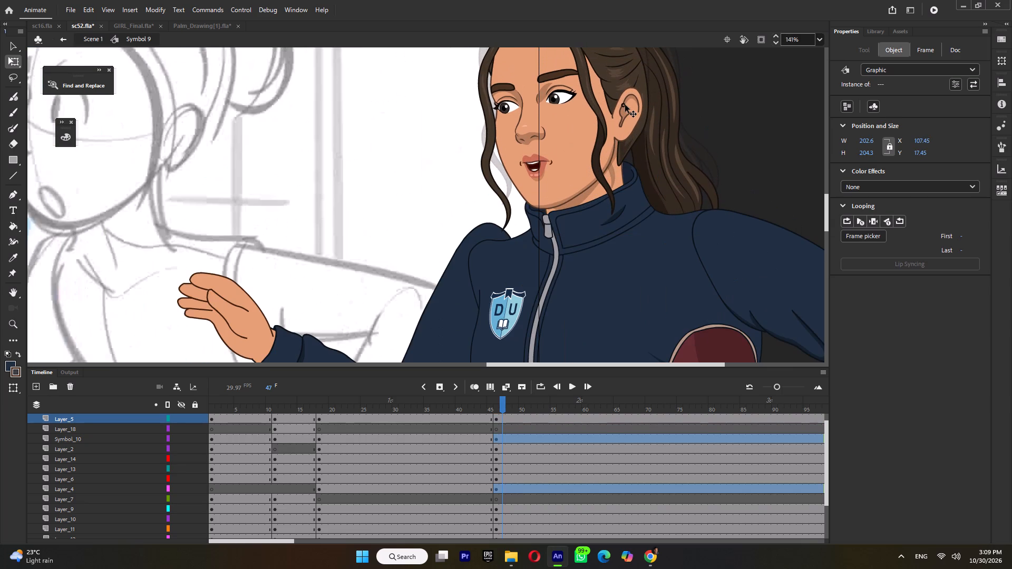
drag(625, 105, 625, 106)
ctrl+scroll(621, 113, down, 4)
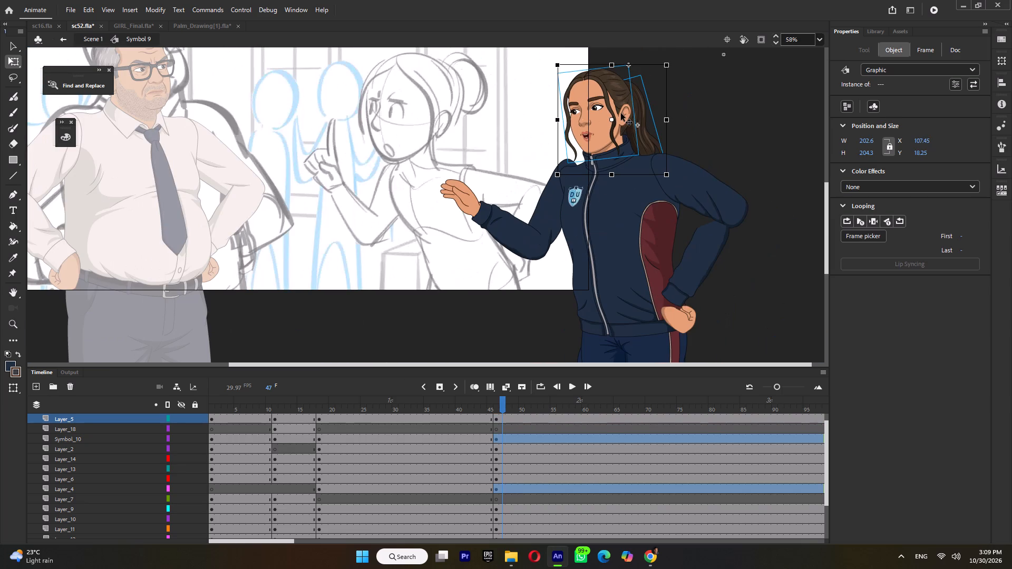
drag(612, 117, 611, 135)
drag(553, 67, 565, 57)
Scale the head and ponytail up slightly to about 183 by 214.
ctrl+scroll(588, 55, up, 4)
scroll(560, 58, up, 3)
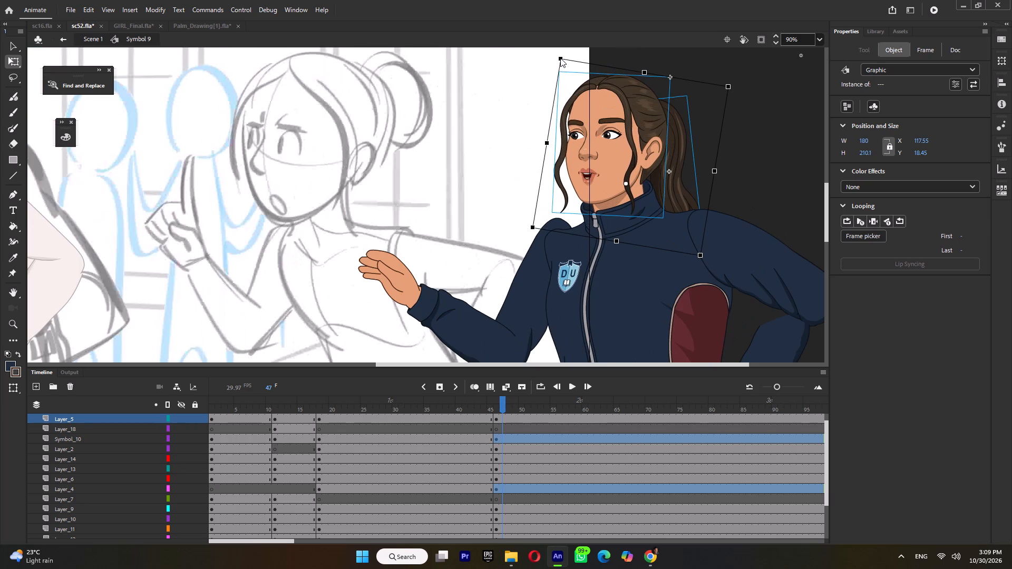
scroll(621, 146, down, 3)
scroll(621, 146, up, 1)
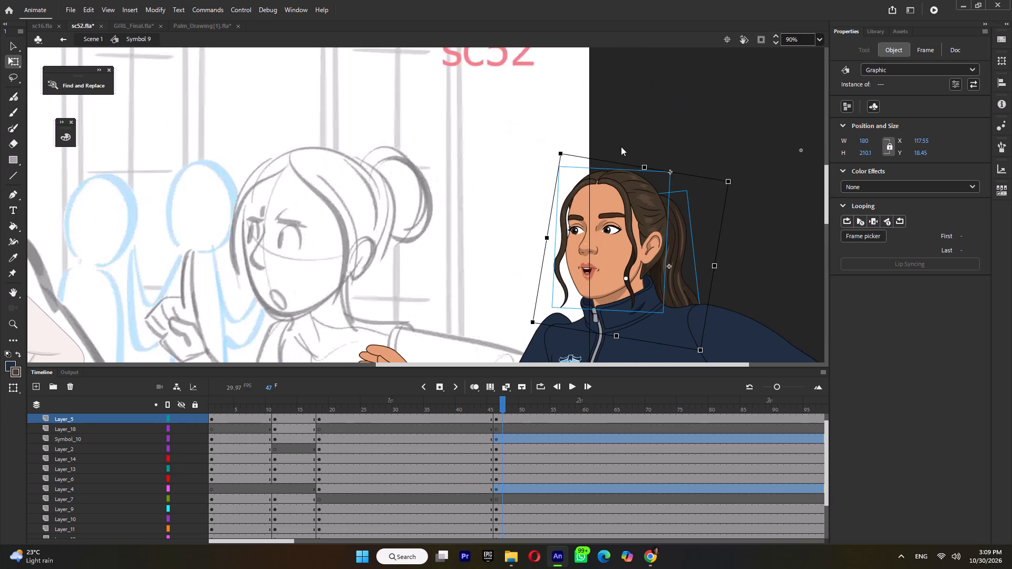
ctrl+scroll(569, 156, up, 6)
shift+drag(550, 152, 550, 152)
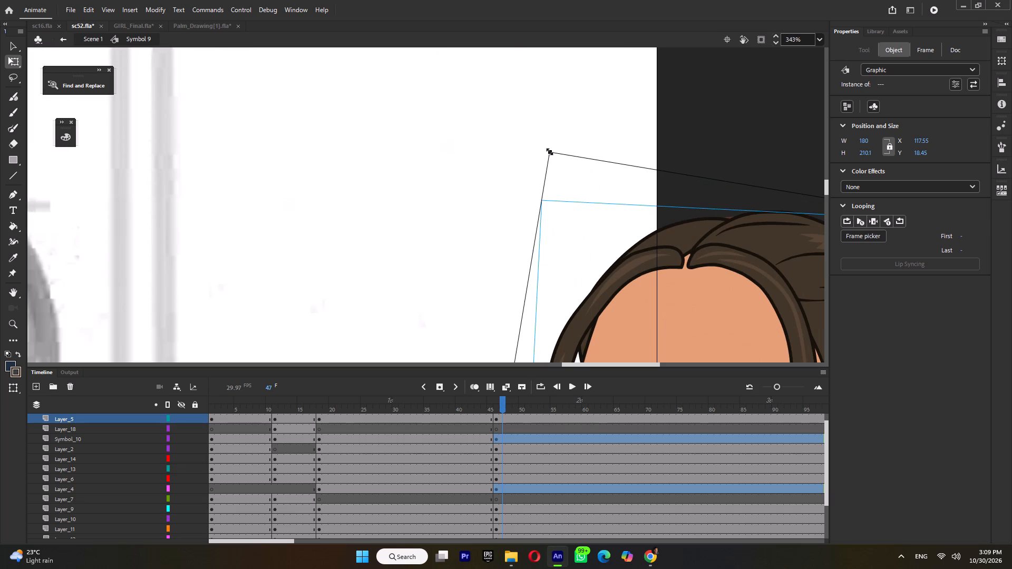
shift+drag(550, 152, 542, 144)
Nudge the head and ponytail down and slightly toward the back so the neck sits in the jacket collar.
scroll(571, 83, down, 7)
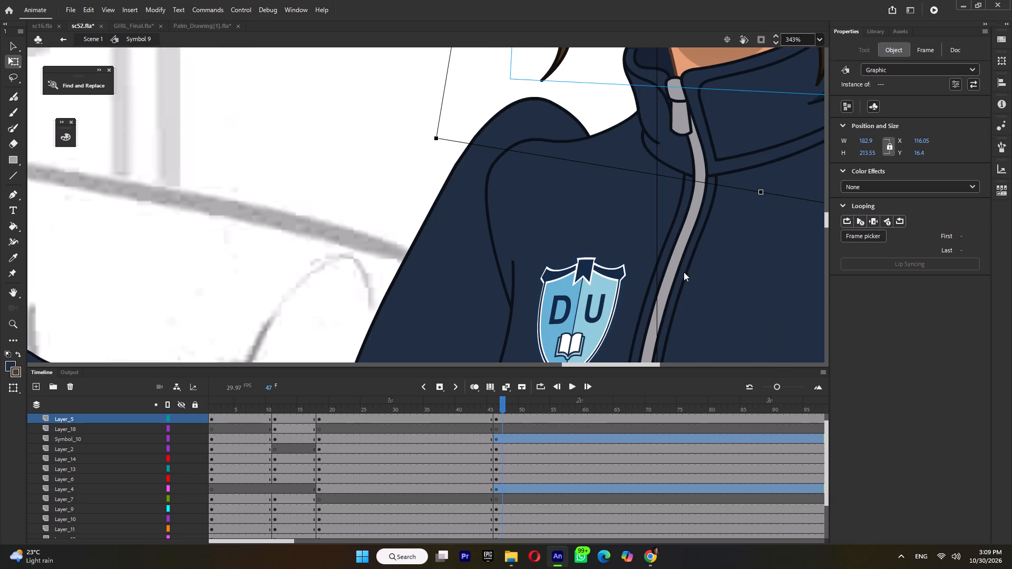
ctrl+scroll(651, 244, down, 7)
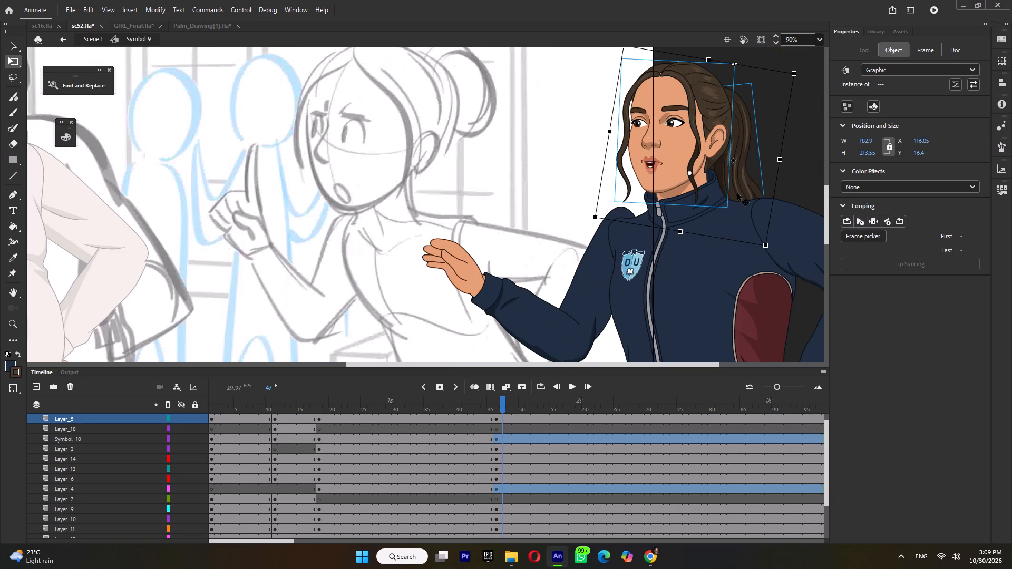
key(Down)
key(Down)
key(Down)
key(Down)
key(Down)
key(Down)
key(Down)
key(Down)
key(Down)
key(Down)
key(Down)
key(Down)
key(Down)
key(Down)
key(Down)
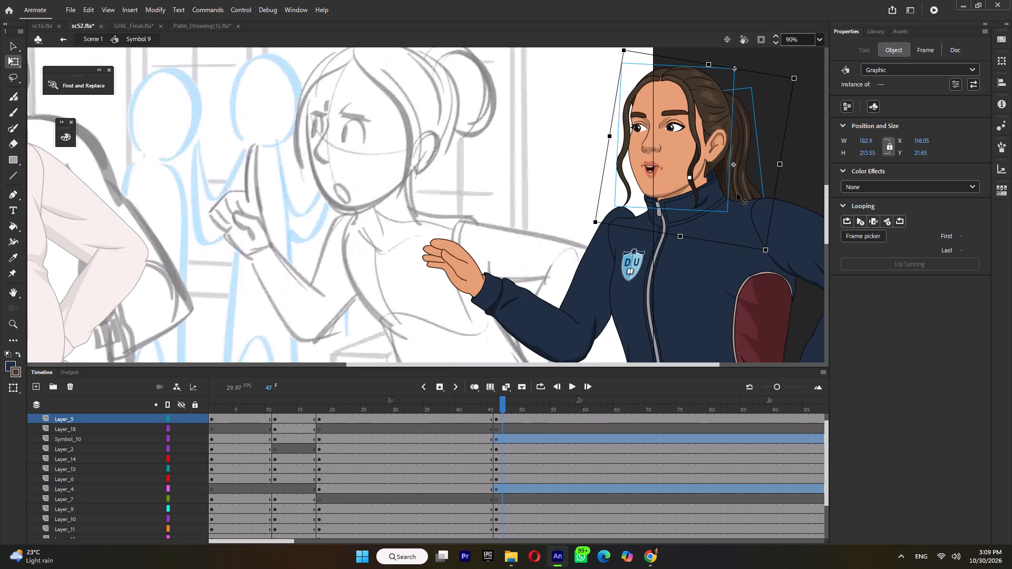
key(Up)
key(Up)
key(Up)
key(Up)
key(Up)
key(Up)
key(Right)
drag(792, 166, 779, 170)
click(779, 170)
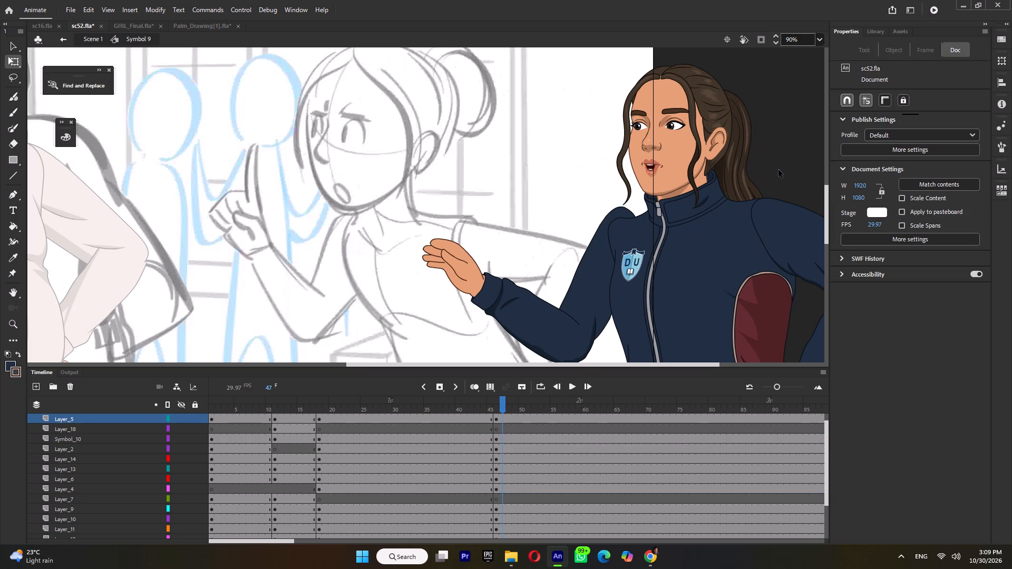
Rotate the ponytail so it hangs more vertically behind the head.
click(745, 182)
drag(766, 239, 757, 253)
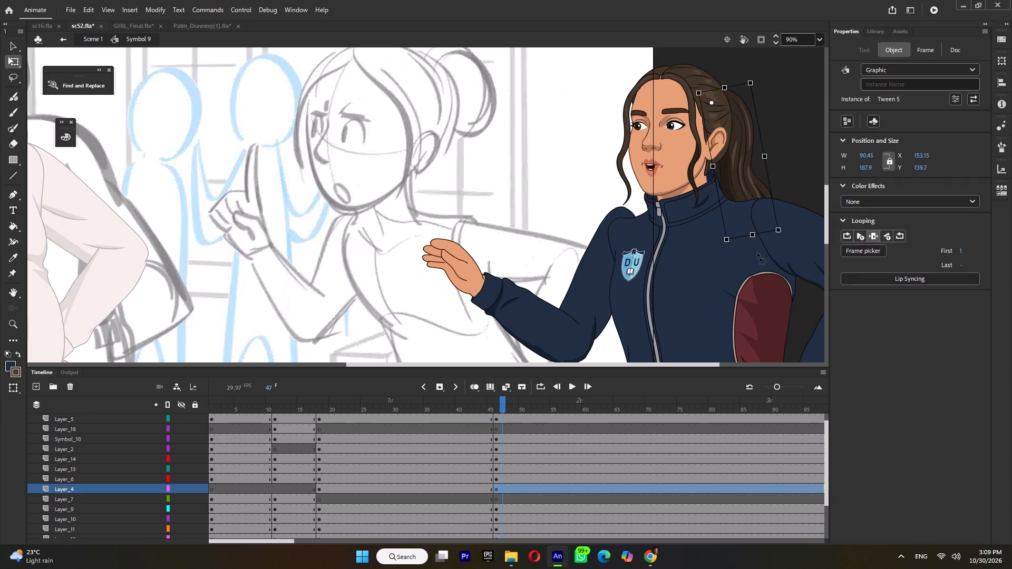
drag(757, 253, 762, 254)
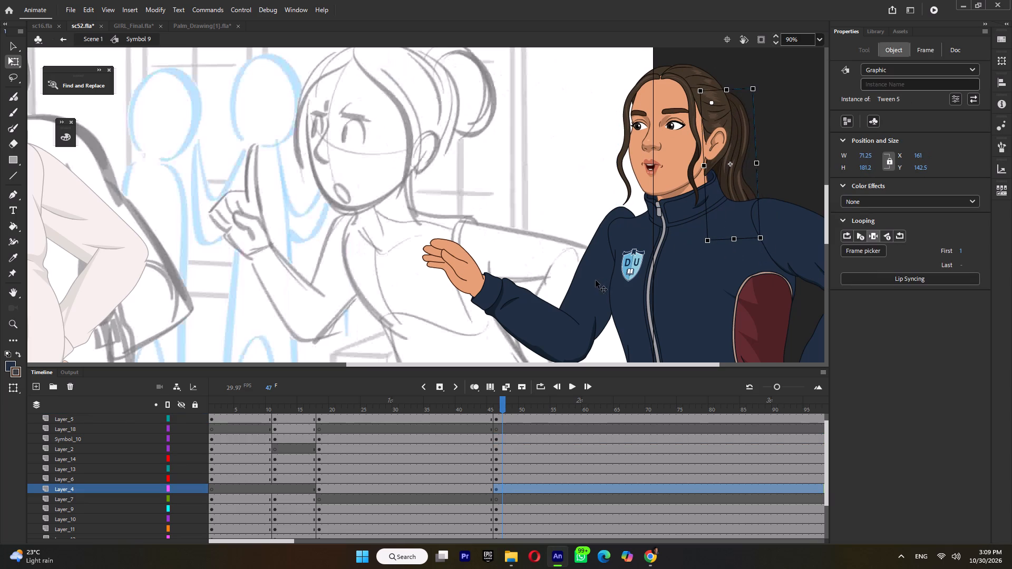
Select the raised arm's upper arm, forearm and hand together and lower them slightly to match the shoulder.
click(596, 280)
shift+click(520, 318)
shift+click(465, 275)
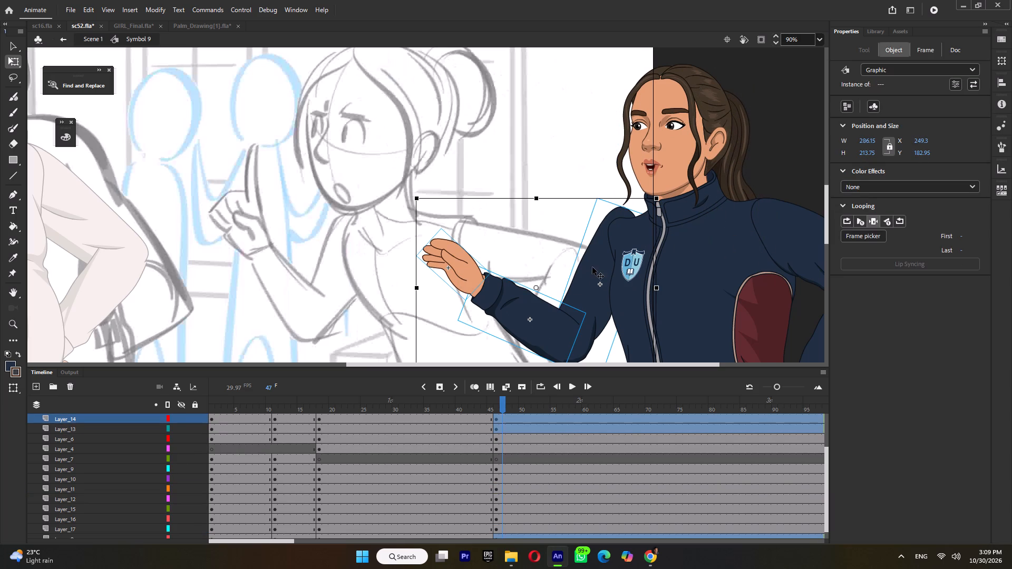
drag(592, 267, 591, 278)
ctrl+scroll(602, 231, down, 5)
Rotate the raised arm's forearm upward around the elbow.
click(551, 238)
click(560, 273)
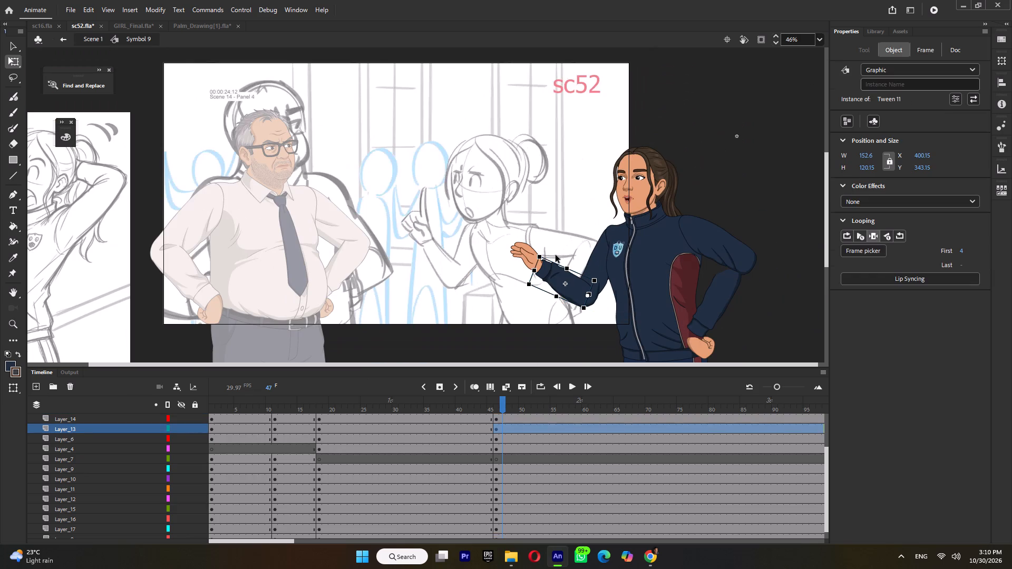
drag(542, 250, 563, 240)
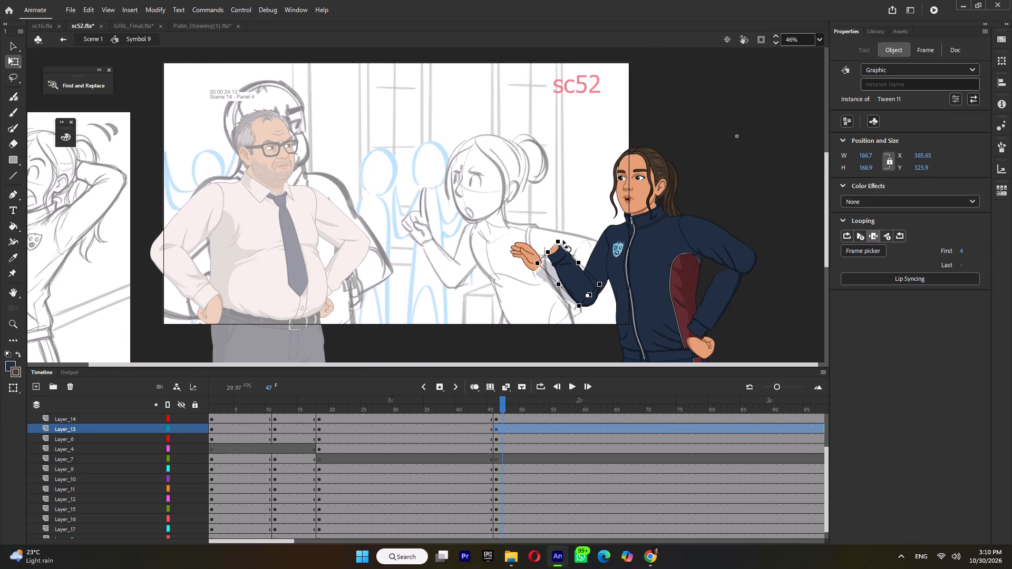
drag(563, 240, 563, 240)
At frame 46, shift the raised forearm slightly down so it joins the upper arm at the elbow.
click(483, 404)
click(498, 404)
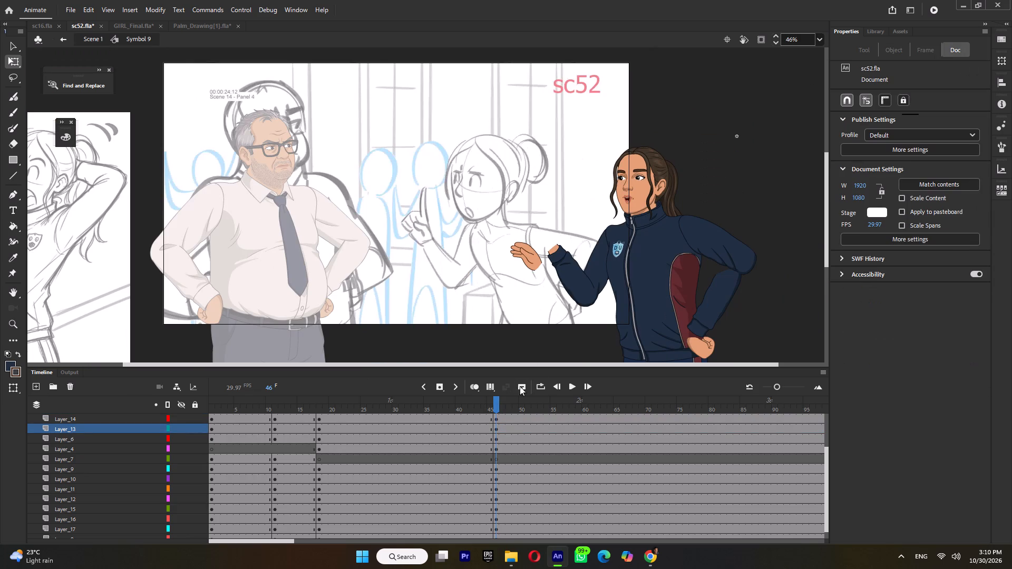
click(572, 283)
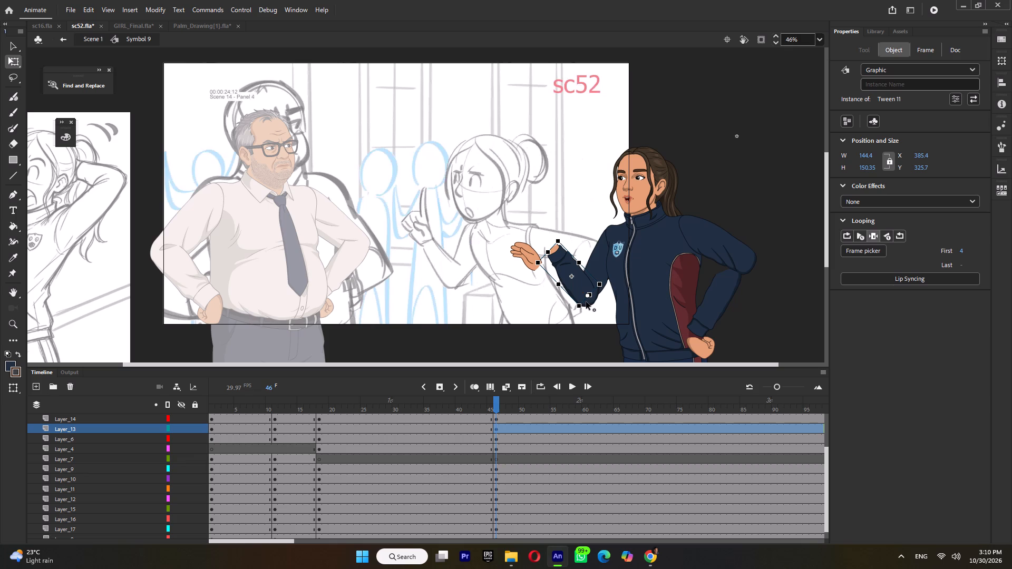
ctrl+scroll(591, 315, up, 6)
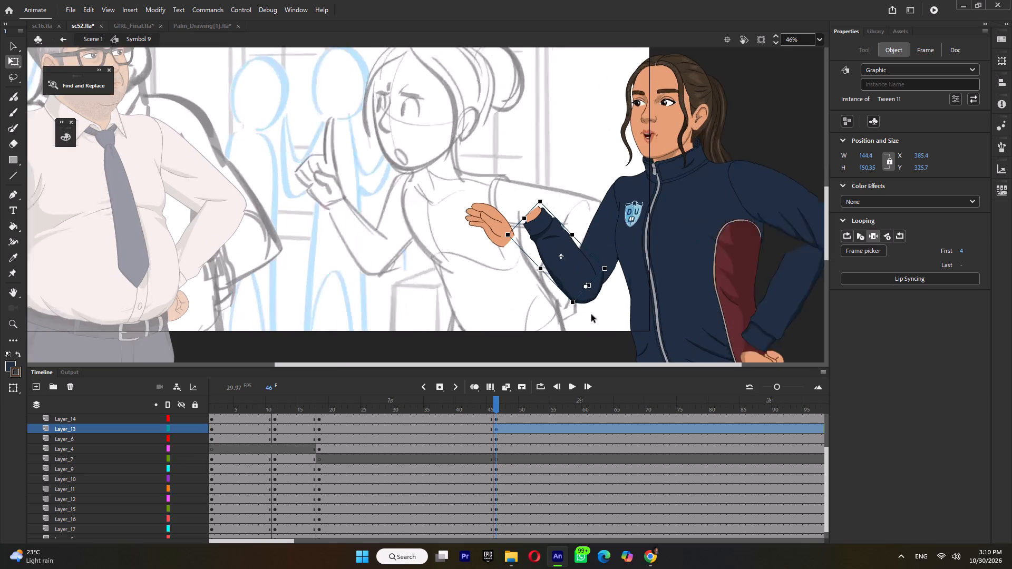
ctrl+scroll(586, 302, up, 5)
drag(546, 231, 548, 239)
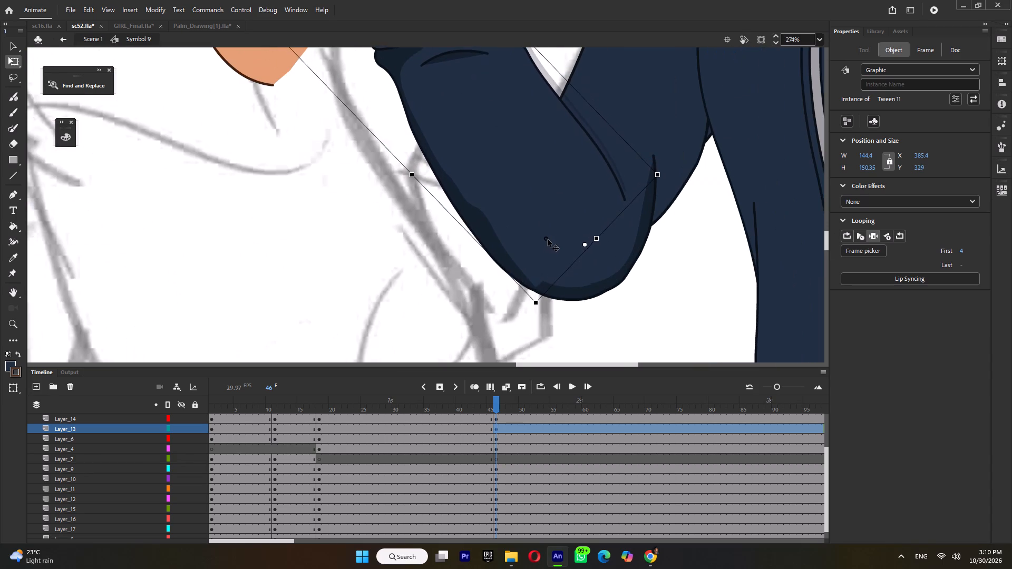
drag(548, 239, 544, 238)
Compare the forearm symbol's drawings and set the raised forearm to frame 5, the sleeve without the exposed wrist.
ctrl+scroll(551, 260, down, 4)
scroll(551, 261, down, 1)
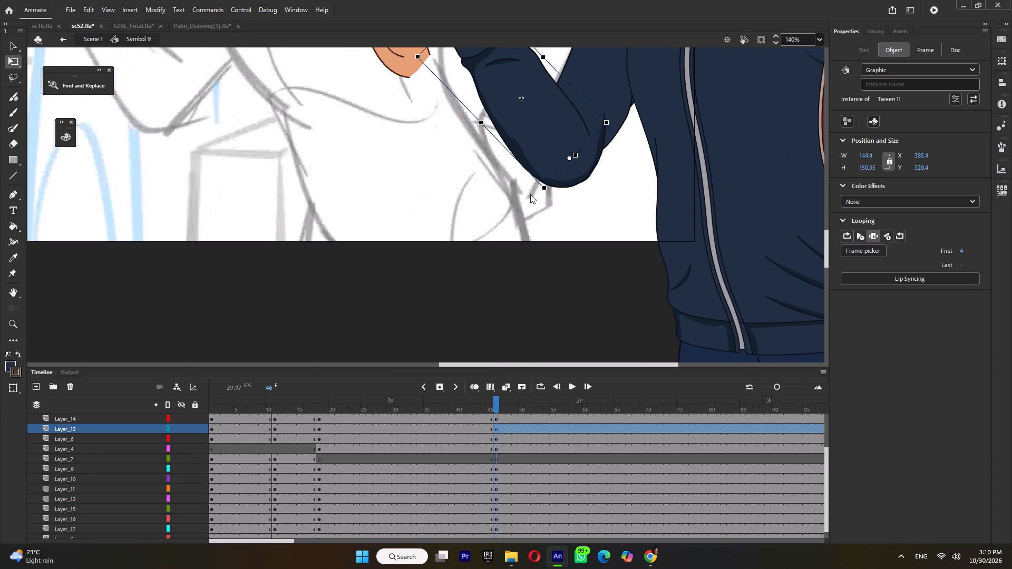
click(847, 249)
click(874, 311)
click(880, 355)
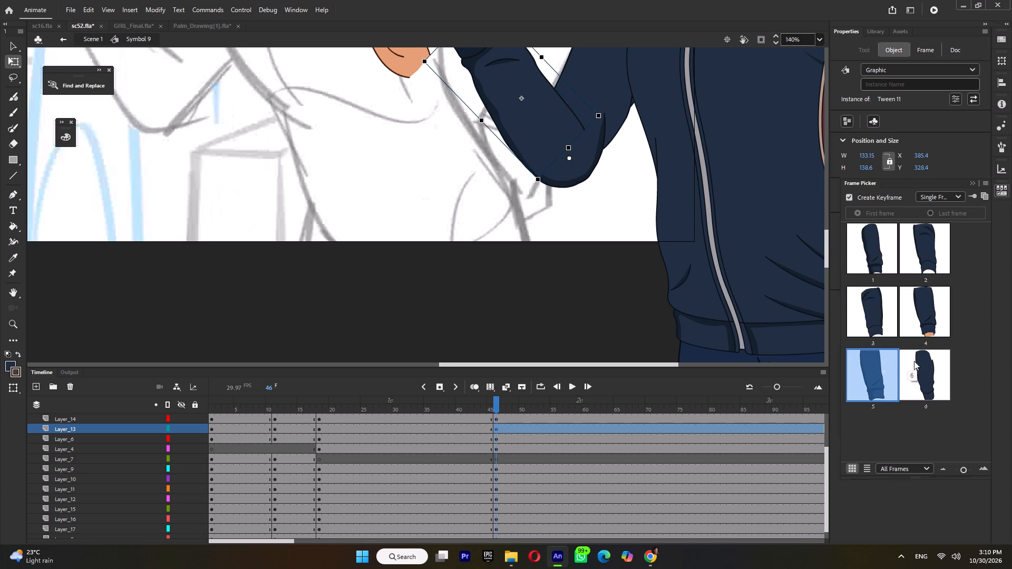
ctrl+scroll(538, 276, down, 1)
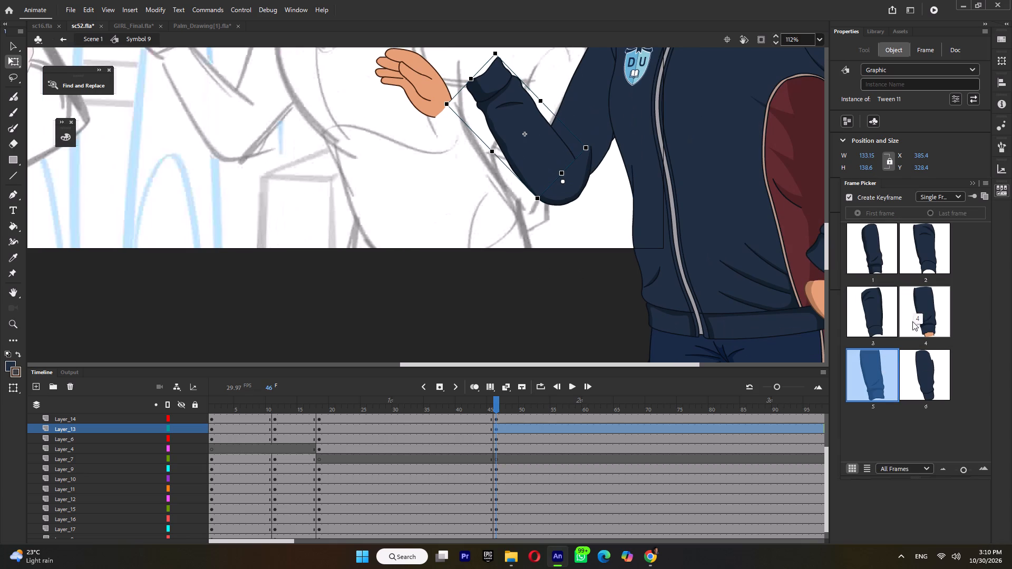
click(919, 322)
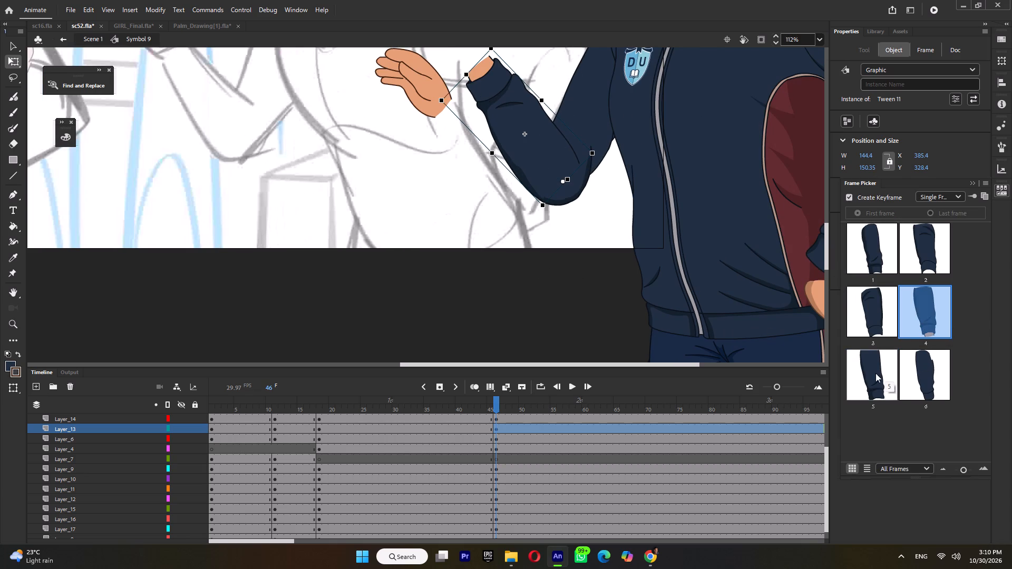
click(875, 373)
click(935, 381)
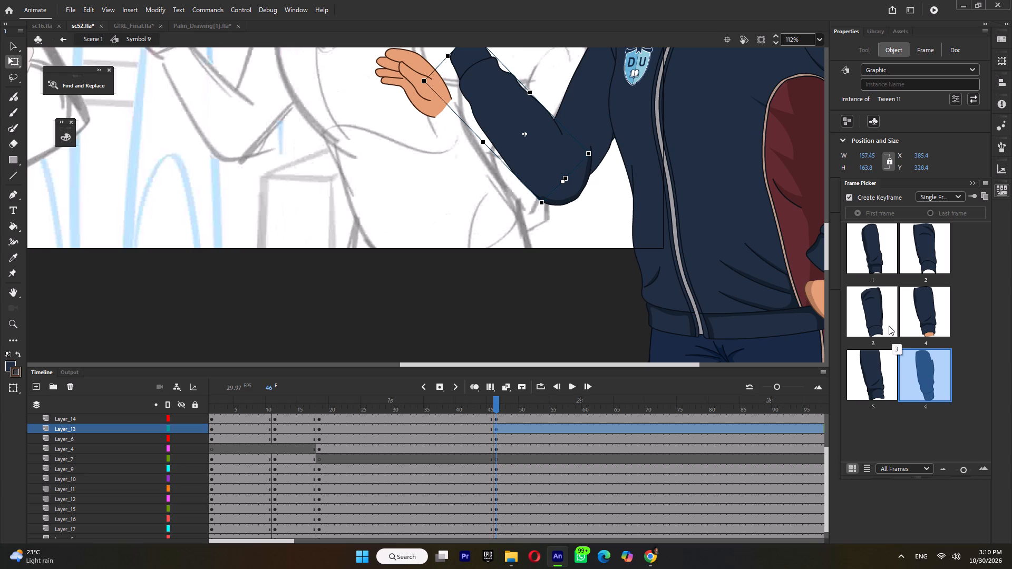
click(871, 267)
click(920, 260)
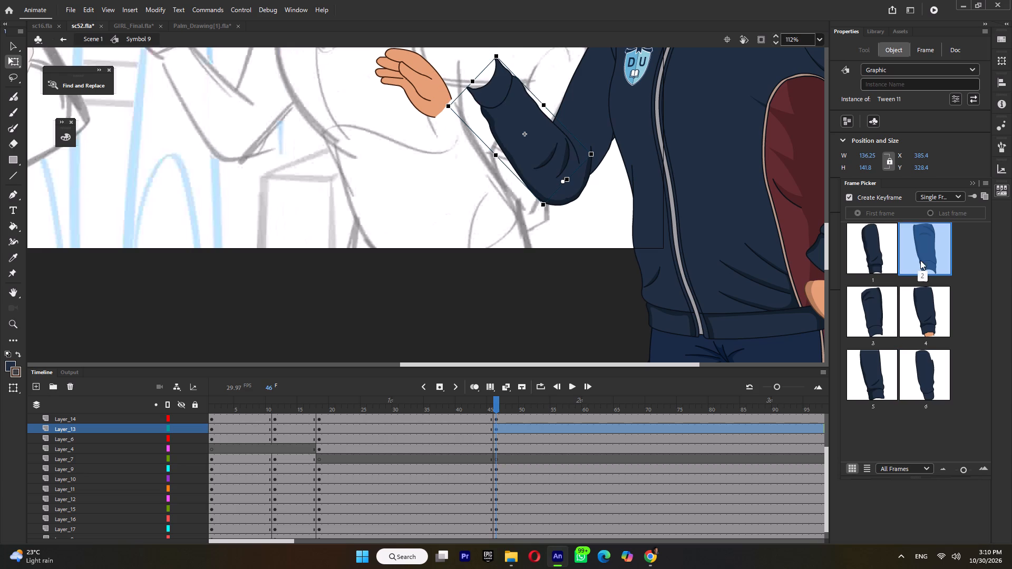
click(866, 299)
click(910, 303)
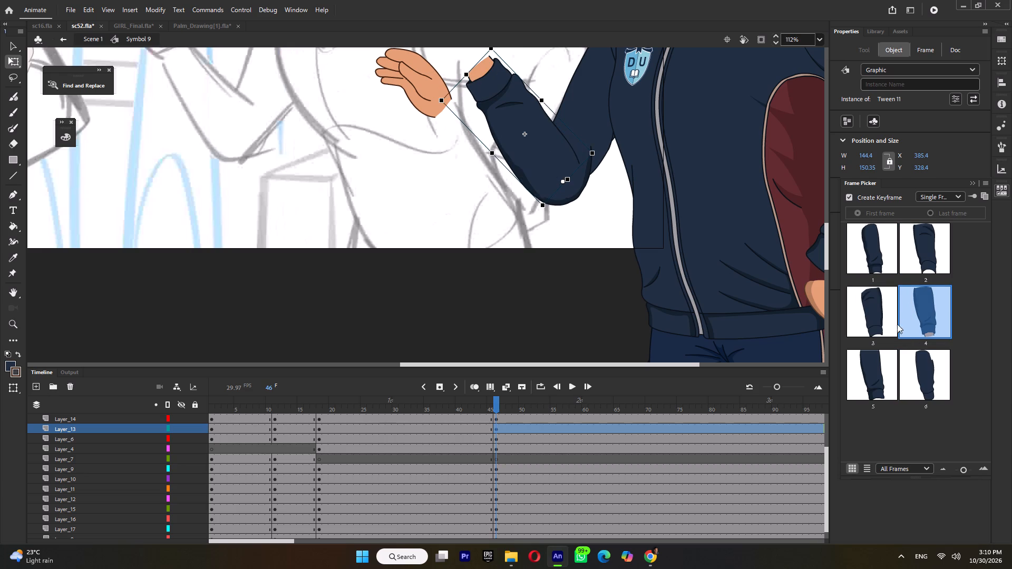
click(877, 371)
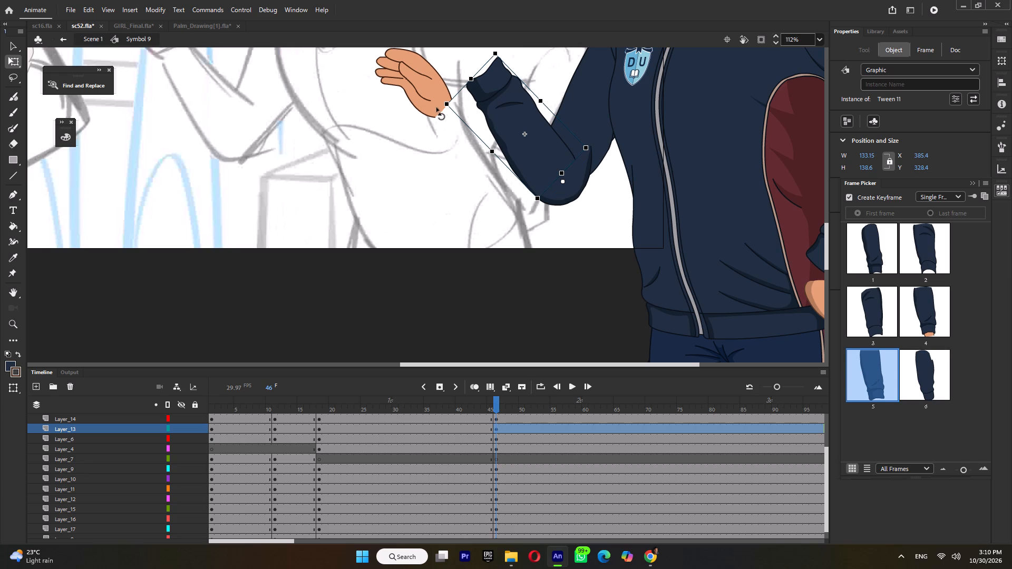
Move the detached raised hand onto the forearm's sleeve cuff and rotate it upright so the wrist joins the sleeve.
click(424, 88)
drag(428, 91, 472, 56)
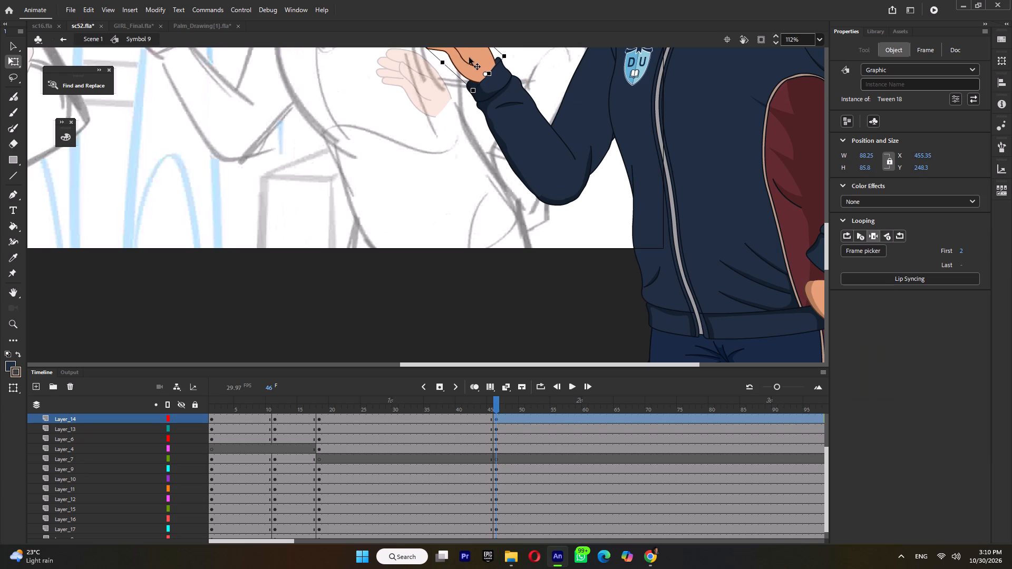
ctrl+scroll(446, 153, down, 3)
scroll(511, 164, up, 2)
drag(419, 176, 429, 155)
ctrl+scroll(464, 185, up, 5)
drag(486, 186, 476, 190)
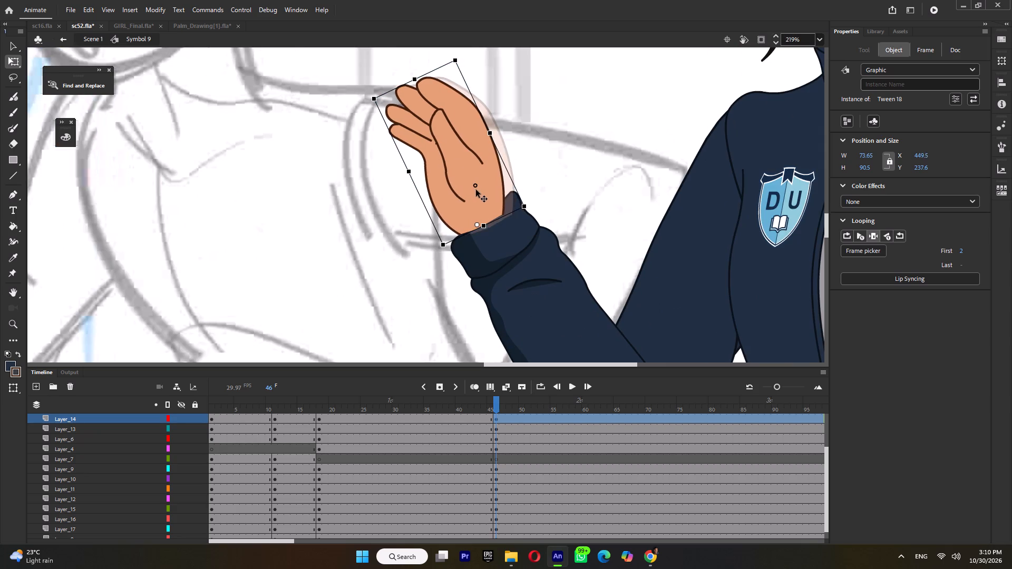
drag(476, 190, 480, 193)
Save sc52.fla and examine the drawings inside the raised hand's symbol through frame 22 for a pose matching the storyboard.
double_click(480, 193)
key(ctrl+s)
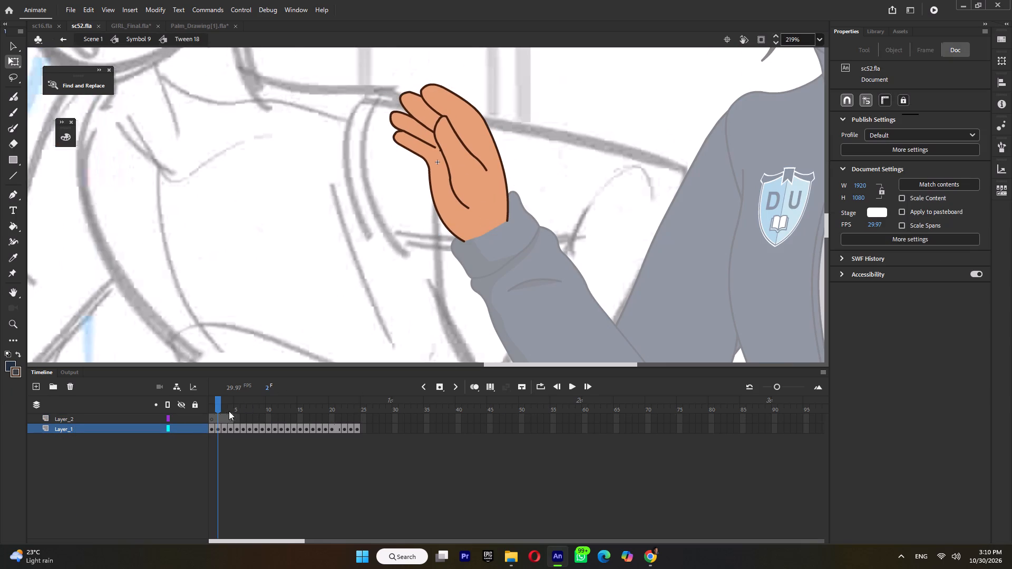
drag(226, 403, 261, 406)
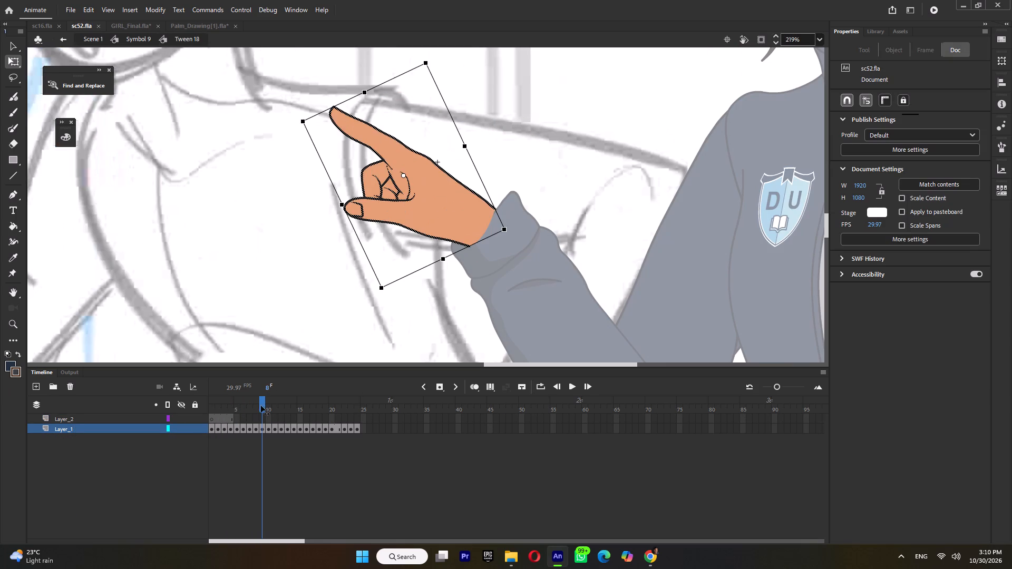
drag(261, 406, 277, 407)
ctrl+scroll(363, 254, down, 3)
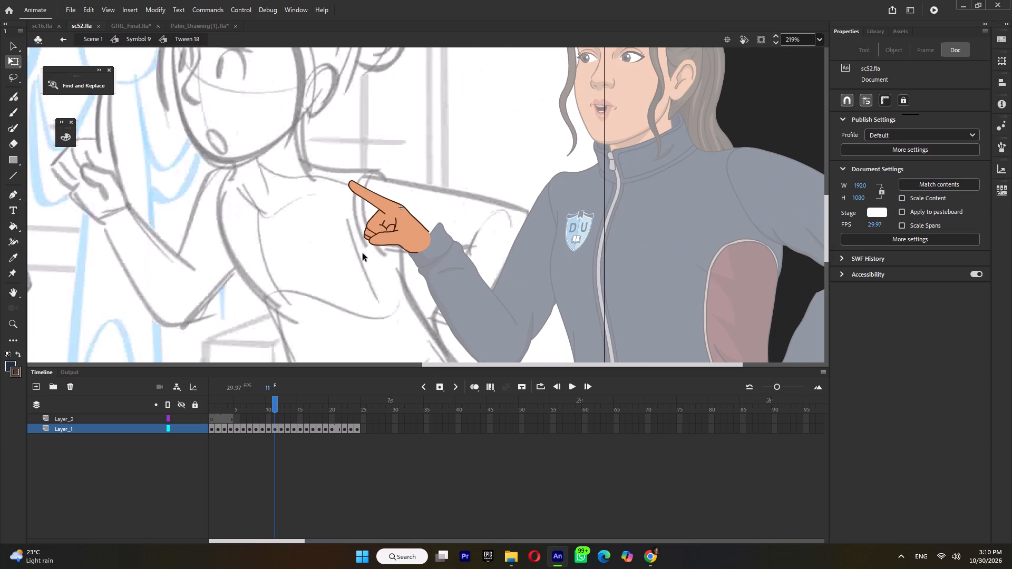
drag(283, 400, 293, 401)
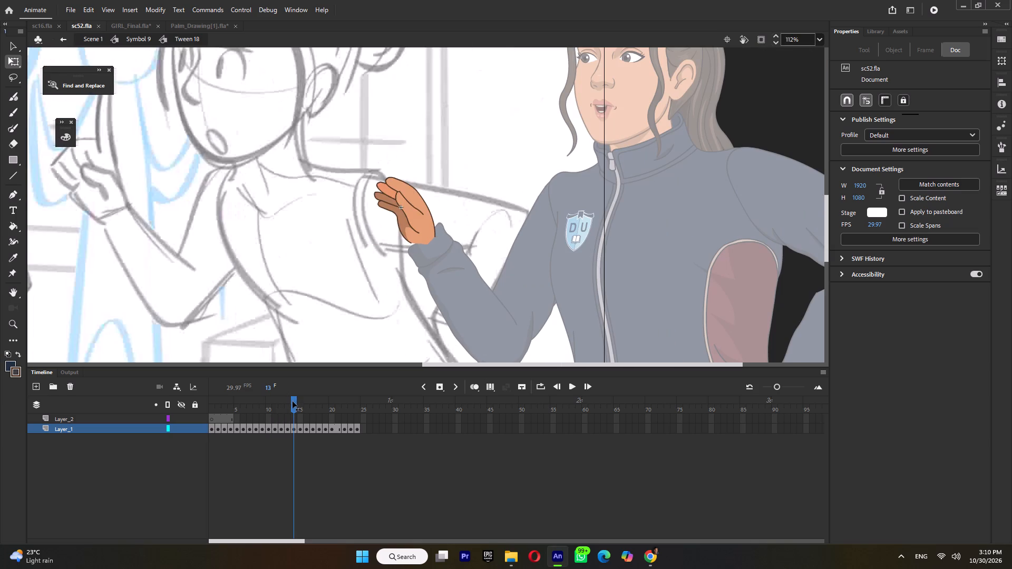
drag(293, 401, 336, 405)
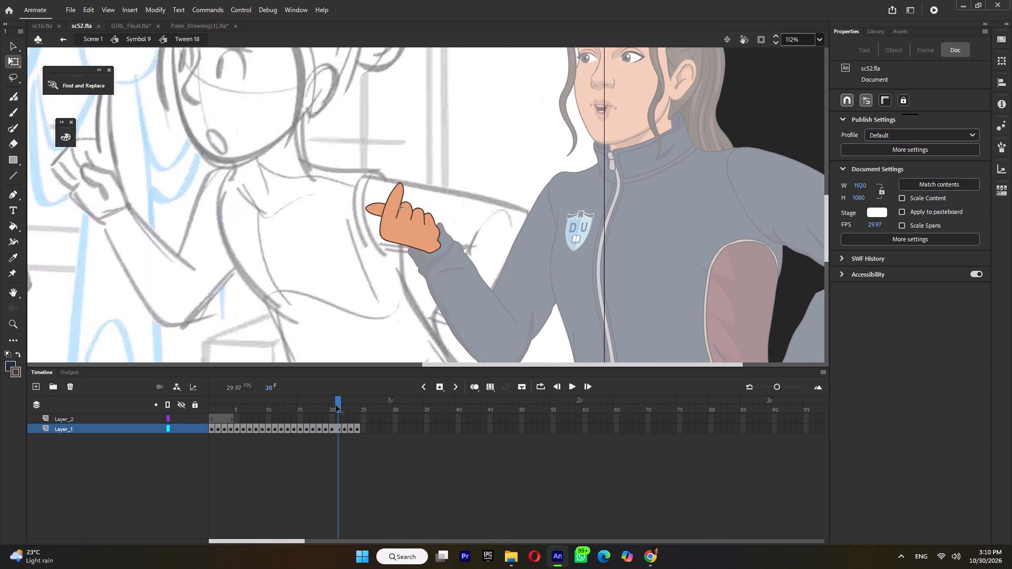
drag(336, 405, 342, 402)
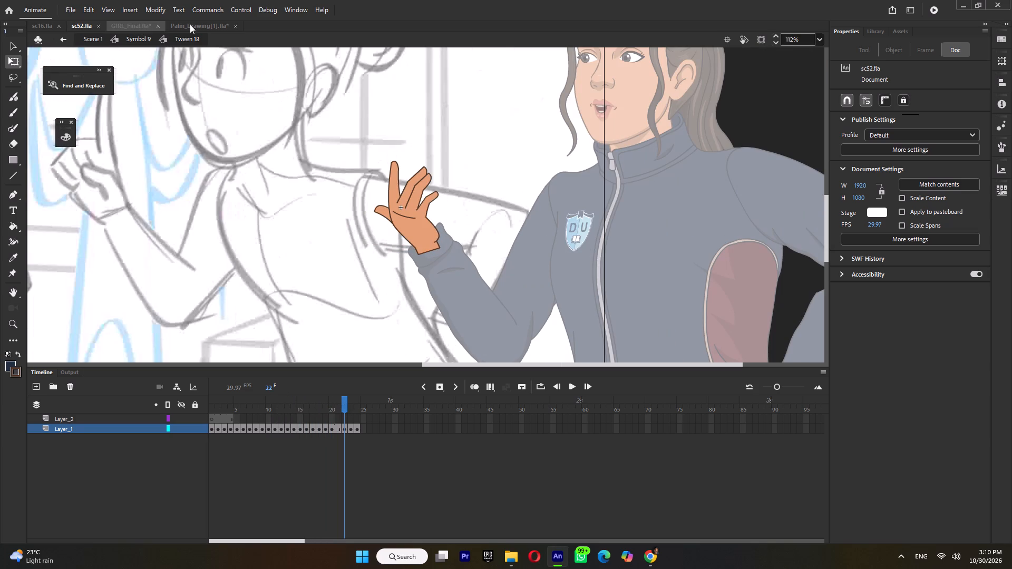
Check the Palm_Drawing[1].fla document, then open hand.fla from the rap battle folder in File Explorer.
click(190, 24)
click(511, 563)
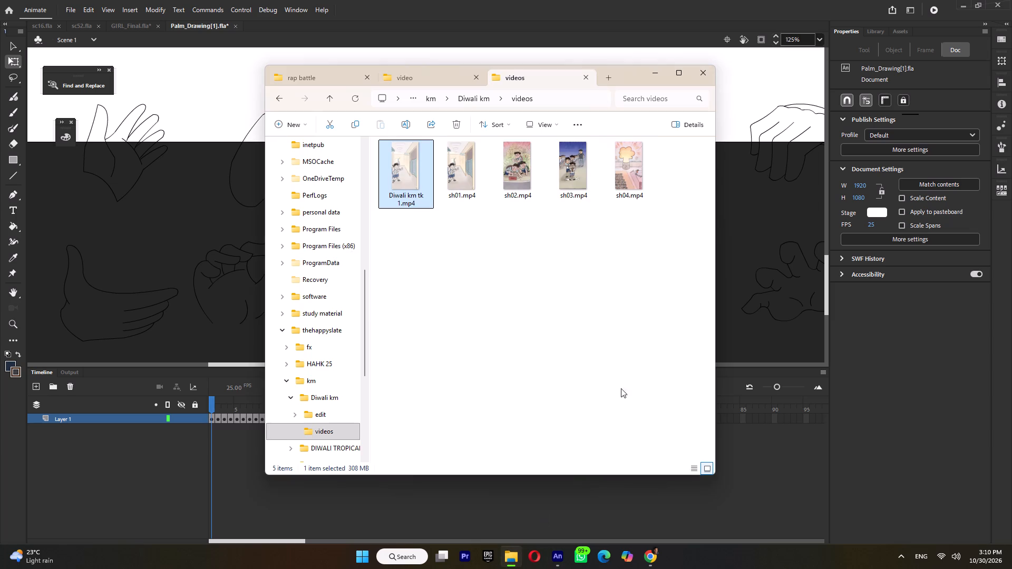
click(325, 80)
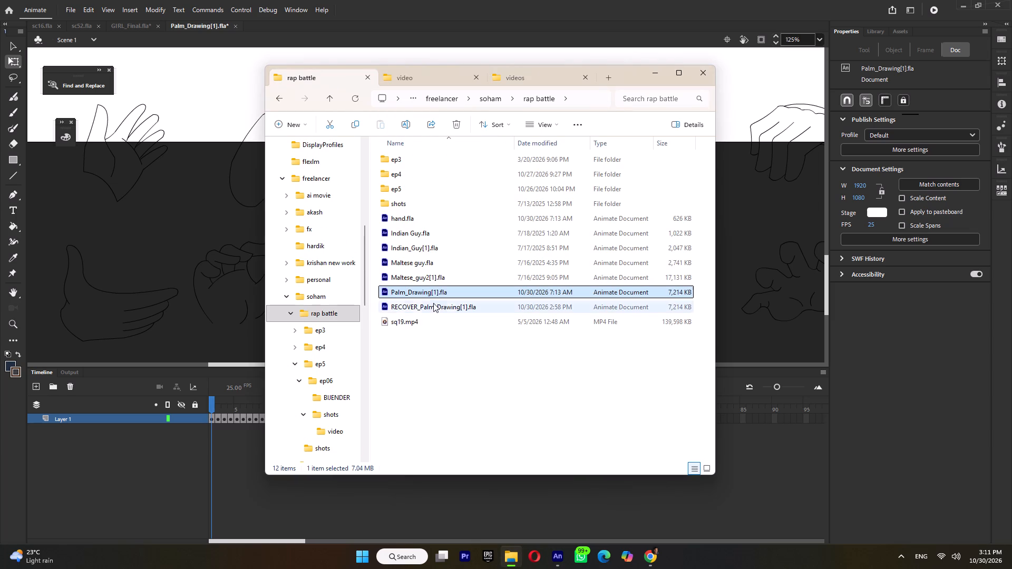
double_click(424, 215)
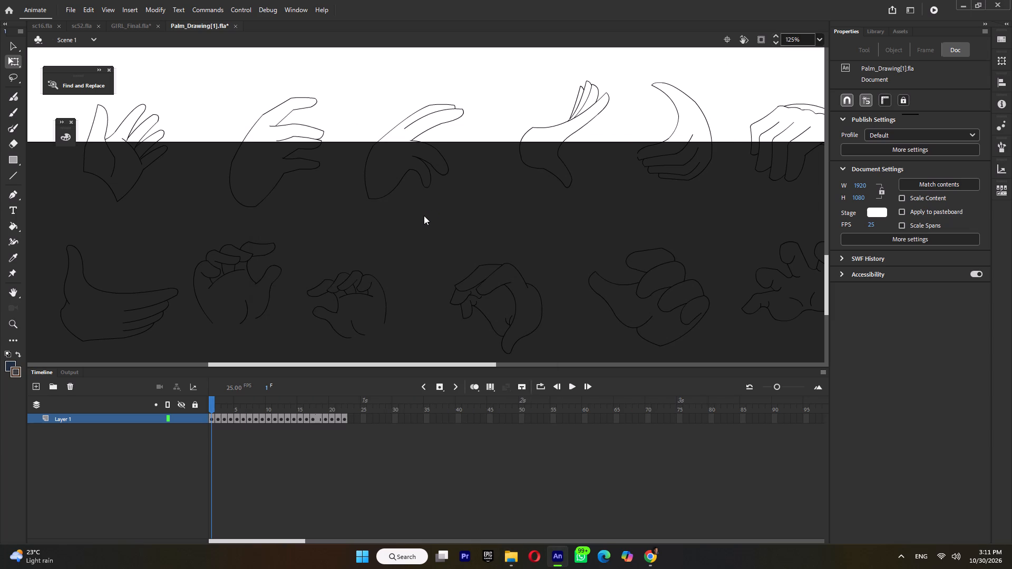
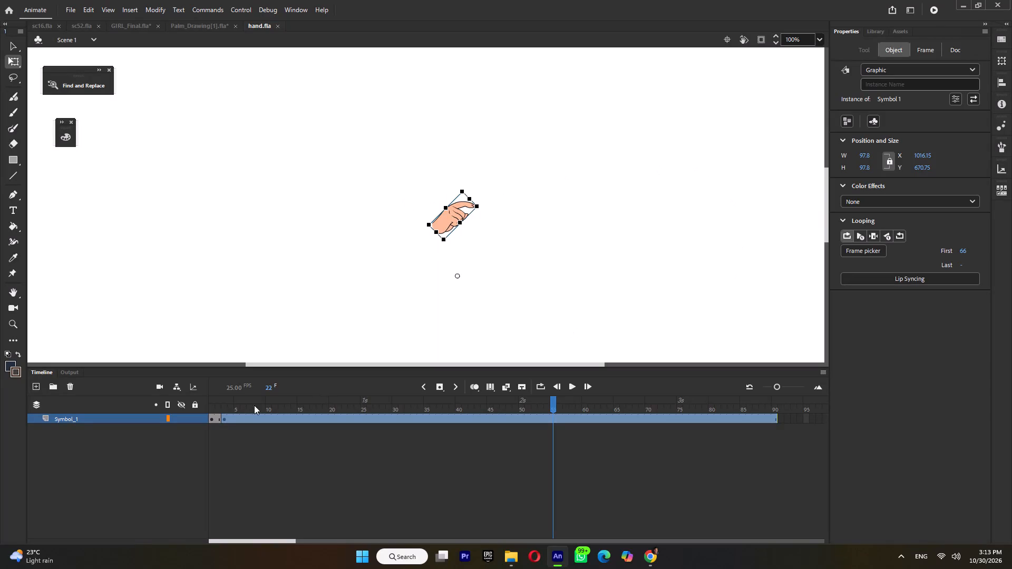
Inside hand.fla's hand symbol, find the drawing with the extended index finger at frame 20, group its shapes and copy it.
double_click(441, 225)
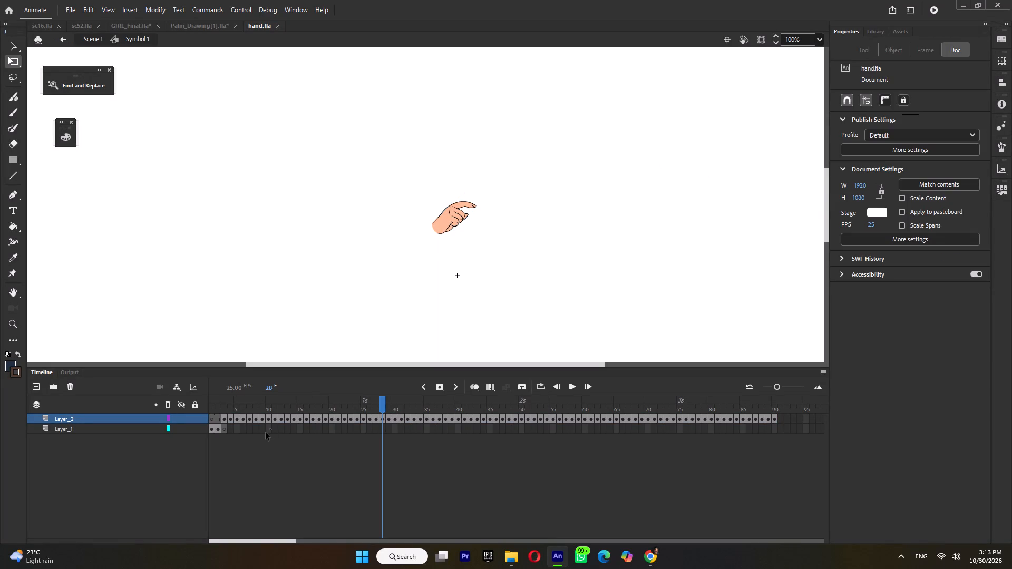
click(208, 406)
drag(216, 405, 231, 409)
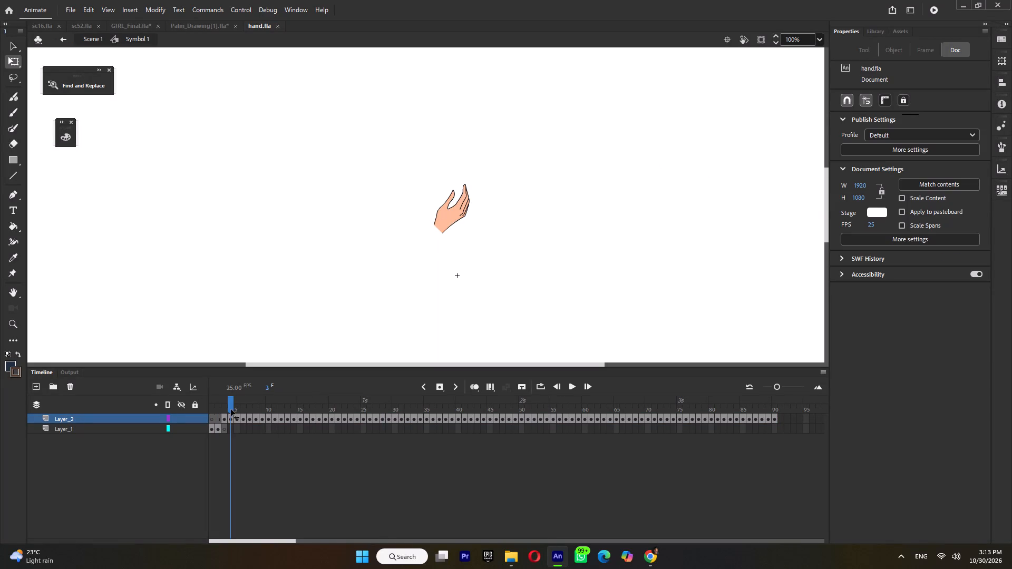
drag(231, 409, 273, 411)
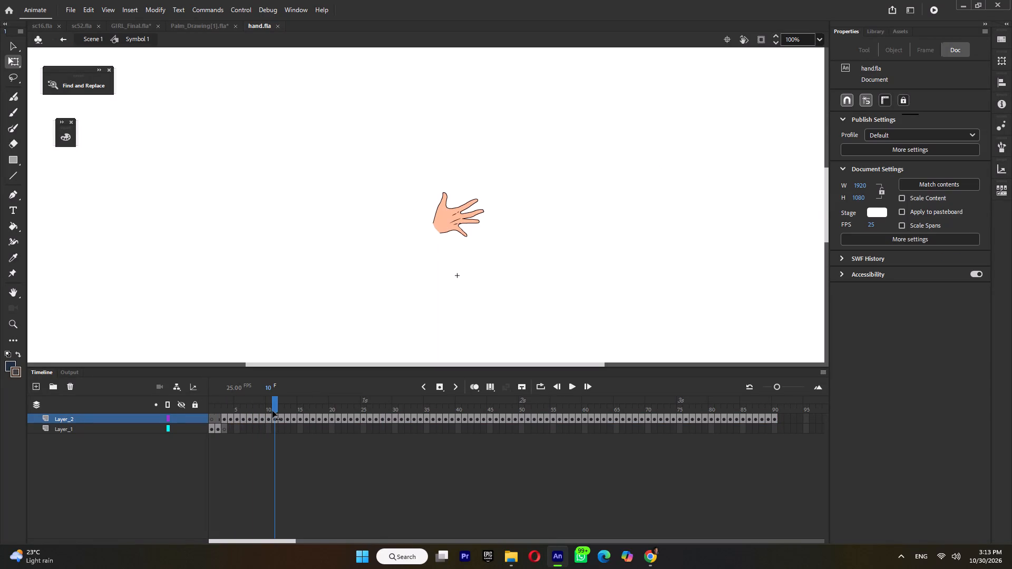
drag(273, 411, 305, 410)
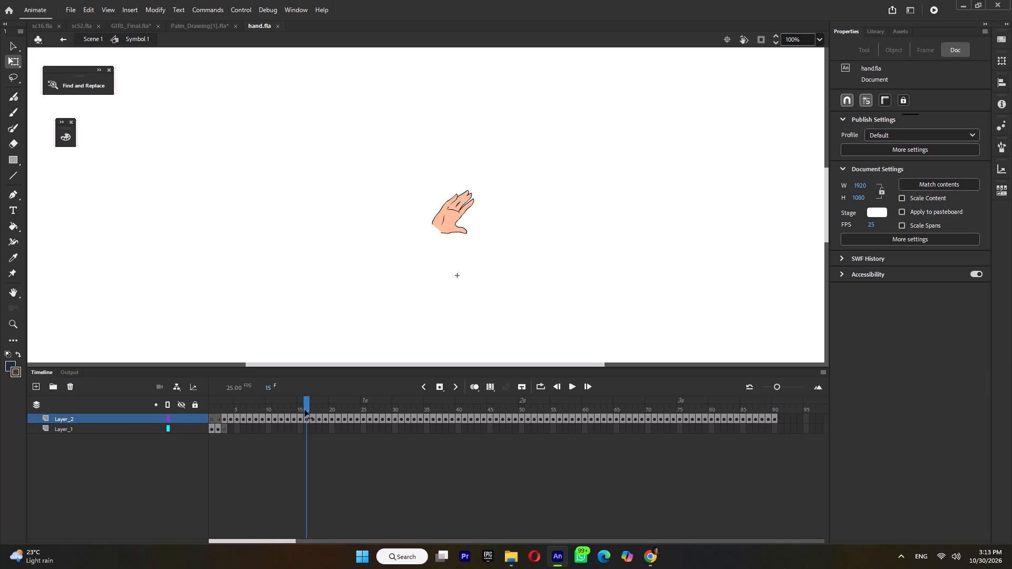
drag(305, 410, 315, 410)
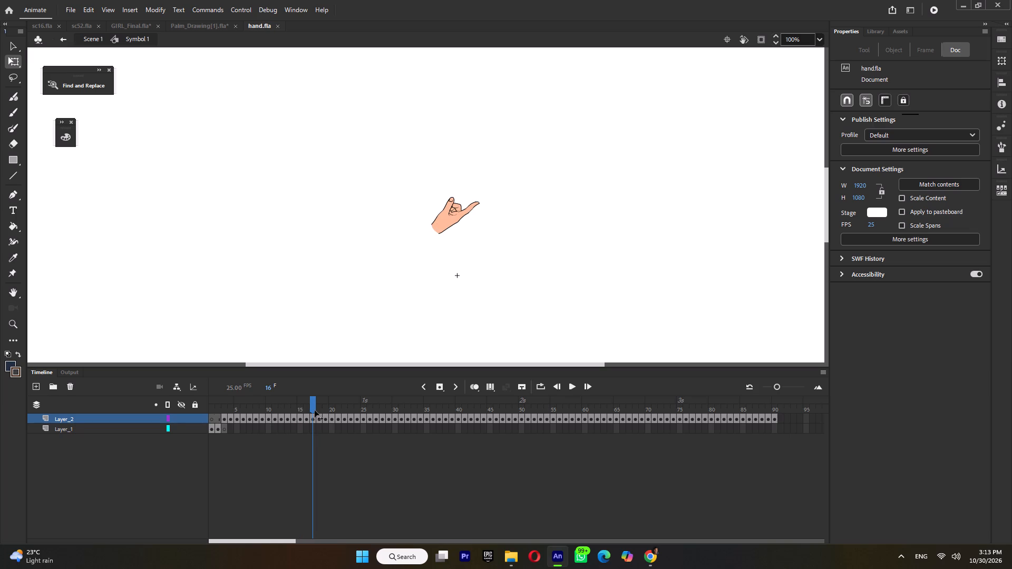
drag(315, 410, 332, 411)
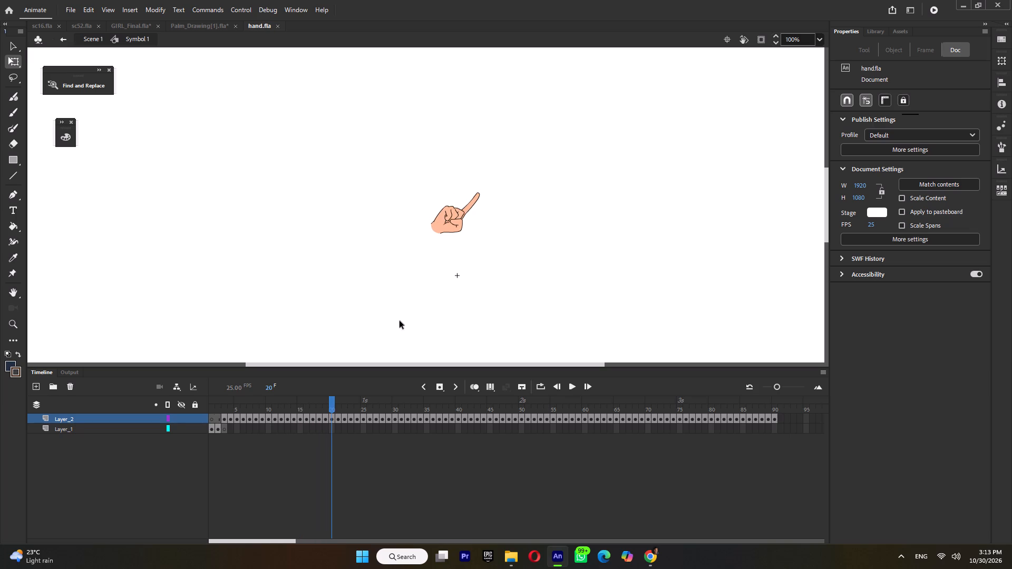
click(452, 221)
drag(505, 154, 384, 267)
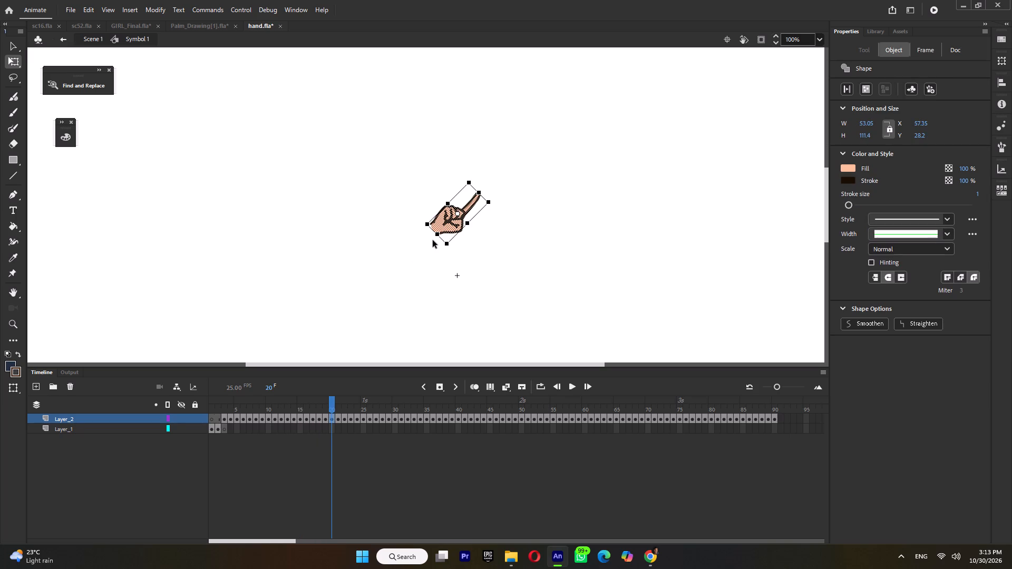
key(ctrl+g)
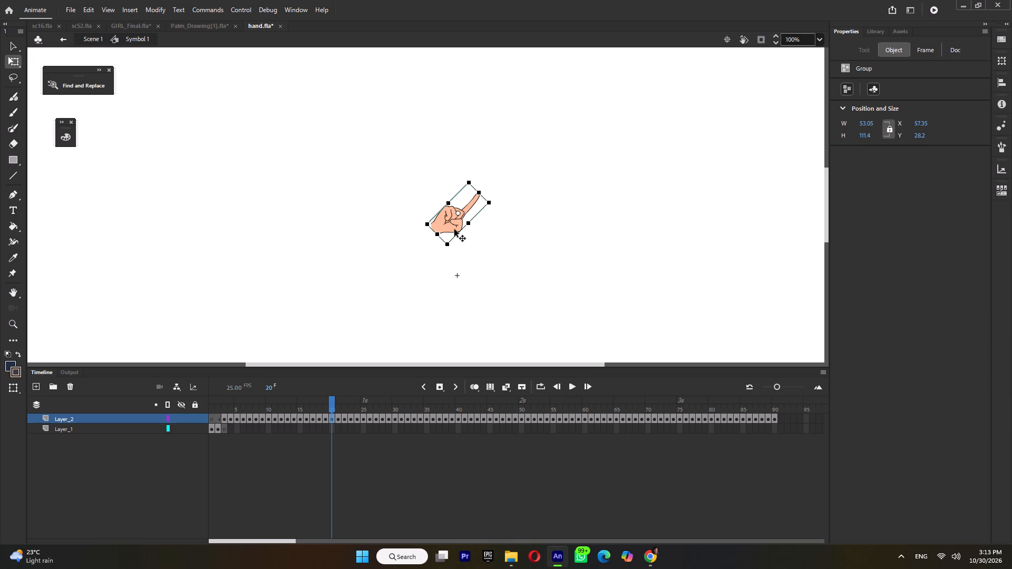
right_click(452, 228)
click(472, 273)
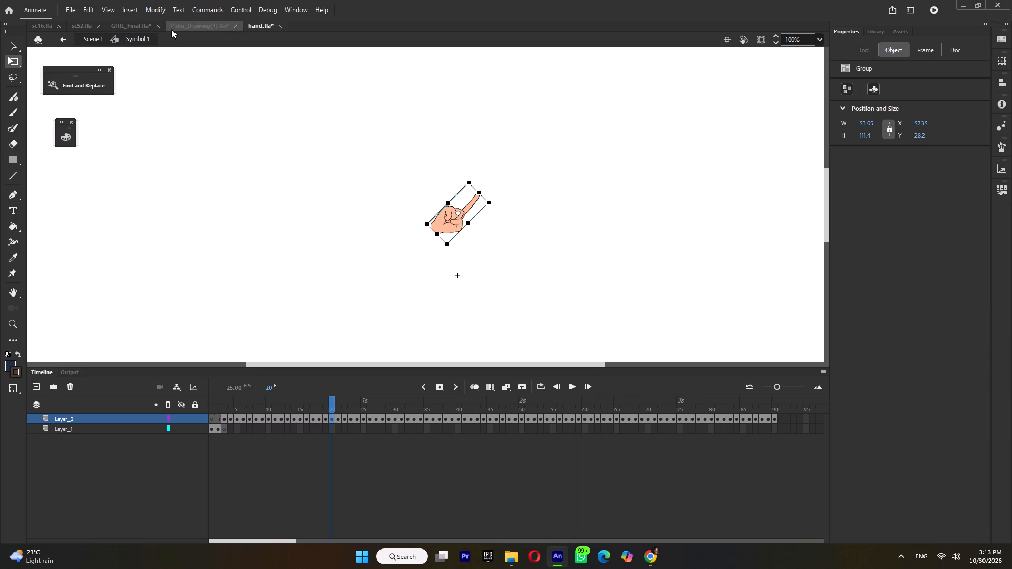
In sc52.fla's raised-hand symbol, paste the pointing hand into a new blank keyframe at frame 25 and flip it horizontally.
click(73, 25)
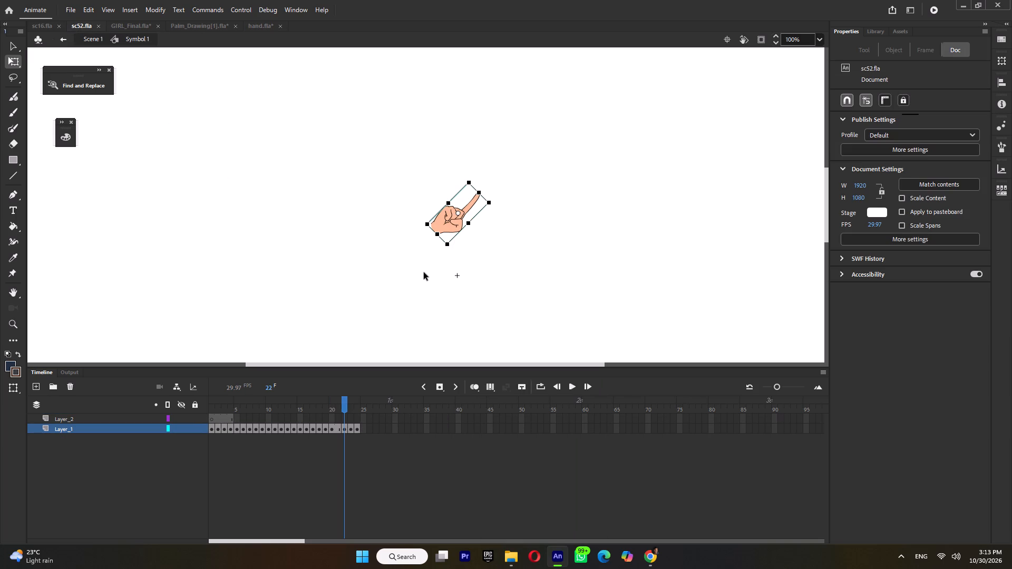
click(356, 430)
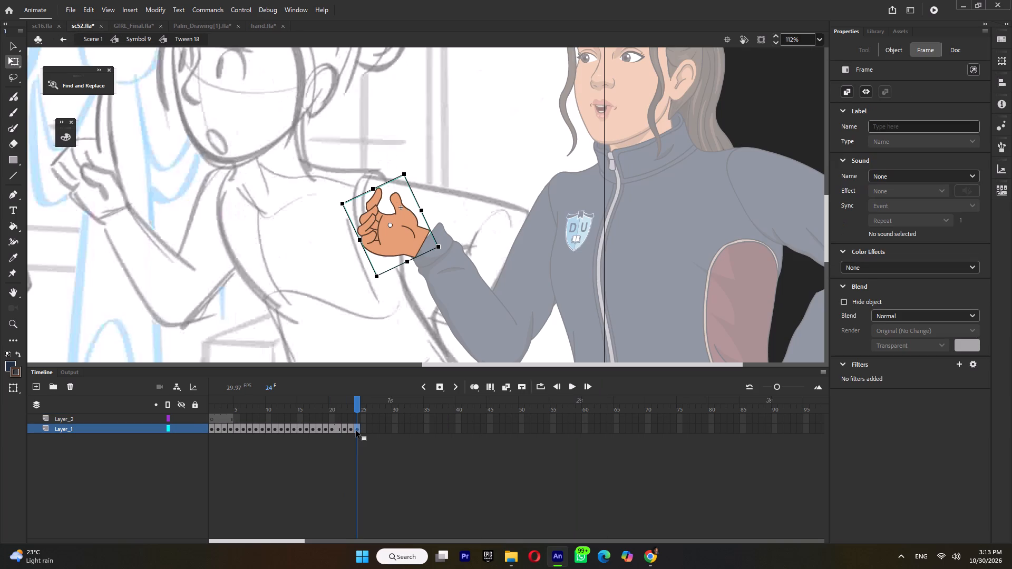
key(F7)
right_click(325, 254)
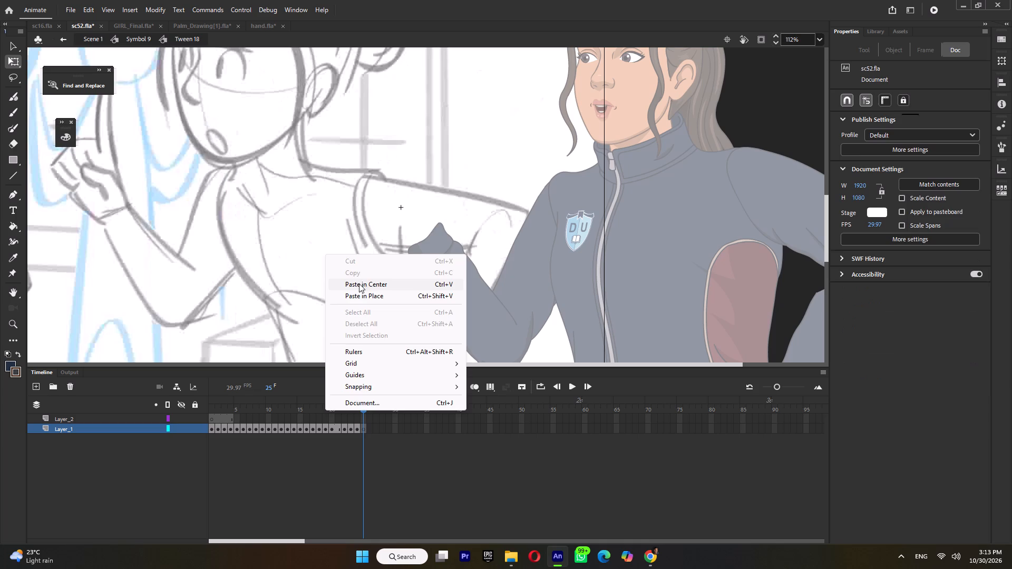
click(359, 283)
right_click(443, 230)
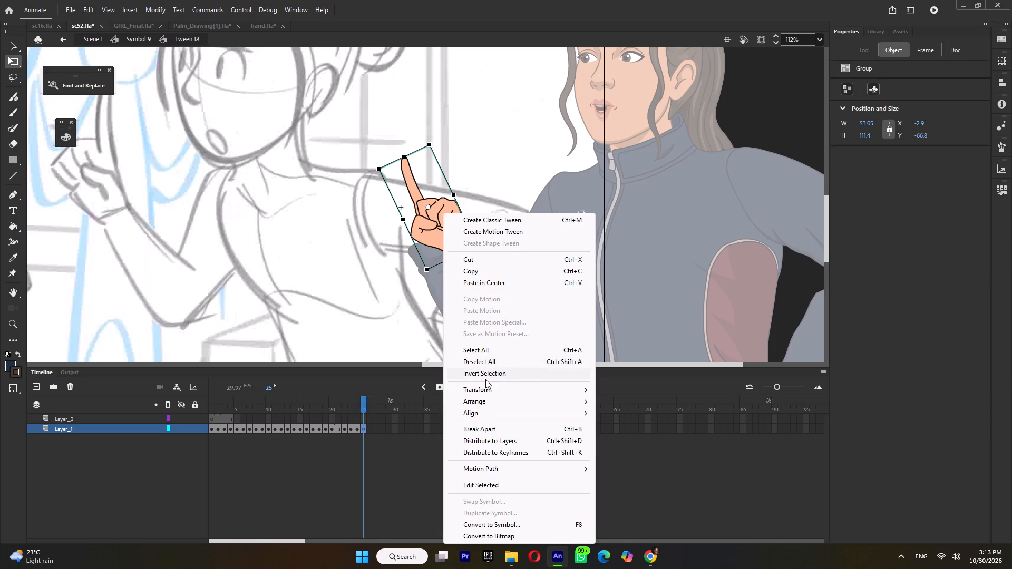
click(482, 393)
click(641, 499)
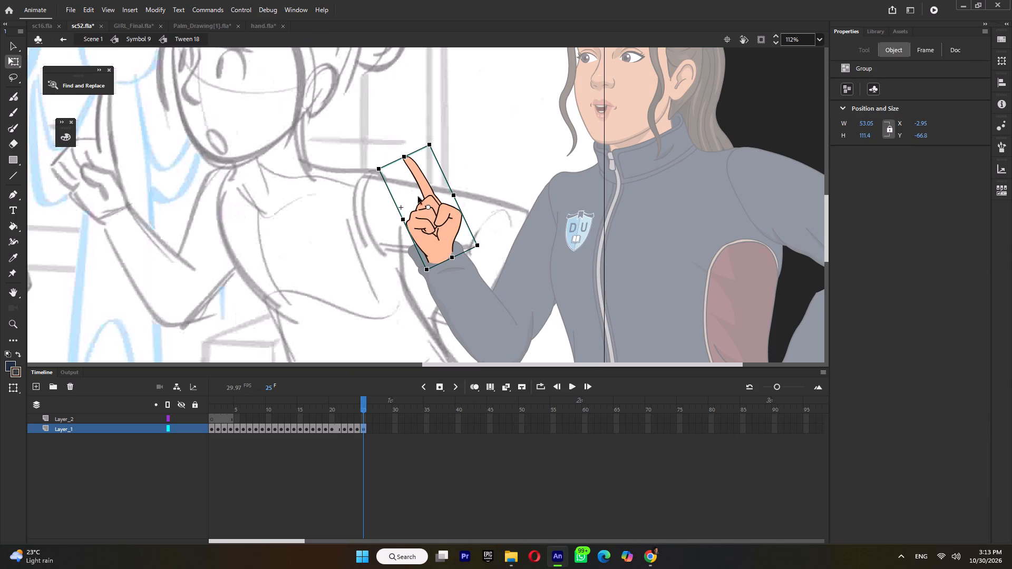
Seat the pasted pointing hand on the sleeve cuff, tilt it slightly counterclockwise, and move its transformation point to the wrist.
drag(436, 223, 421, 211)
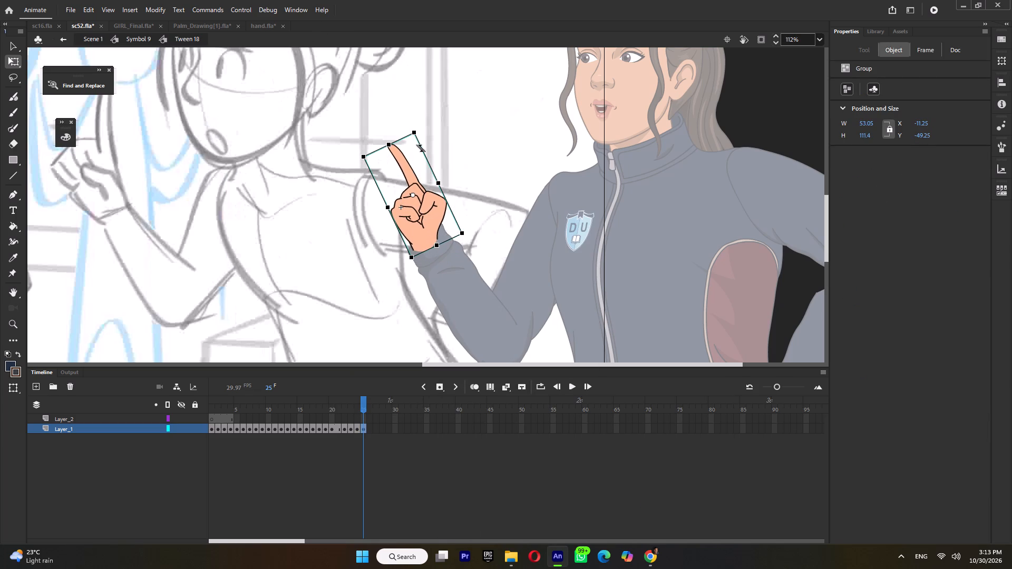
drag(420, 131, 403, 131)
ctrl+scroll(436, 220, up, 5)
drag(440, 222, 421, 235)
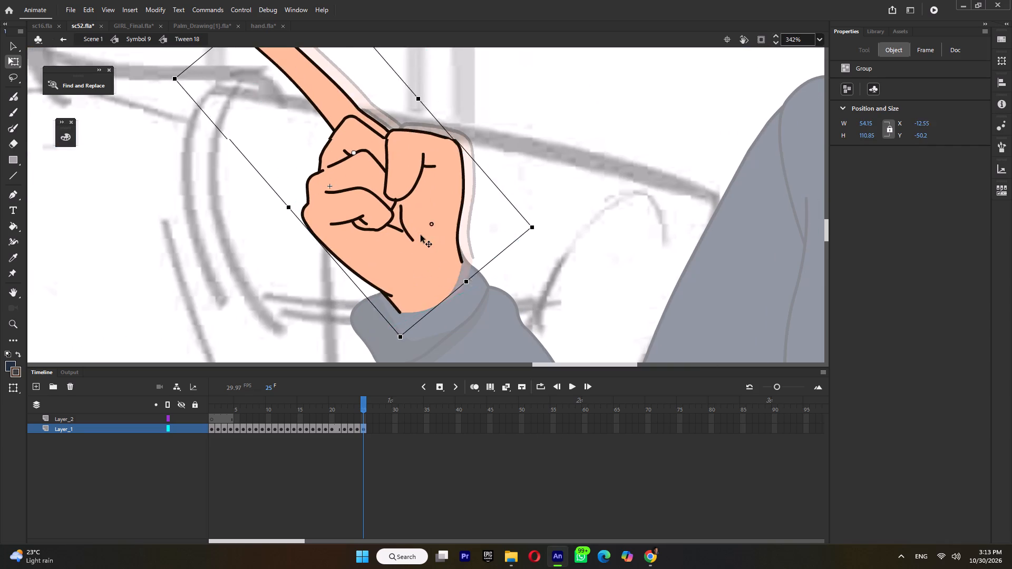
drag(421, 235, 410, 242)
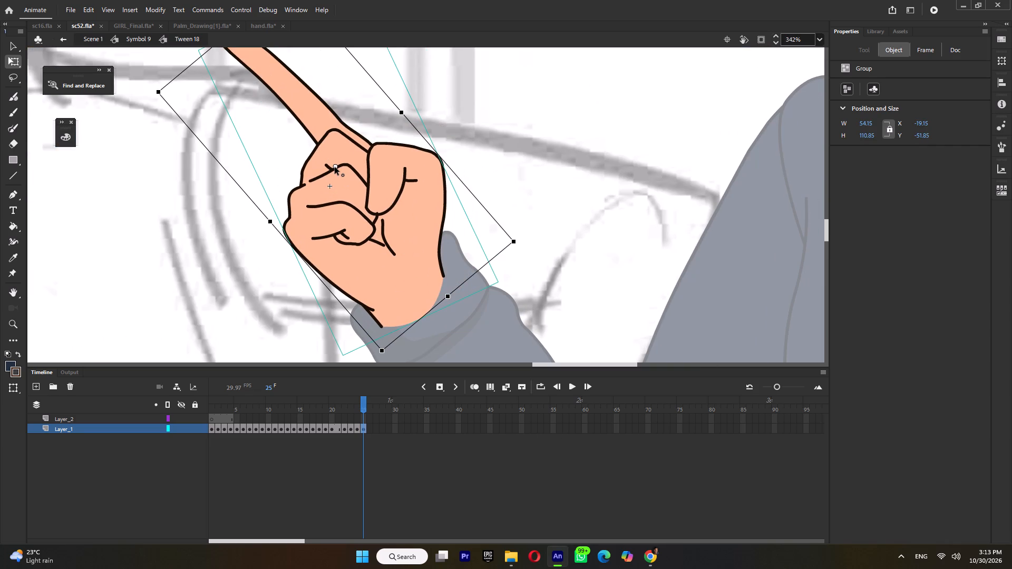
drag(337, 166, 399, 283)
ctrl+scroll(400, 287, down, 5)
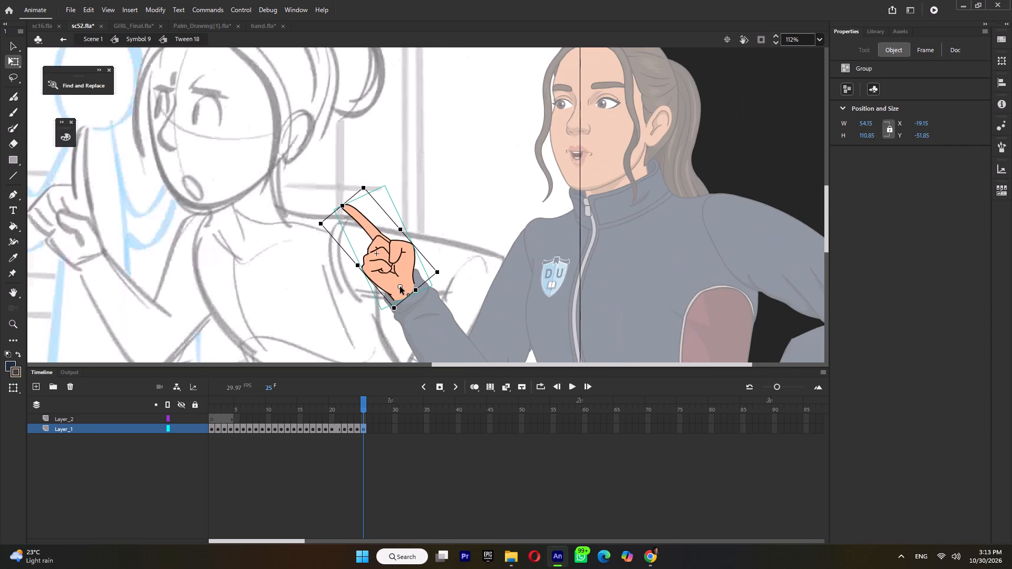
ctrl+scroll(400, 287, down, 1)
ctrl+scroll(401, 280, up, 3)
drag(399, 269, 400, 260)
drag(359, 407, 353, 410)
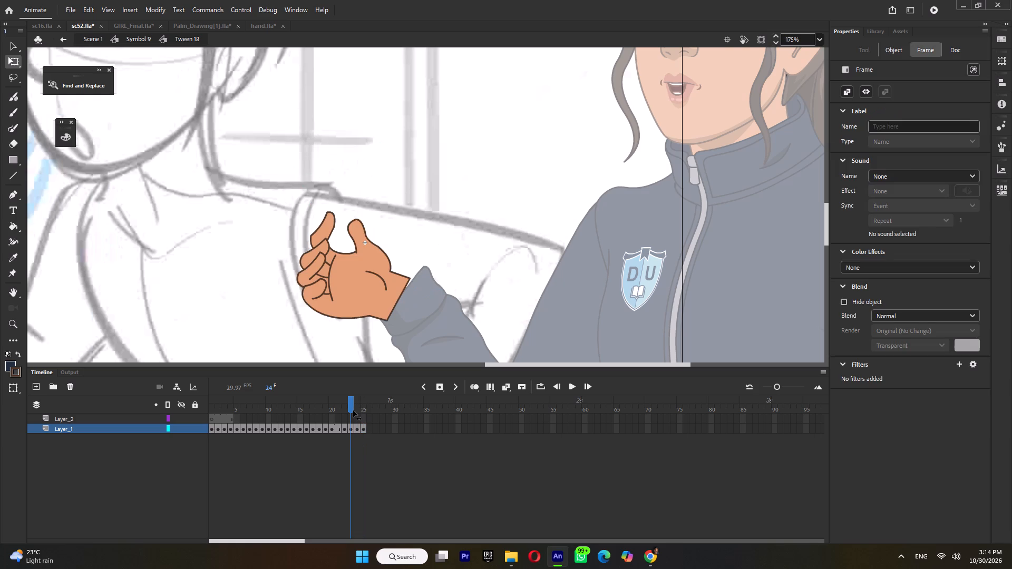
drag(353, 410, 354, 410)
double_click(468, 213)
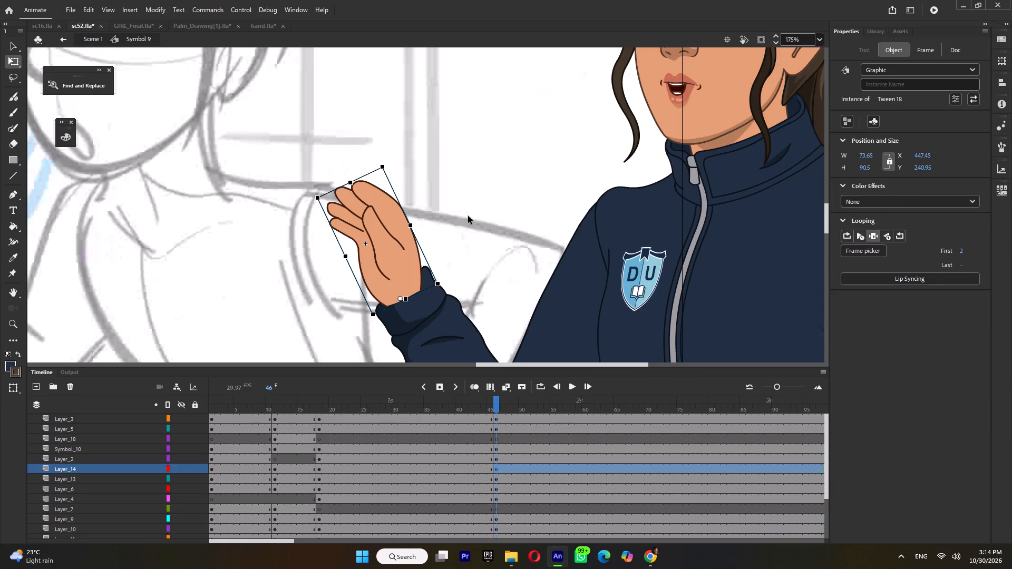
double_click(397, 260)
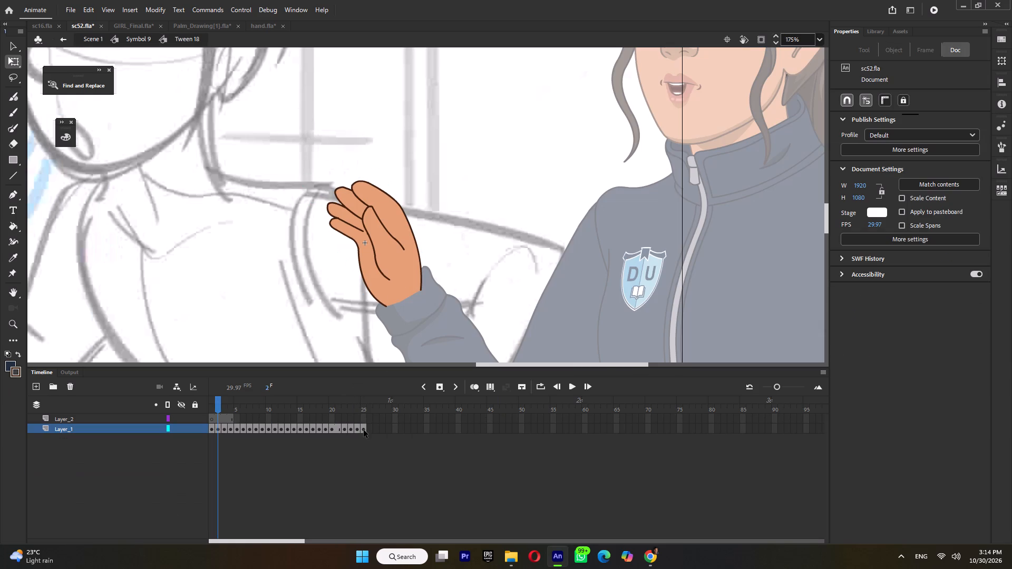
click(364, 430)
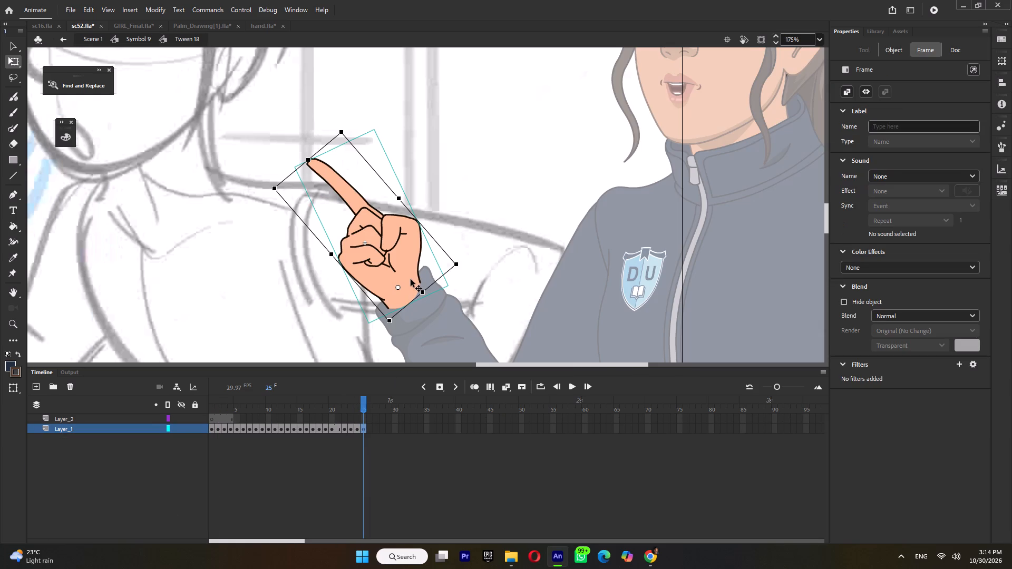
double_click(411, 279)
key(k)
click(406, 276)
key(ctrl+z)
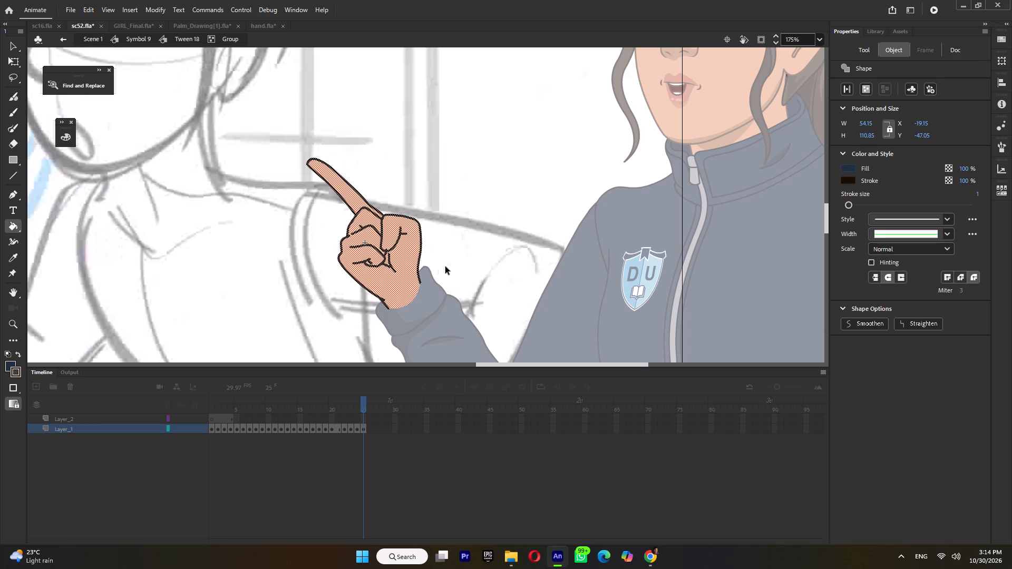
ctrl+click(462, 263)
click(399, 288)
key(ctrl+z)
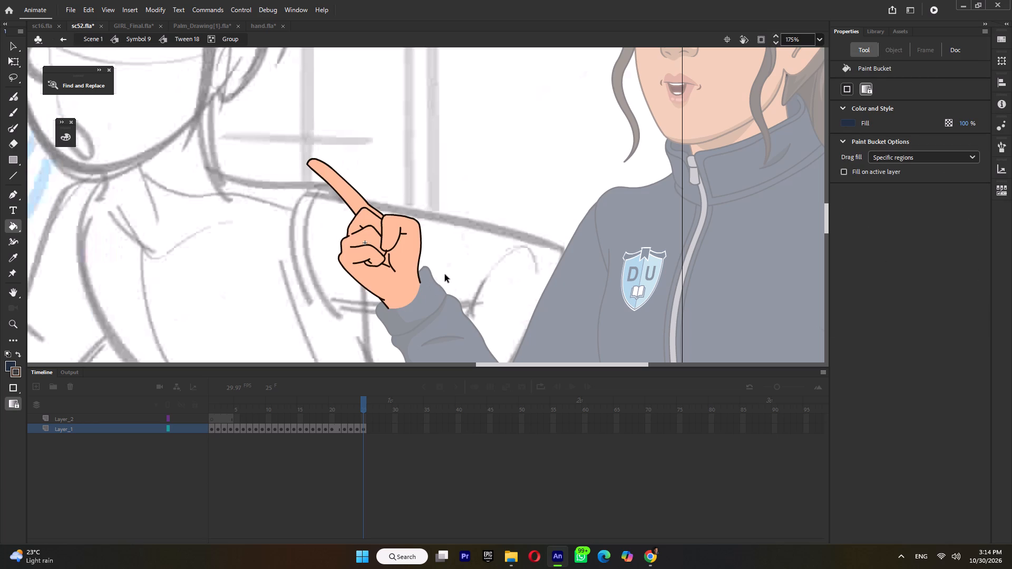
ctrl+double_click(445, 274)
Sample the skin fill from the frame 24 hand and apply it to the frame 25 pointing hand's palm and index finger.
click(358, 402)
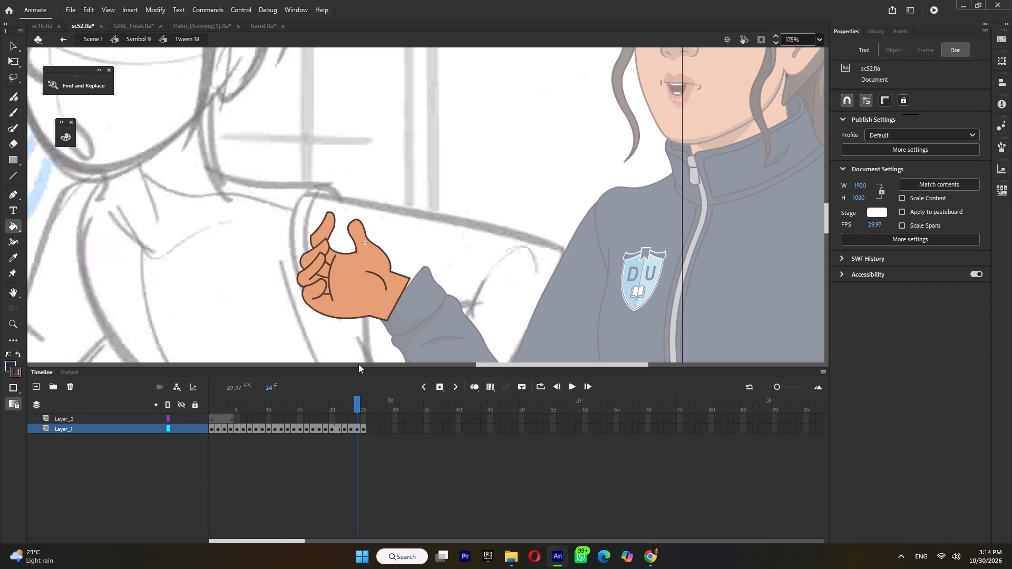
key(i)
click(363, 297)
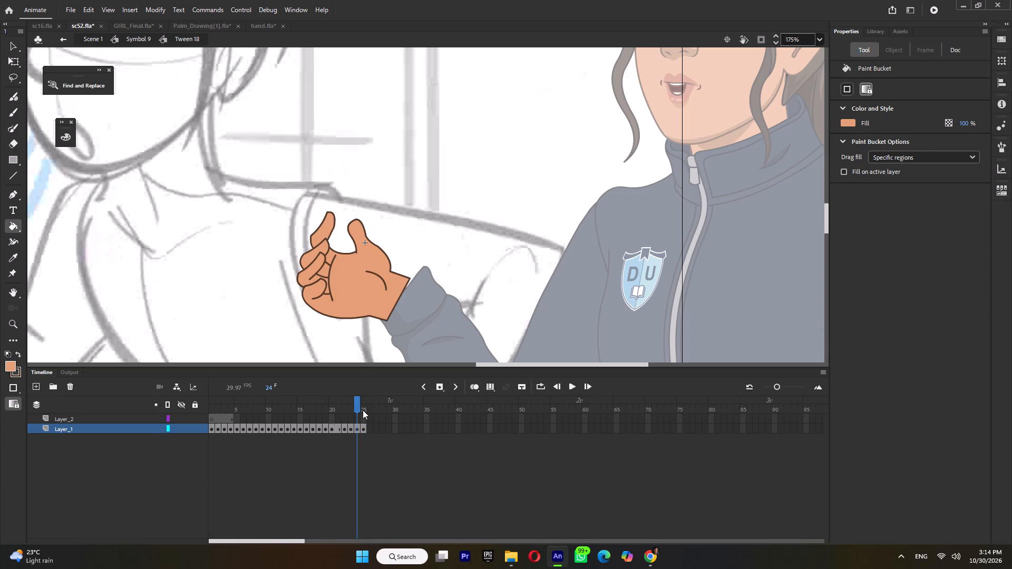
click(363, 410)
ctrl+double_click(371, 283)
click(386, 282)
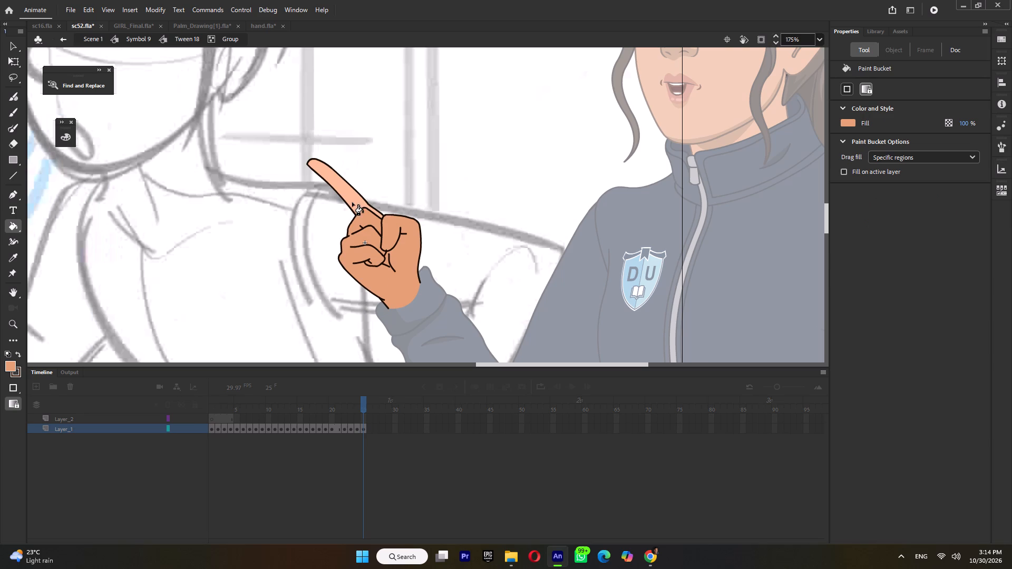
click(352, 202)
ctrl+double_click(449, 228)
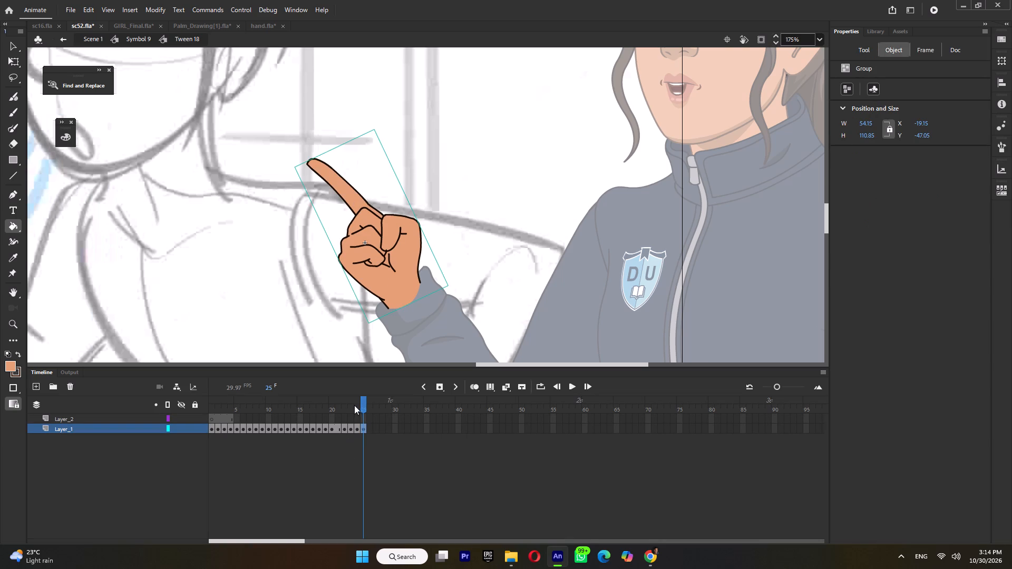
Sample the brown outline colour from the frame 24 hand and apply it to all strokes of the frame 25 pointing hand.
click(356, 405)
key(s)
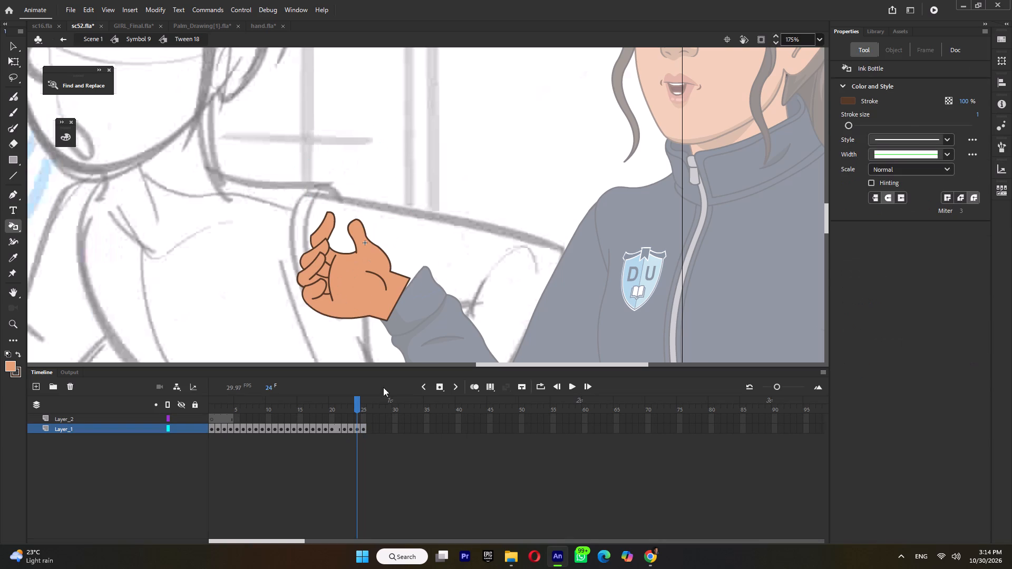
key(i)
ctrl+scroll(387, 277, up, 6)
click(404, 258)
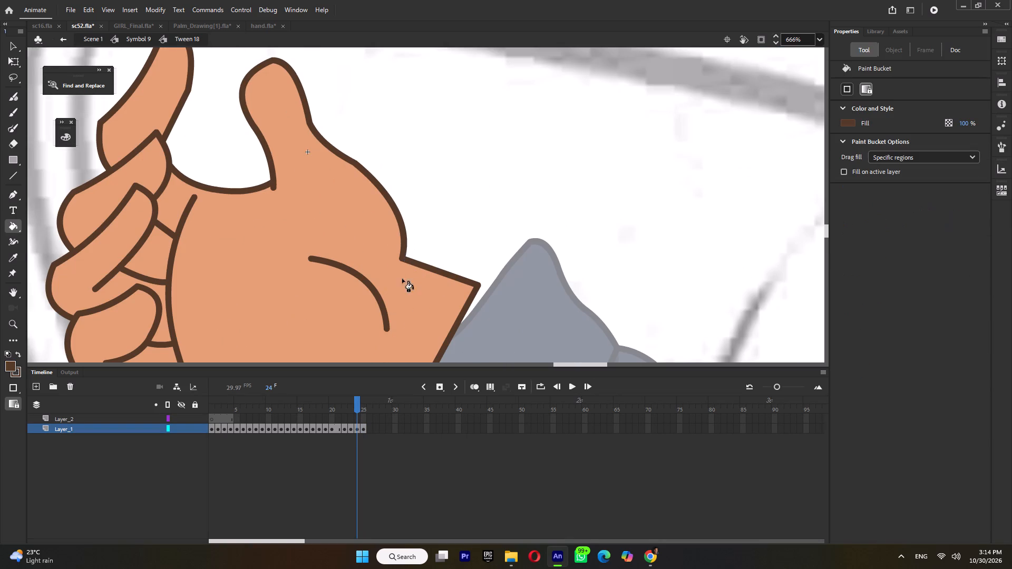
click(362, 405)
ctrl+scroll(400, 324, down, 4)
ctrl+double_click(403, 321)
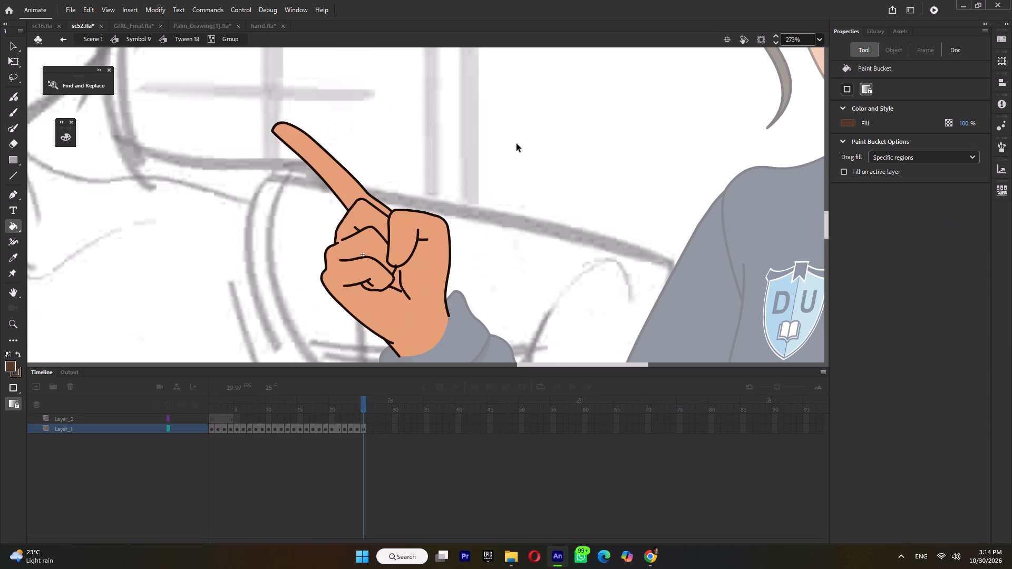
ctrl+drag(519, 100, 233, 496)
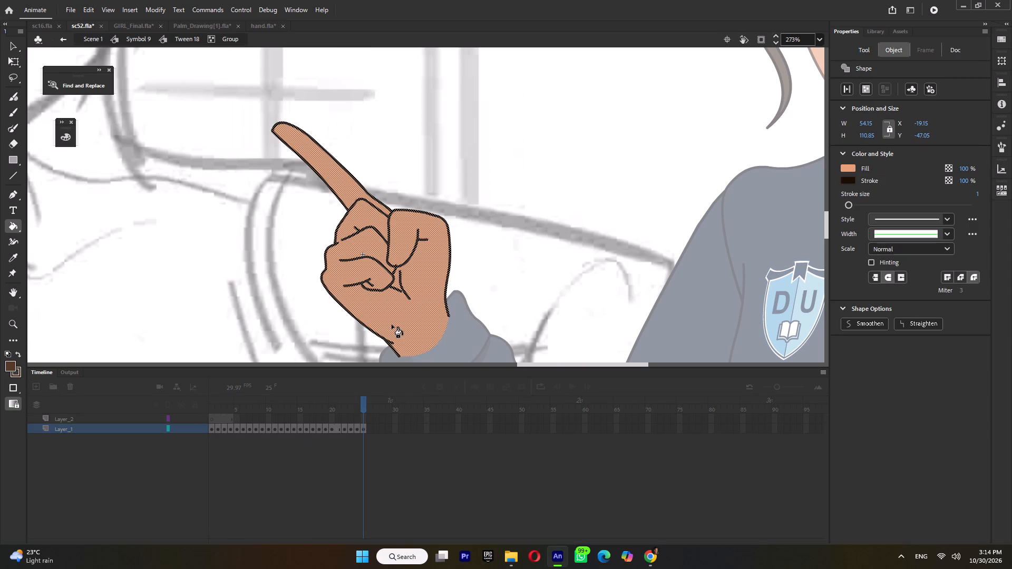
key(s)
click(405, 294)
ctrl+double_click(481, 269)
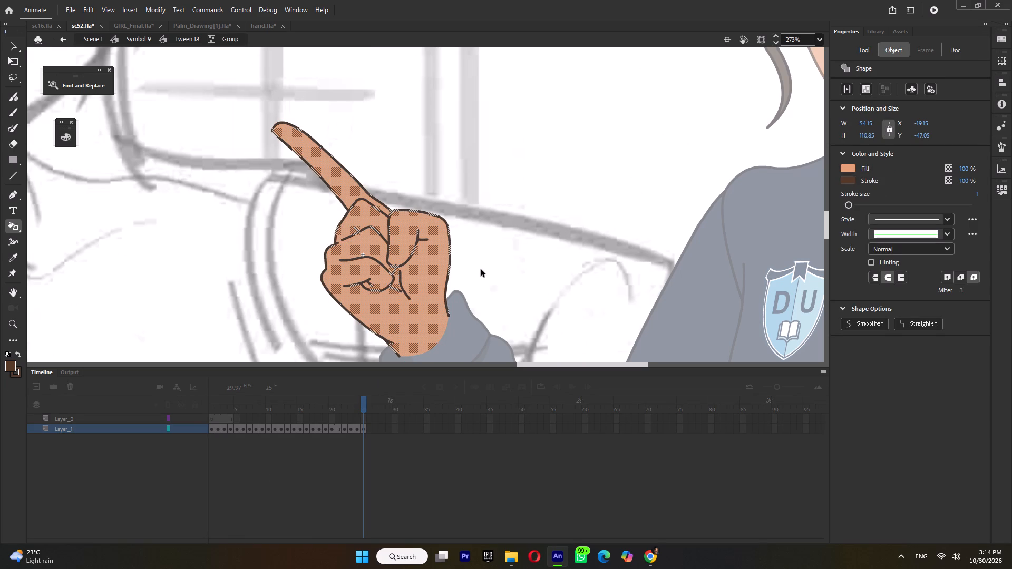
Leave the hand symbol and set the raised hand instance in Symbol 9 at frame 46 to display its frame 25 pointing hand.
ctrl+scroll(481, 269, down, 5)
ctrl+double_click(508, 259)
ctrl+scroll(508, 259, down, 1)
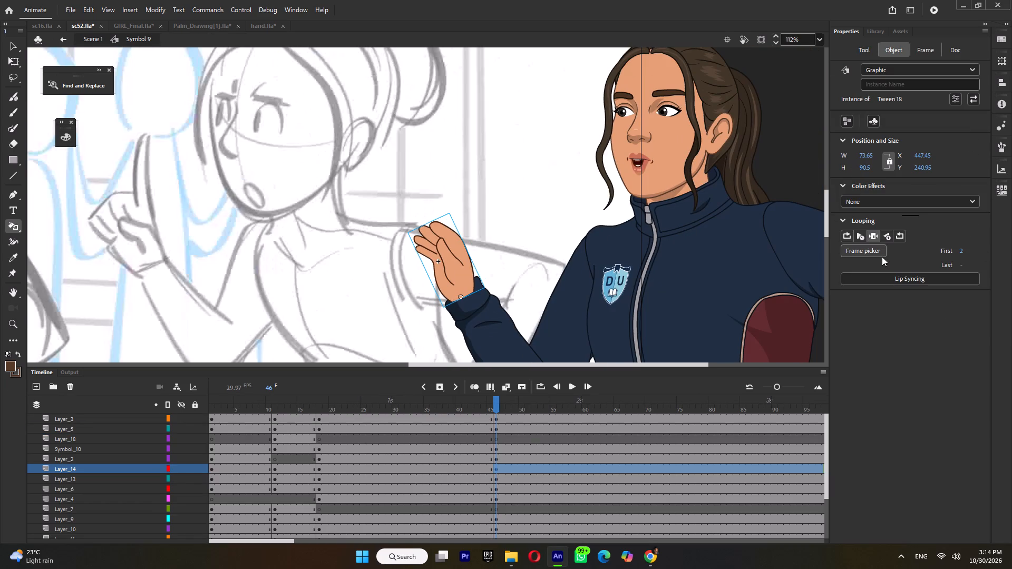
click(870, 254)
scroll(912, 372, down, 12)
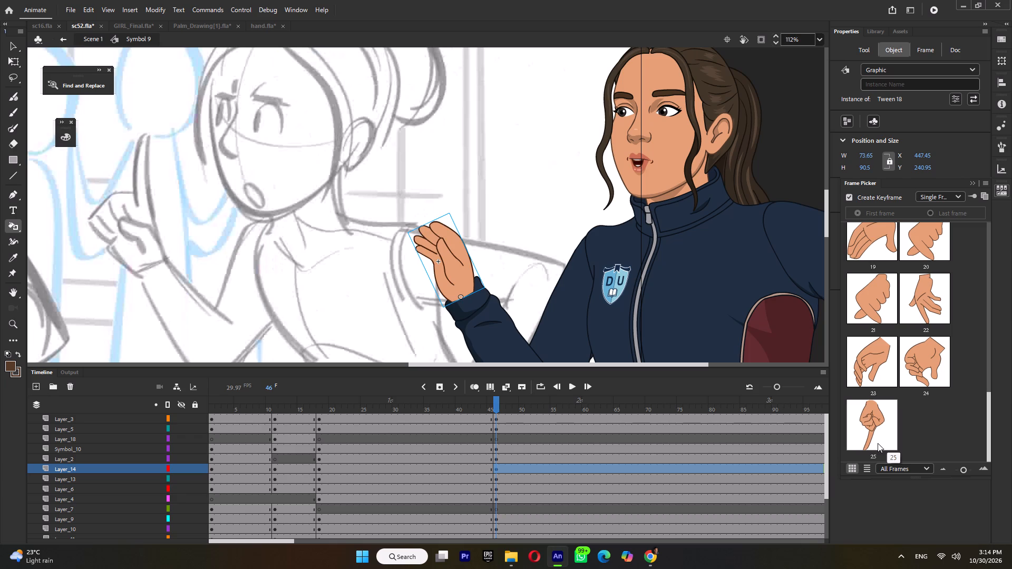
click(877, 443)
Play back the main scene from frame 36 to review the woman's pointing pose, and save sc52.fla.
ctrl+double_click(524, 236)
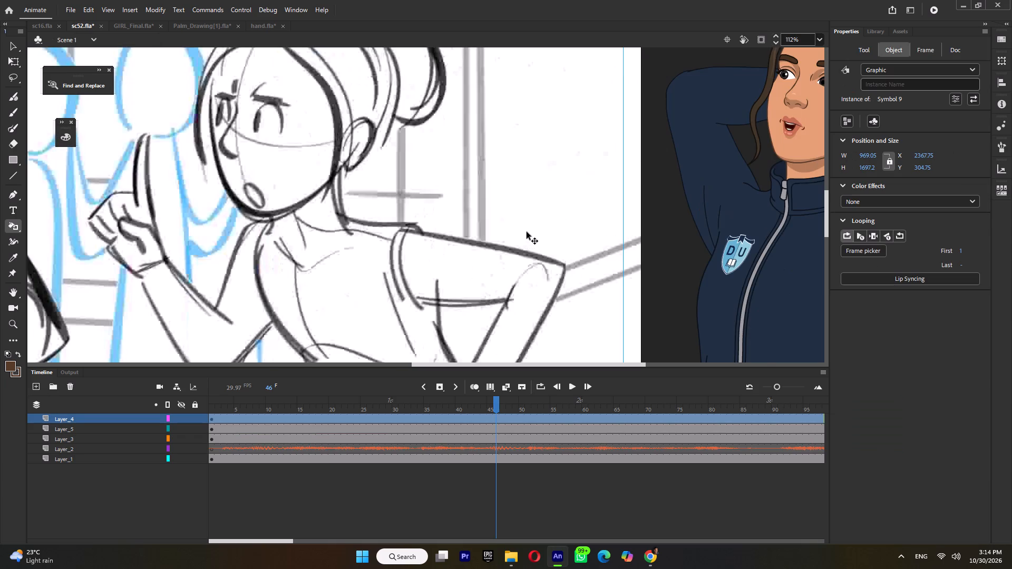
ctrl+scroll(527, 232, down, 4)
click(432, 406)
key(Return)
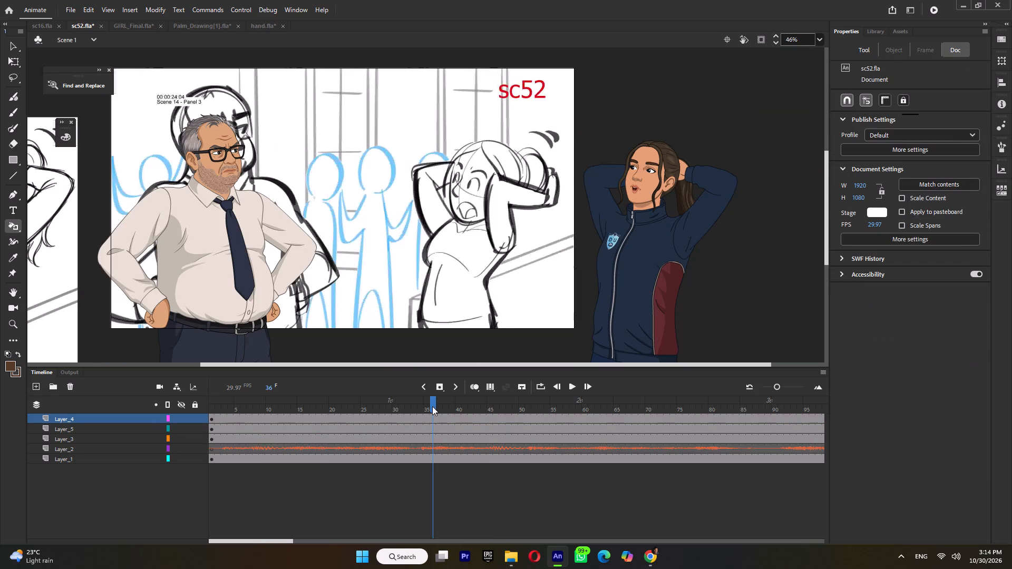
key(Return)
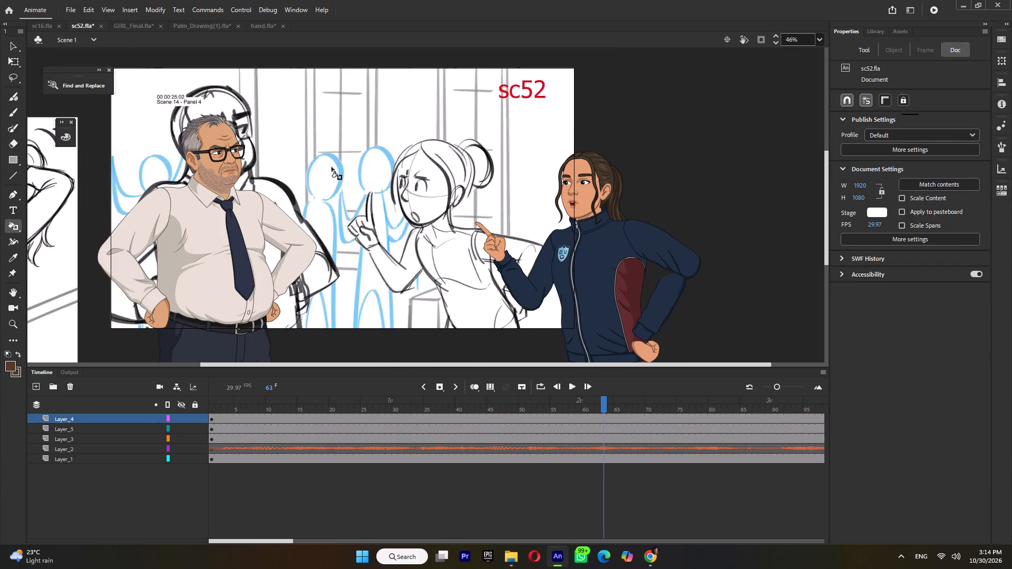
key(ctrl+s)
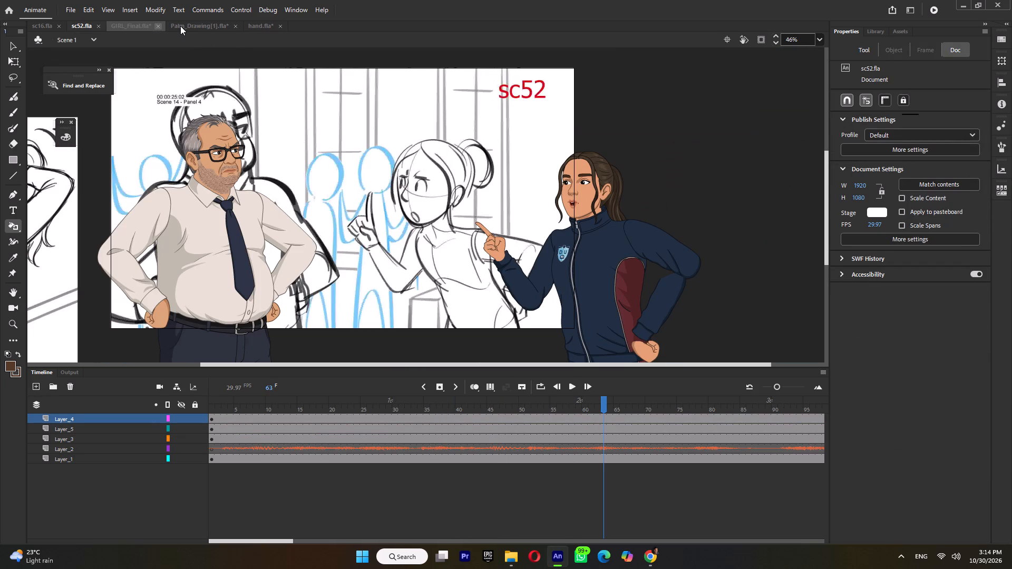
Browse the hand poses in hand.fla's Symbol 1 up to frame 63 for an alternative pointing hand.
click(180, 26)
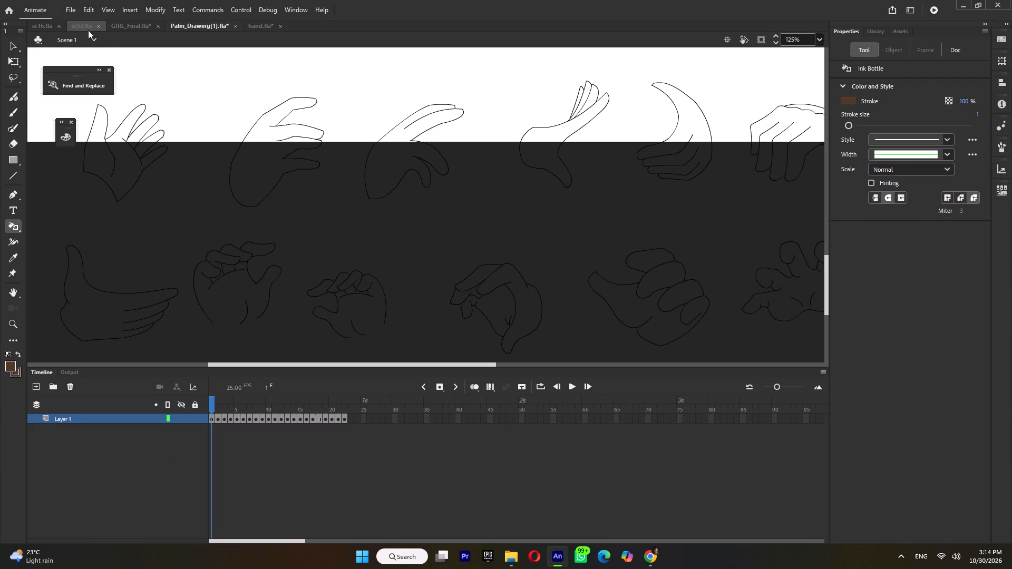
click(261, 25)
drag(336, 400, 346, 402)
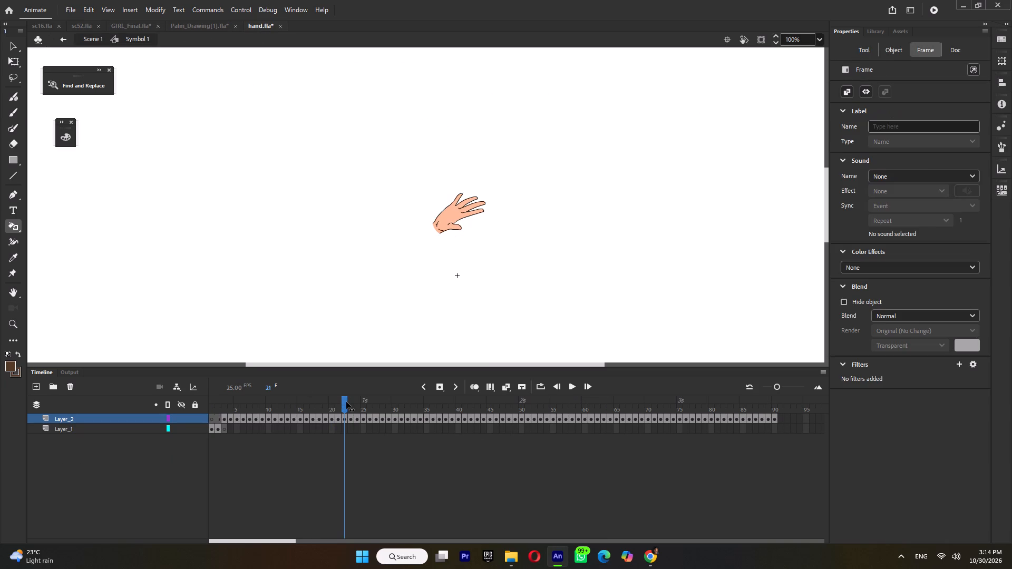
drag(346, 402, 374, 412)
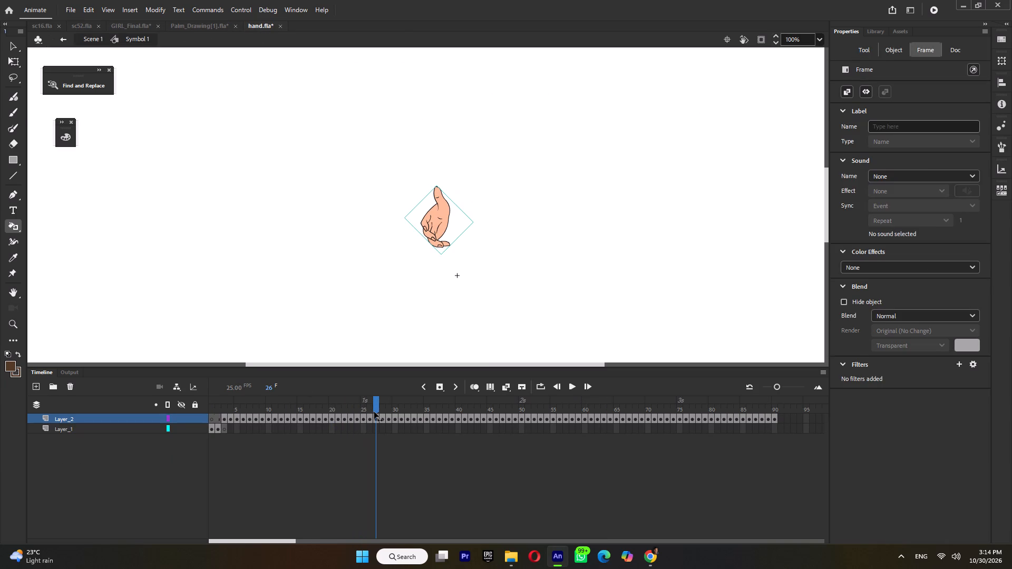
drag(374, 412, 401, 414)
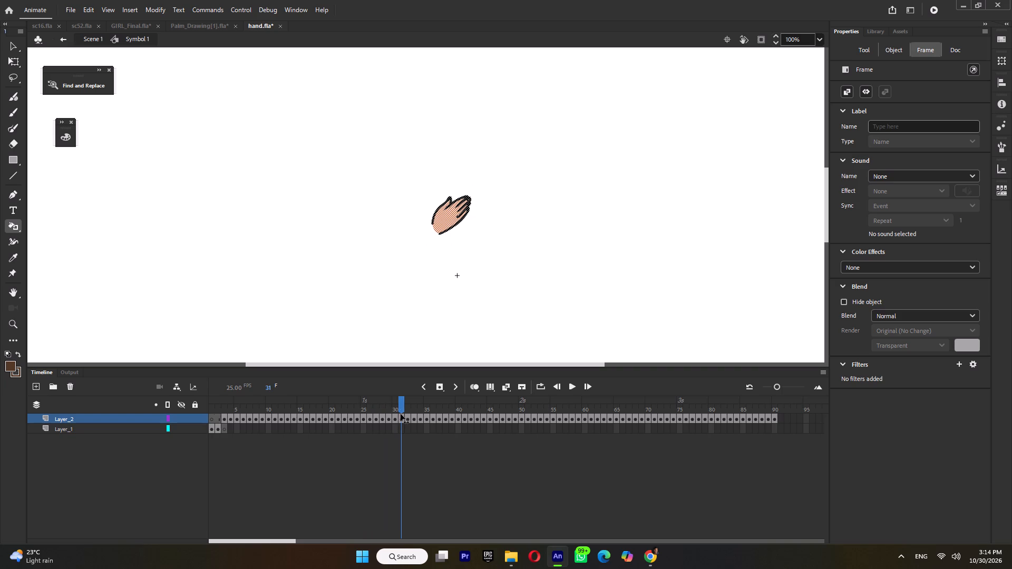
drag(401, 414, 430, 419)
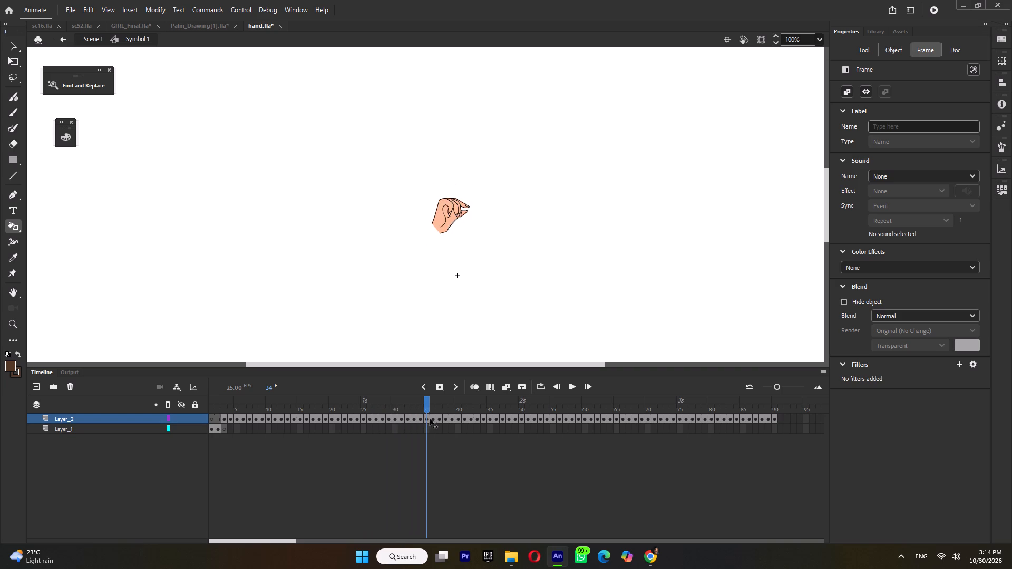
drag(430, 419, 460, 422)
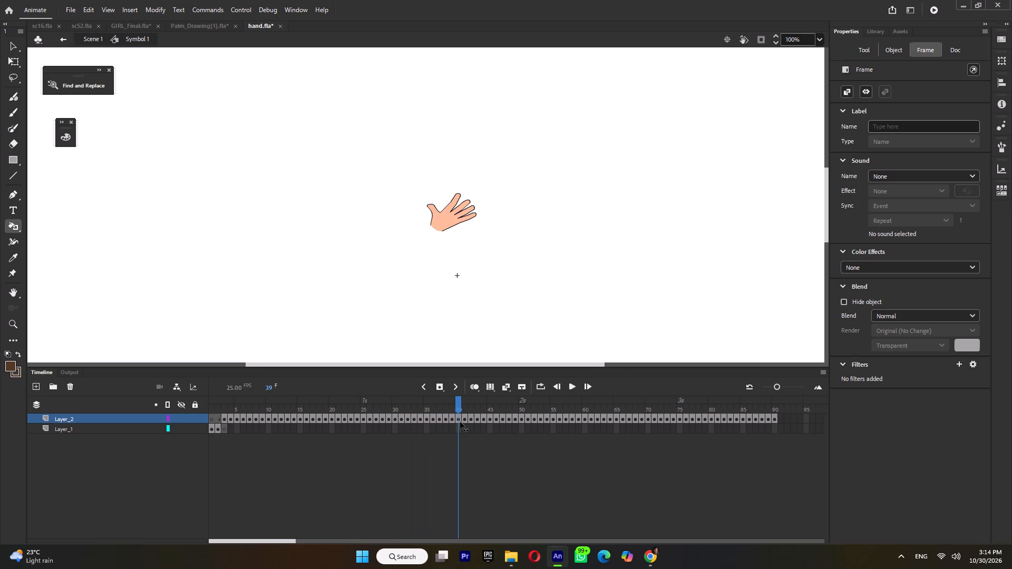
drag(460, 422, 499, 424)
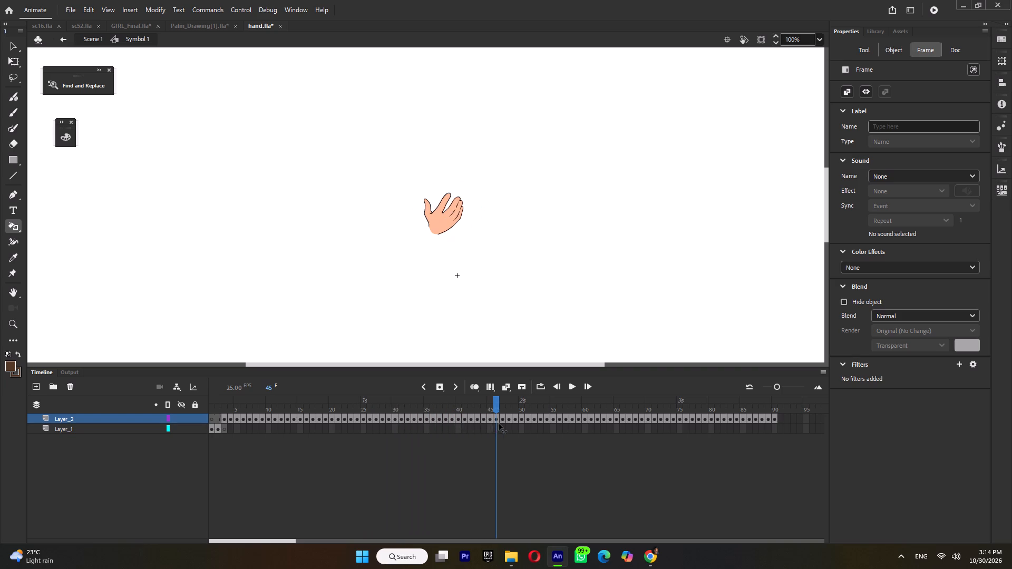
drag(499, 424, 527, 426)
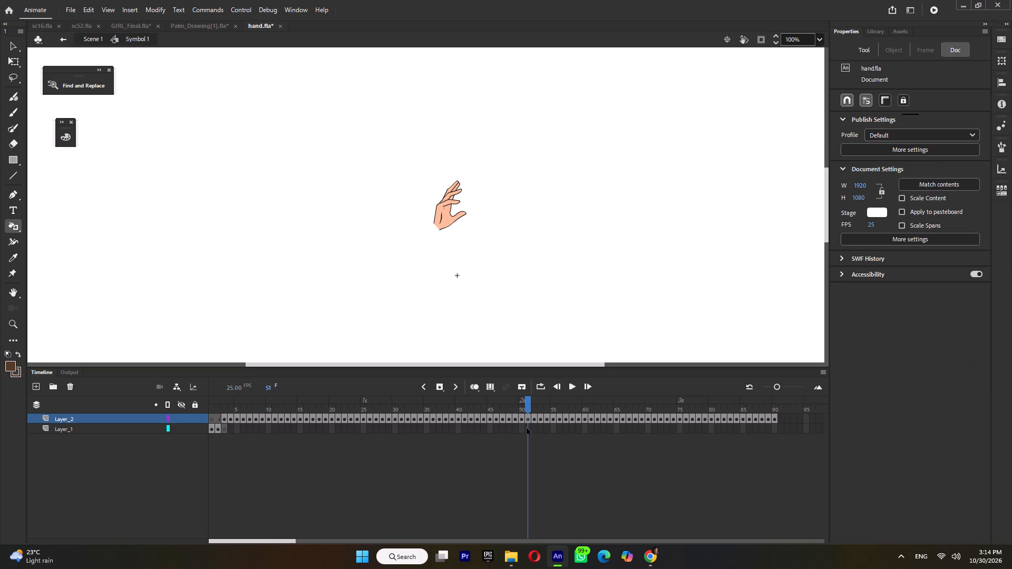
drag(535, 401, 559, 409)
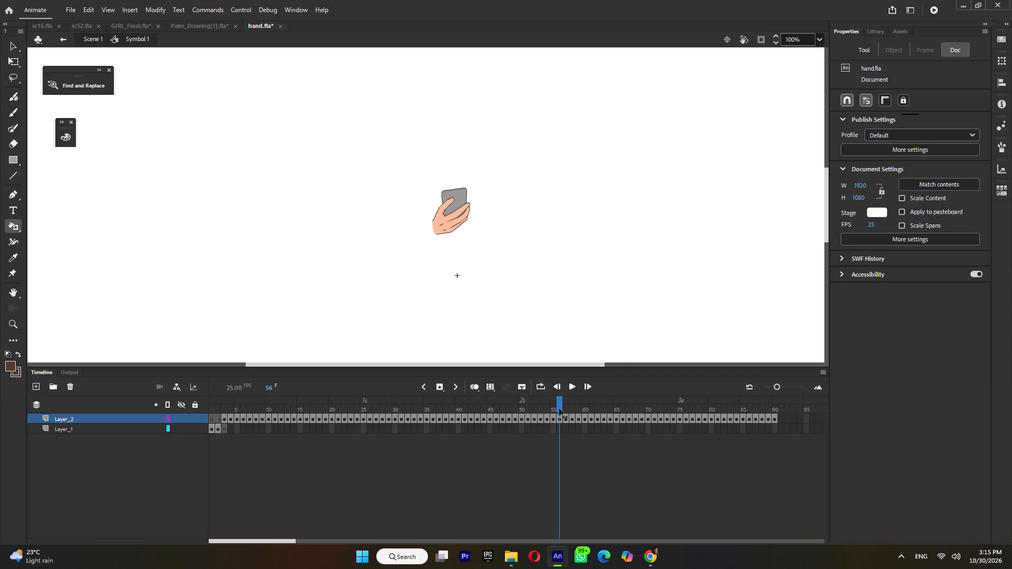
drag(559, 409, 604, 421)
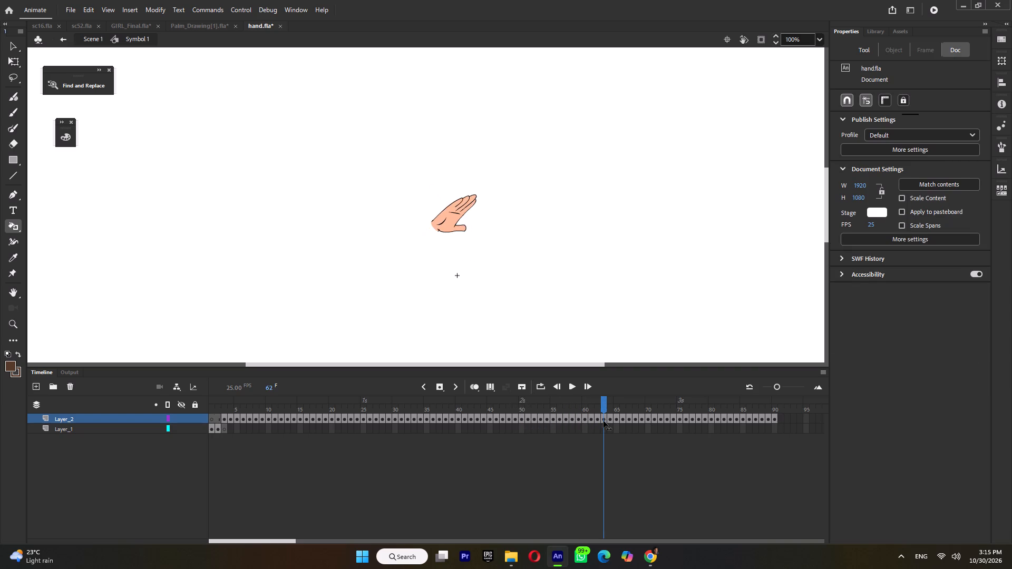
drag(604, 421, 606, 421)
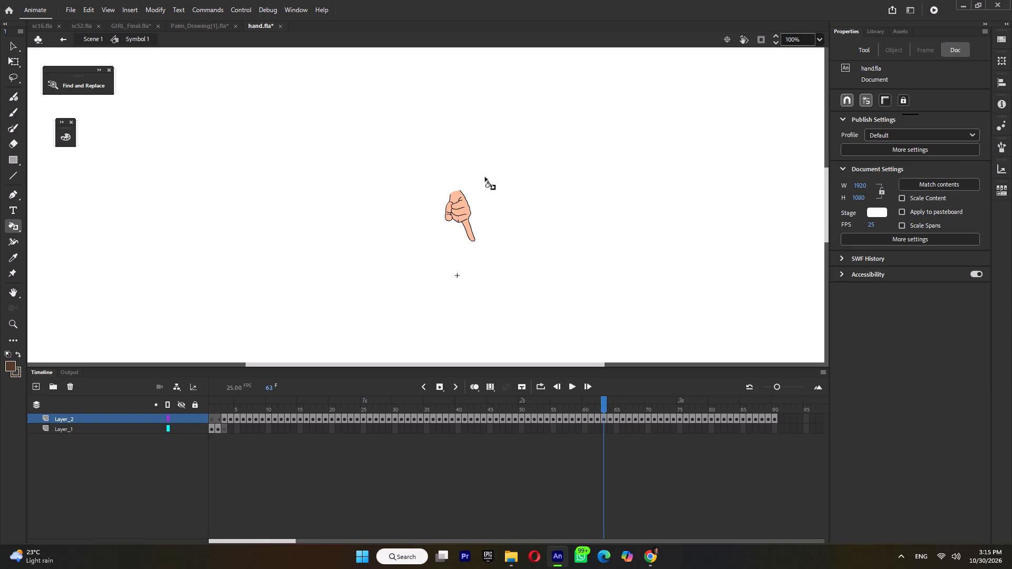
Apply the brown outline colour to all strokes inside the frame 63 pointing hand group.
ctrl+drag(512, 163, 403, 306)
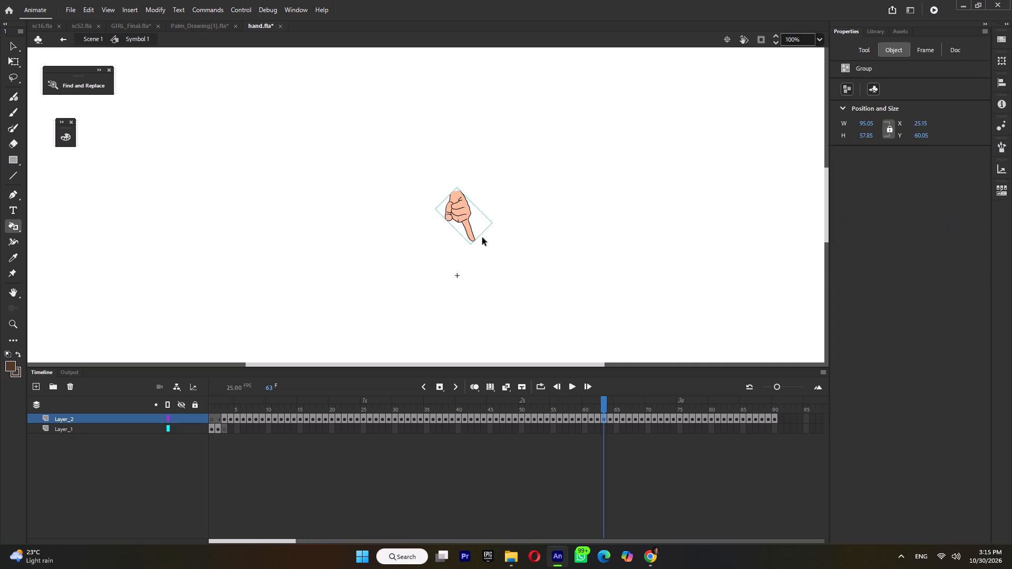
ctrl+scroll(481, 234, up, 2)
ctrl+double_click(455, 223)
ctrl+drag(490, 129, 461, 198)
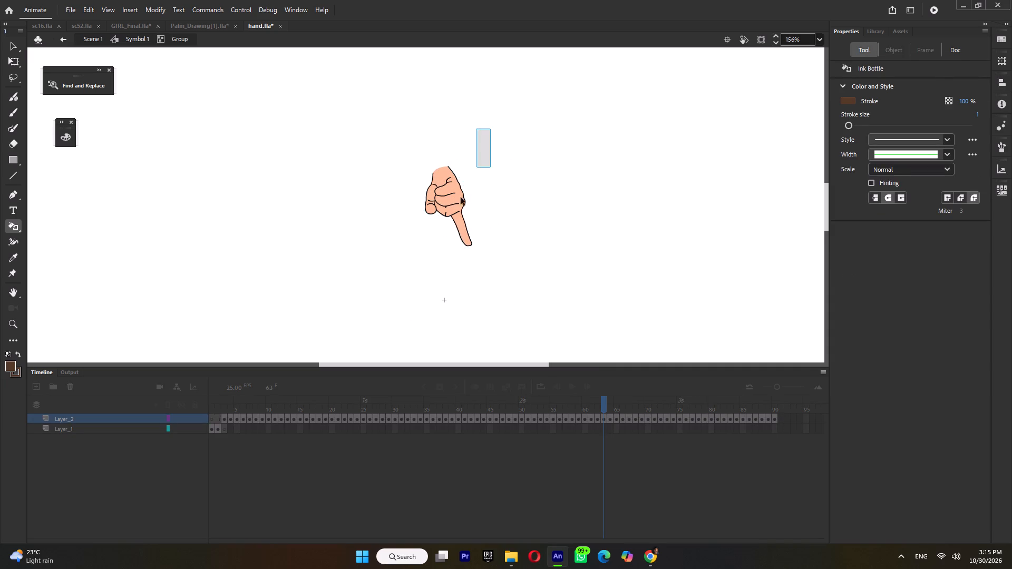
ctrl+drag(461, 198, 383, 338)
click(456, 225)
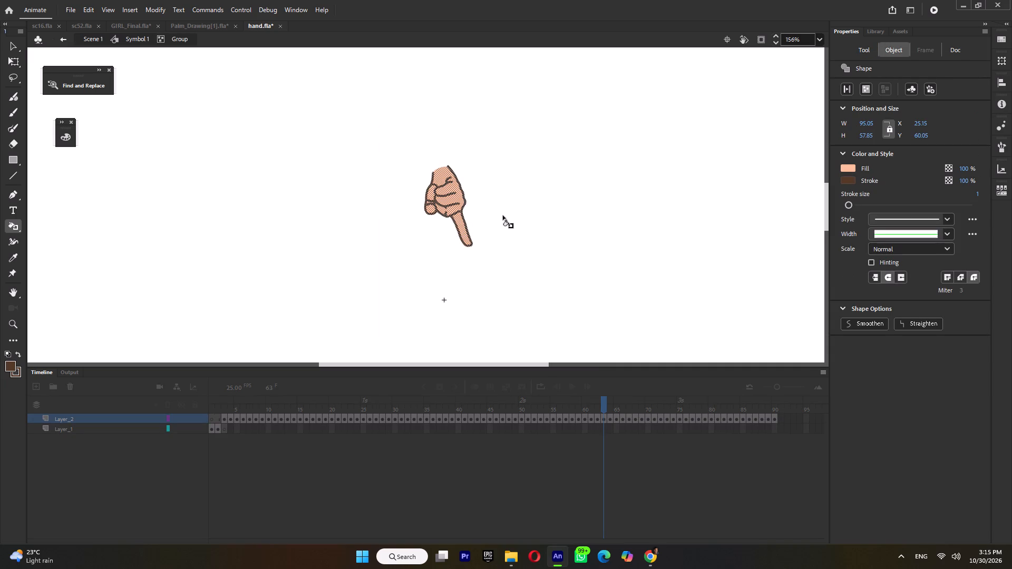
click(503, 215)
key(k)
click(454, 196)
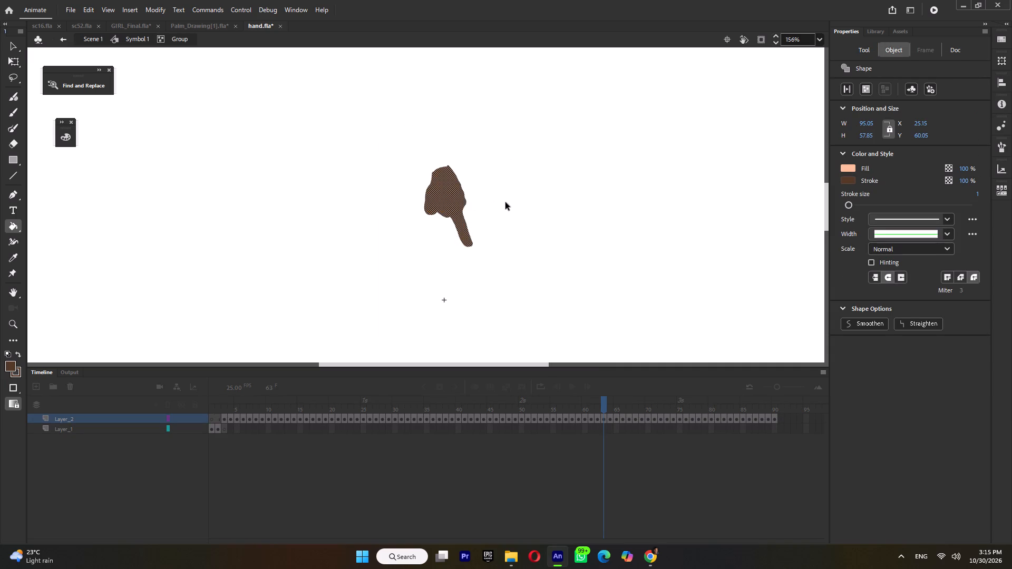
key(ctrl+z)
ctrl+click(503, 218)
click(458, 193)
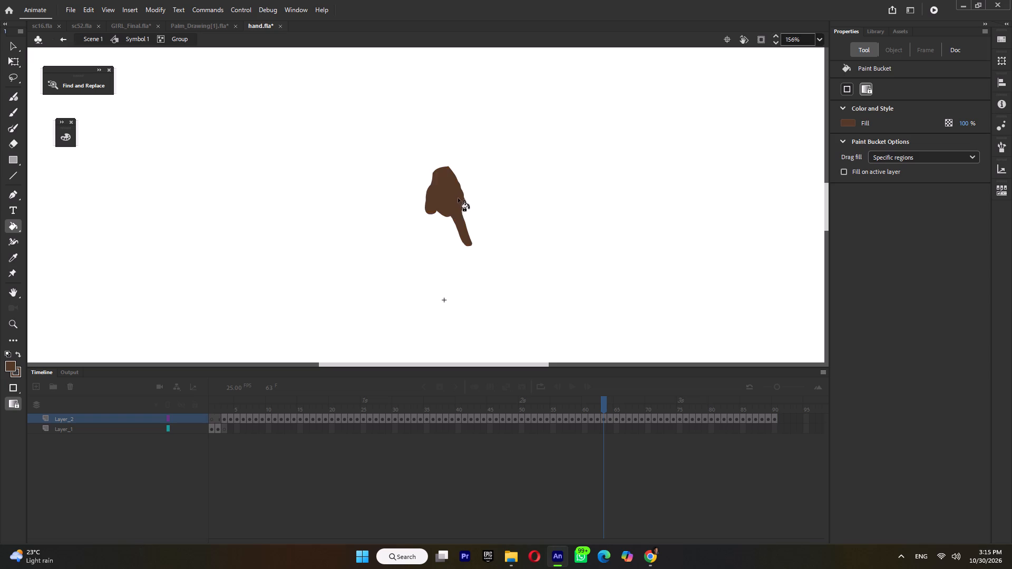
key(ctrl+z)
Sample the skin fill from the woman's pointing hand in sc52.fla and apply it to hand.fla's frame 63 hand.
ctrl+scroll(474, 203, up, 4)
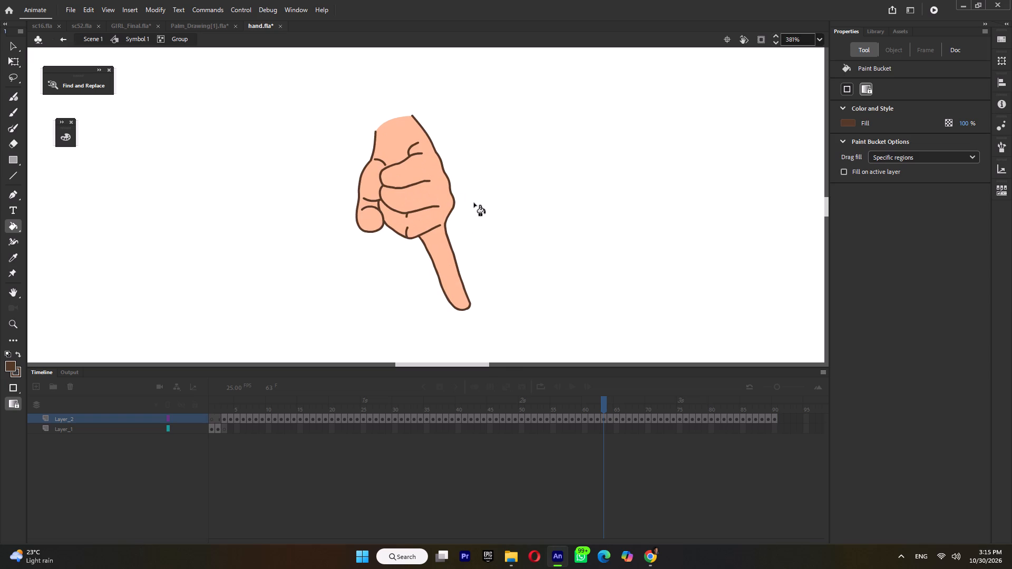
ctrl+scroll(428, 191, up, 2)
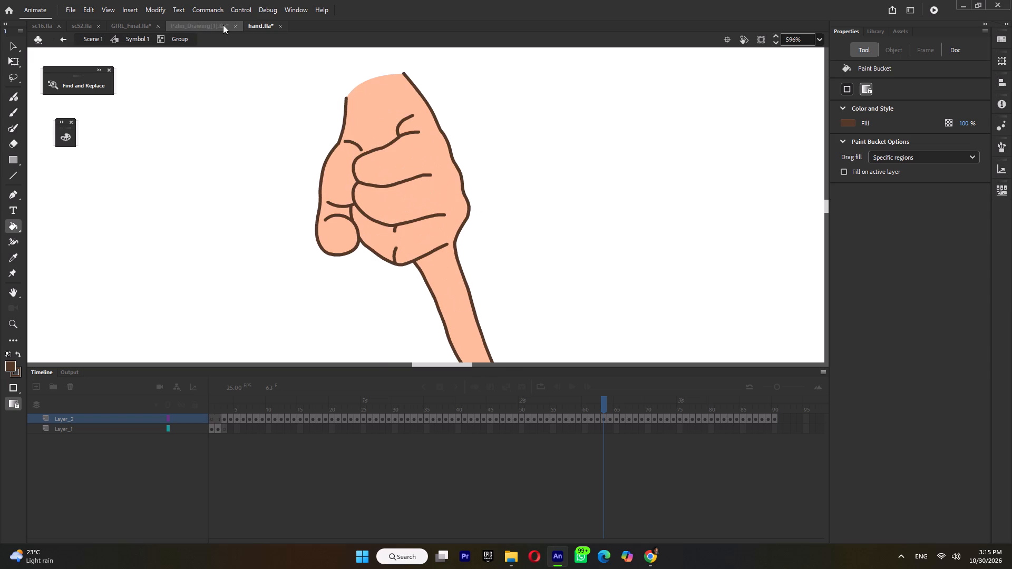
click(83, 25)
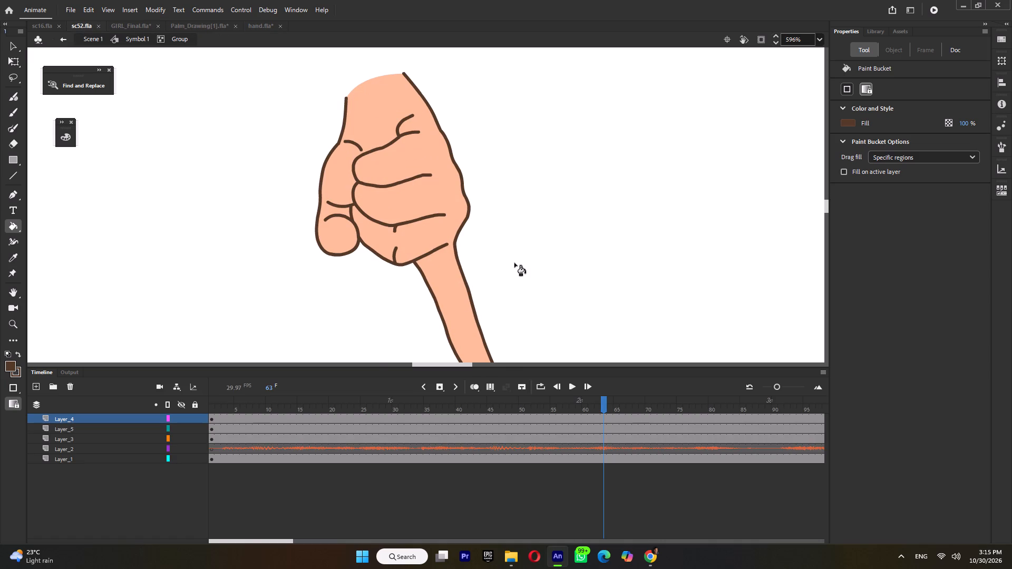
ctrl+scroll(500, 244, up, 5)
key(i)
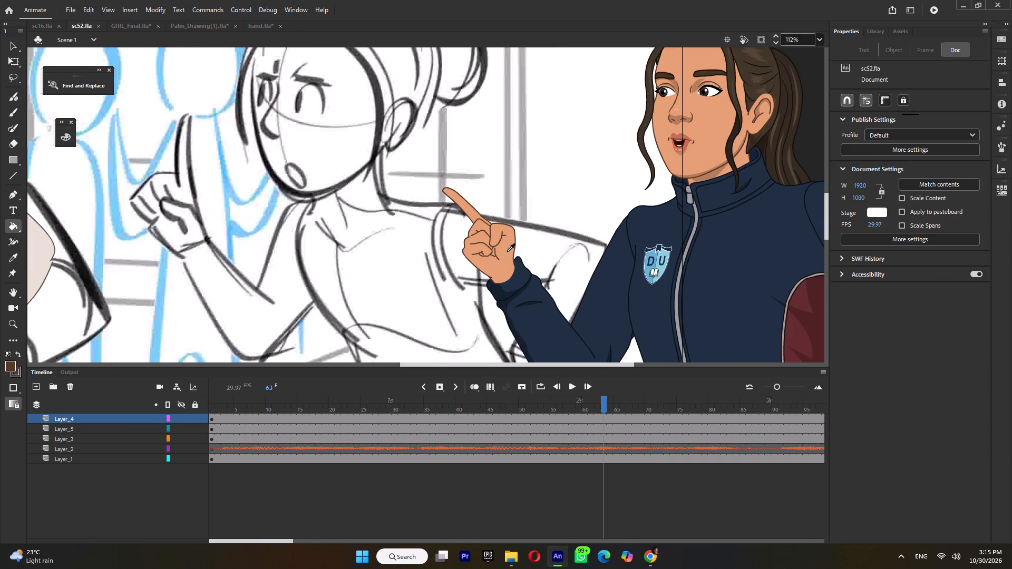
click(506, 252)
click(262, 23)
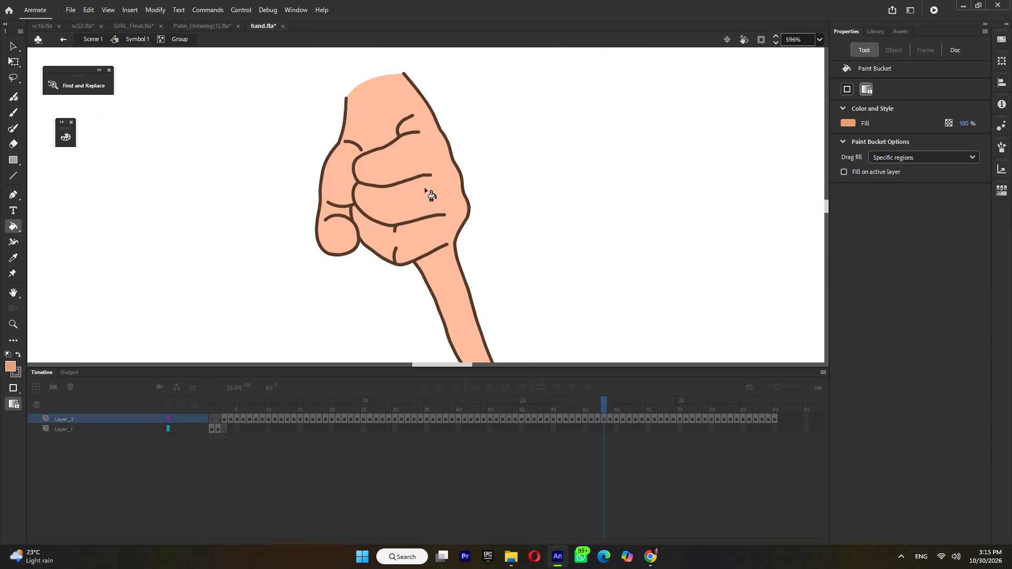
click(429, 179)
Copy the recoloured hand group, save sc52.fla, and paste the group into a new blank keyframe at frame 26 of its raised-hand symbol.
ctrl+scroll(452, 232, down, 5)
ctrl+double_click(486, 221)
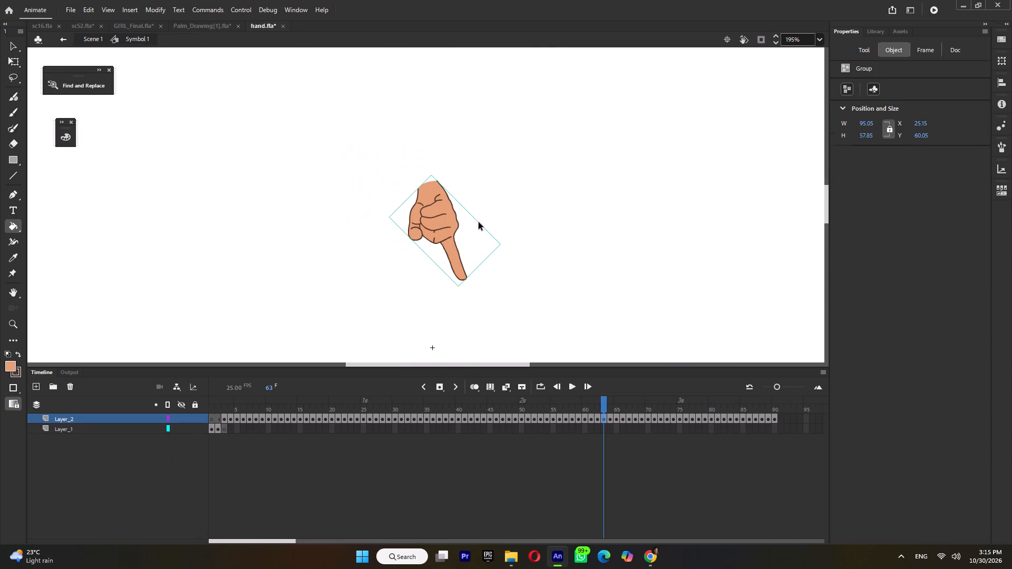
ctrl+right_click(445, 232)
click(486, 269)
click(77, 24)
key(ctrl+s)
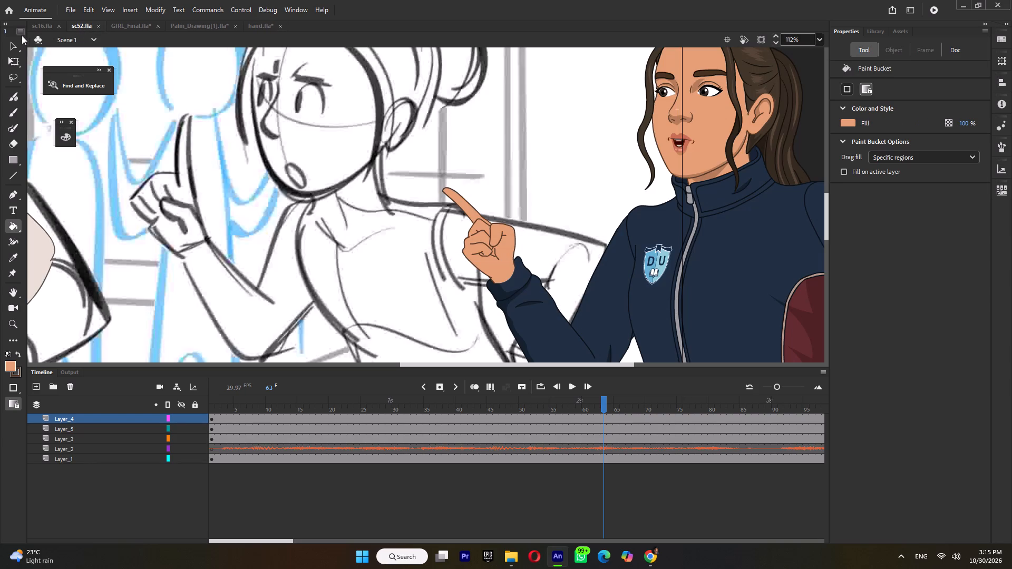
click(17, 60)
double_click(495, 246)
double_click(495, 246)
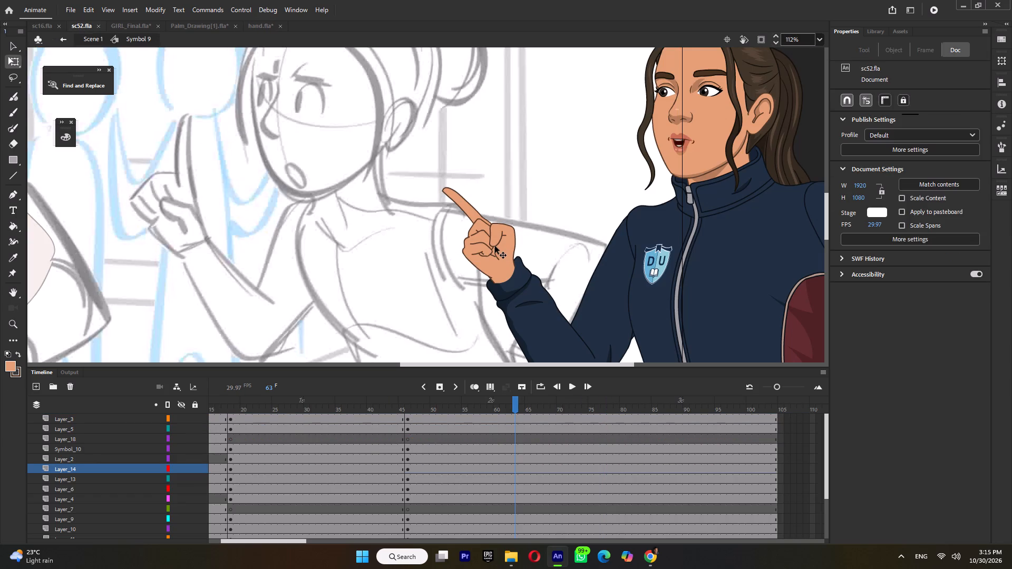
key(F7)
right_click(376, 293)
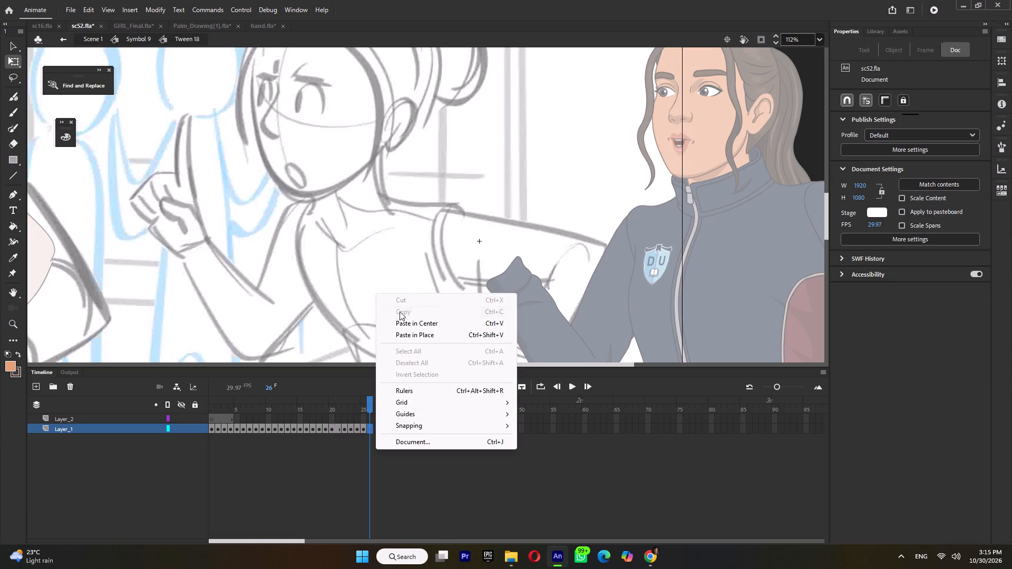
click(404, 324)
Flip the pasted hand group horizontally, and rotate and move it onto the sleeve cuff in frame 26 of the hand symbol.
drag(491, 209, 422, 283)
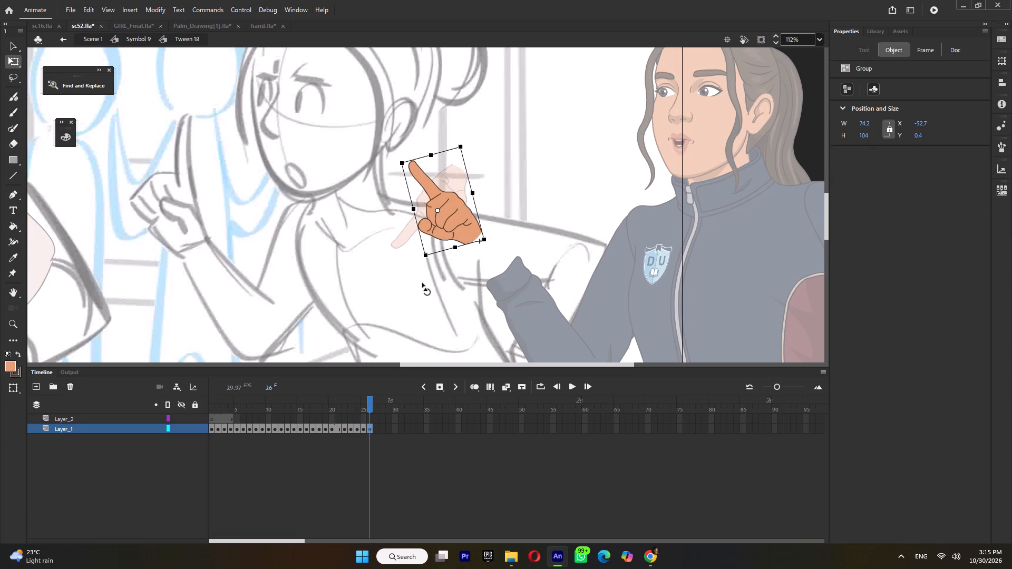
drag(422, 283, 417, 287)
right_click(449, 215)
click(488, 391)
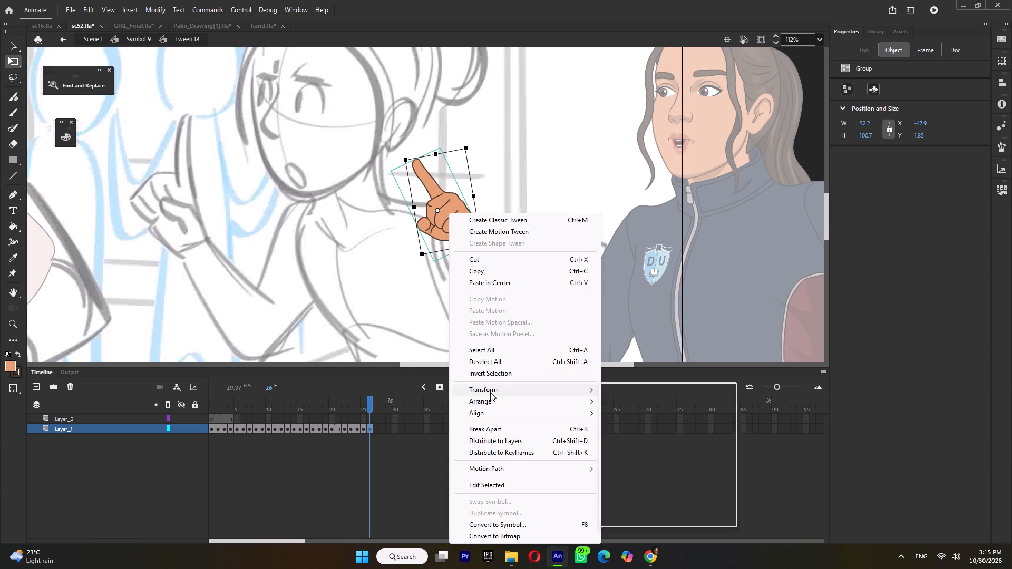
click(669, 505)
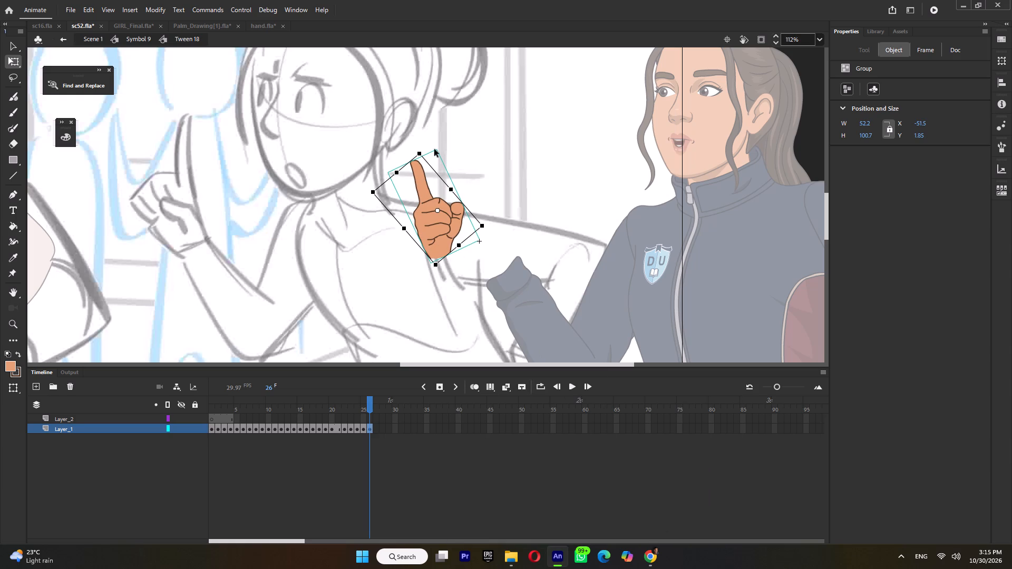
drag(429, 151, 410, 173)
drag(445, 217, 490, 243)
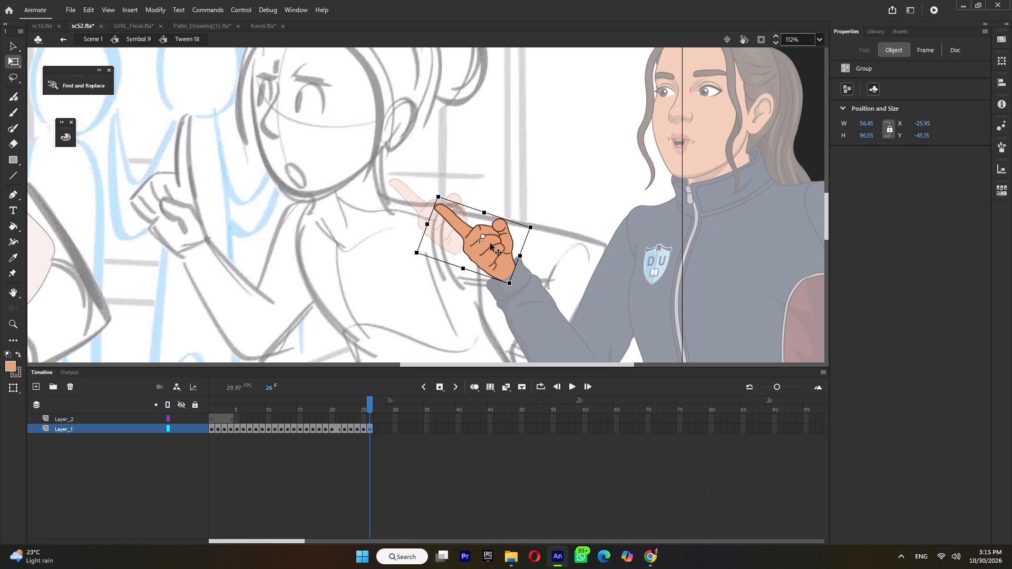
drag(490, 243, 489, 242)
double_click(518, 199)
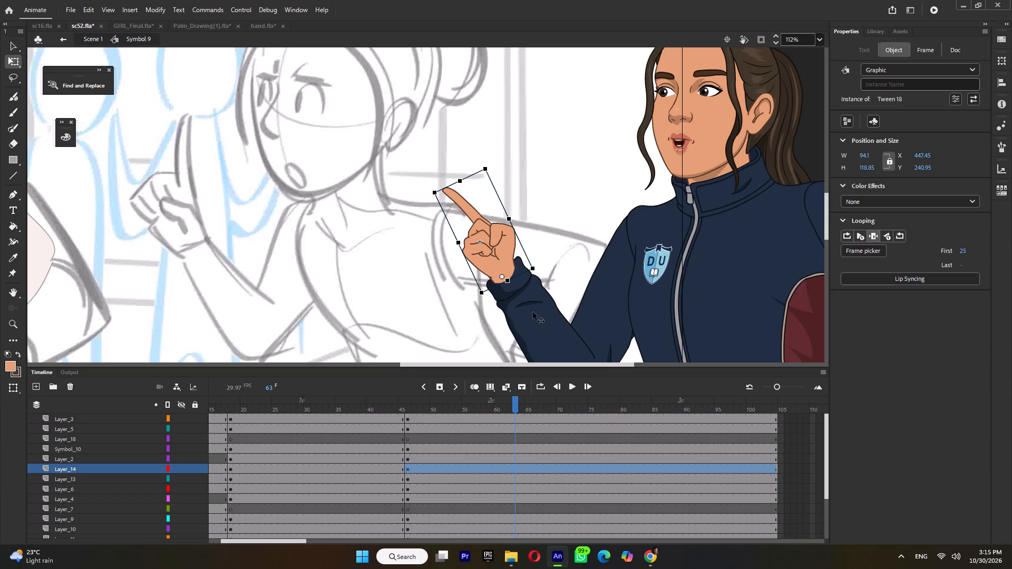
Choose pose frame 4 for the woman's raised forearm and move its new Layer_13 keyframe from frame 63 to frame 46.
click(542, 328)
click(861, 253)
click(917, 324)
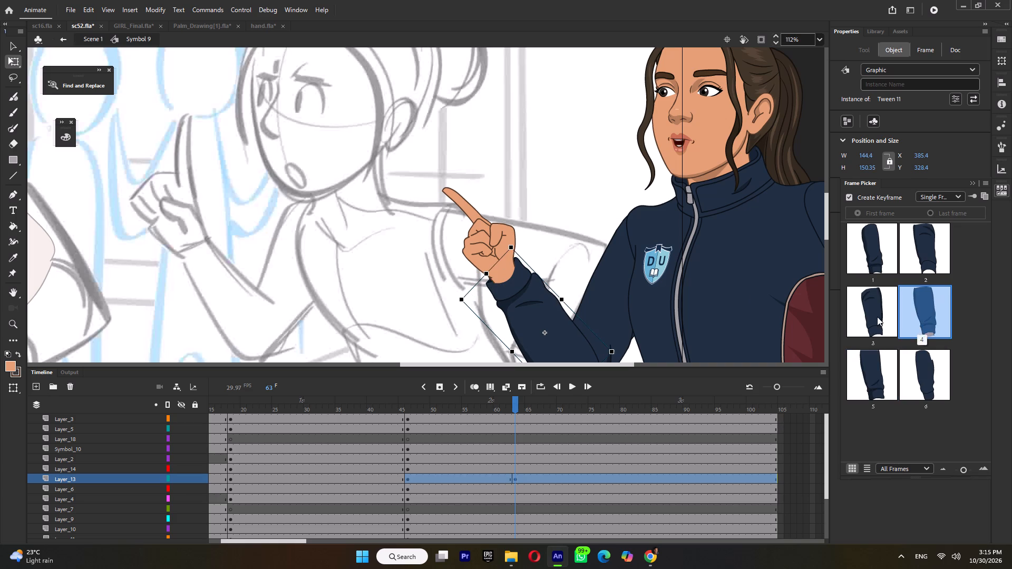
click(476, 226)
click(865, 252)
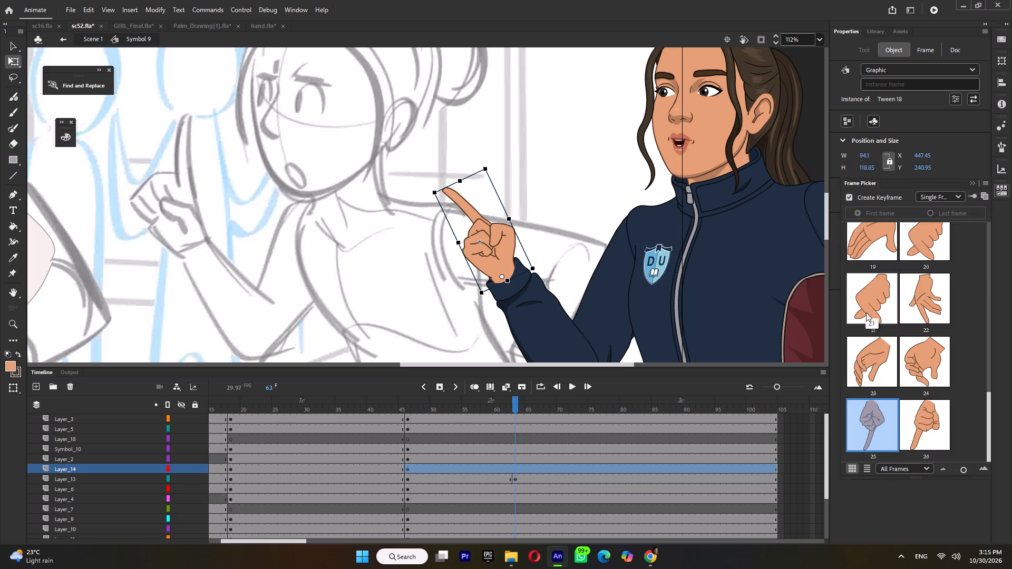
click(515, 476)
drag(515, 477, 495, 480)
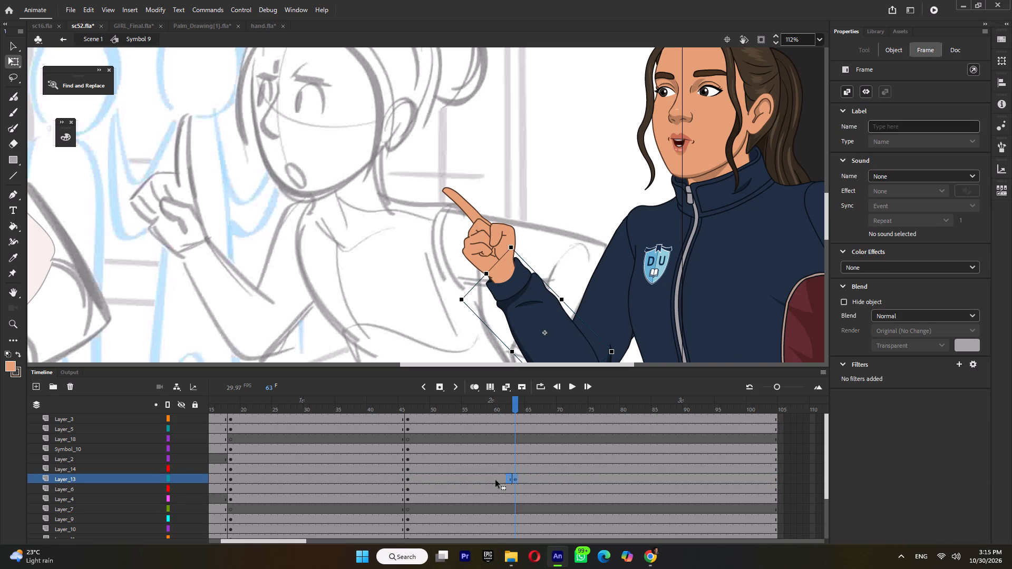
drag(495, 480, 410, 482)
Reposition the pointing hand on the sleeve cuff at about X 451, Y 235 and save sc52.fla.
click(398, 399)
click(411, 401)
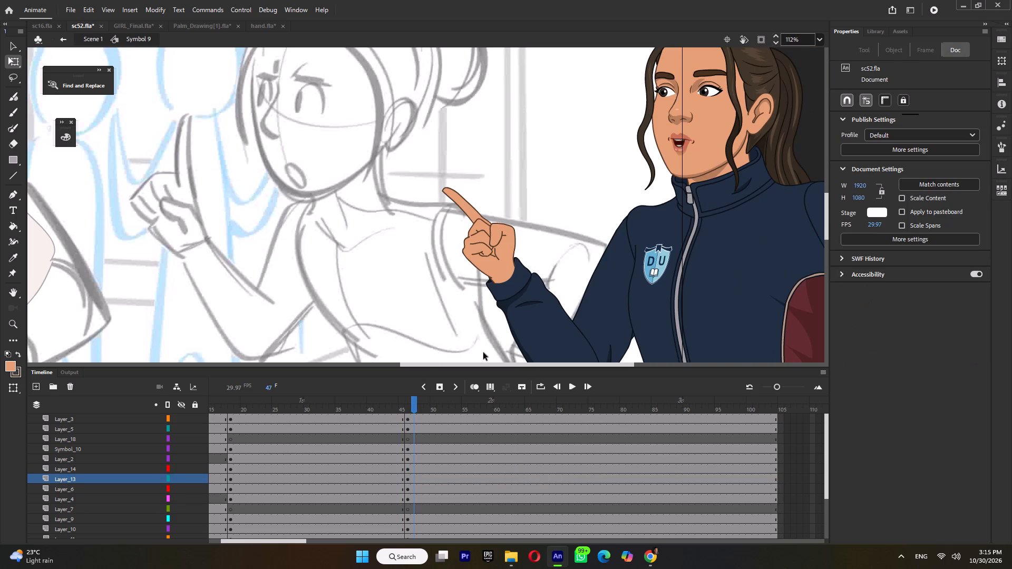
click(488, 230)
ctrl+scroll(501, 263, up, 2)
drag(509, 263, 480, 221)
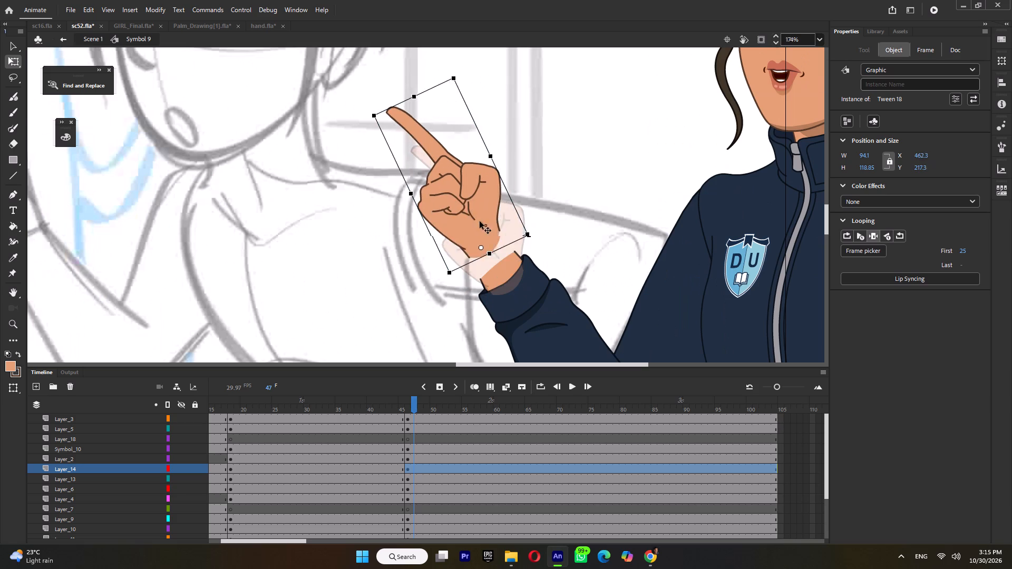
drag(480, 221, 502, 254)
ctrl+scroll(502, 258, down, 5)
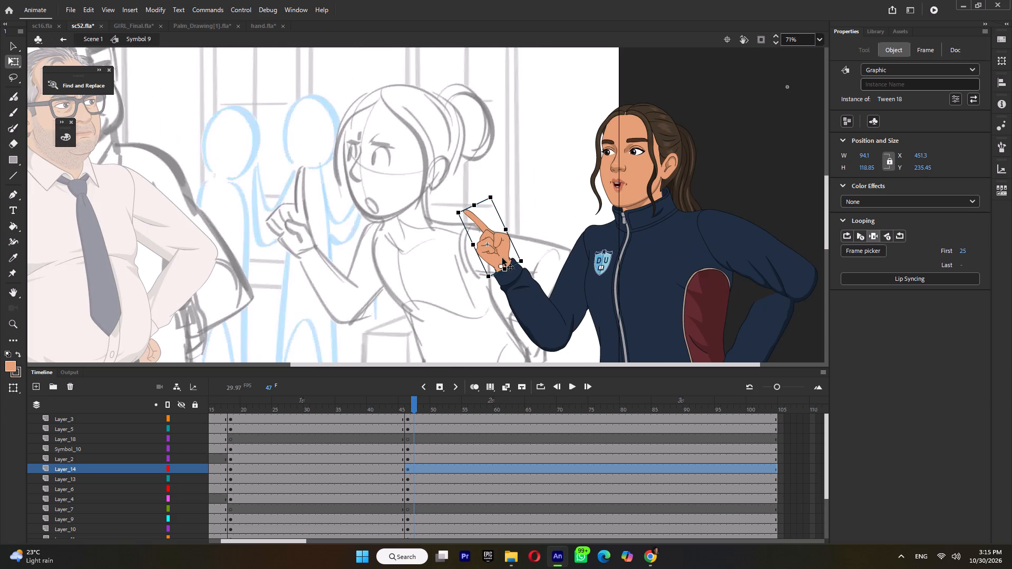
ctrl+click(554, 232)
ctrl+scroll(540, 260, down, 2)
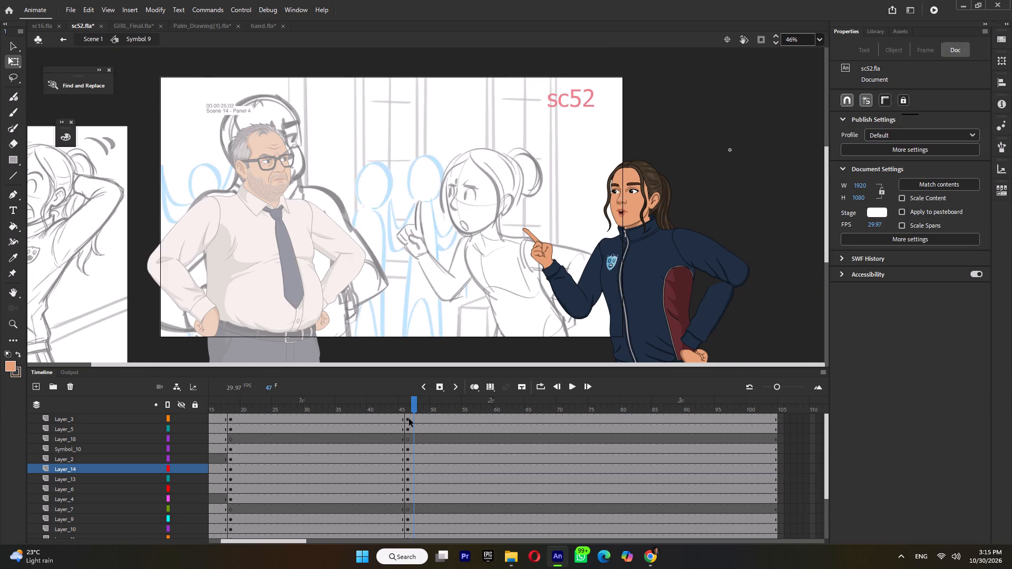
click(384, 407)
click(418, 406)
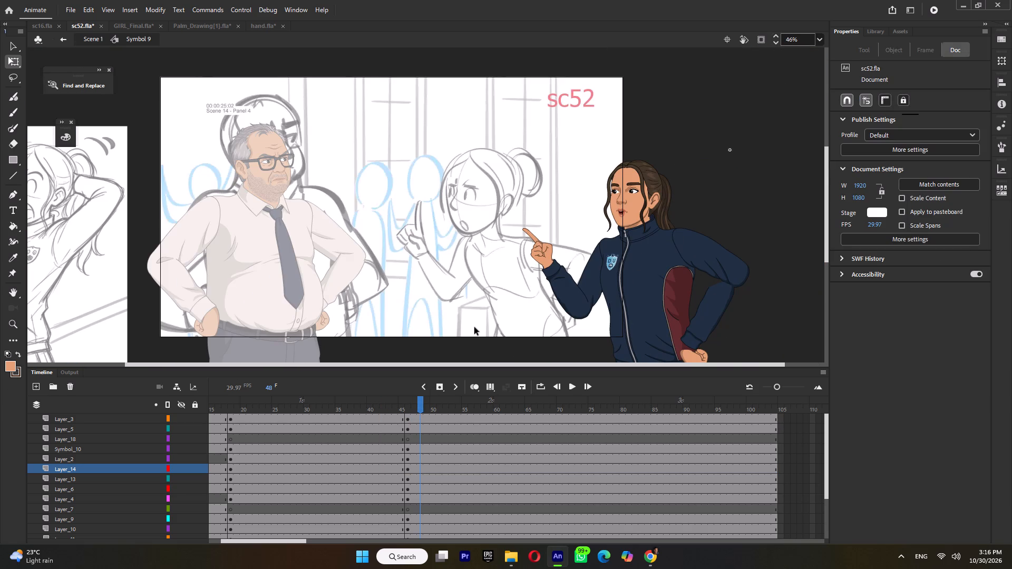
key(ctrl+s)
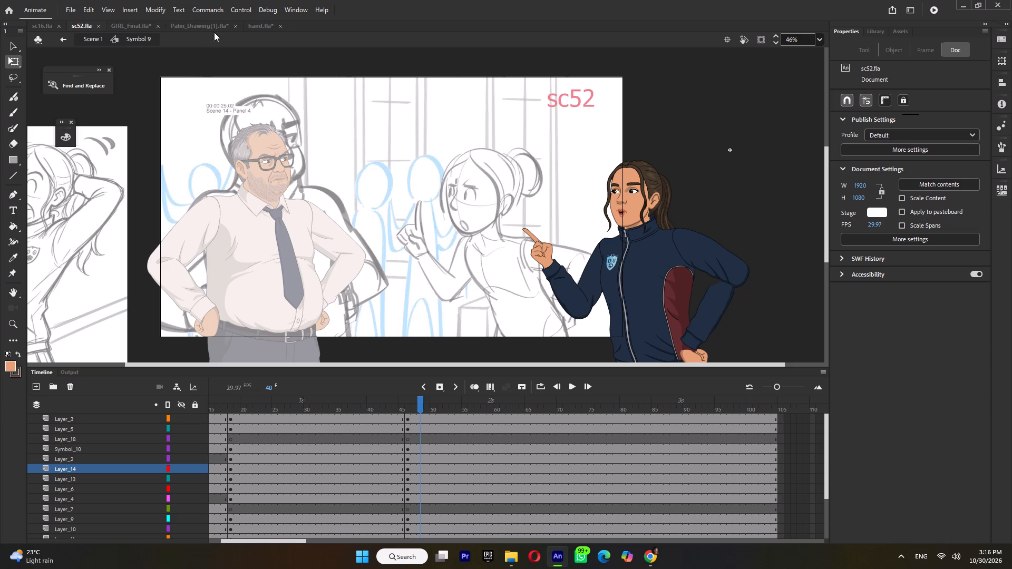
In frame 3 of Palm_Drawing[1].fla, flip the top-row pointing hand horizontally and copy it.
click(212, 26)
ctrl+scroll(428, 269, down, 8)
ctrl+scroll(429, 268, up, 1)
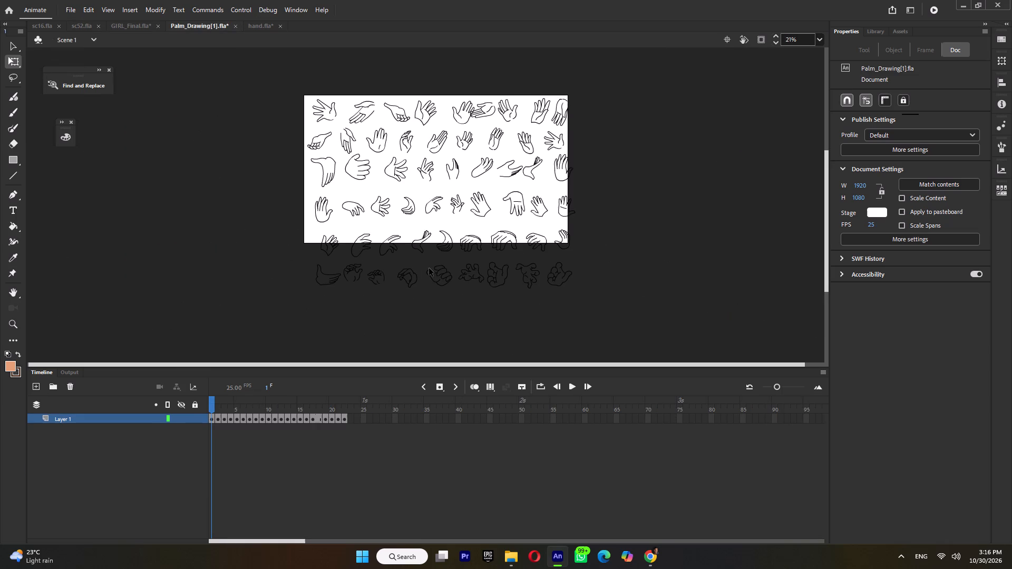
drag(213, 406, 217, 407)
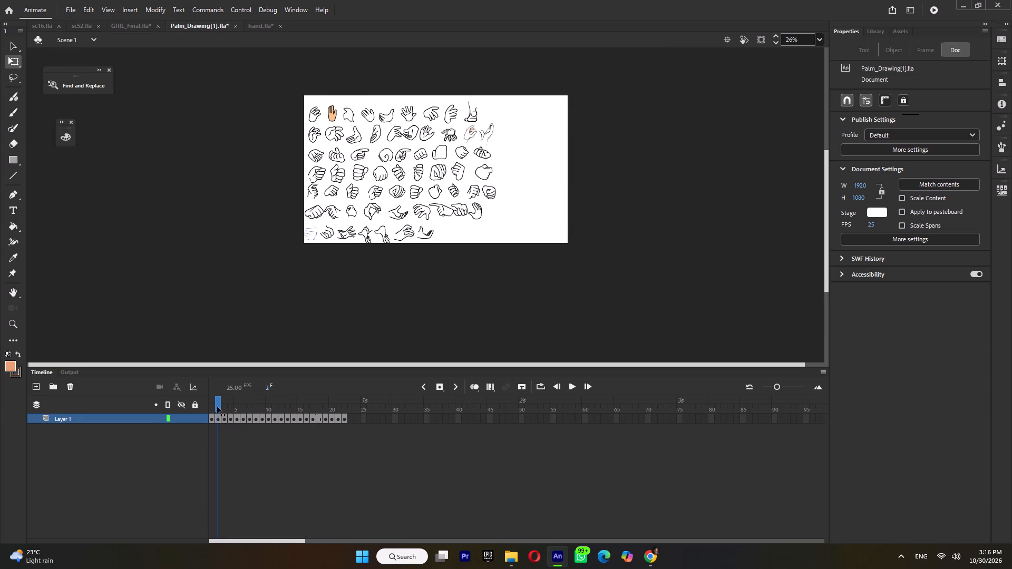
drag(217, 407, 223, 408)
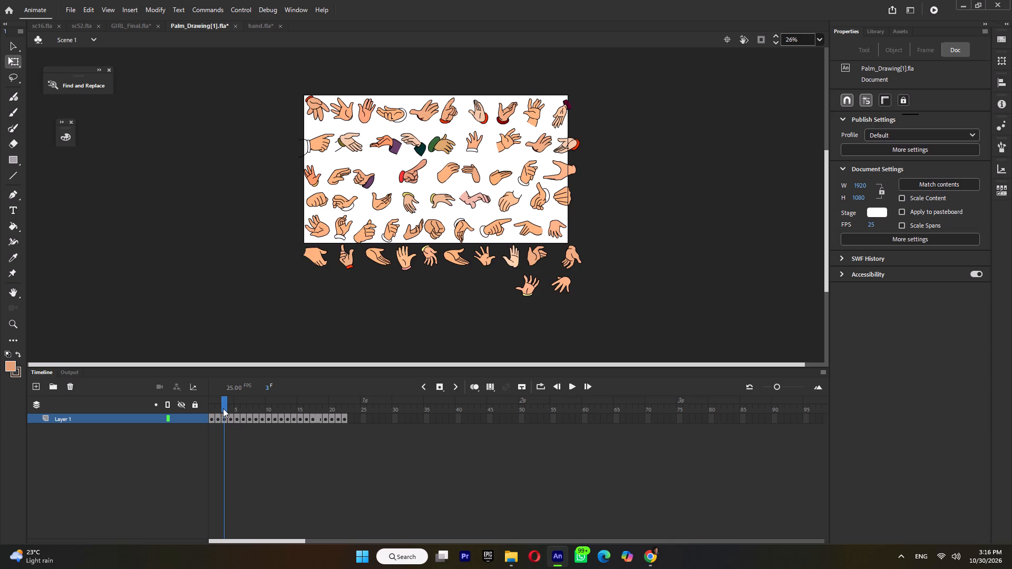
click(442, 117)
right_click(442, 117)
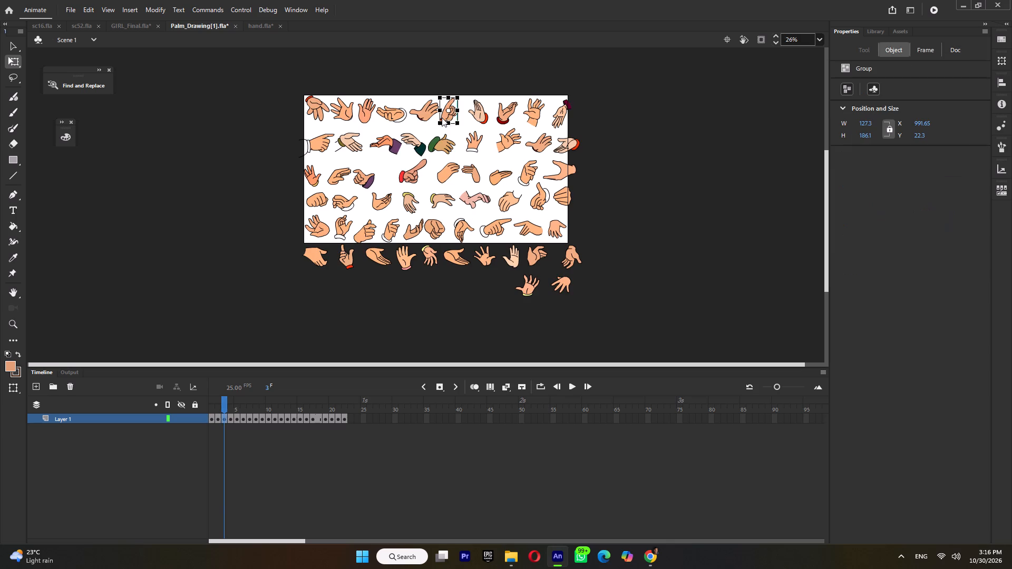
click(485, 296)
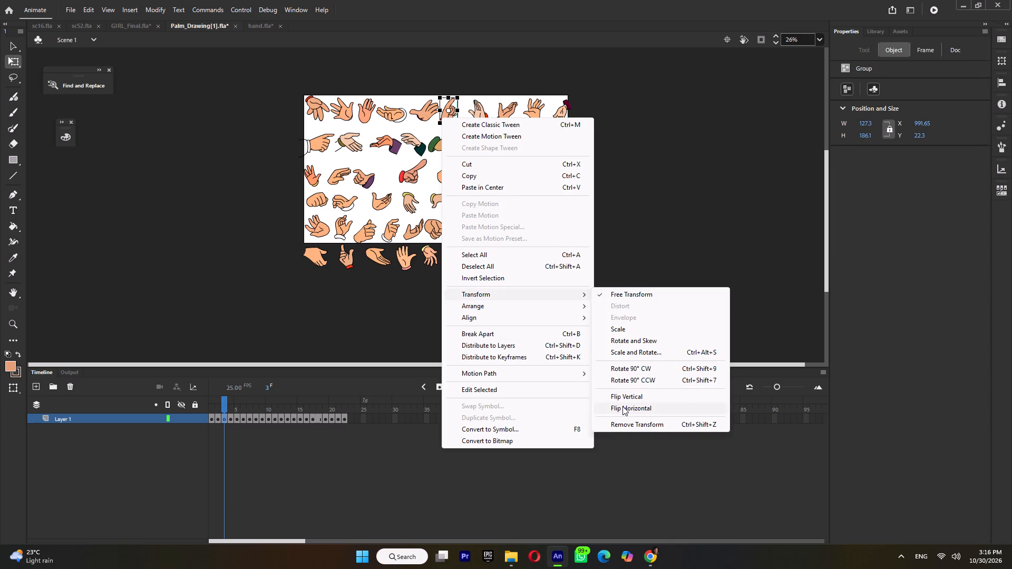
click(622, 407)
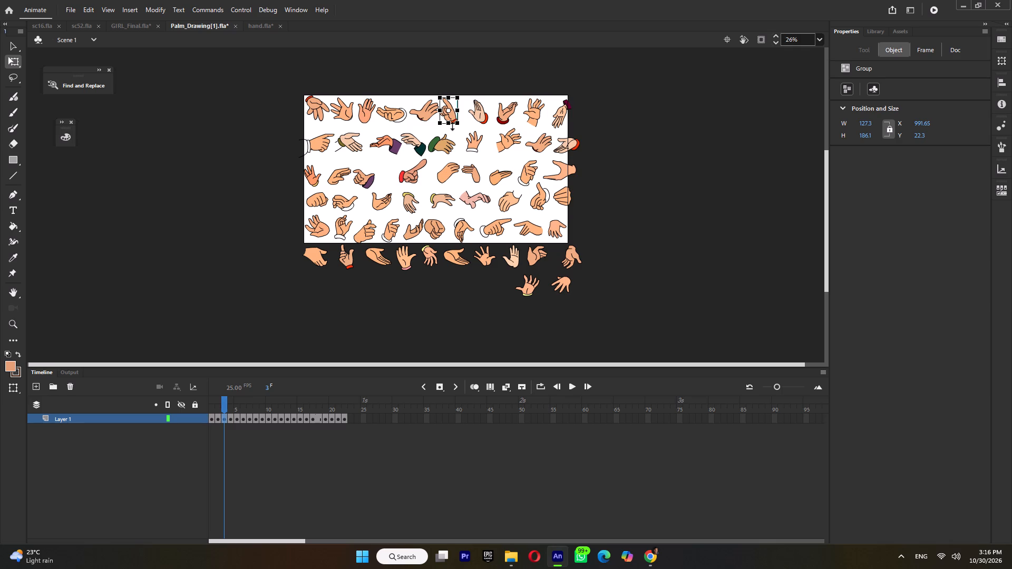
right_click(452, 120)
click(480, 177)
Look through the hand drawings on frames 4 to 16 of Palm_Drawing[1].fla for other suitable pointing hands.
click(228, 405)
click(235, 405)
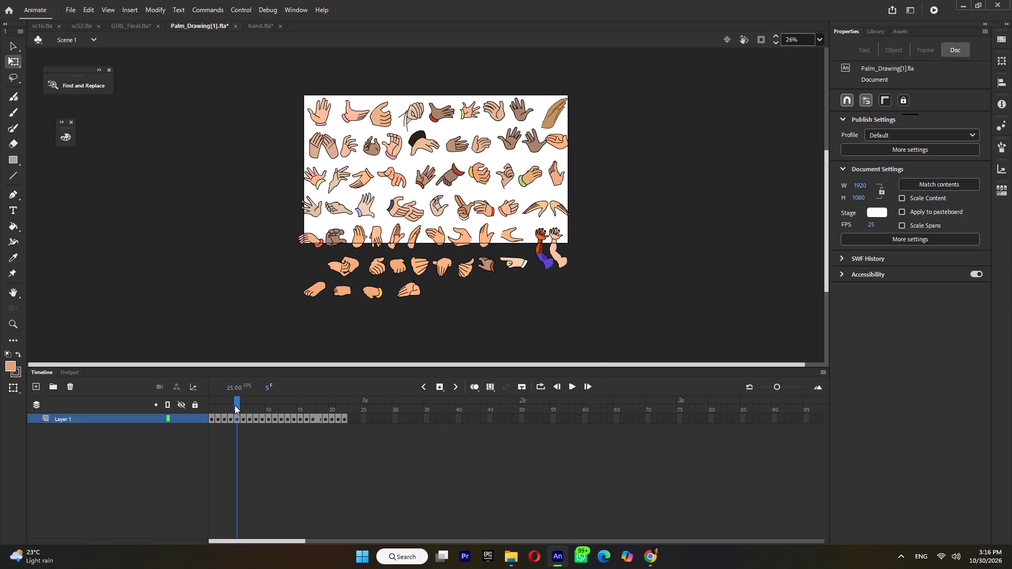
click(239, 405)
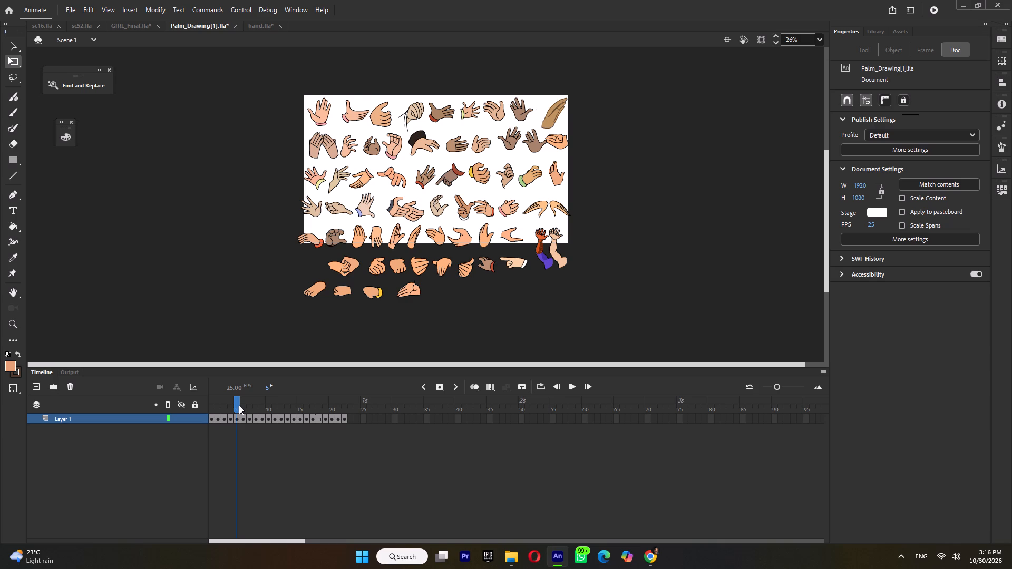
click(241, 404)
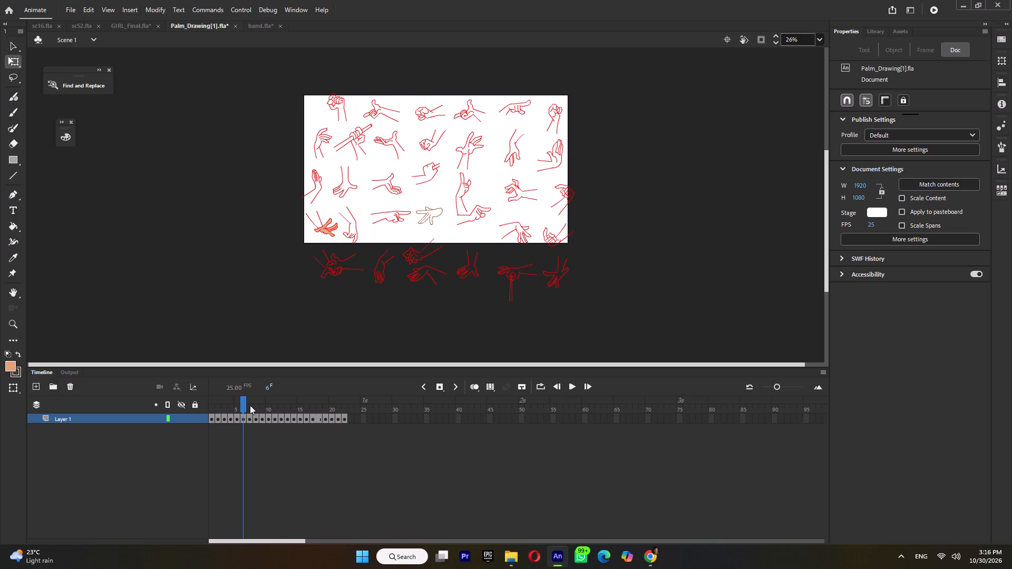
click(250, 405)
drag(246, 405, 244, 406)
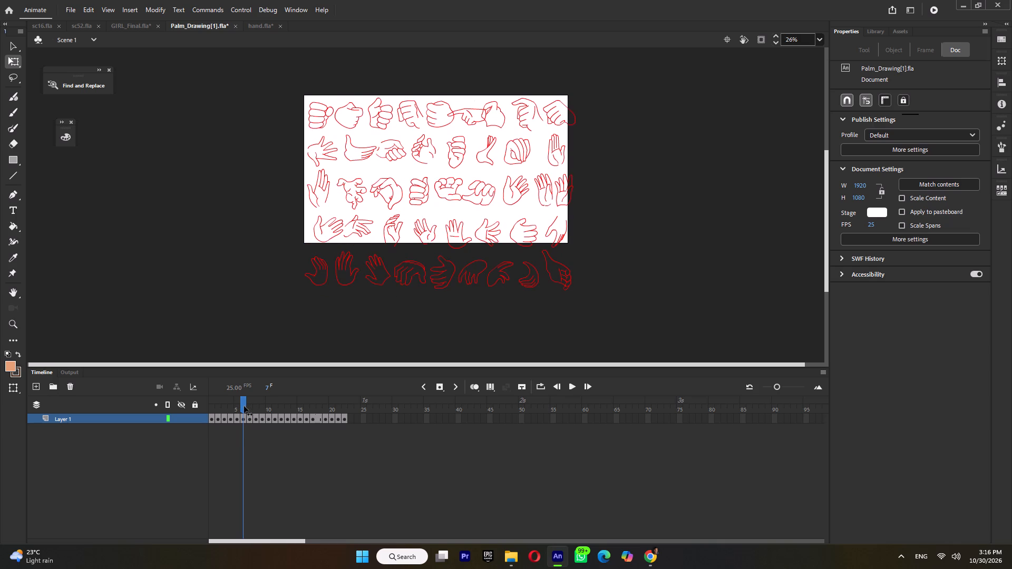
drag(244, 406, 248, 409)
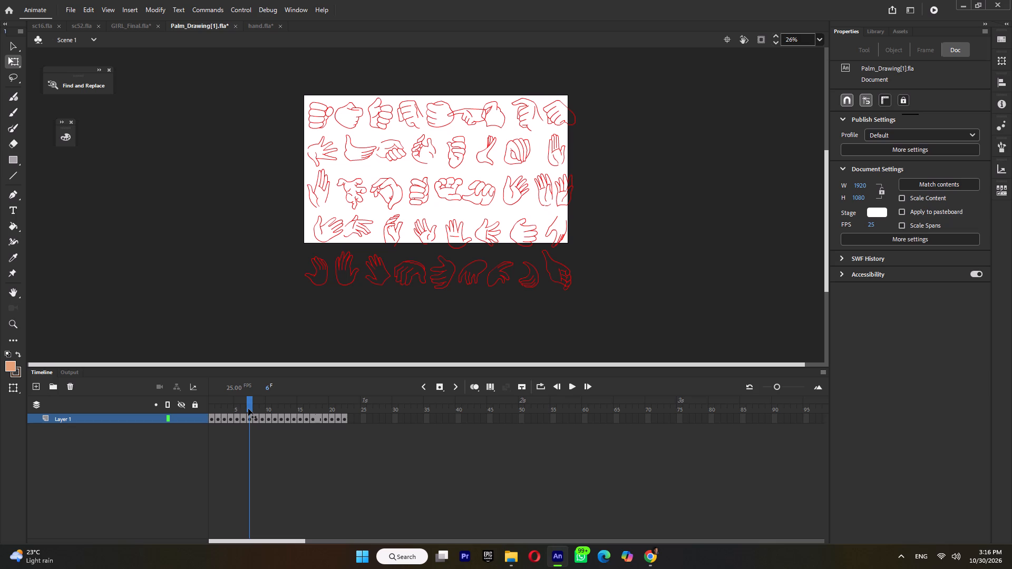
drag(248, 409, 254, 411)
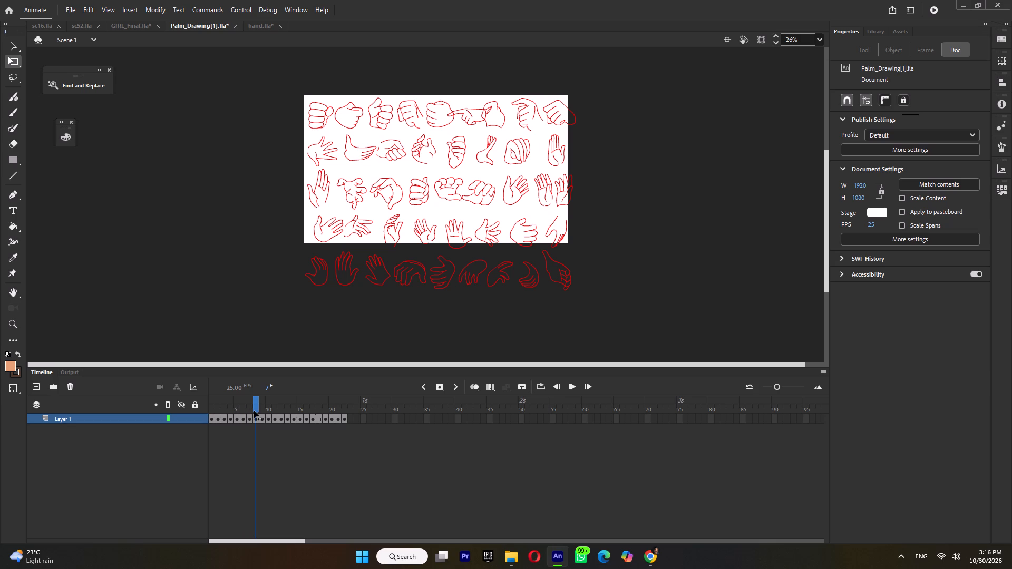
drag(254, 411, 261, 414)
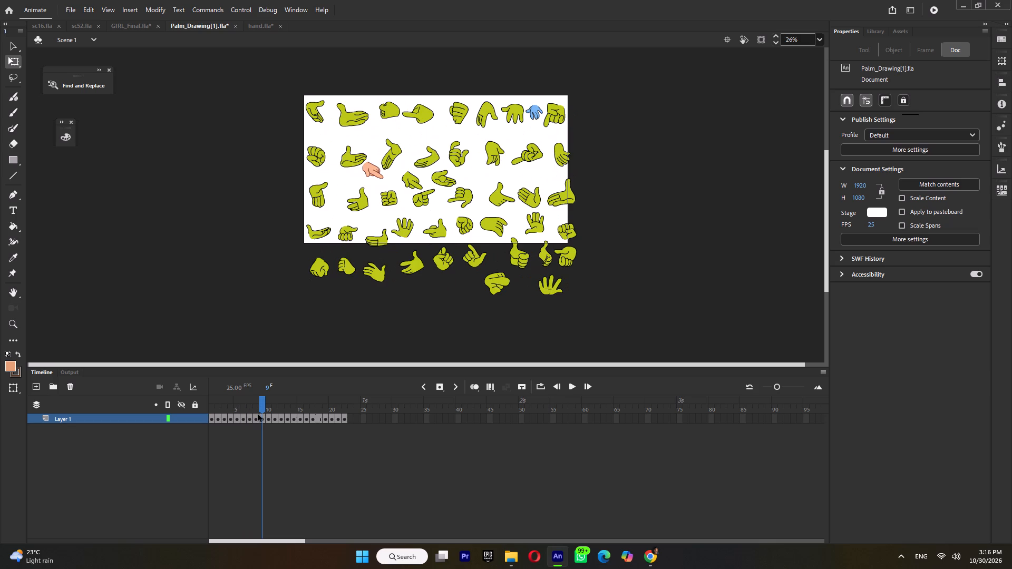
click(267, 407)
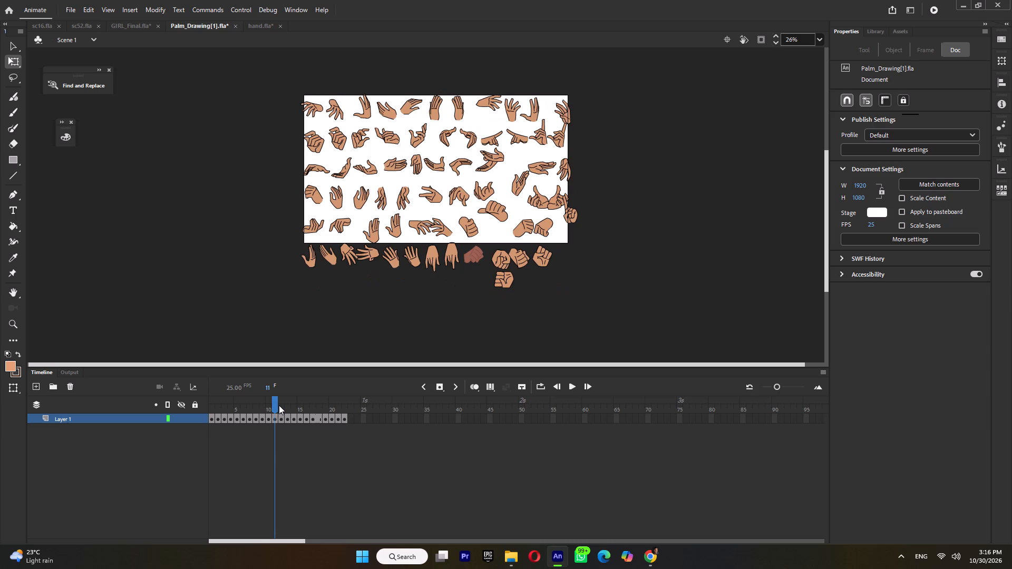
click(279, 405)
click(285, 405)
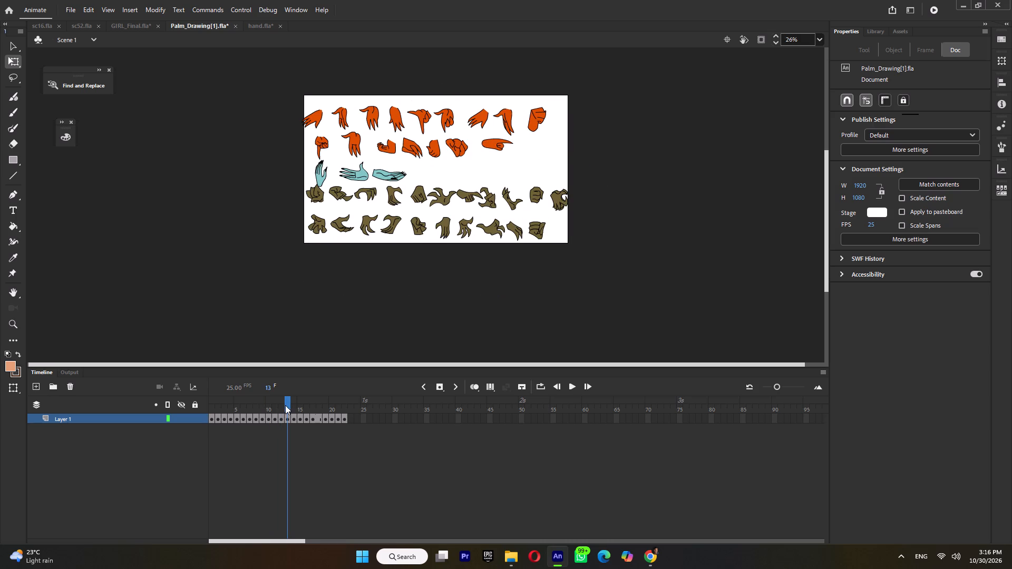
click(293, 404)
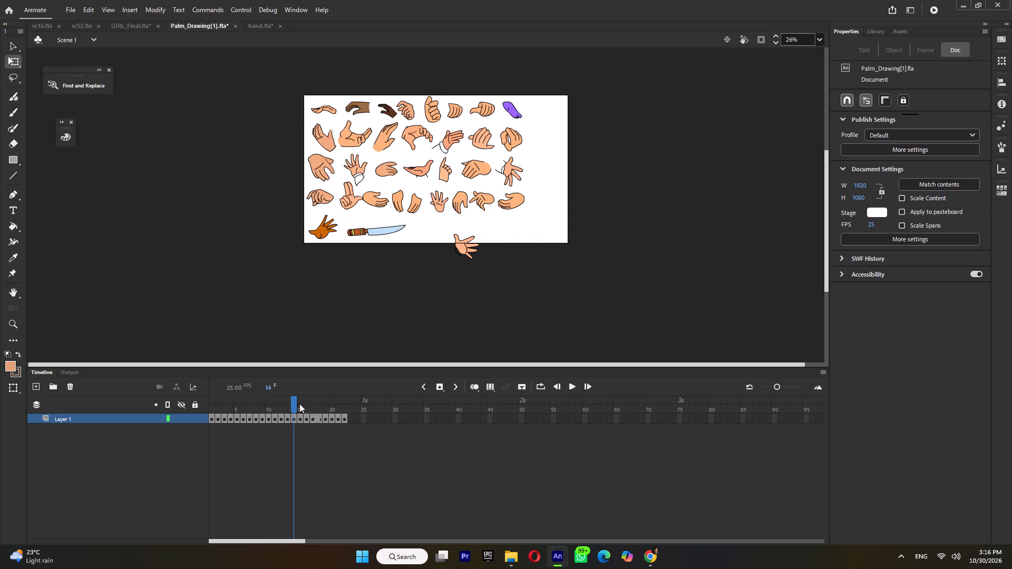
click(301, 404)
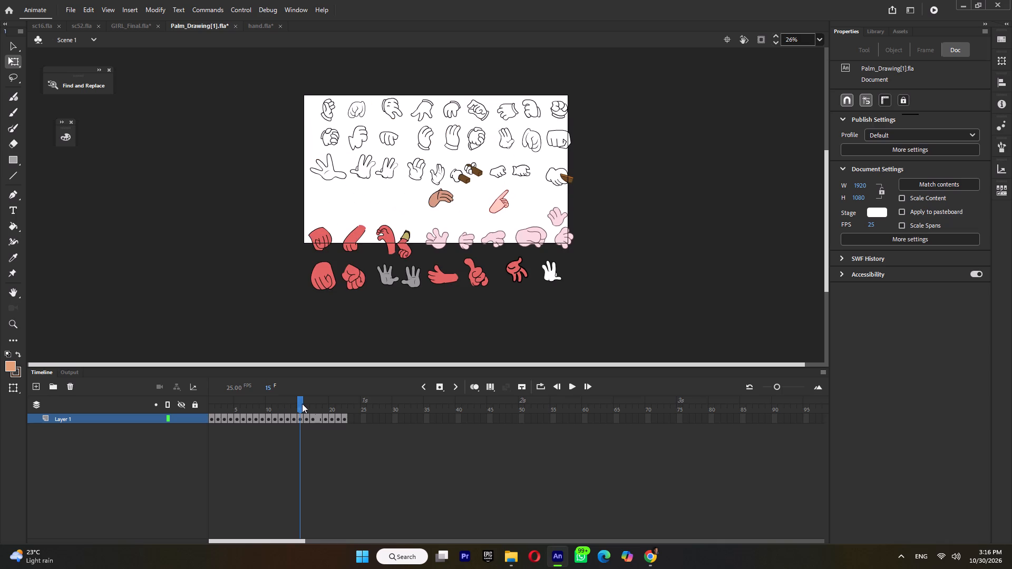
click(309, 403)
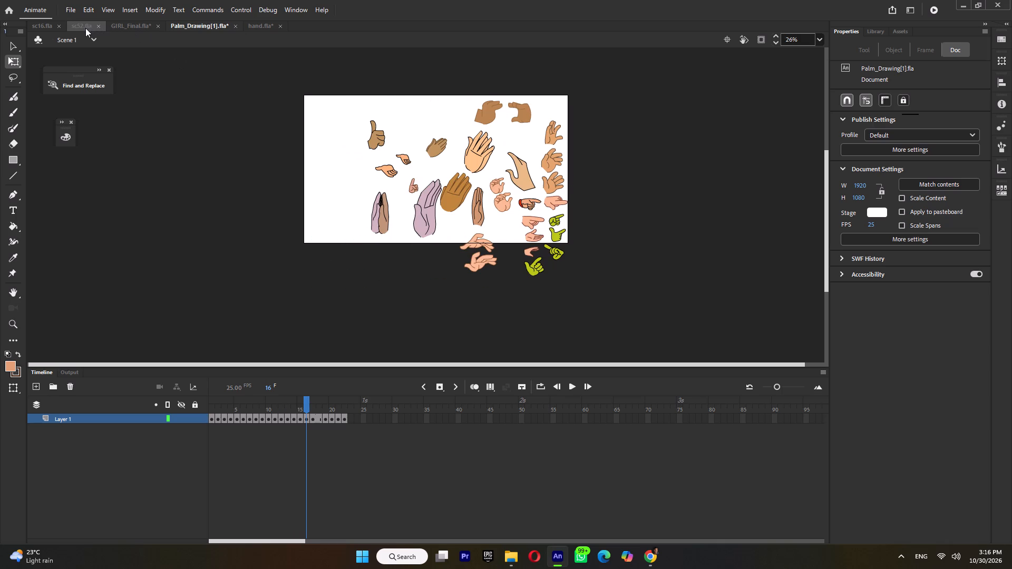
In sc52.fla, open the woman's pointing-hand symbol from frame 46 and paste the copied hand on a new blank keyframe at frame 27.
click(85, 28)
click(545, 241)
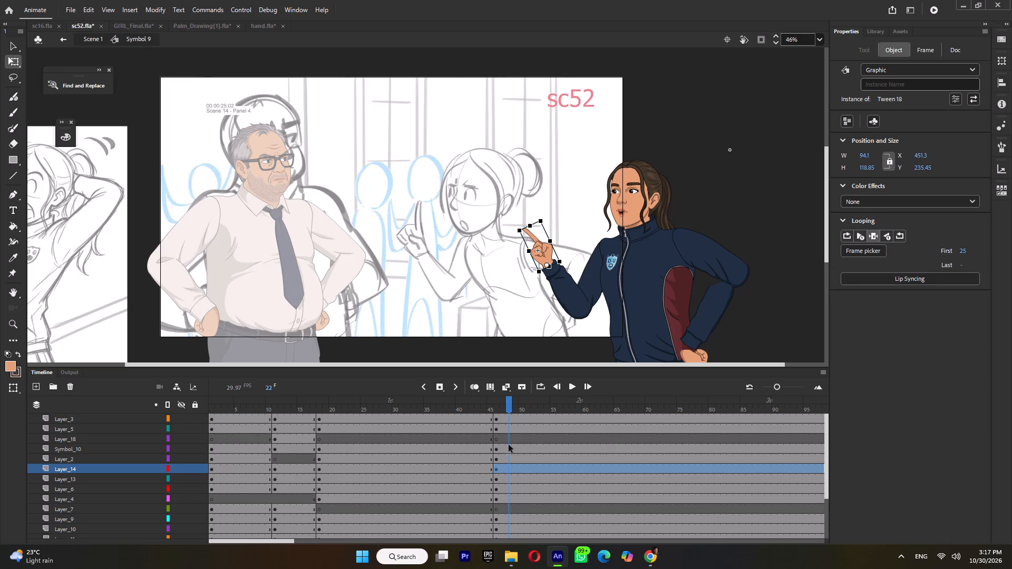
click(489, 408)
click(498, 405)
double_click(531, 256)
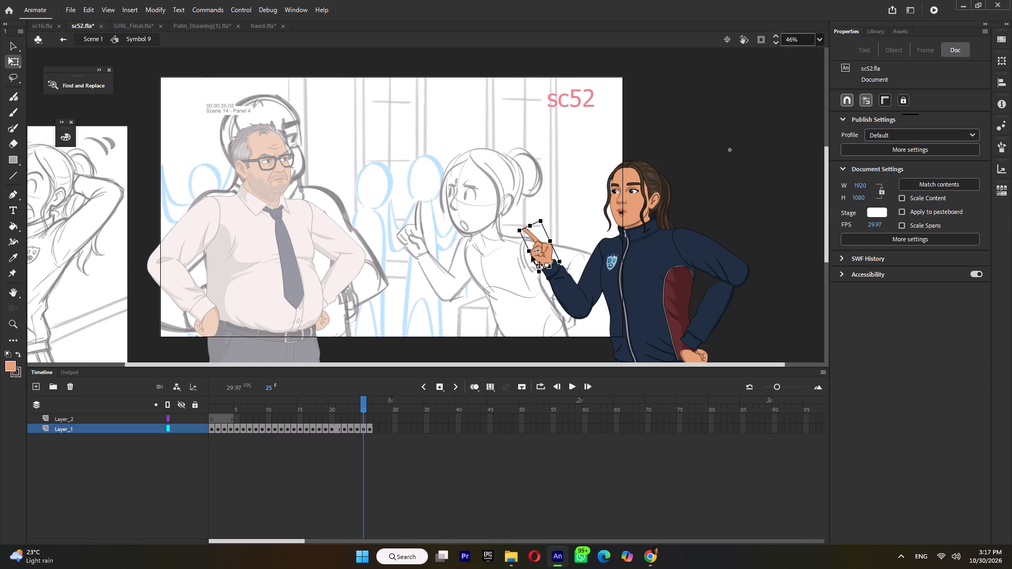
click(370, 429)
key(F7)
right_click(447, 291)
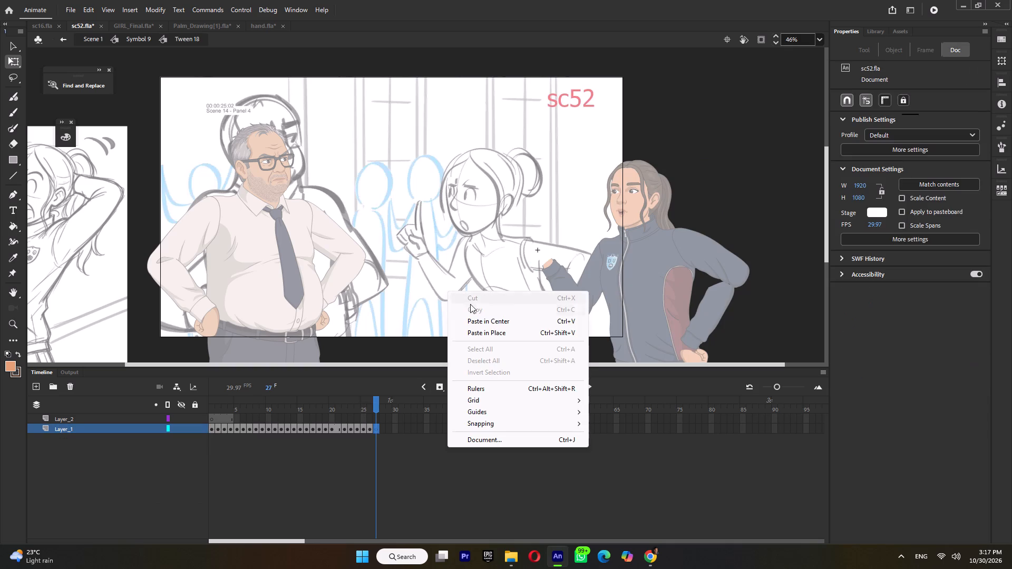
click(479, 320)
Flip the pasted hand horizontally, rotate it finger-up near the woman's wrist, and scale it to about 68 by 123.
right_click(437, 221)
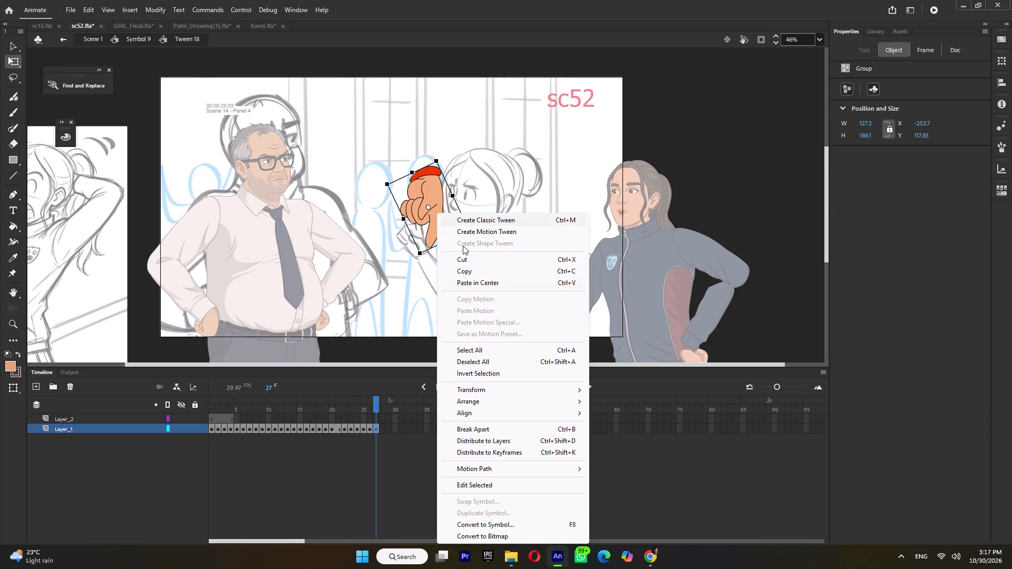
click(493, 388)
click(624, 505)
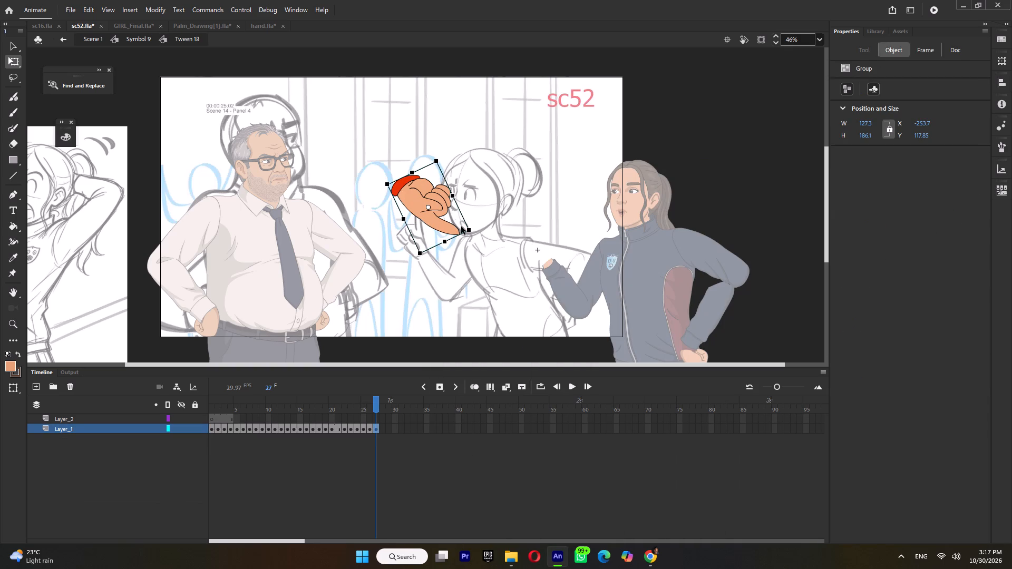
drag(478, 228, 397, 161)
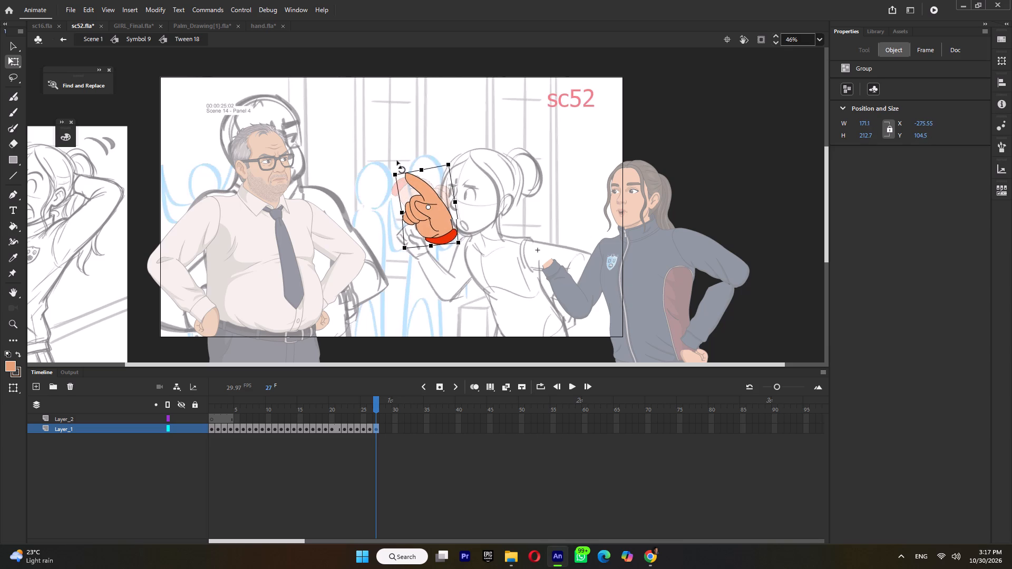
drag(397, 161, 396, 162)
drag(439, 219, 546, 250)
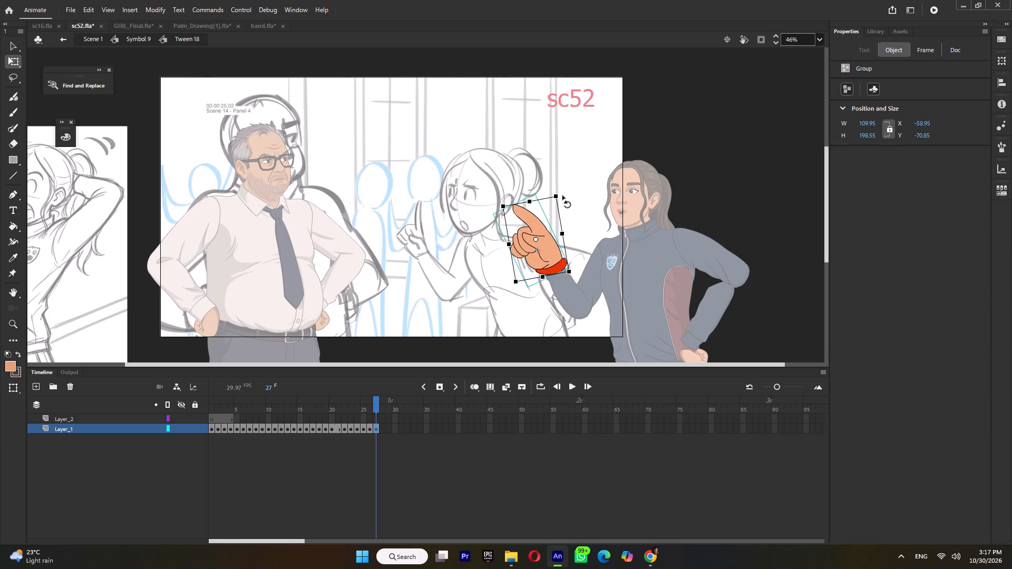
shift+drag(556, 198, 558, 213)
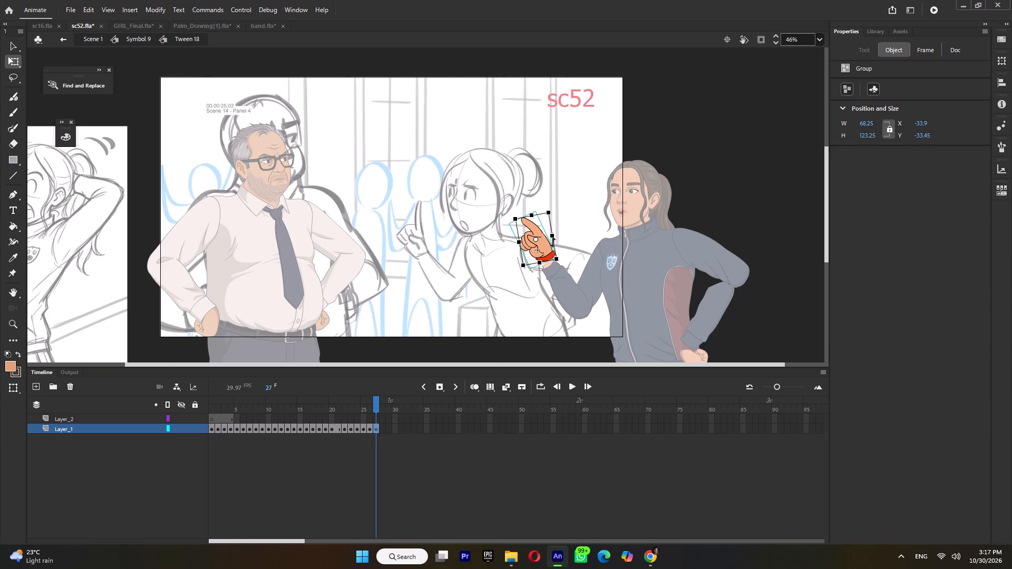
Inside the hand group, recolour the hand's black outlines dark brown with stroke size 1 using the Ink Bottle.
ctrl+scroll(550, 247, up, 10)
double_click(544, 259)
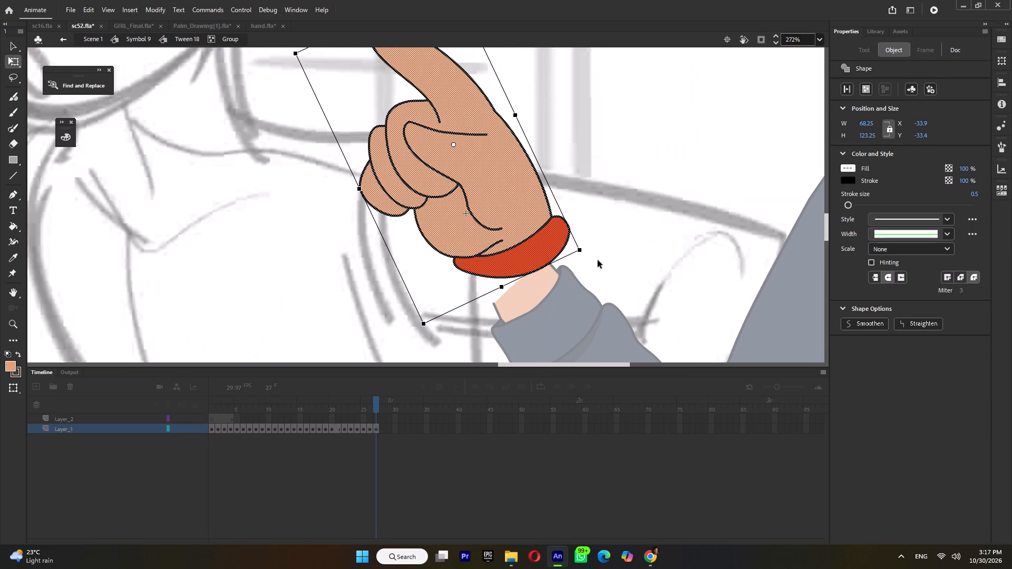
key(s)
click(521, 241)
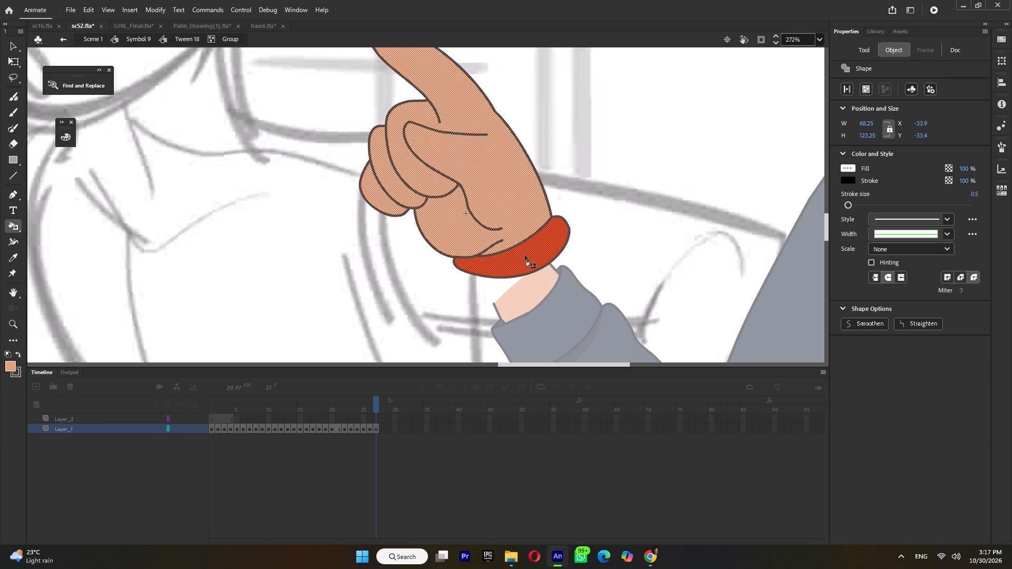
ctrl+click(608, 250)
ctrl+click(543, 251)
ctrl+click(609, 258)
ctrl+click(519, 254)
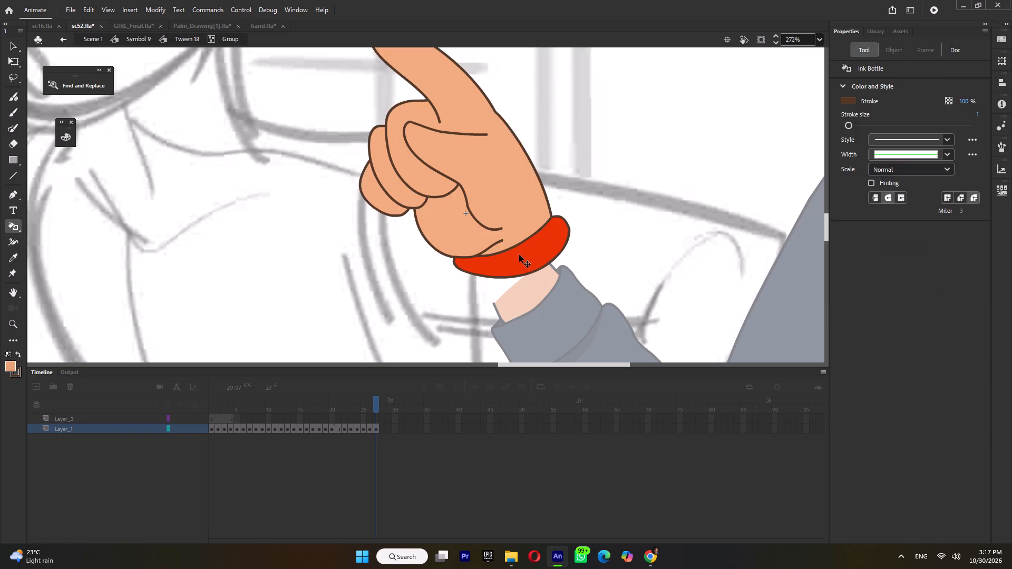
Delete the red cuff with its leftover outlines and pull the wrist corner in, leaving the wrist end open.
click(14, 60)
key(Delete)
click(523, 273)
key(Delete)
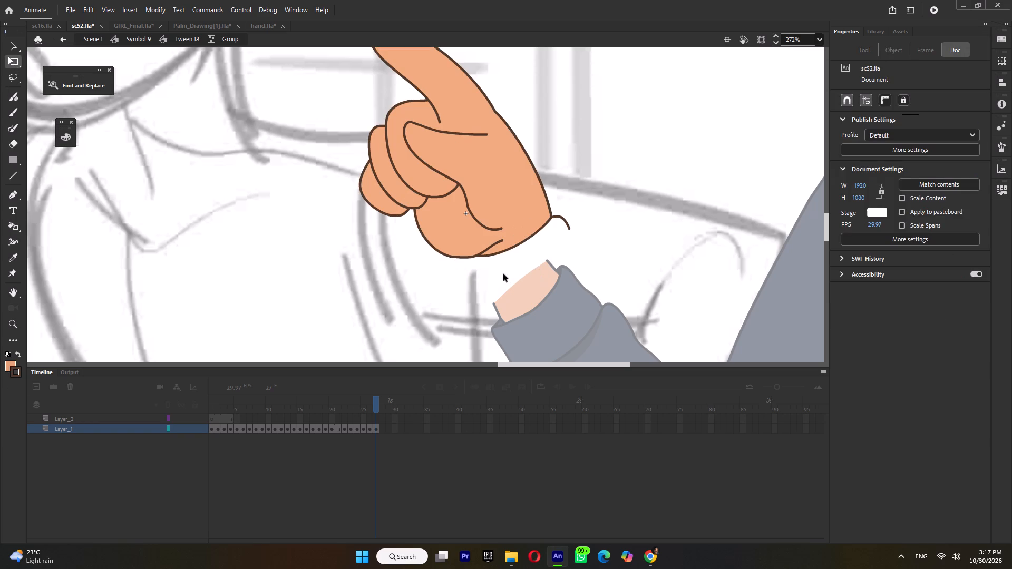
click(561, 219)
key(Delete)
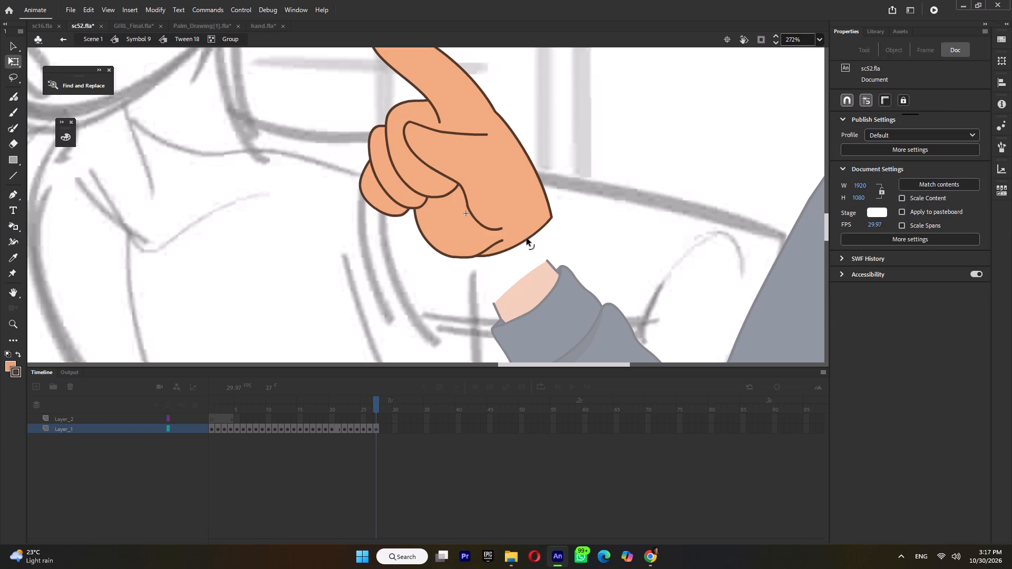
click(527, 238)
key(Delete)
drag(552, 217, 543, 227)
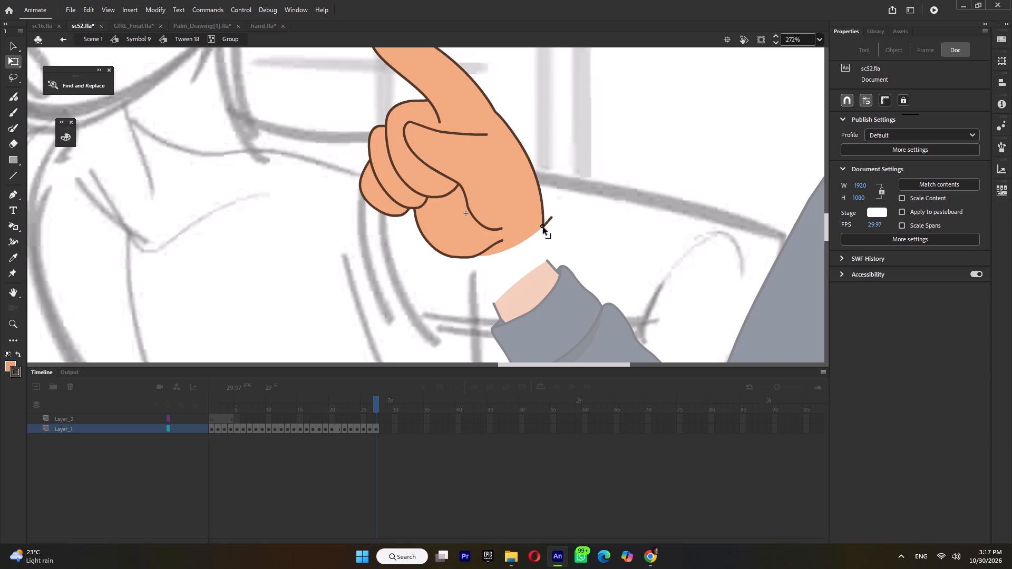
drag(543, 227, 544, 227)
click(547, 222)
key(Delete)
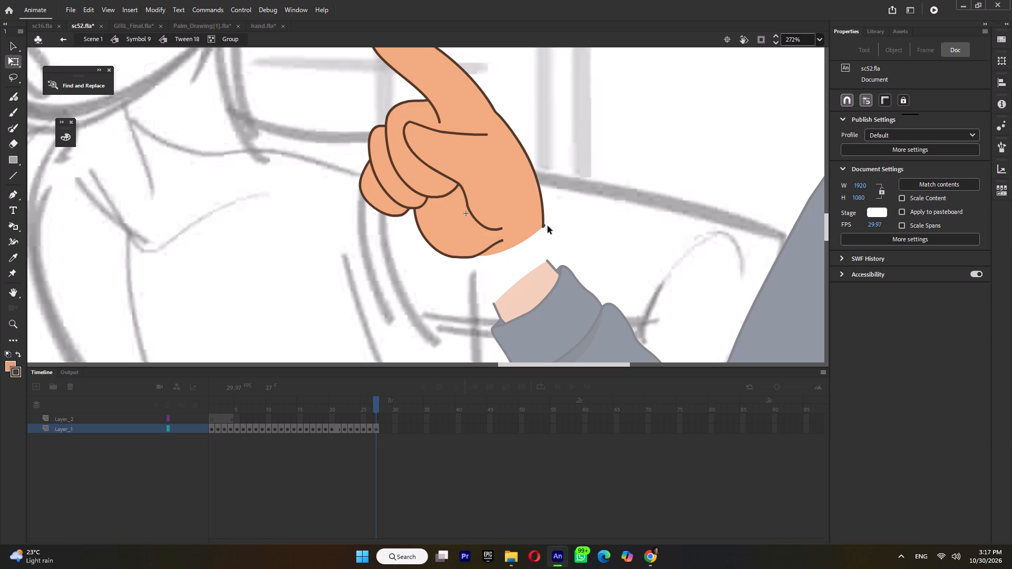
click(548, 224)
click(548, 221)
key(Delete)
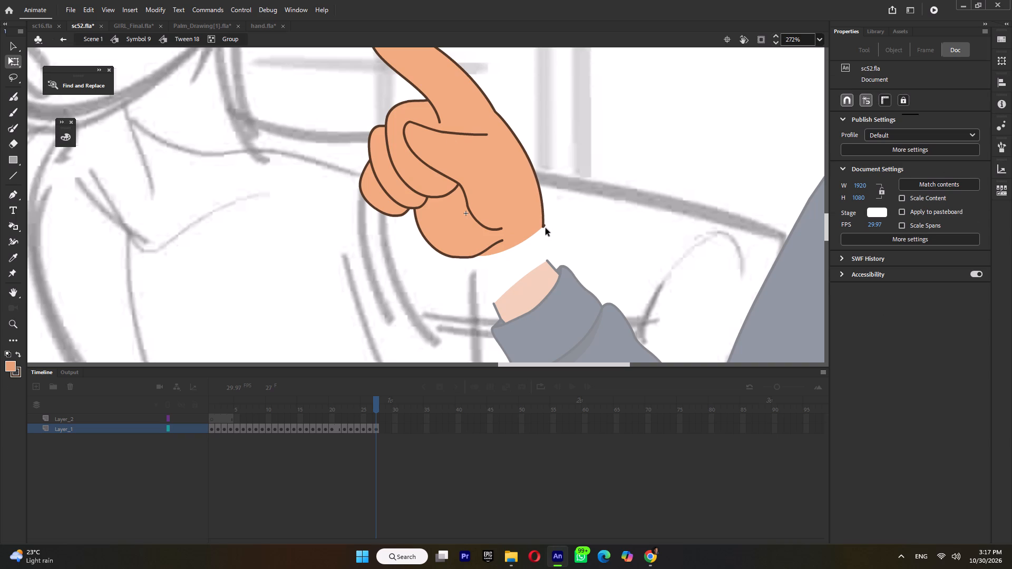
click(544, 226)
key(Delete)
Refill the hand and its folded fingers with the woman's darker skin colour using the Paint Bucket, and leave the group.
key(k)
click(521, 201)
click(408, 195)
click(391, 204)
ctrl+scroll(481, 261, down, 4)
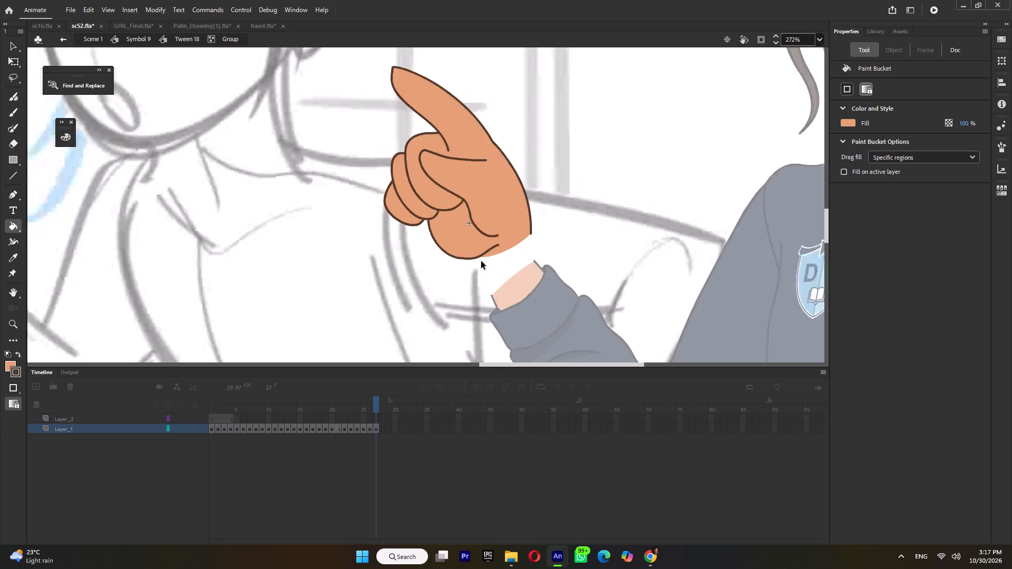
ctrl+double_click(529, 212)
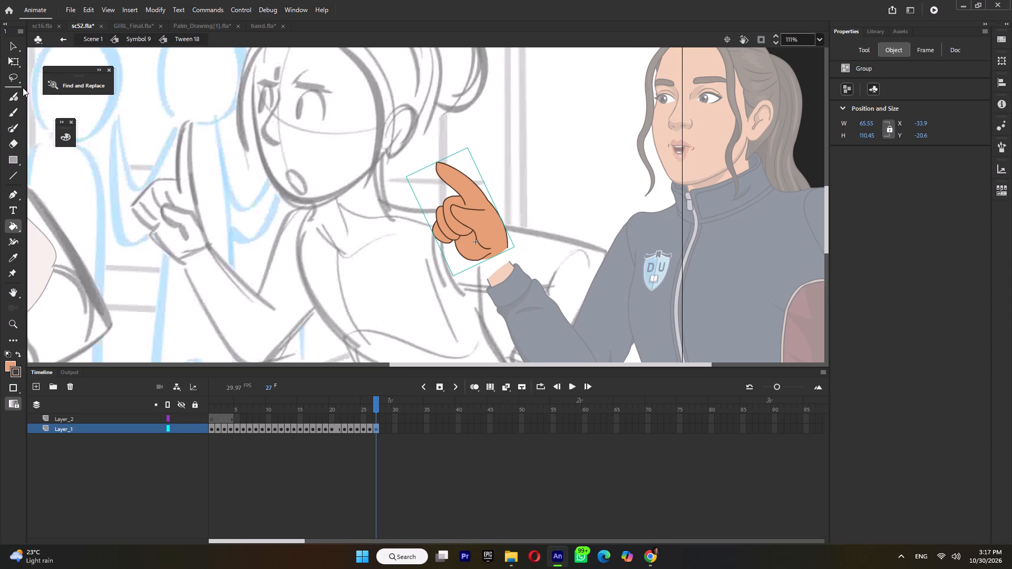
Move the hand group's transform pivot to the wrist and scale the hand down to about 58 by 97.
click(15, 62)
drag(474, 214, 489, 260)
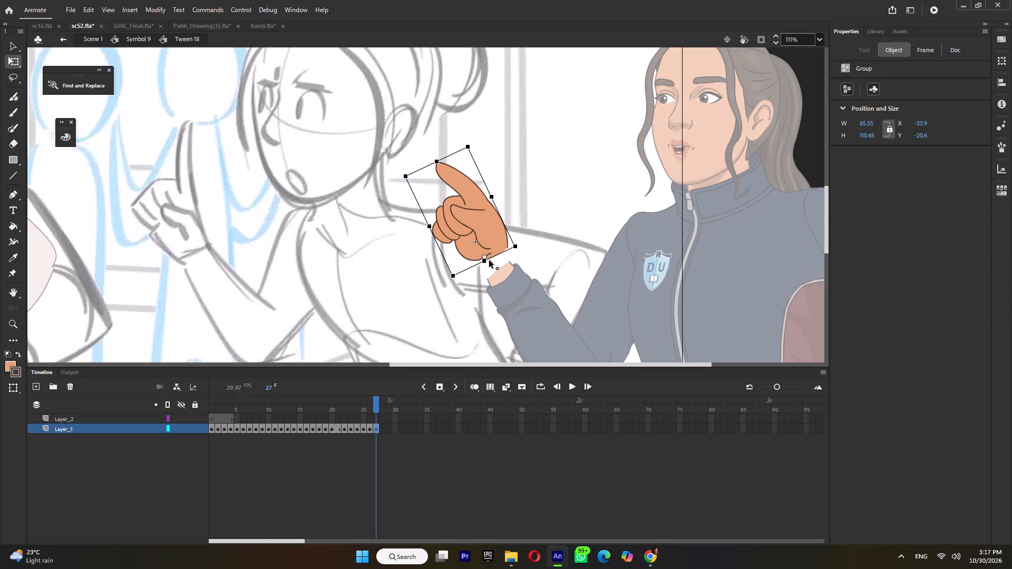
drag(489, 260, 492, 249)
shift+drag(468, 146, 468, 162)
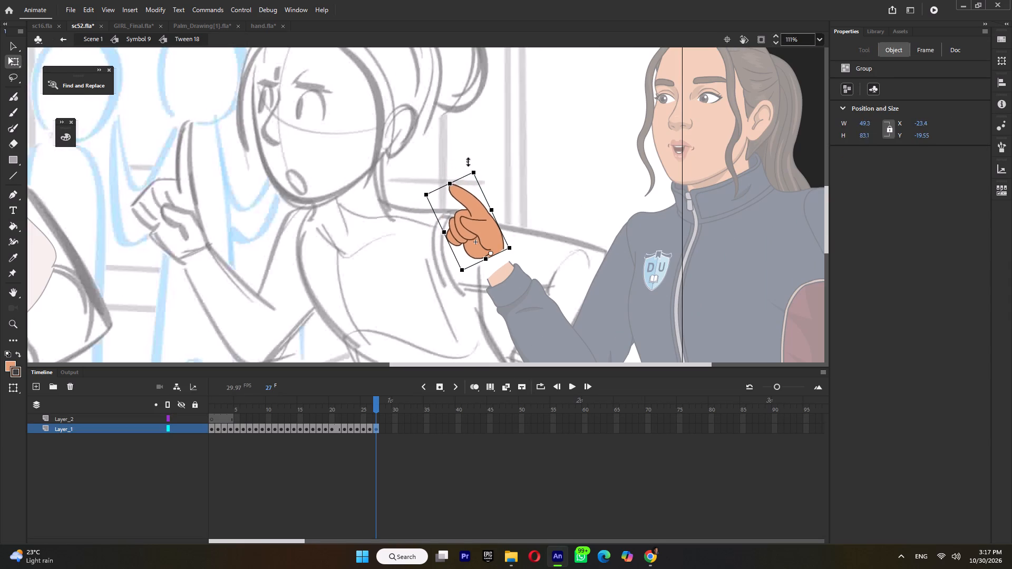
shift+drag(468, 162, 469, 160)
Reshape the index finger's outline inside the group into a slimmer, straighter finger with a rounded tip.
double_click(457, 184)
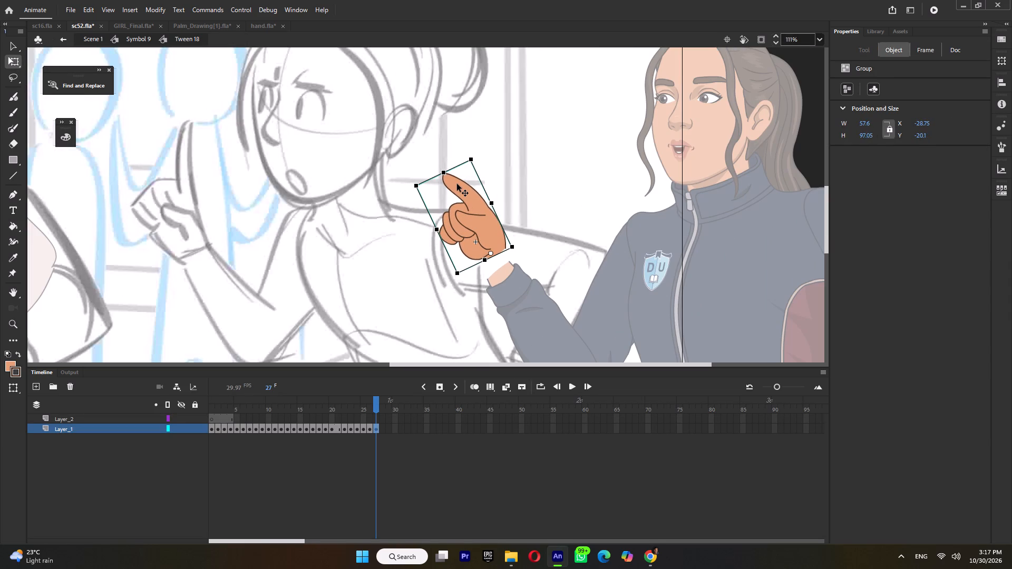
ctrl+scroll(451, 176, up, 5)
drag(433, 169, 451, 142)
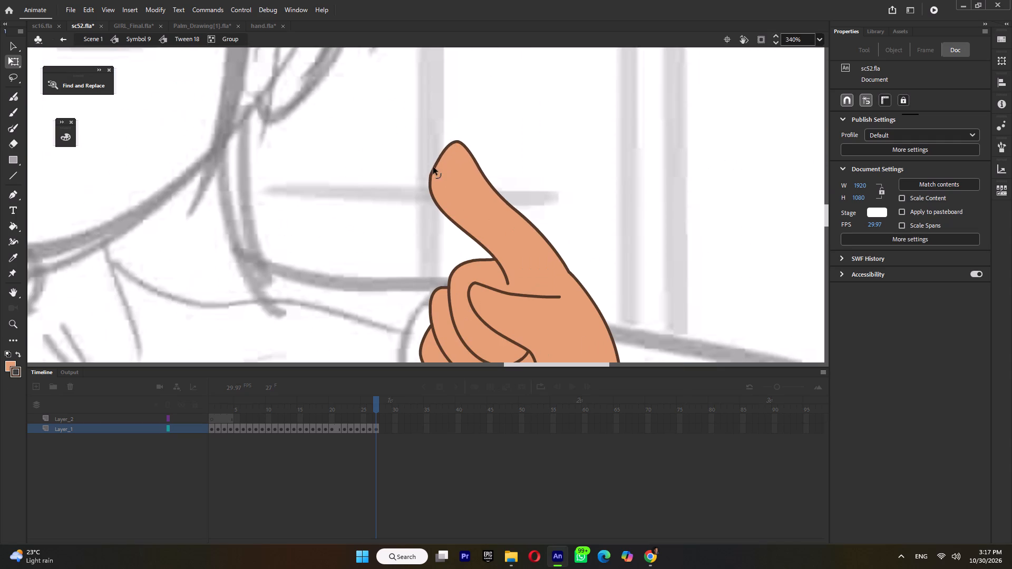
drag(432, 172, 439, 163)
drag(433, 193, 446, 187)
drag(446, 187, 444, 187)
drag(454, 218, 461, 218)
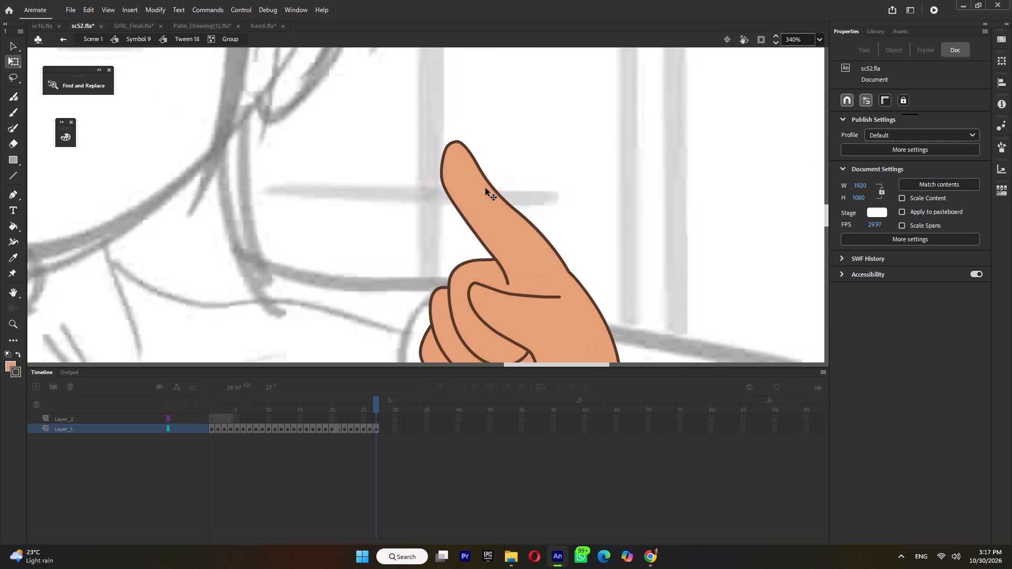
drag(488, 180, 491, 174)
click(441, 181)
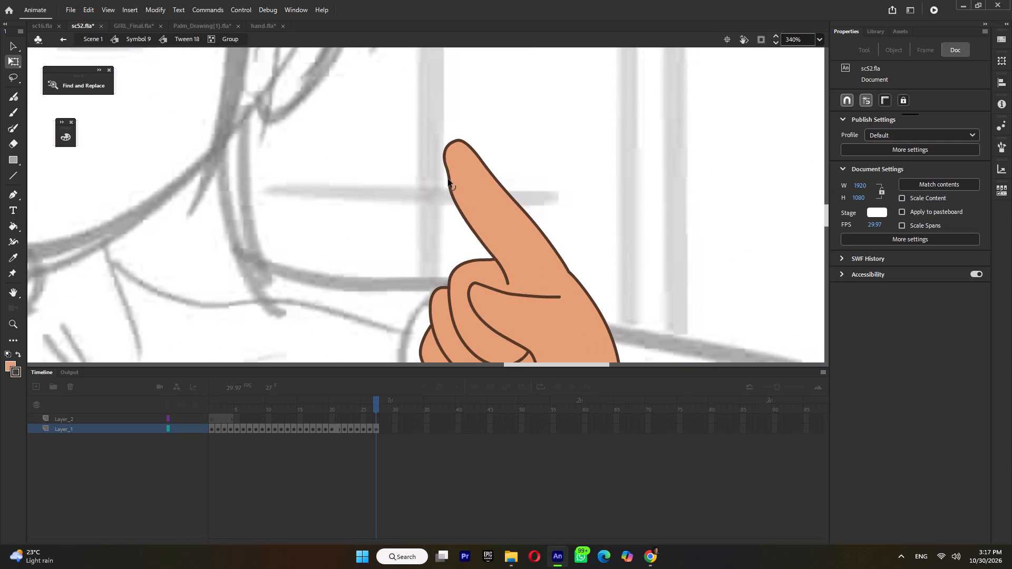
drag(461, 212, 467, 210)
click(485, 243)
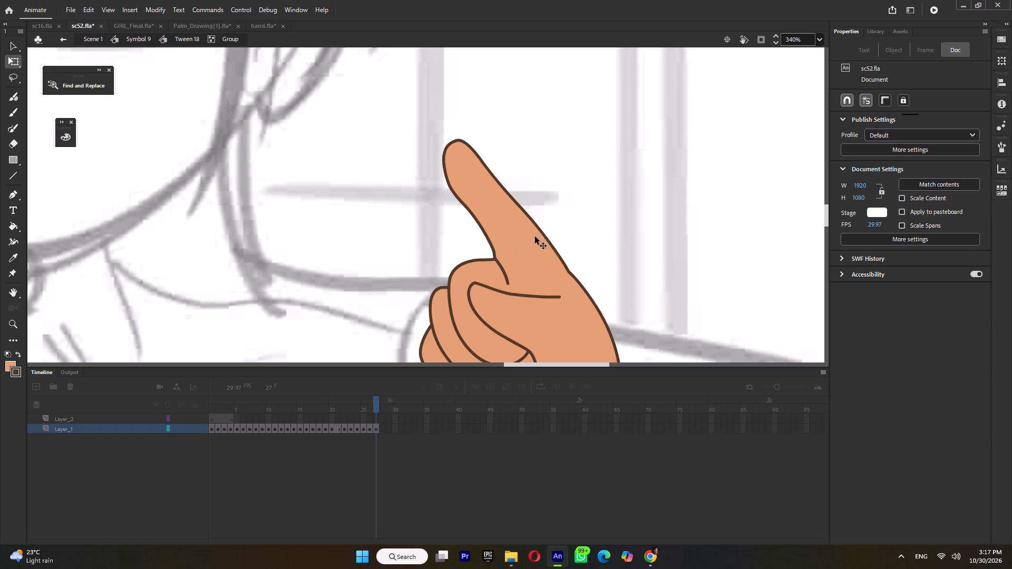
click(452, 144)
ctrl+double_click(557, 199)
Smooth the back-of-hand, wrist and lower palm outlines inside the group, narrowing the hand to about 55 wide.
ctrl+scroll(583, 231, down, 3)
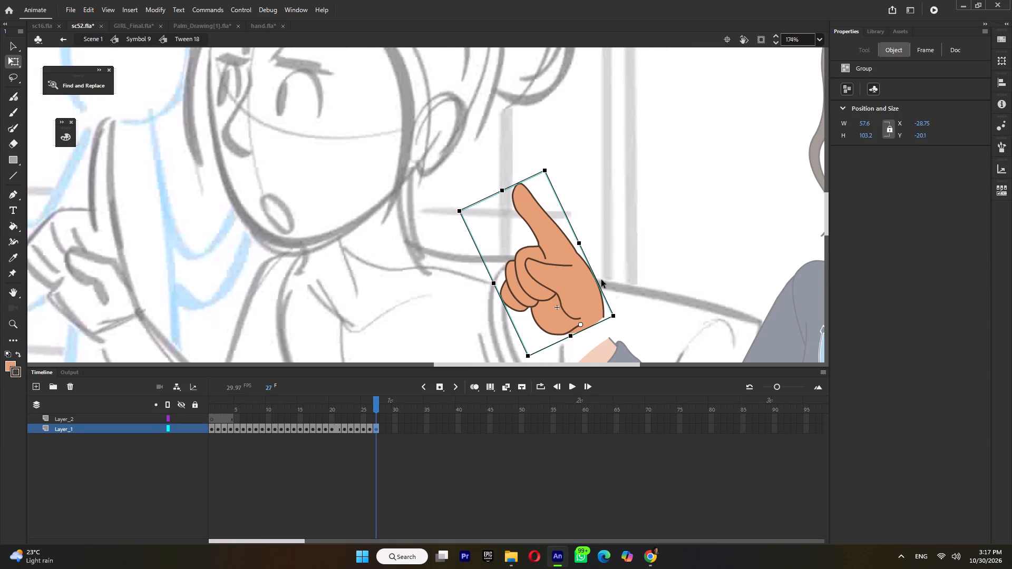
double_click(590, 277)
ctrl+scroll(594, 289, up, 4)
drag(601, 274, 596, 282)
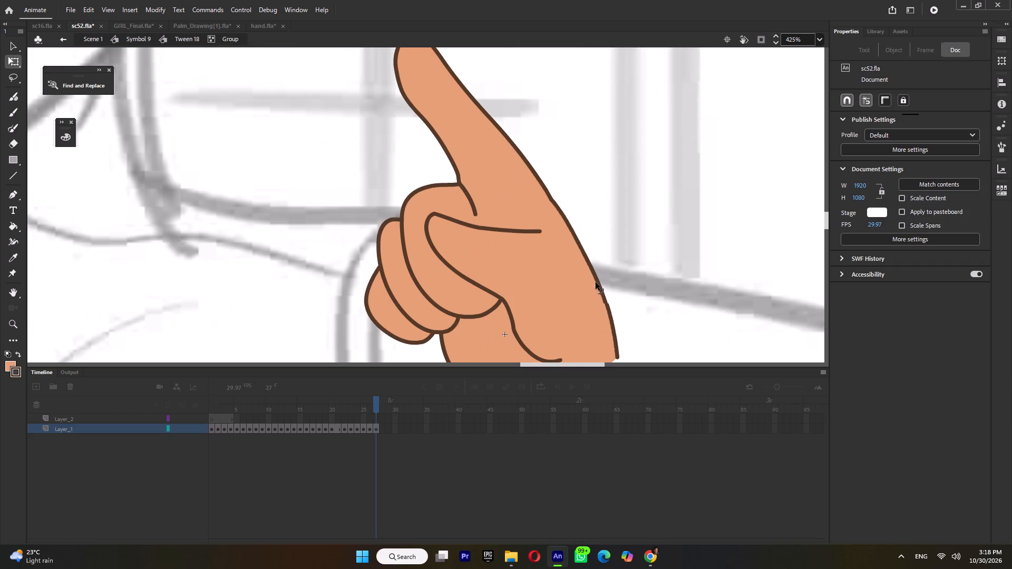
drag(596, 282, 592, 287)
ctrl+scroll(591, 235, down, 3)
drag(604, 298, 604, 298)
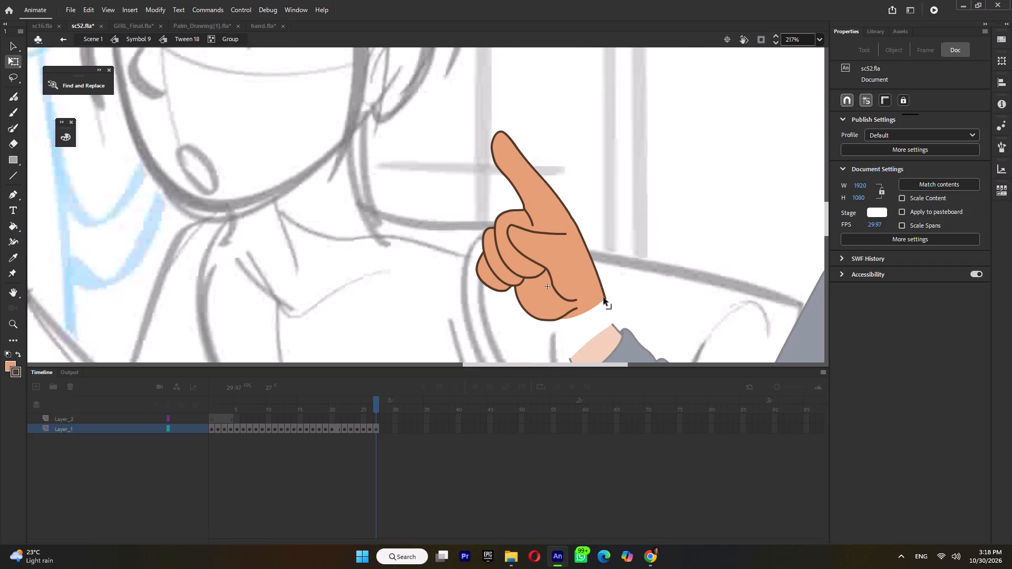
drag(604, 298, 599, 303)
click(527, 311)
ctrl+scroll(542, 323, up, 4)
click(547, 317)
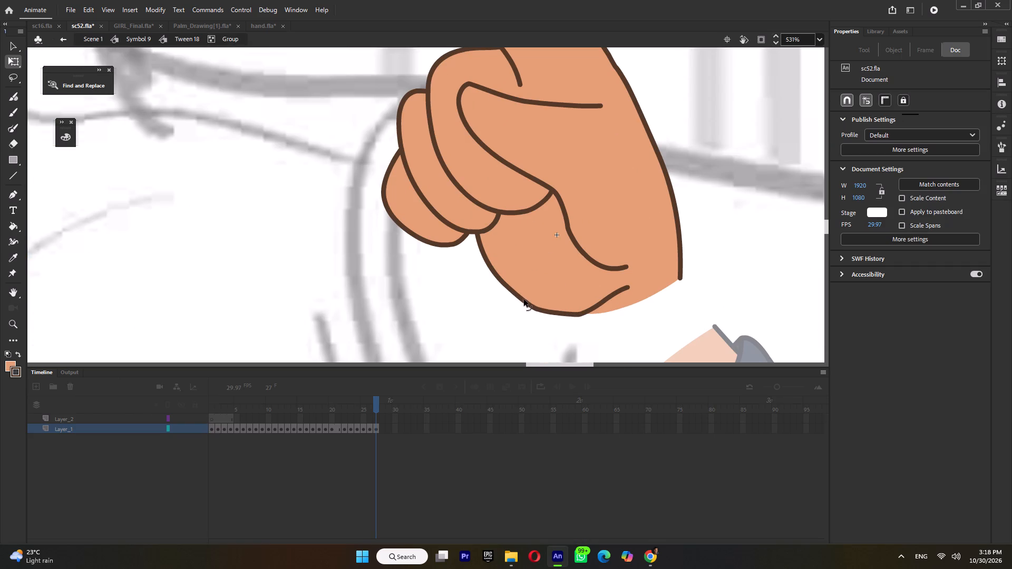
click(523, 299)
ctrl+scroll(533, 292, down, 6)
double_click(637, 252)
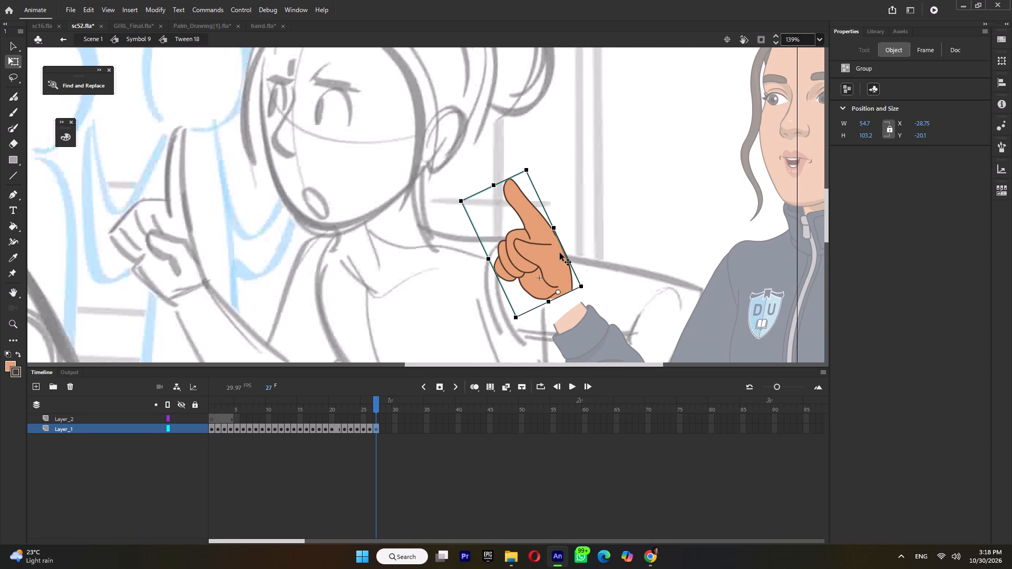
Move the pointing hand group down onto the woman's wrist, at about Y -43.
drag(560, 255, 573, 278)
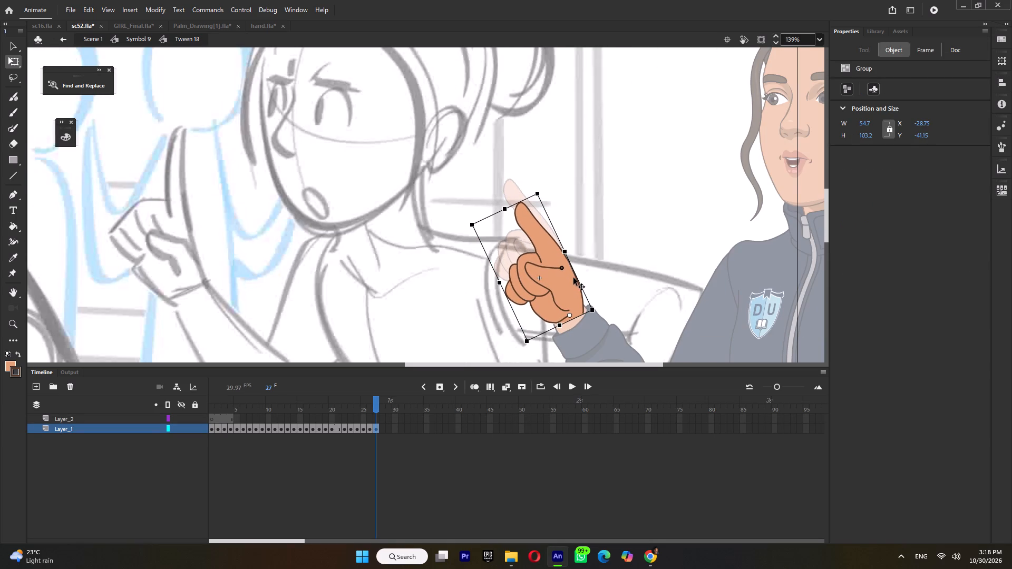
drag(573, 278, 573, 280)
Inside the hand group, pull in the outline where the index finger meets the back of the hand, straightening the finger's outer edge.
double_click(578, 290)
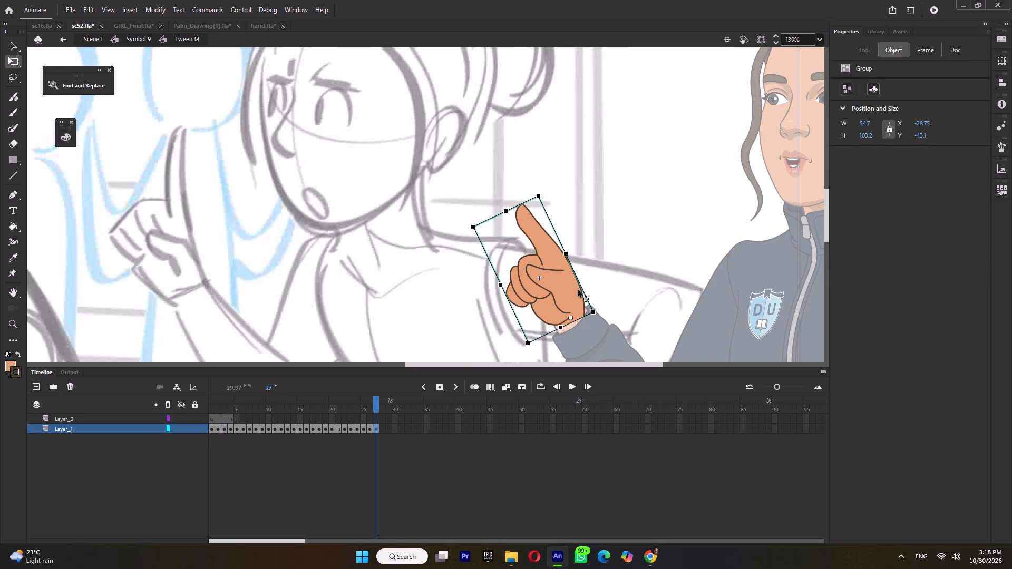
ctrl+scroll(587, 317, up, 4)
drag(580, 310, 583, 295)
click(578, 256)
click(542, 178)
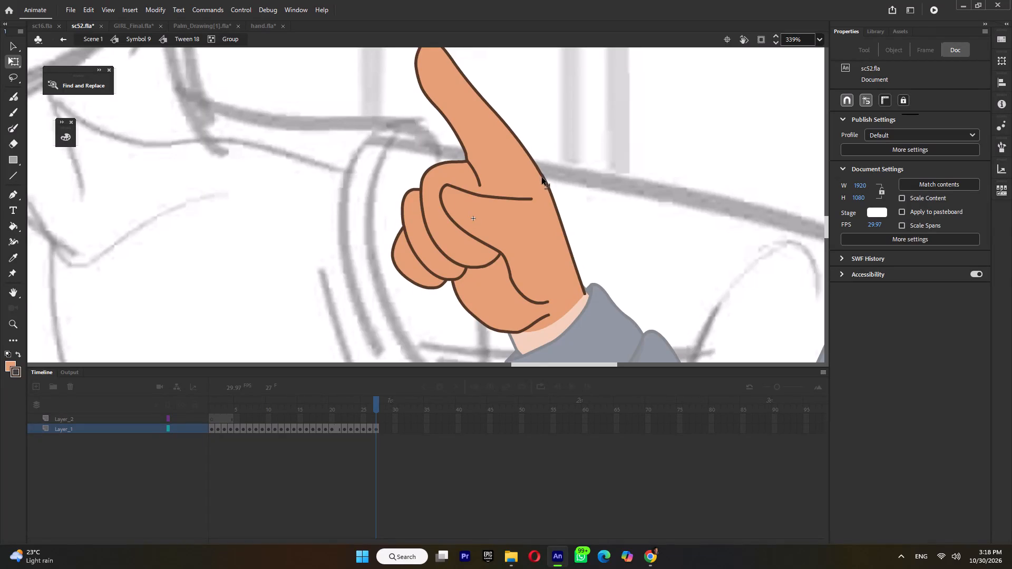
click(540, 171)
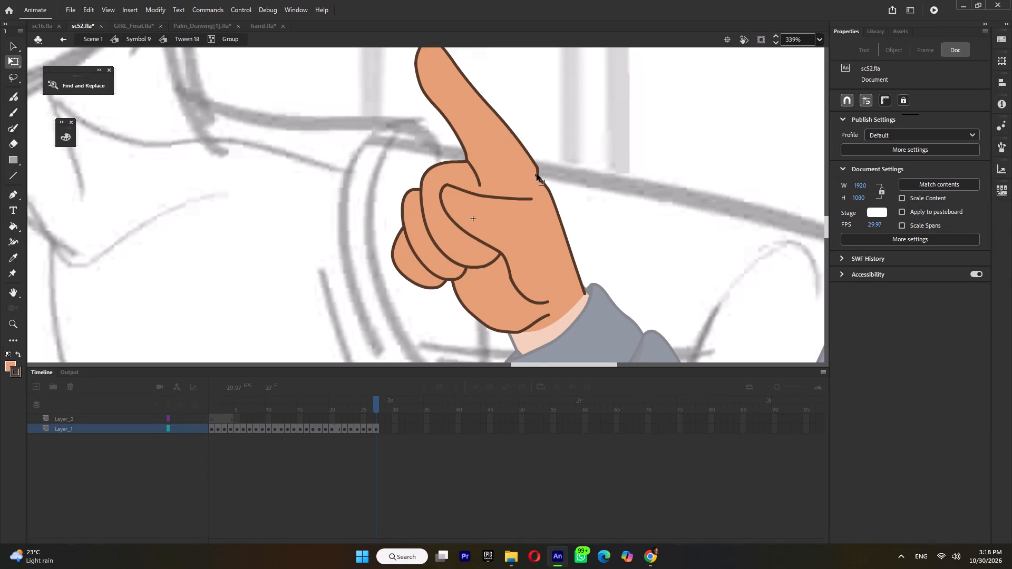
click(535, 164)
click(550, 150)
drag(537, 166, 526, 164)
drag(517, 144, 512, 145)
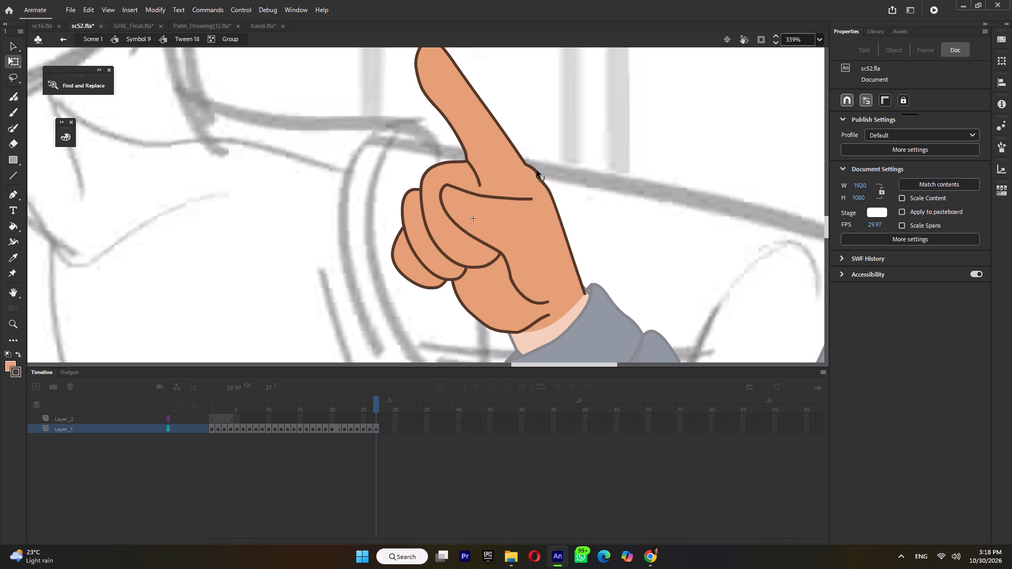
click(536, 170)
drag(546, 184, 547, 193)
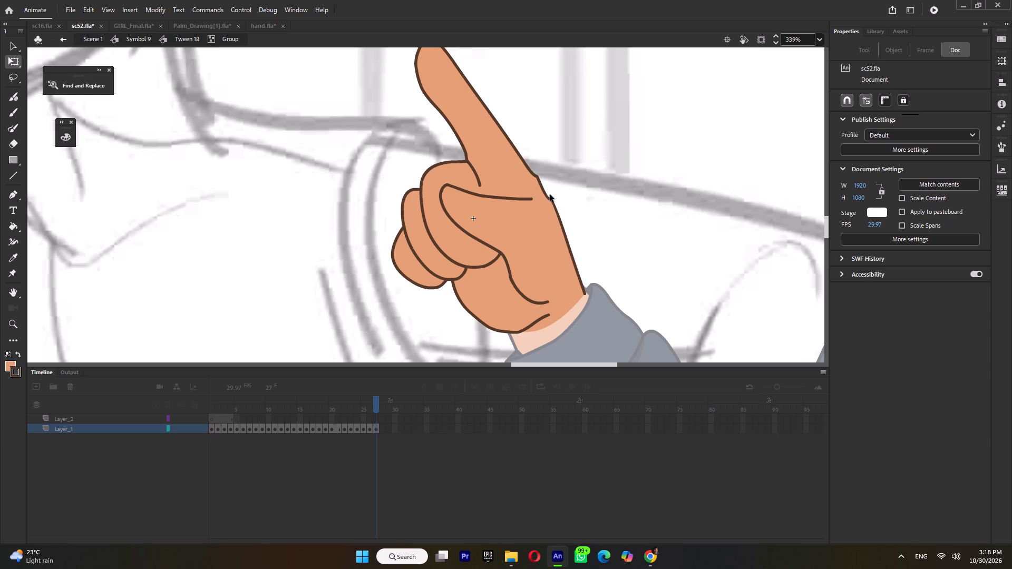
Smoothen the back-of-hand stroke, bend it into one curve from the index finger to the wrist, and return to Symbol 9.
click(536, 174)
click(542, 182)
click(543, 190)
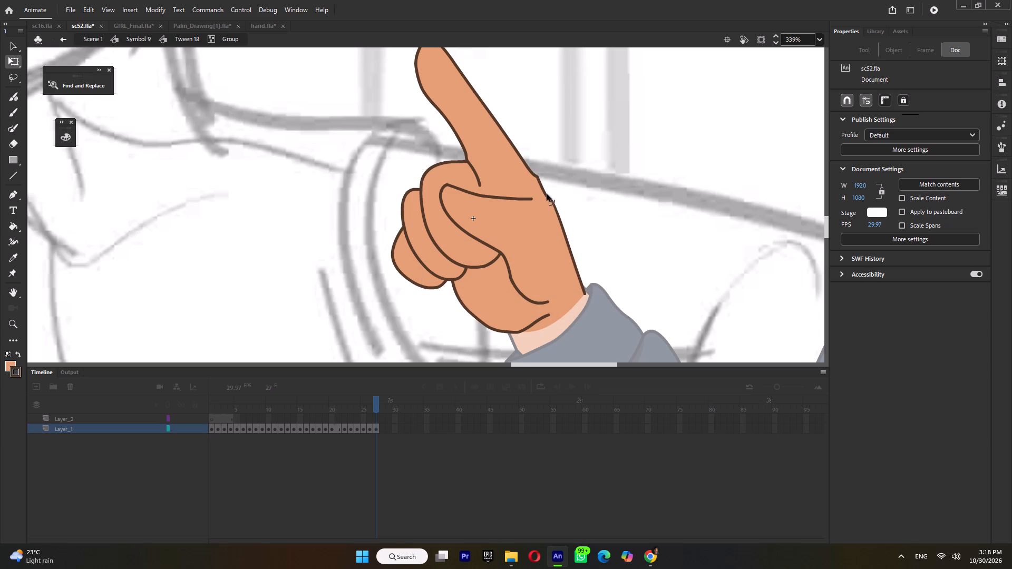
click(547, 194)
triple_click(867, 315)
click(867, 315)
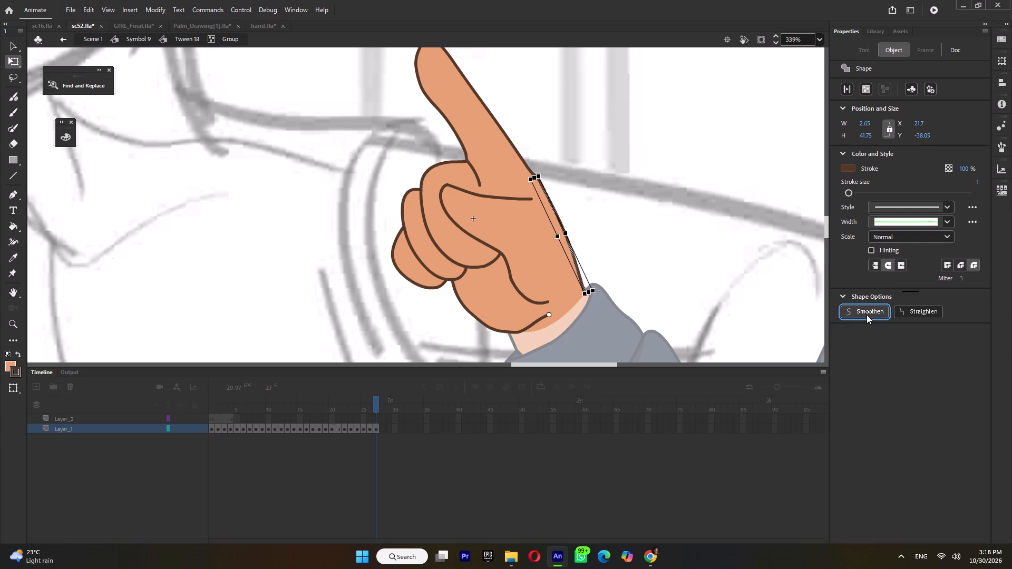
click(595, 211)
drag(538, 178, 538, 184)
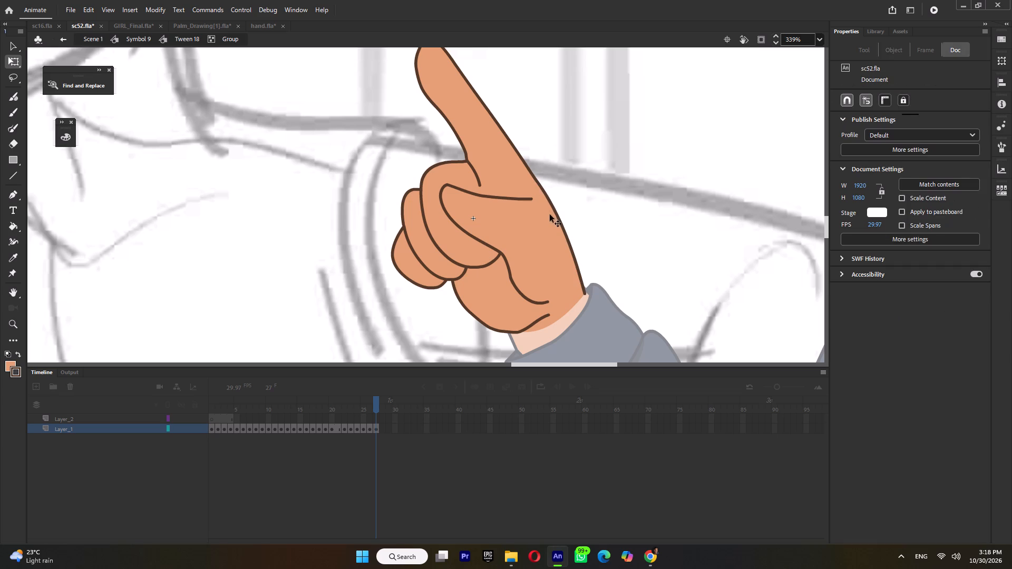
click(553, 208)
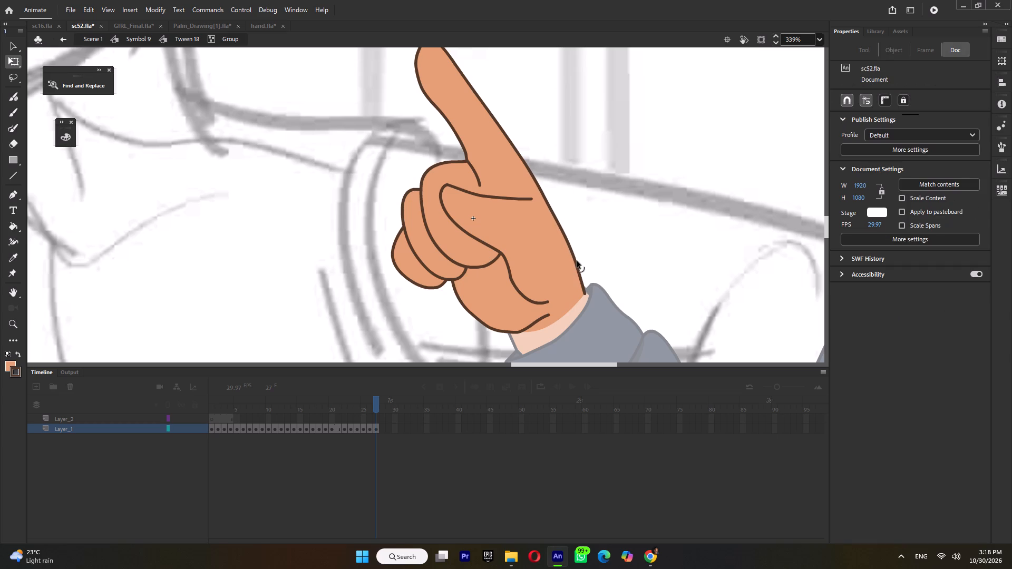
click(575, 259)
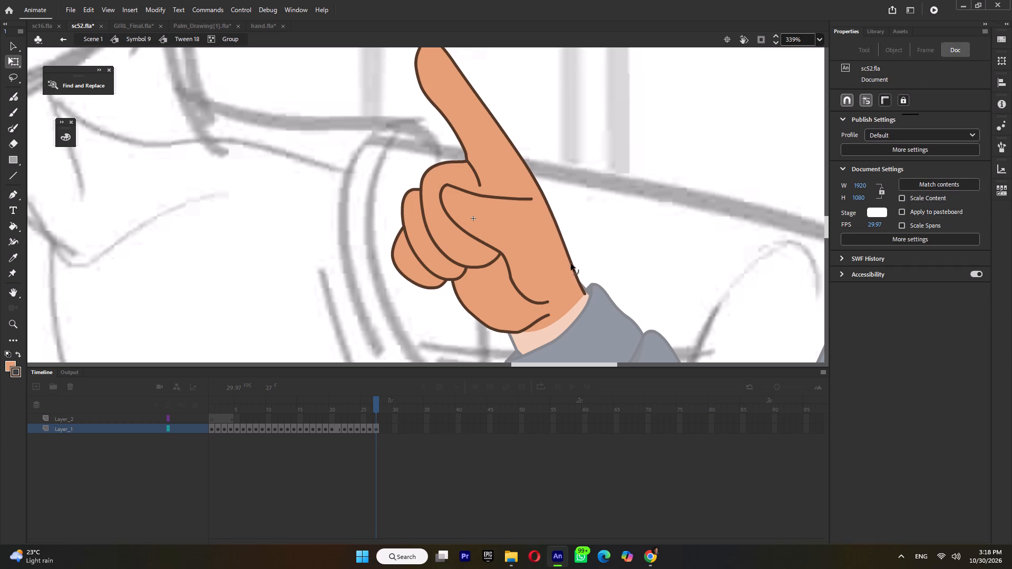
double_click(598, 199)
ctrl+scroll(578, 241, down, 5)
double_click(593, 238)
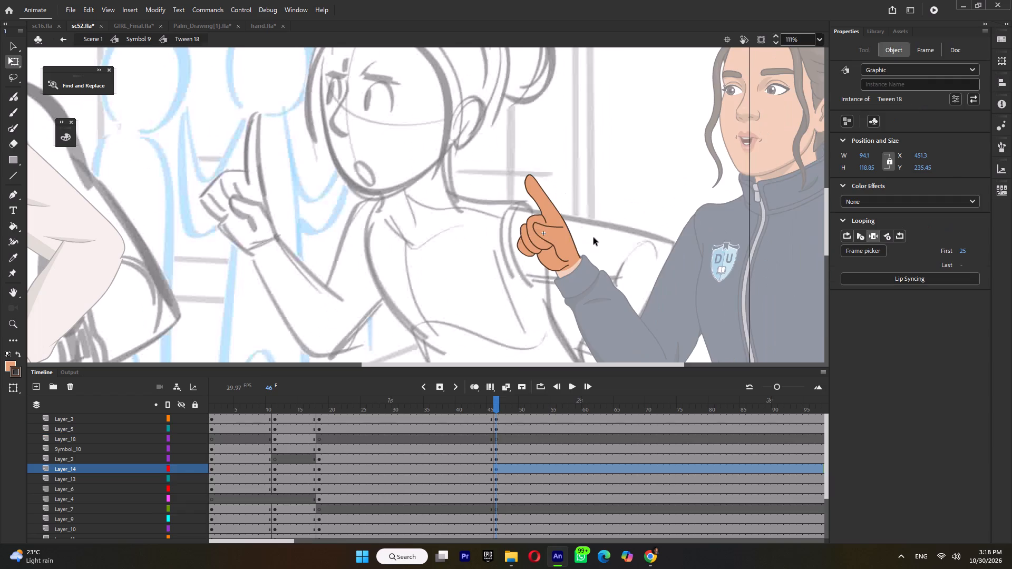
Switch the woman's raised hand, Tween 18, to frame 27 with the Frame Picker.
click(858, 251)
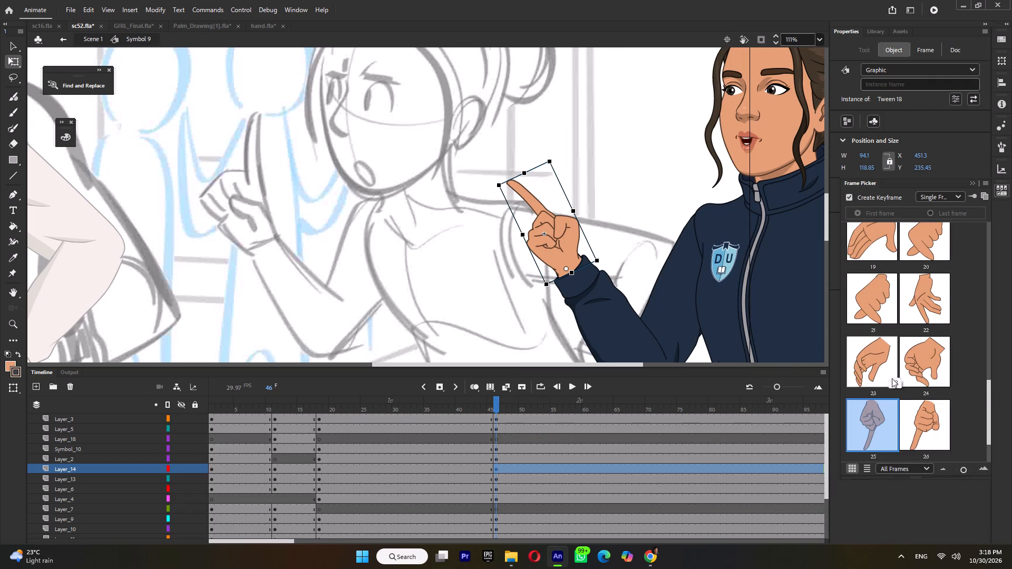
scroll(898, 405, down, 6)
click(861, 427)
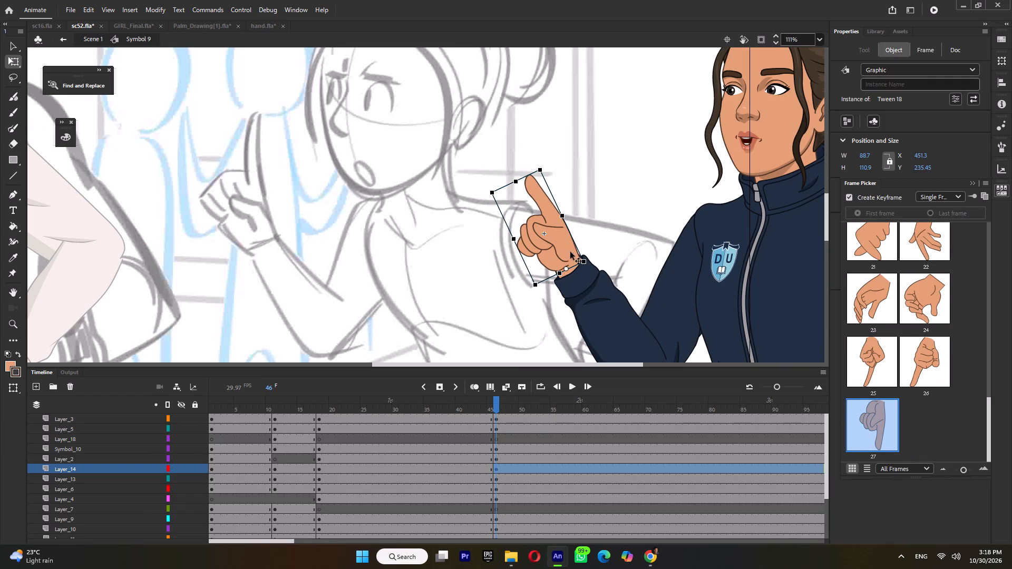
Rotate the raised hand so its index finger points more upright, and seat it on the wrist at about X 444, Y 231.
ctrl+scroll(601, 214, down, 5)
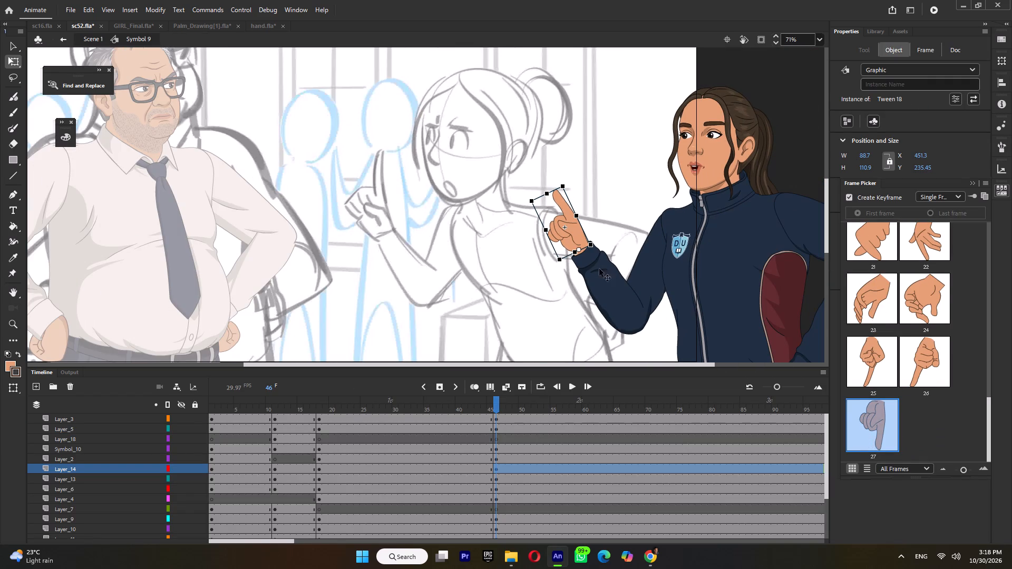
drag(568, 185, 584, 185)
ctrl+scroll(589, 240, up, 8)
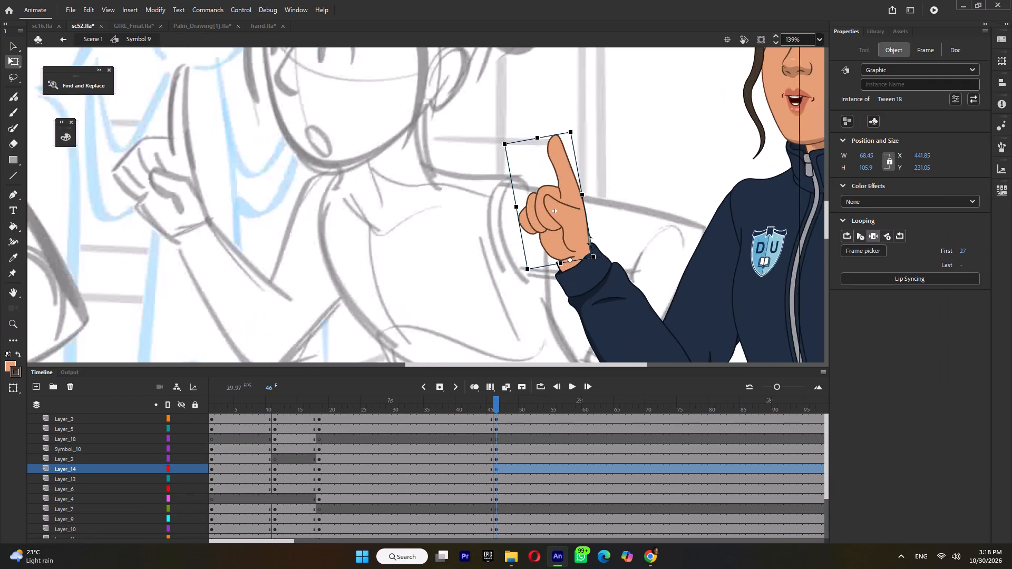
ctrl+scroll(589, 240, up, 3)
drag(572, 246, 562, 236)
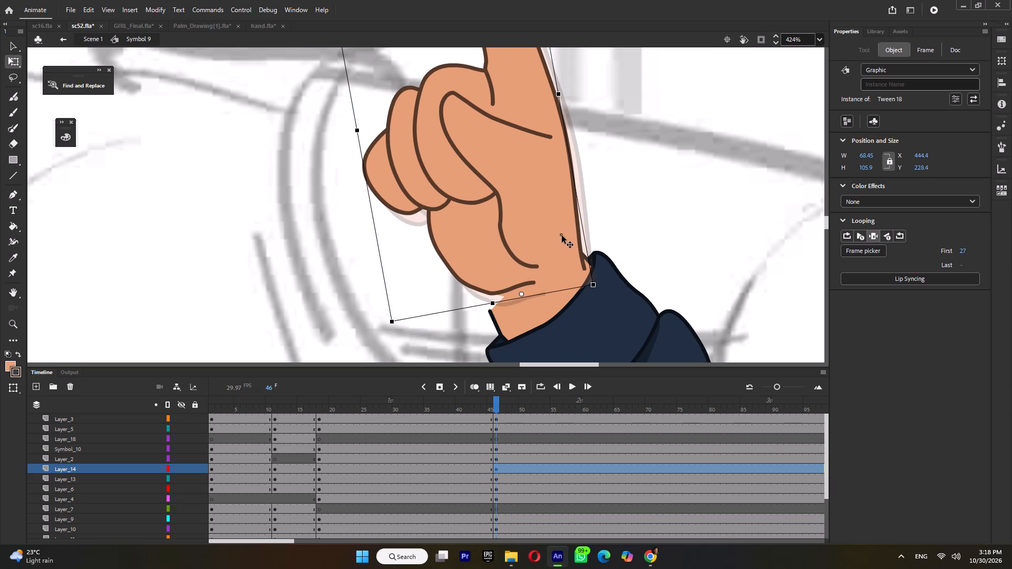
drag(562, 236, 562, 243)
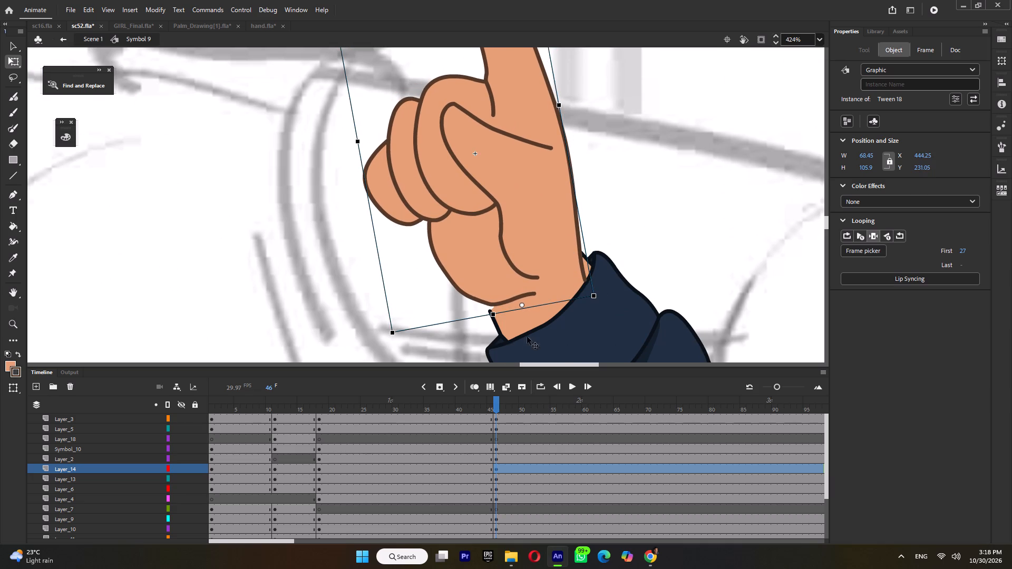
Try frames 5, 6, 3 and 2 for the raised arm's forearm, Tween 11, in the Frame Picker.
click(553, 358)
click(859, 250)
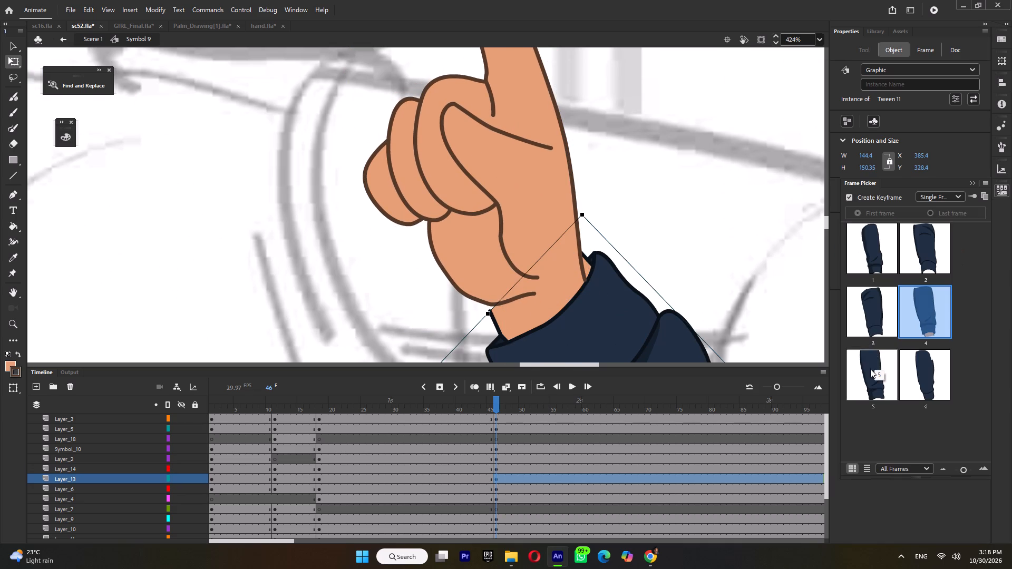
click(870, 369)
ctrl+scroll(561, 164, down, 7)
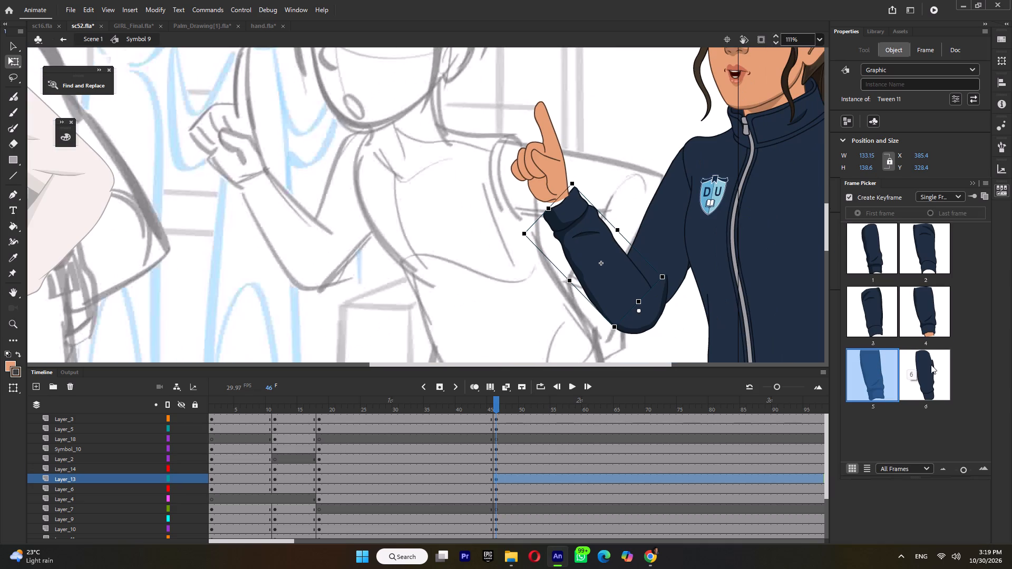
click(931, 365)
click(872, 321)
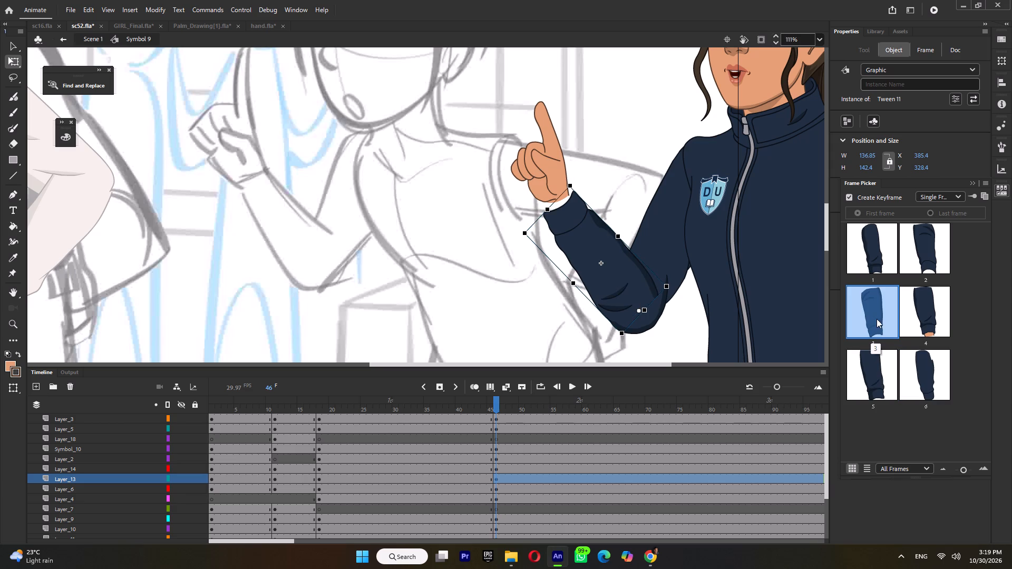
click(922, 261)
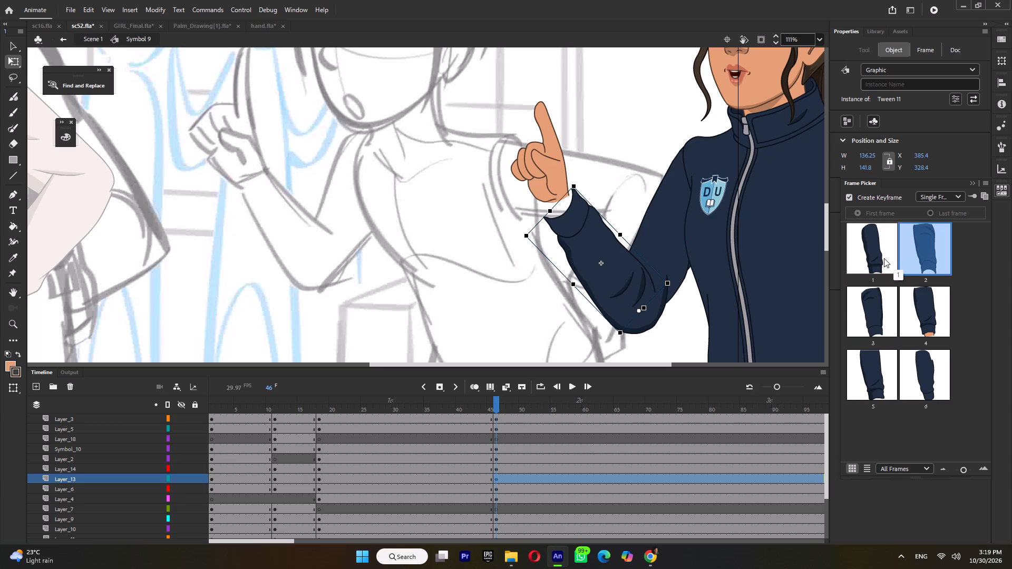
Move the pointing hand down against the forearm's sleeve opening, at about X 439, Y 246.
click(545, 174)
ctrl+scroll(554, 183, up, 2)
drag(557, 188, 567, 210)
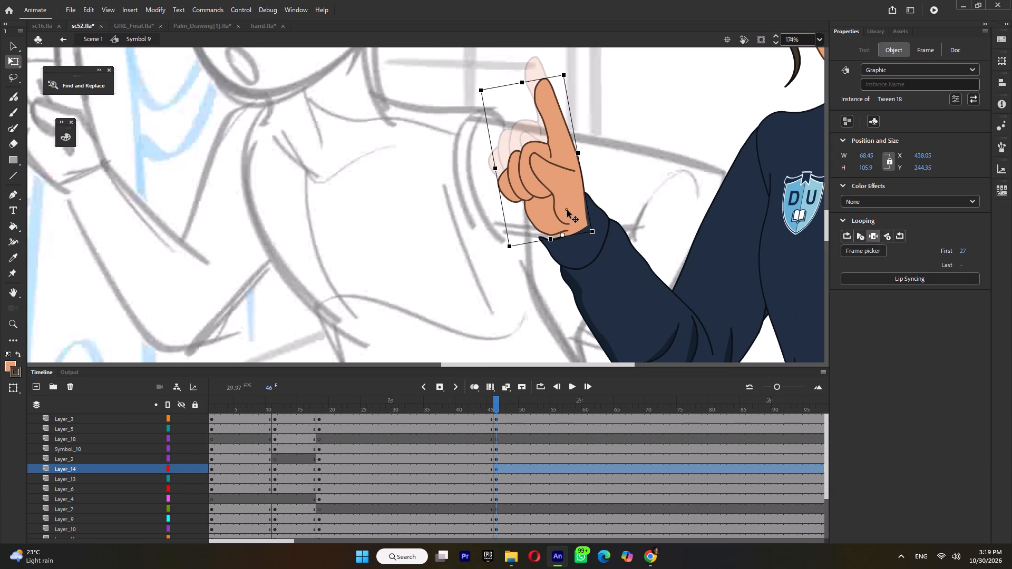
drag(567, 210, 566, 212)
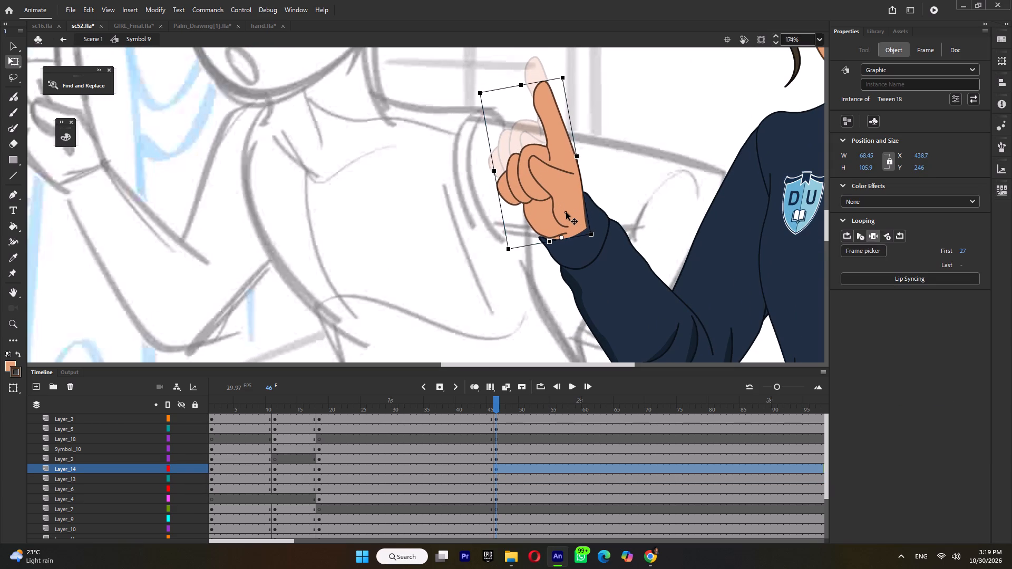
Cut the hand from Layer_14 at frame 46 and paste it in place on Layer_7, behind the forearm.
click(498, 469)
key(ctrl+x)
click(581, 290)
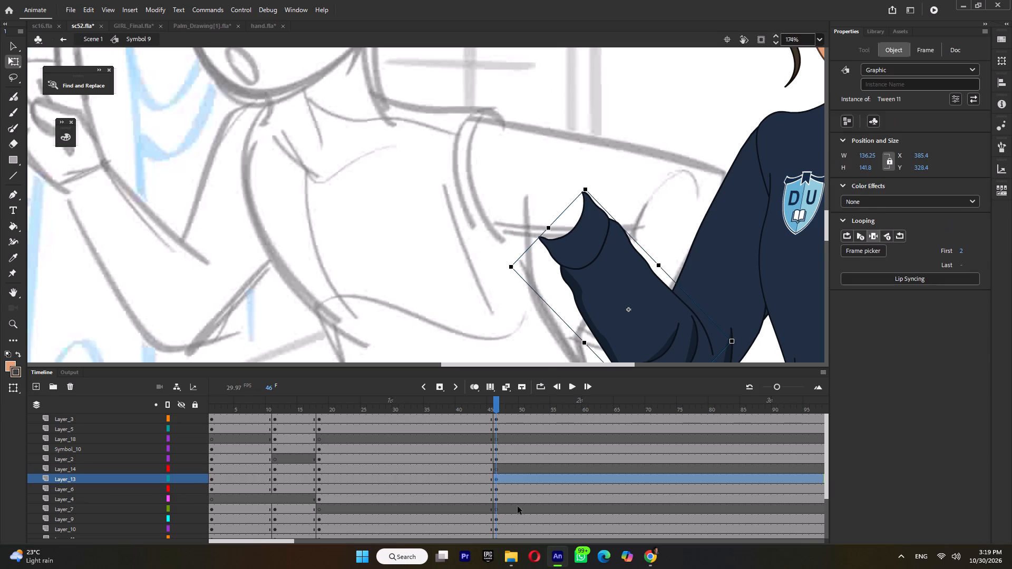
click(498, 508)
key(ctrl+shift+v)
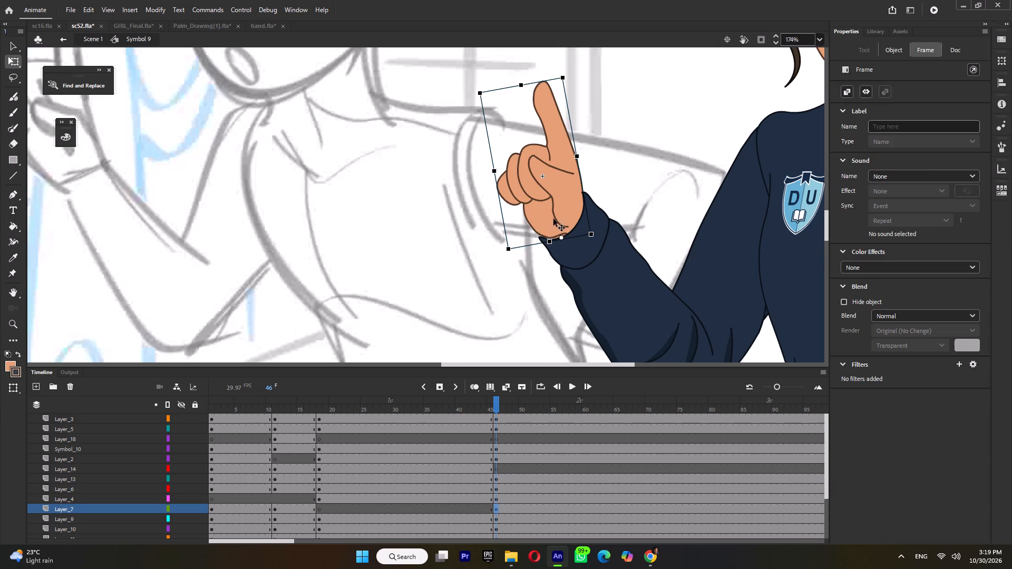
Compare forearm frames 3, 5 and 6 for Tween 11 and set it to frame 5.
ctrl+scroll(554, 213, down, 6)
click(587, 252)
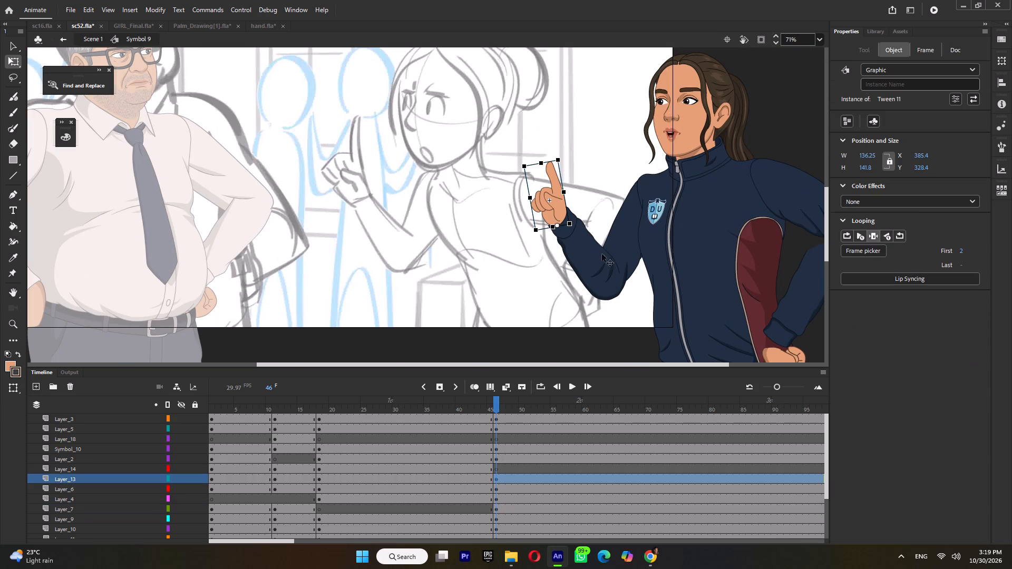
click(862, 246)
click(875, 310)
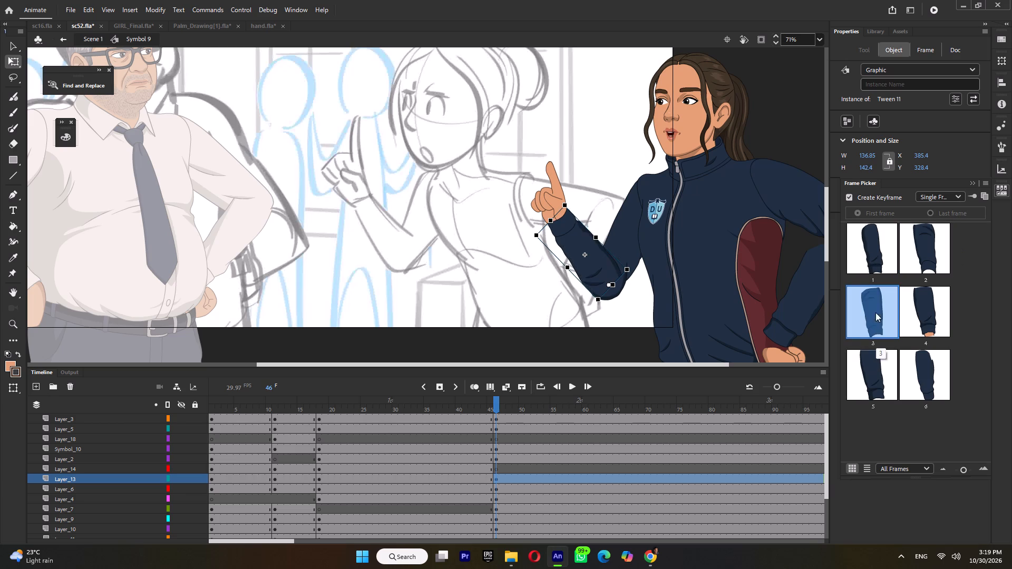
click(873, 367)
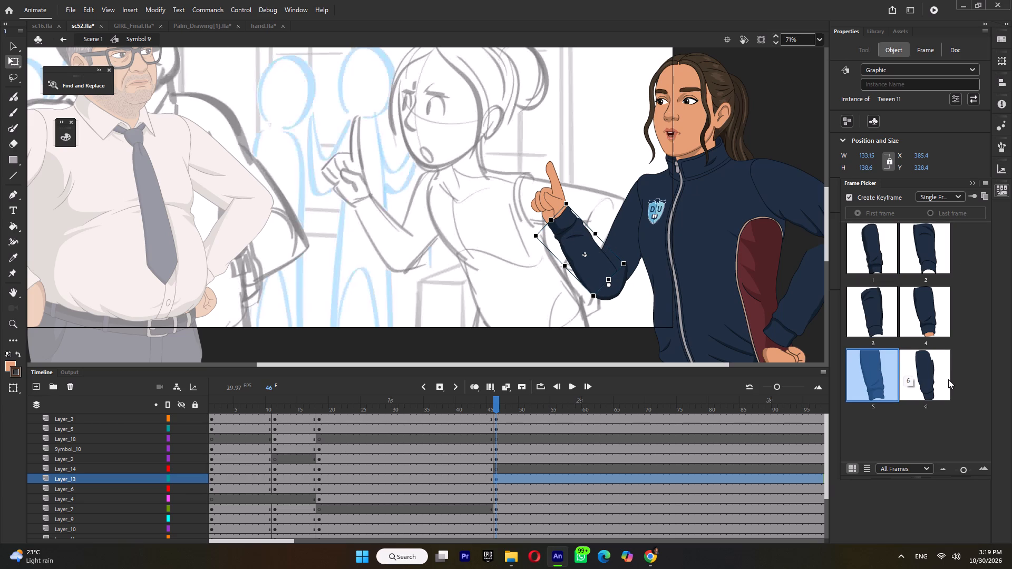
click(922, 380)
click(883, 375)
Raise the pointing hand out of the cuff to about Y 238.5 and check how it joins the sleeve.
click(549, 199)
ctrl+scroll(552, 199, up, 8)
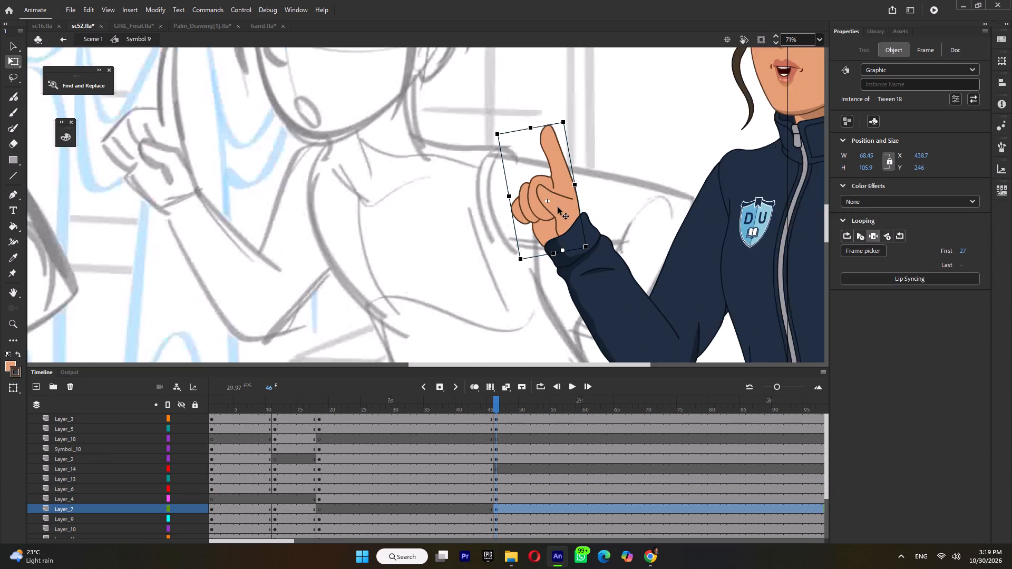
ctrl+scroll(558, 207, up, 3)
drag(565, 212, 563, 188)
ctrl+scroll(562, 188, down, 5)
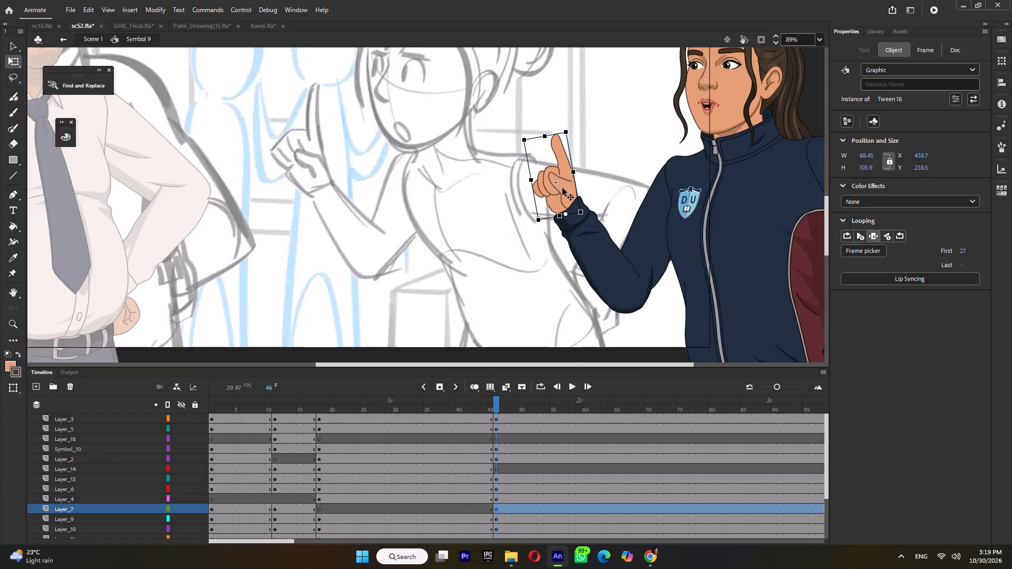
ctrl+scroll(562, 188, down, 5)
click(594, 174)
ctrl+scroll(612, 191, up, 4)
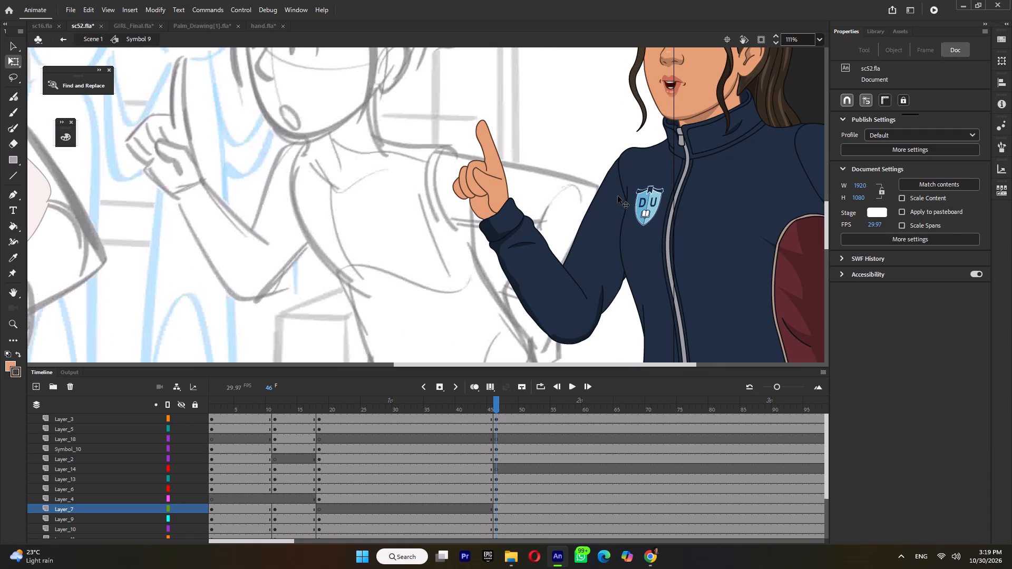
Move the forearm on her hip-side arm (Tween 1) up and outward to fit the elbow, at about X 17.5, Y 352.3.
ctrl+scroll(617, 192, down, 4)
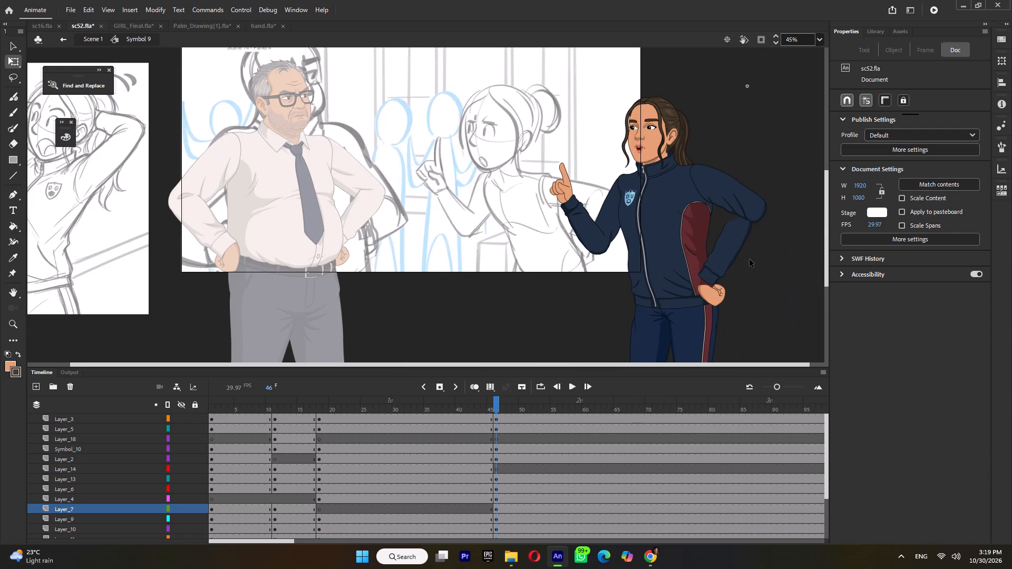
click(727, 253)
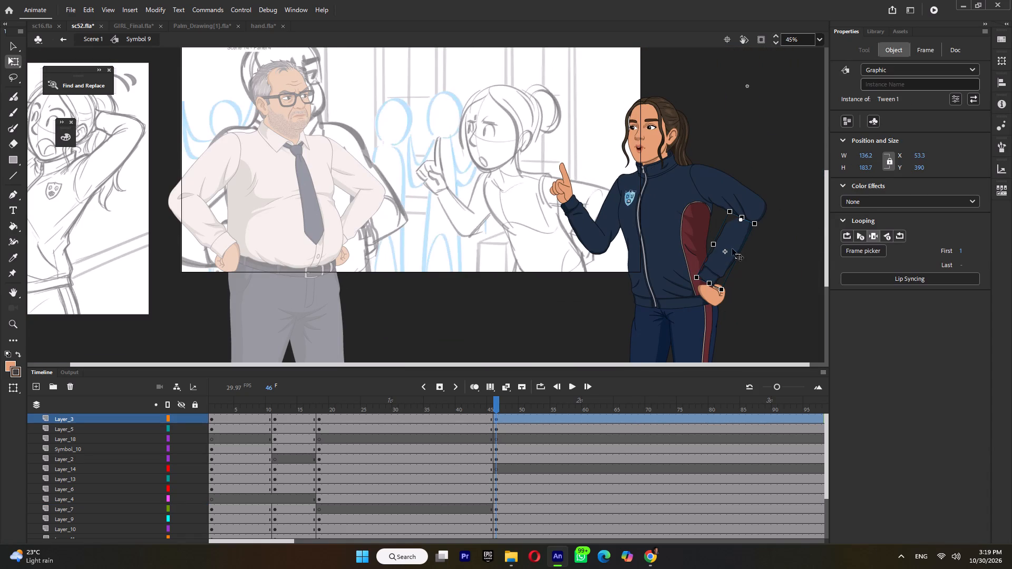
ctrl+scroll(732, 249, up, 4)
drag(732, 250, 762, 224)
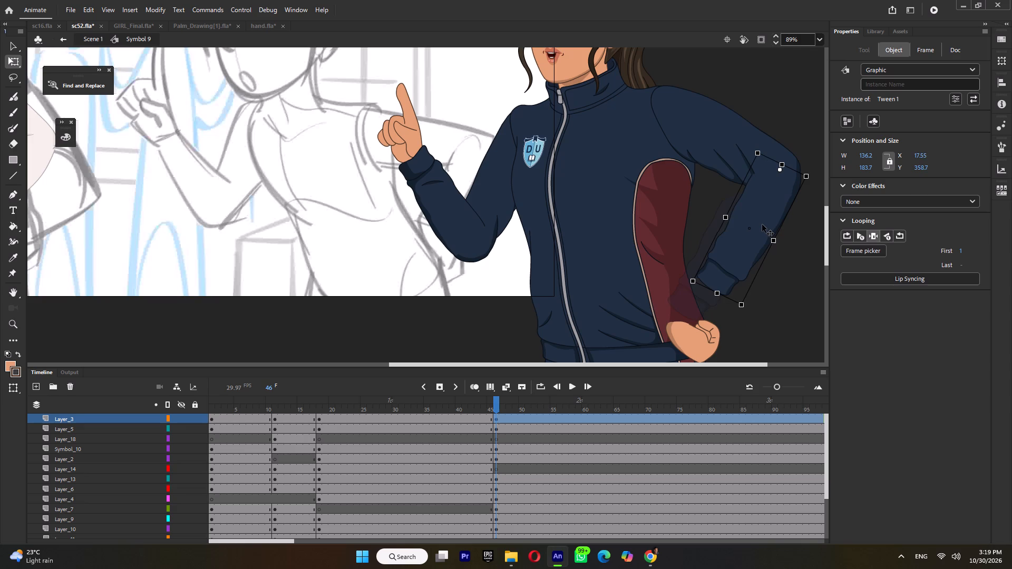
drag(762, 224, 758, 225)
ctrl+scroll(785, 202, up, 5)
drag(755, 199, 768, 191)
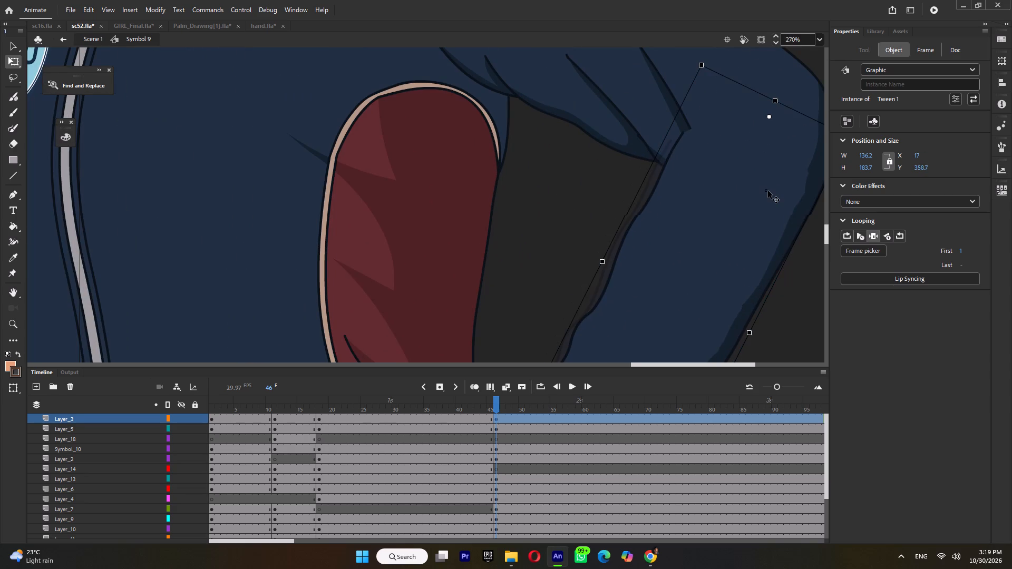
drag(768, 191, 765, 192)
ctrl+scroll(699, 207, down, 5)
ctrl+scroll(742, 178, up, 6)
drag(752, 211, 754, 191)
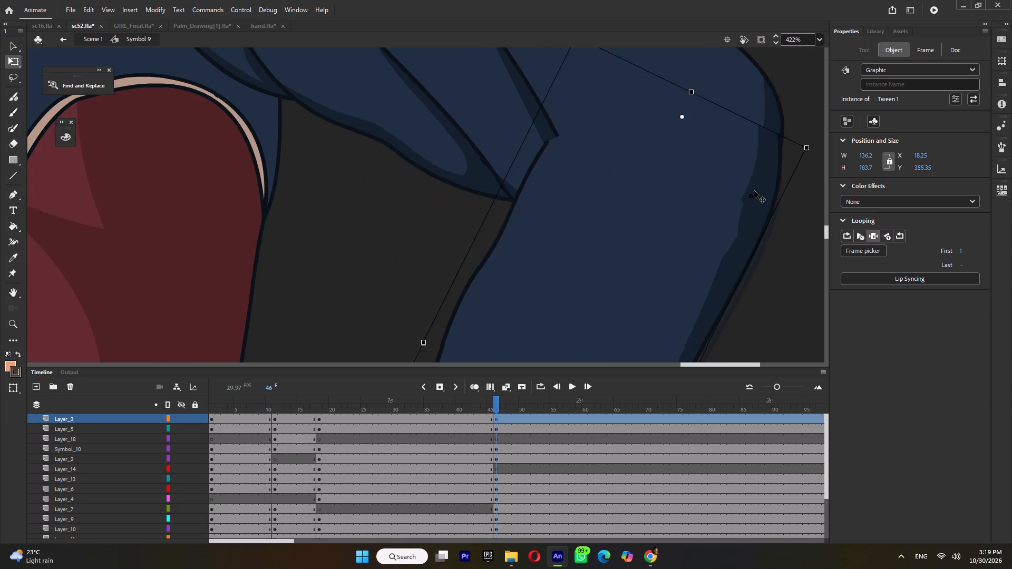
drag(754, 191, 755, 184)
click(752, 187)
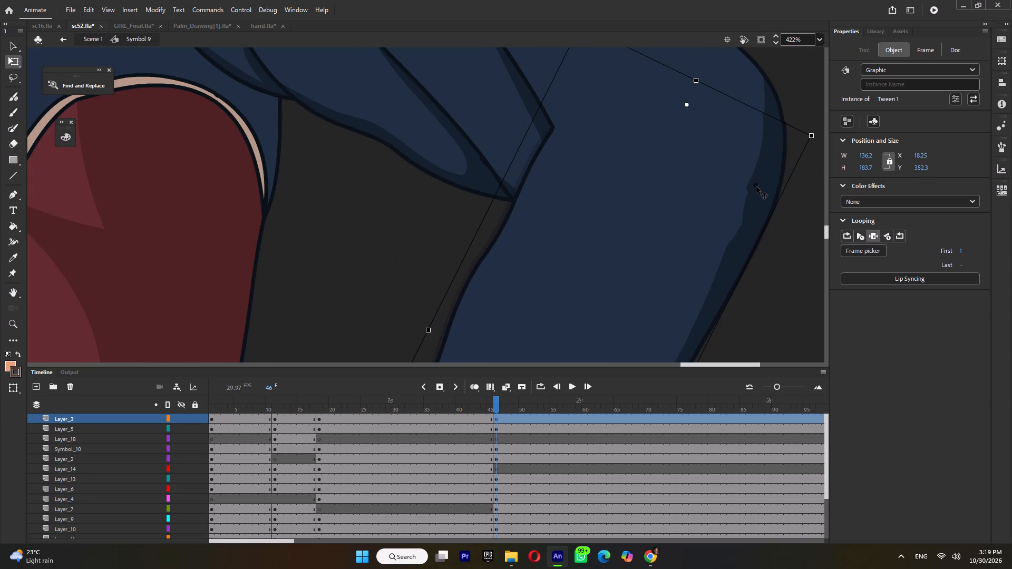
ctrl+scroll(754, 187, down, 10)
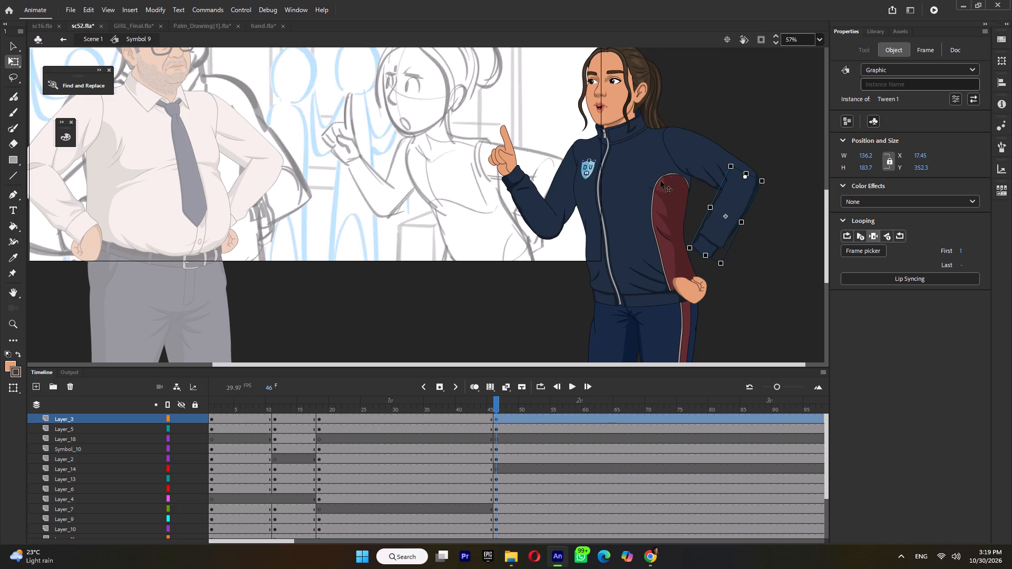
Shorten her torso slightly by lowering its top edge and lean it toward the pointing arm.
click(625, 205)
drag(620, 92, 622, 103)
drag(631, 103, 623, 107)
Move the pointing hand, forearm and upper arm together onto the torso's shoulder, at about X 259.35, Y 193.9.
drag(453, 131, 554, 245)
ctrl+scroll(554, 185, up, 7)
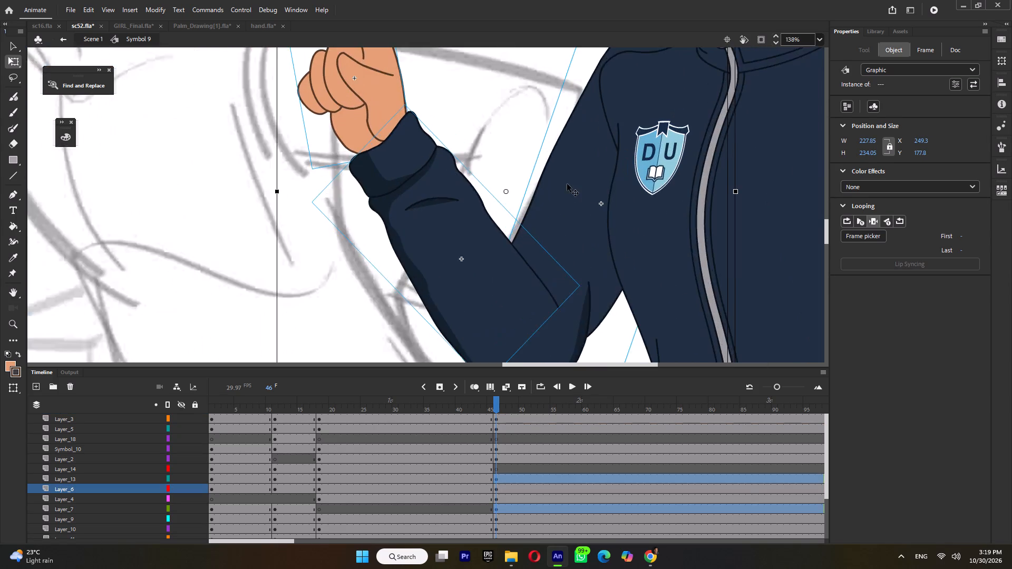
drag(569, 184, 543, 237)
ctrl+scroll(549, 234, down, 2)
ctrl+scroll(569, 134, up, 2)
drag(565, 191, 566, 187)
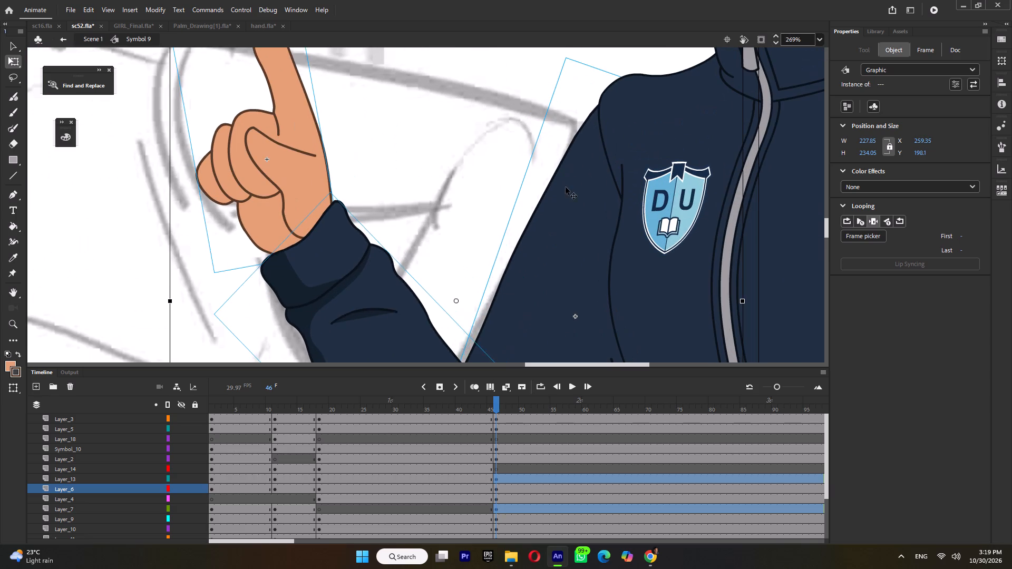
drag(566, 187, 563, 180)
ctrl+scroll(564, 184, down, 7)
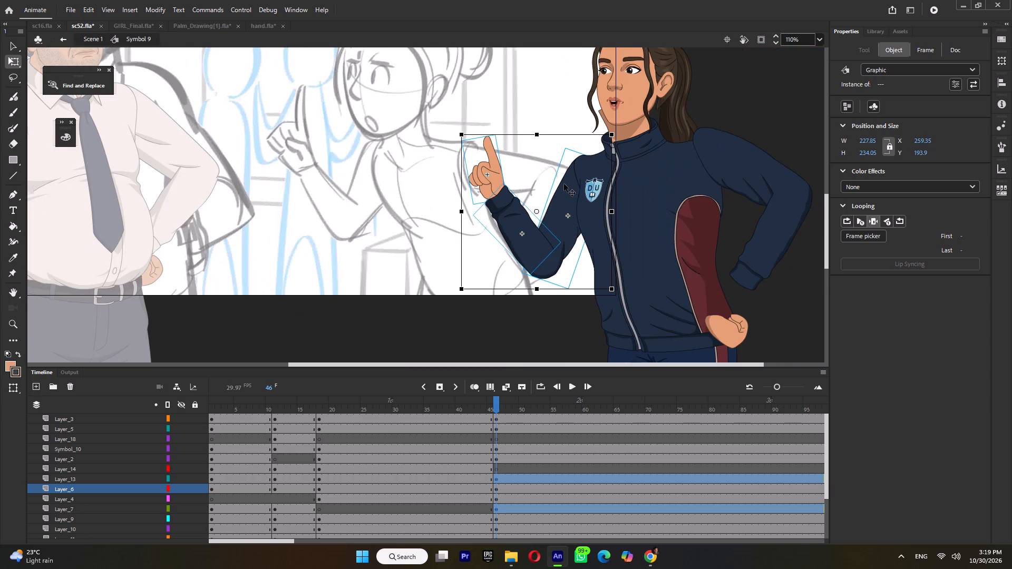
Open the jacket group in frame 4 of Tween 4 and pull the red side panel's upper outer edge and trim inward.
click(665, 244)
double_click(665, 244)
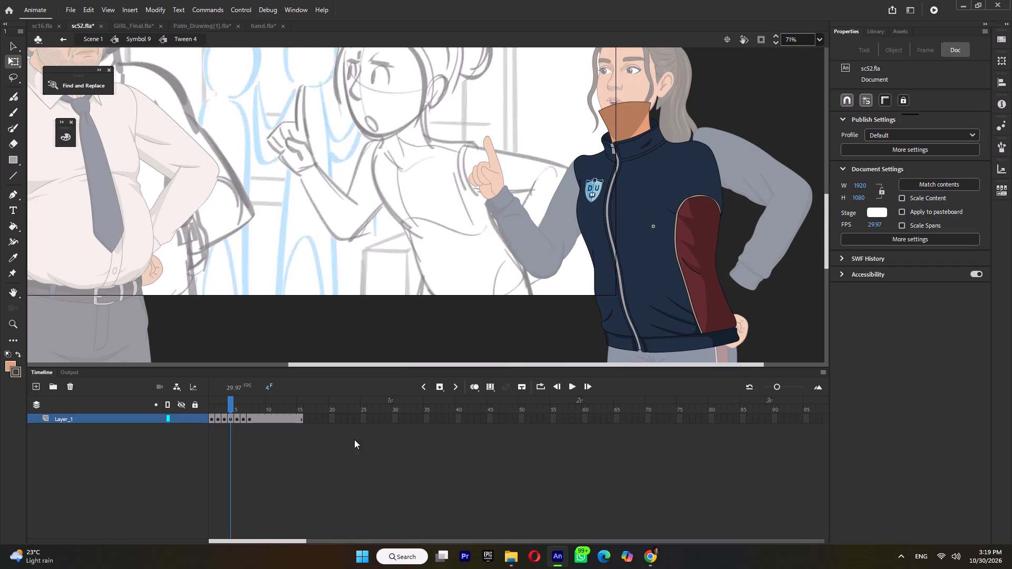
click(235, 419)
click(228, 421)
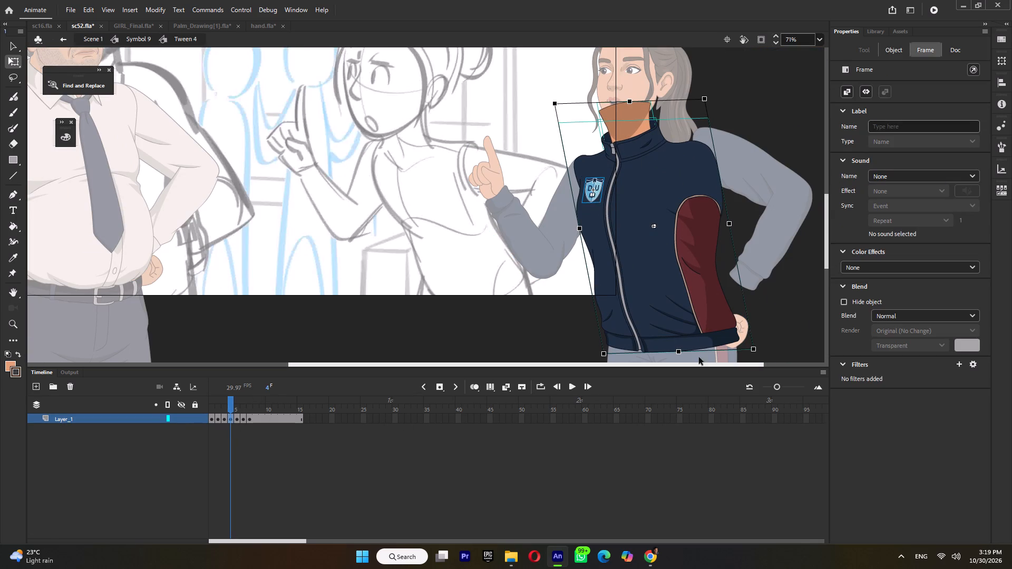
click(706, 216)
double_click(706, 216)
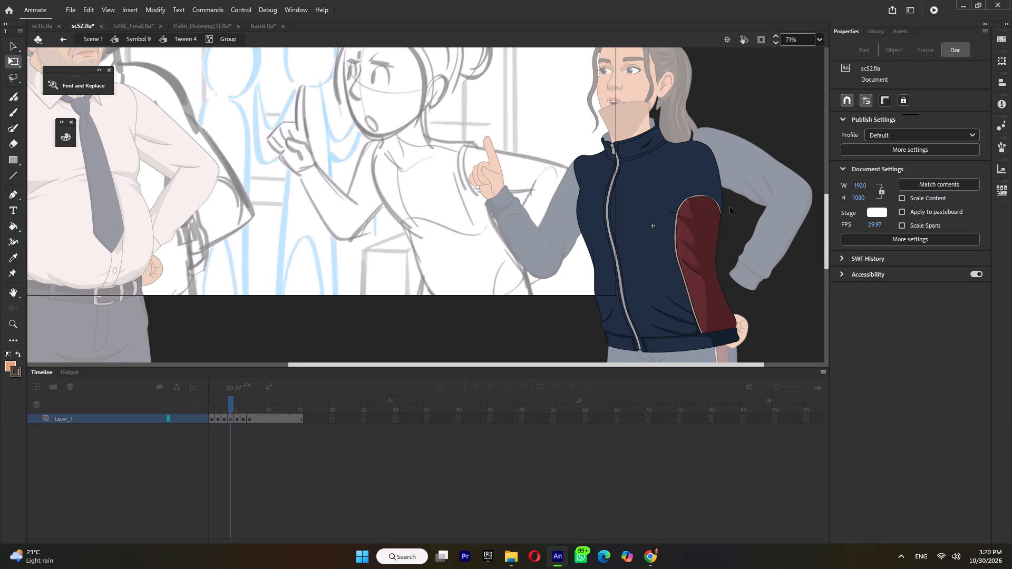
ctrl+scroll(722, 210, up, 4)
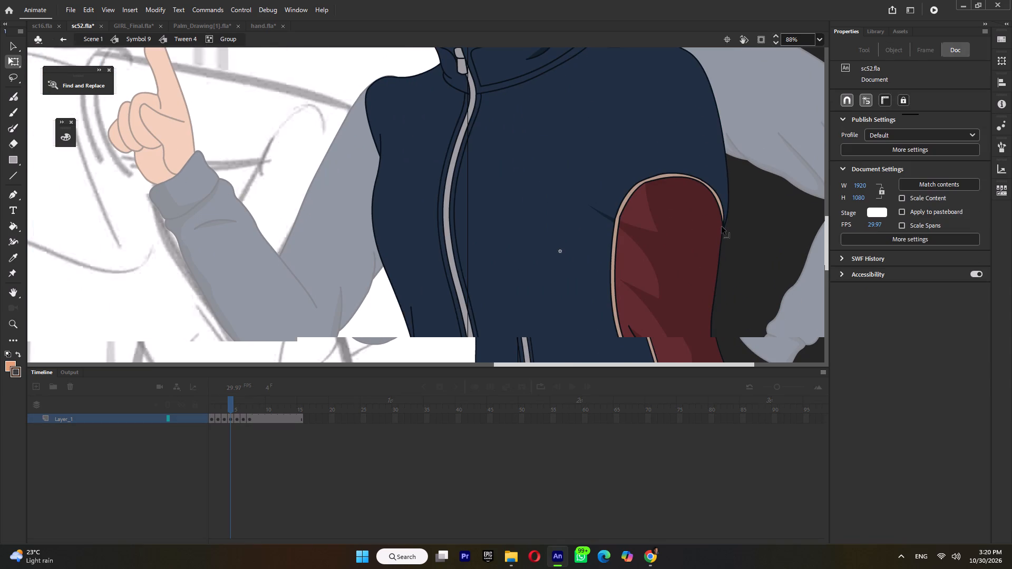
click(727, 192)
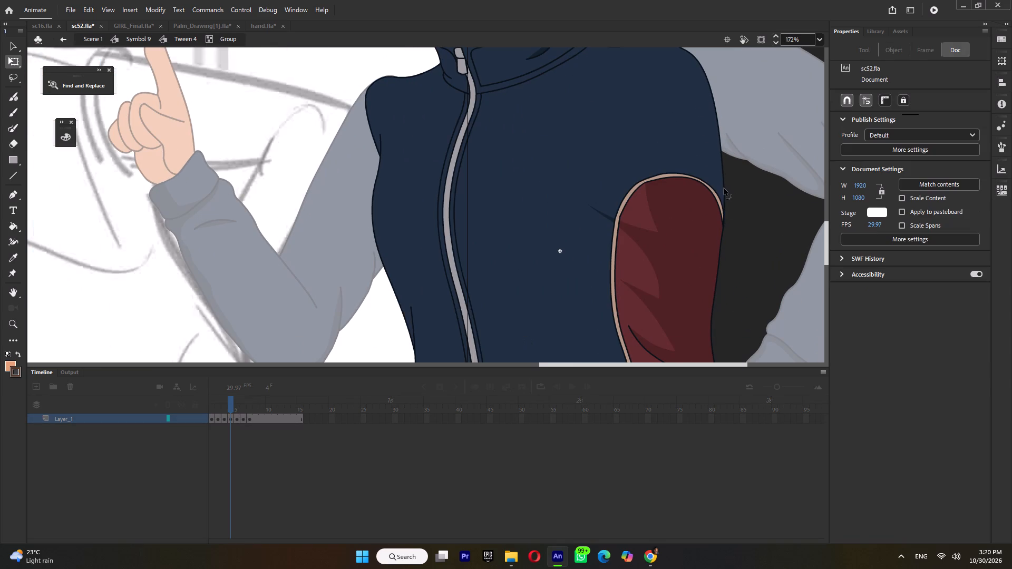
drag(719, 211, 694, 224)
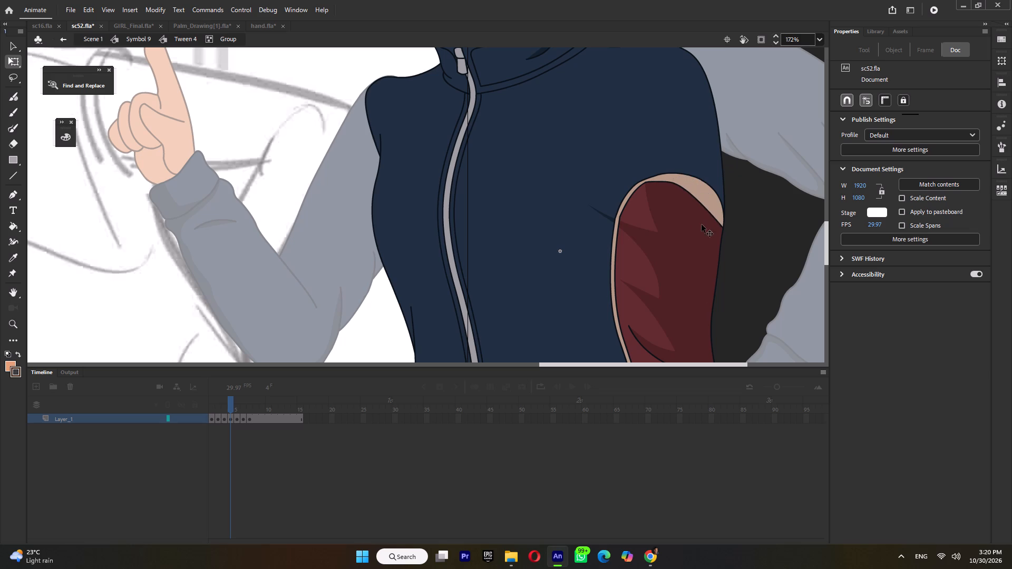
drag(721, 210, 711, 217)
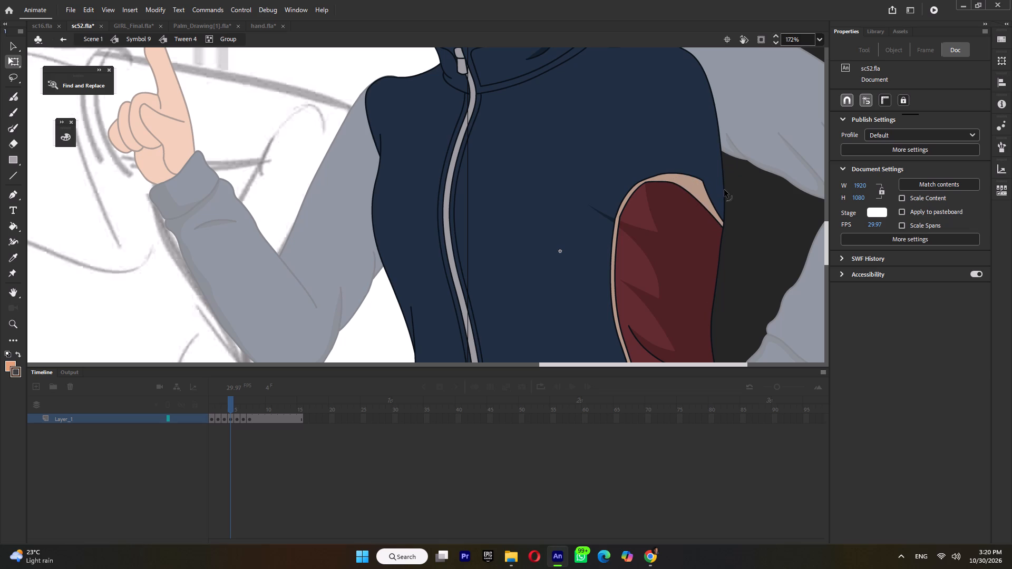
click(724, 190)
Pull in the corner where the trim and red panel meet the jacket's side, and adjust the panel edge just below it.
ctrl+scroll(723, 231, up, 5)
drag(724, 223, 704, 225)
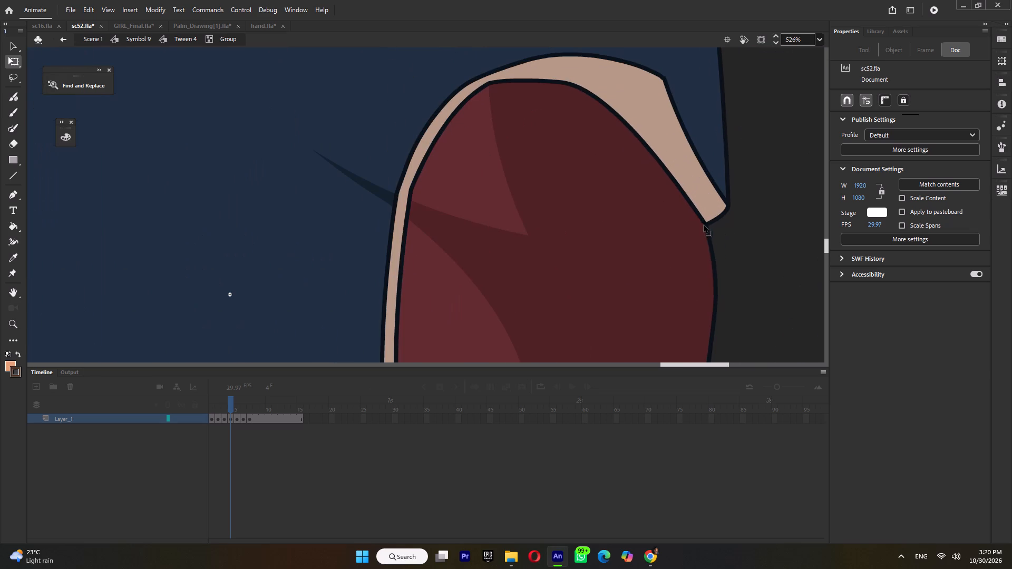
drag(704, 225, 714, 226)
drag(727, 204, 713, 199)
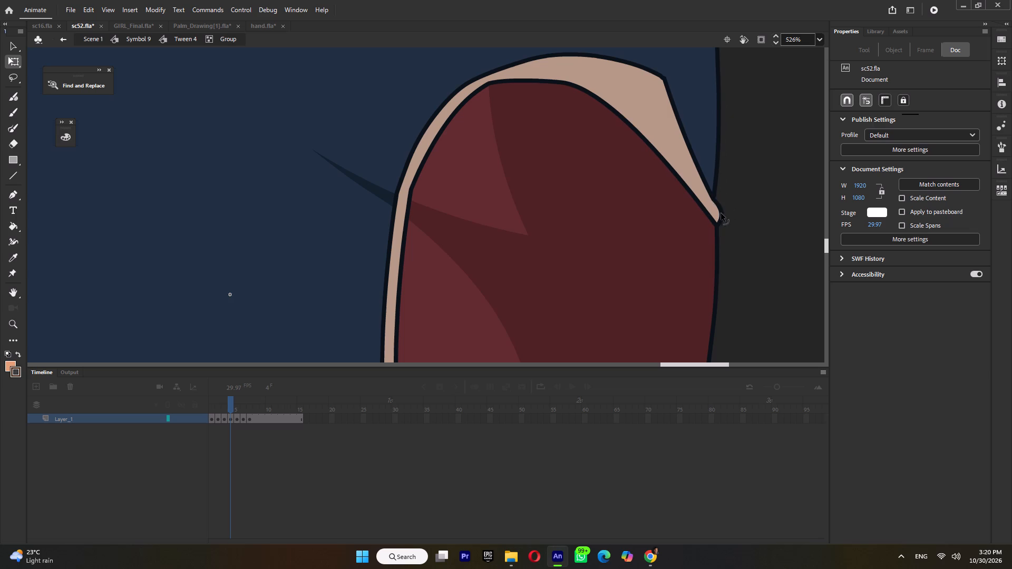
drag(722, 214, 715, 214)
drag(717, 227, 709, 226)
ctrl+scroll(713, 233, down, 6)
drag(715, 261, 707, 262)
ctrl+scroll(722, 225, down, 5)
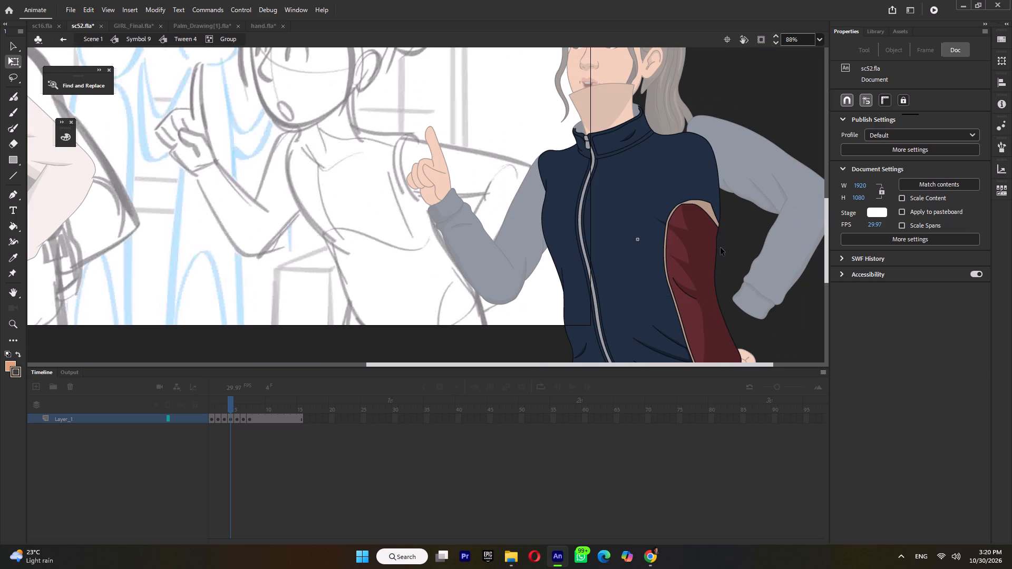
Pull the trim's lower tip out across the jacket's side outline and delete the outline and fill sticking out.
ctrl+scroll(719, 249, up, 3)
click(714, 263)
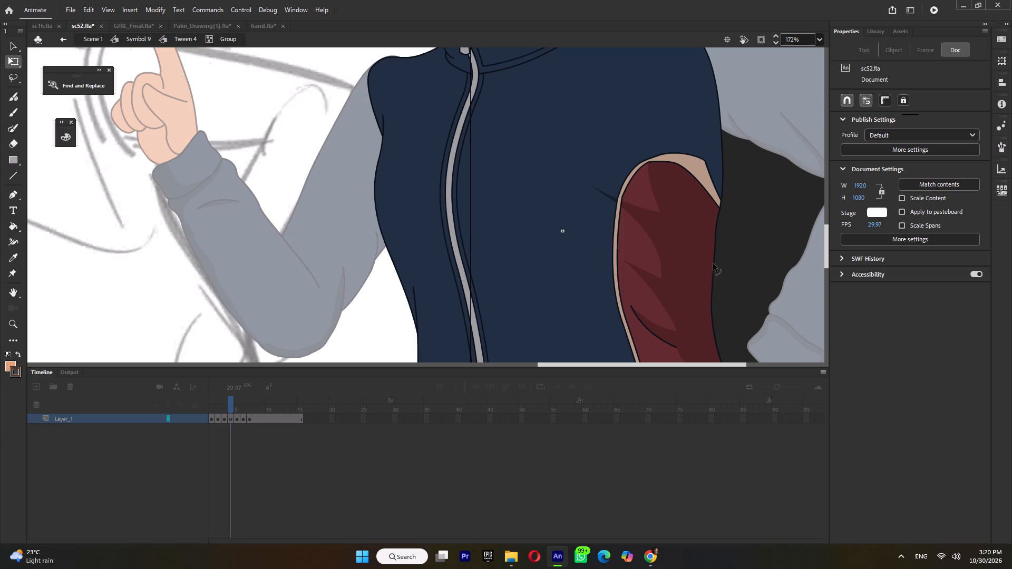
ctrl+scroll(702, 160, up, 2)
drag(706, 161, 705, 177)
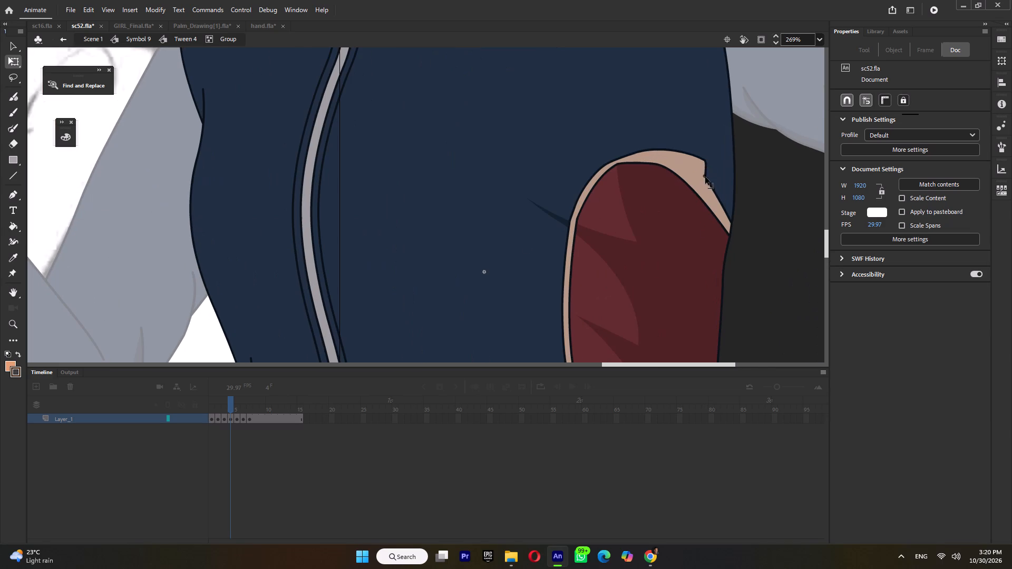
drag(705, 177, 736, 207)
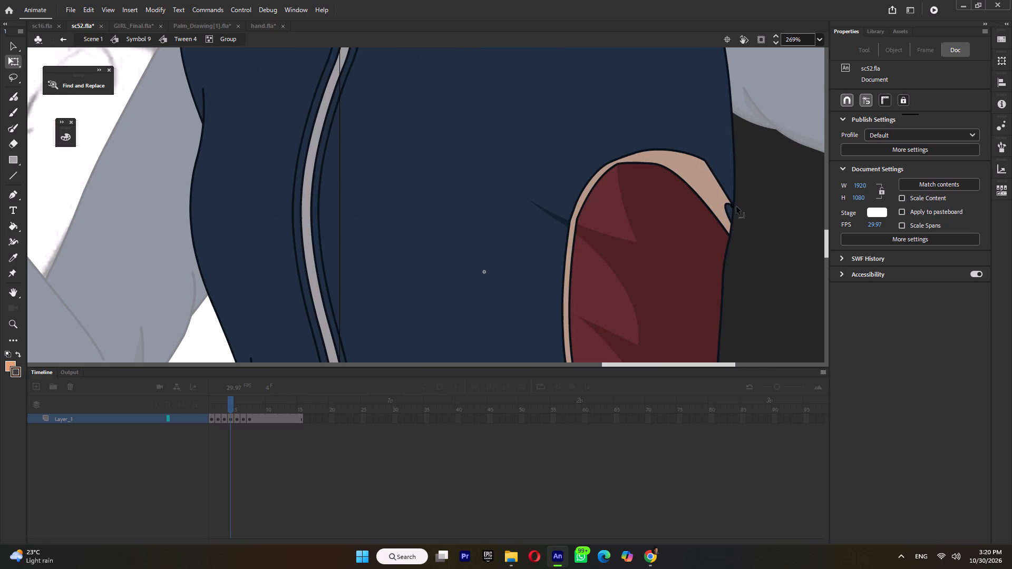
drag(736, 207, 736, 207)
drag(726, 205, 758, 233)
click(740, 214)
key(Delete)
click(741, 221)
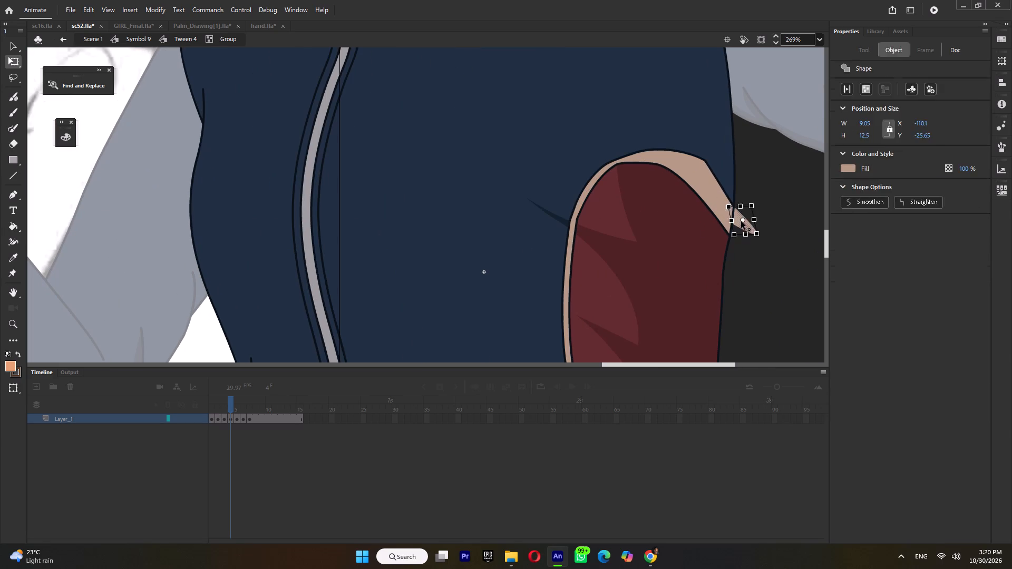
key(Delete)
Pull the trim's tip down to the red panel's outer corner and delete the leftover outline and fill slivers.
drag(734, 207, 731, 228)
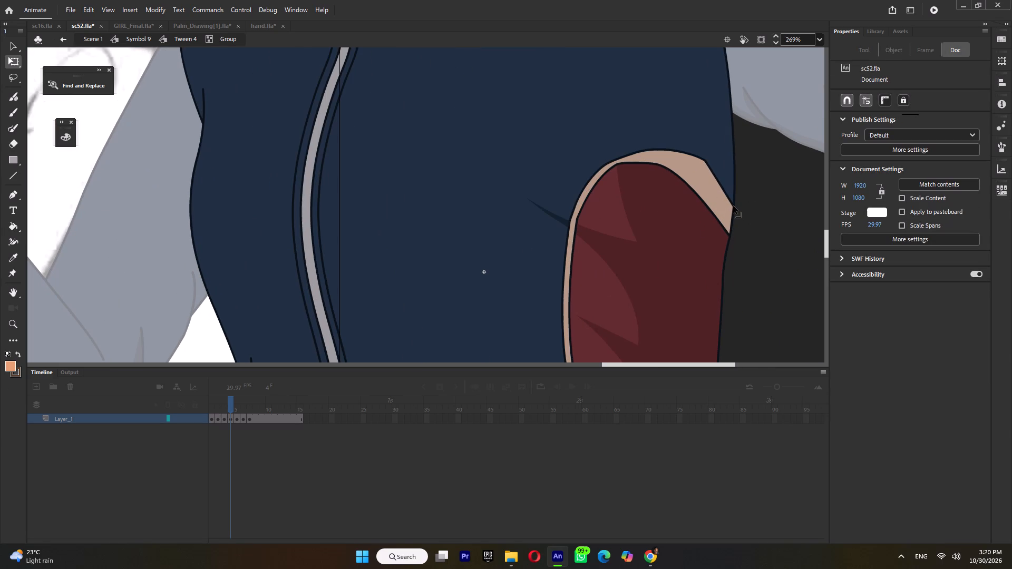
drag(733, 206, 732, 229)
click(734, 214)
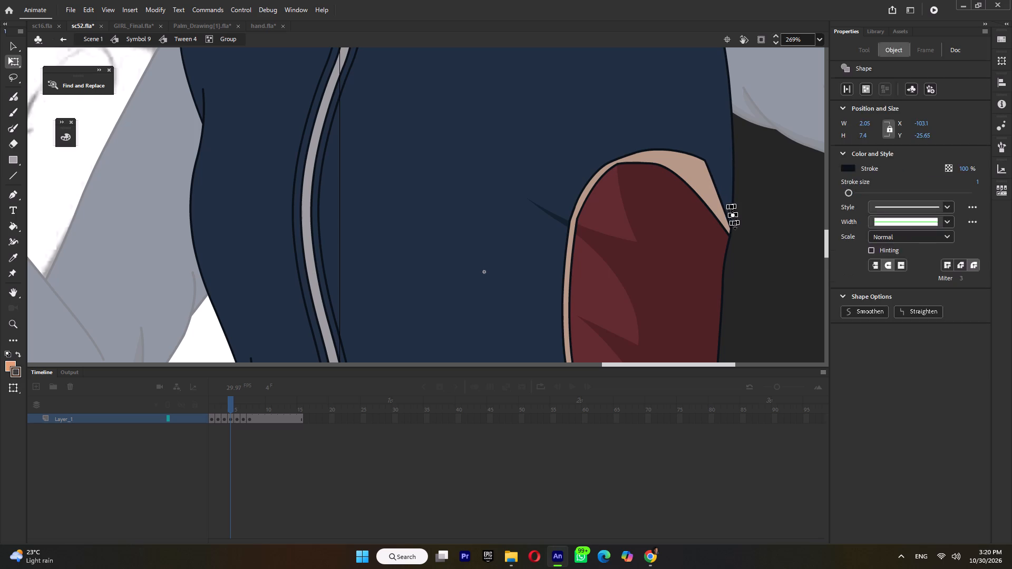
key(Delete)
click(734, 210)
key(Delete)
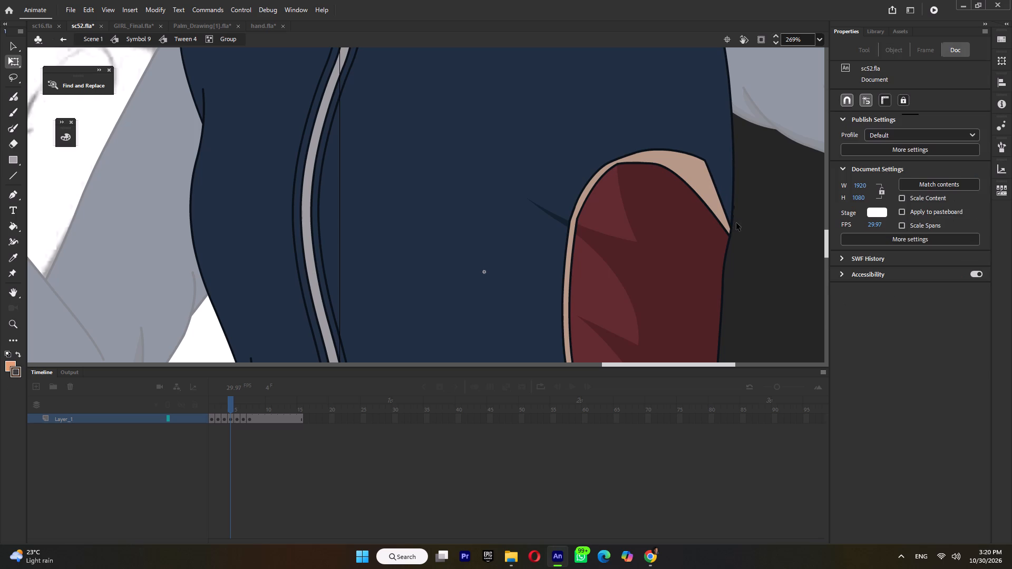
click(734, 209)
key(Delete)
click(734, 221)
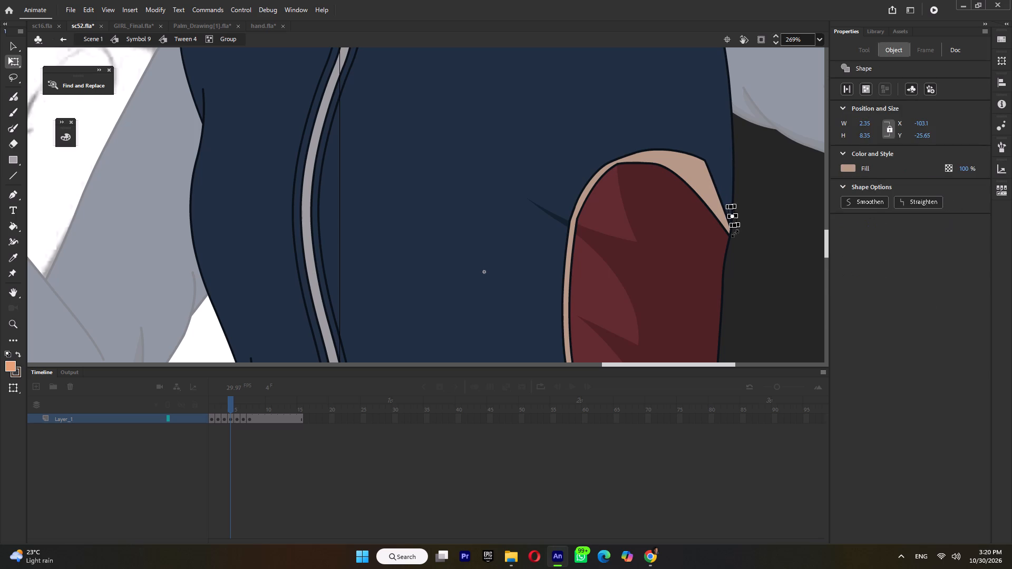
key(Delete)
Reshape the beige trim into a thin, even band along the top of the red panel and exit the jacket group.
drag(704, 161, 695, 185)
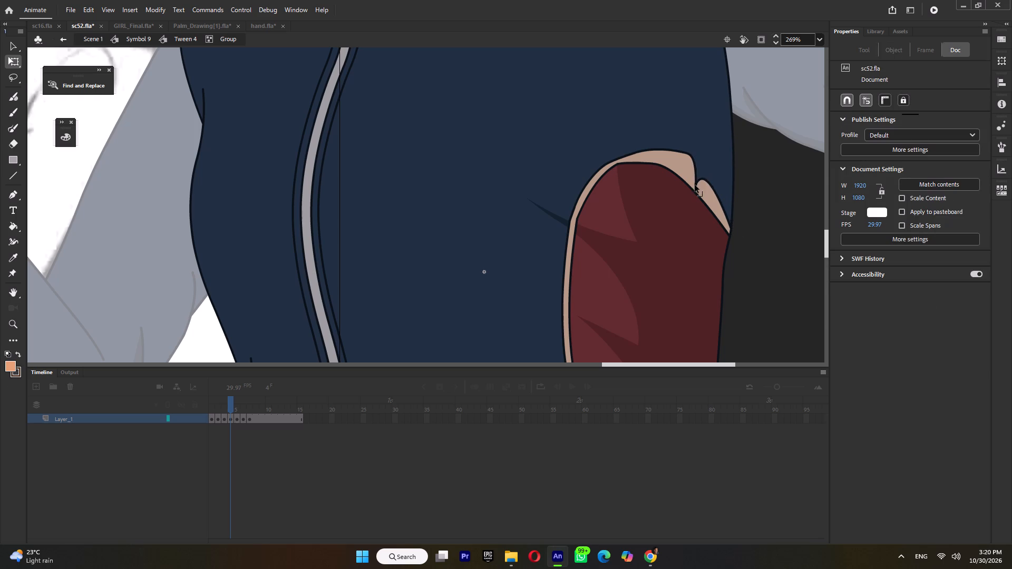
drag(695, 185, 696, 183)
drag(706, 181, 708, 199)
drag(686, 152, 666, 161)
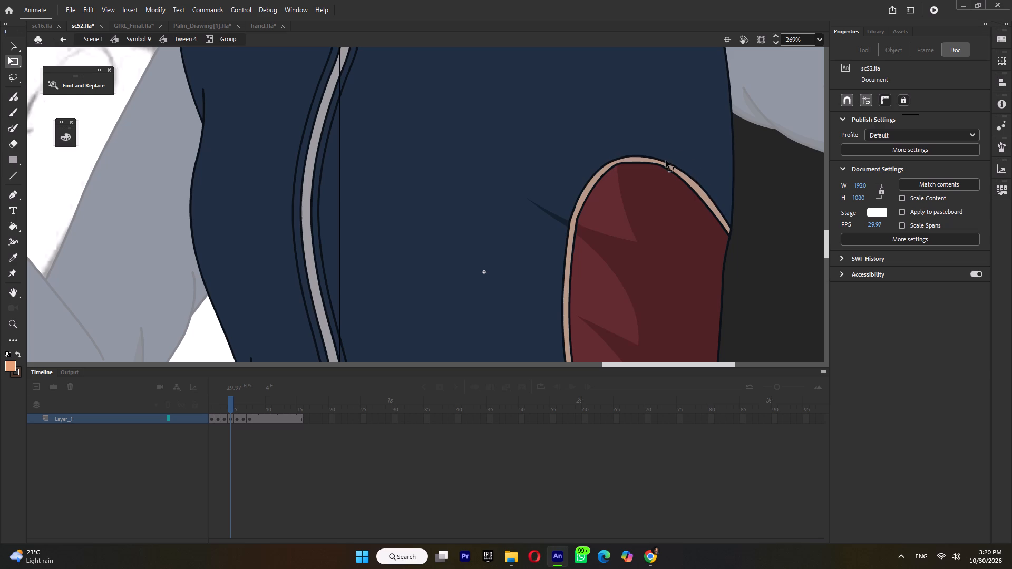
drag(666, 161, 667, 161)
ctrl+double_click(817, 184)
ctrl+double_click(788, 213)
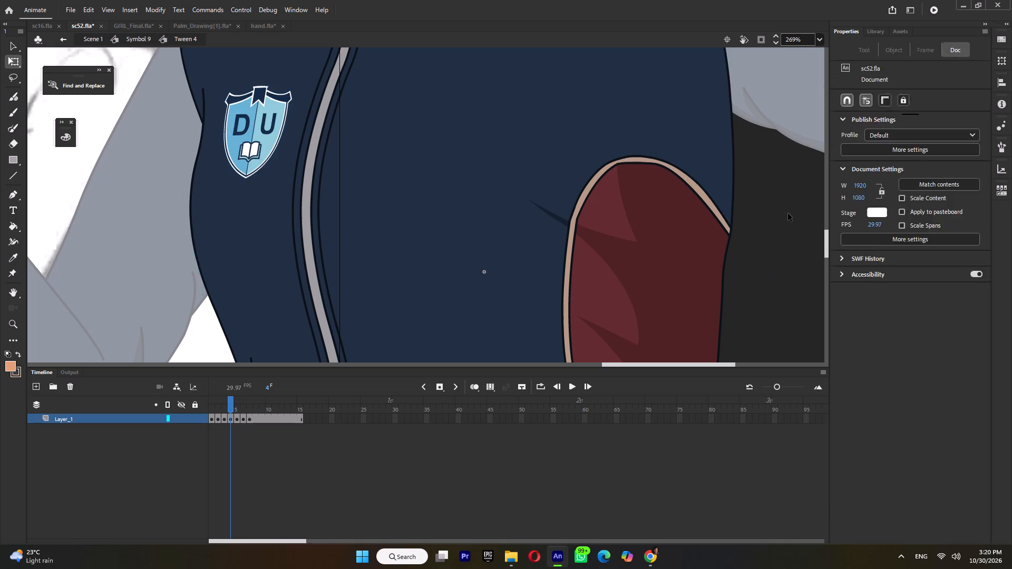
In Symbol 9, move the hip-side upper arm and forearm together down toward the torso, at about X -47.25, Y 174.9.
ctrl+scroll(788, 213, down, 8)
click(774, 162)
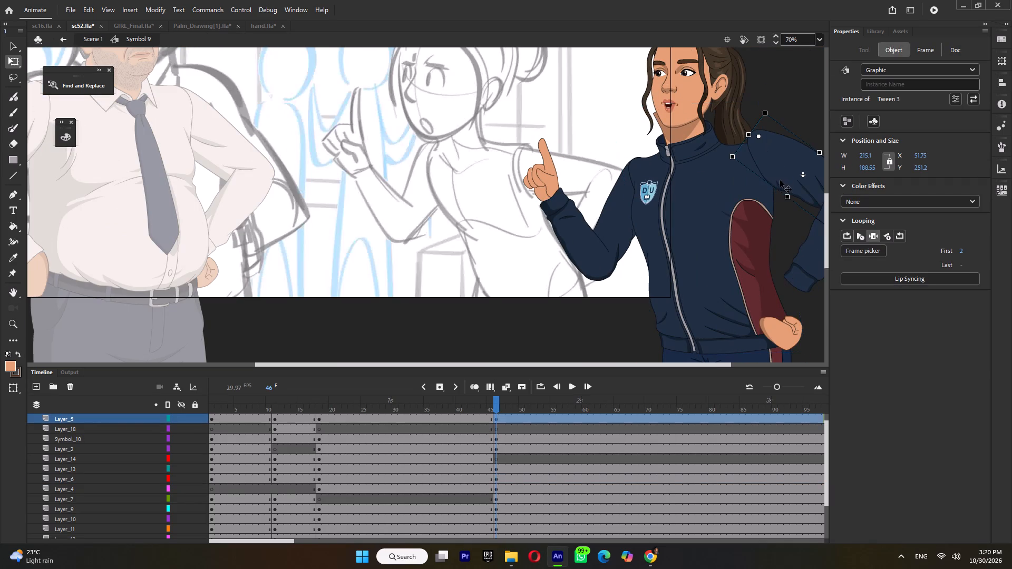
ctrl+scroll(780, 181, down, 4)
shift+click(780, 235)
ctrl+scroll(760, 156, up, 8)
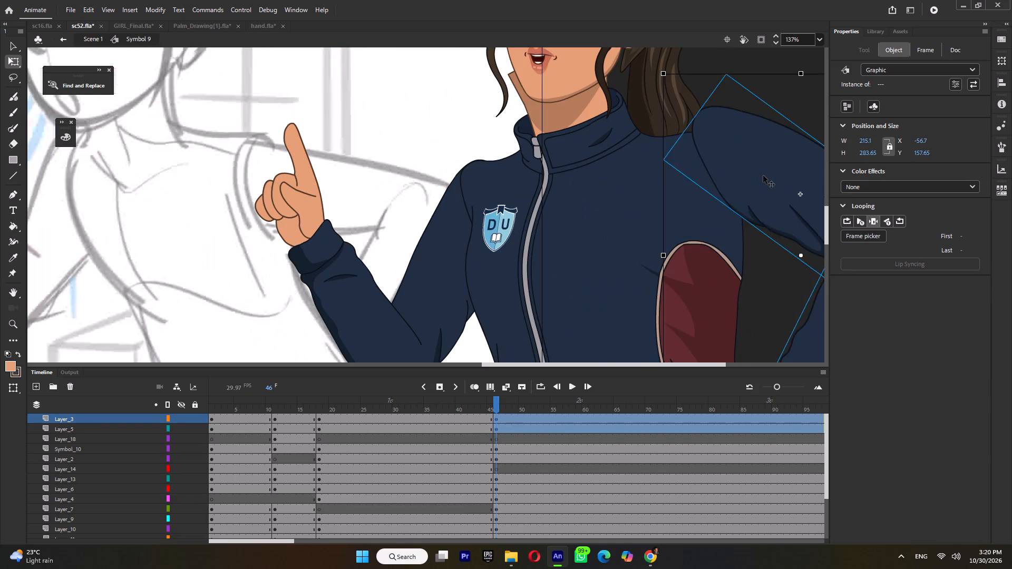
drag(768, 170, 755, 192)
ctrl+scroll(755, 192, down, 4)
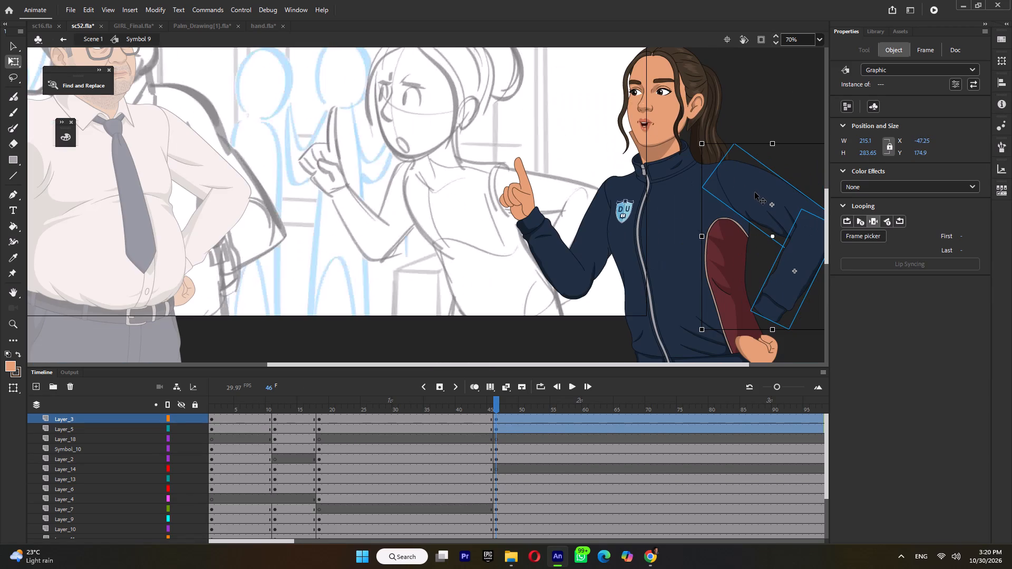
Move the hip-side upper arm and forearm together slightly down the torso, to about X -47.25, Y 181.5.
click(649, 222)
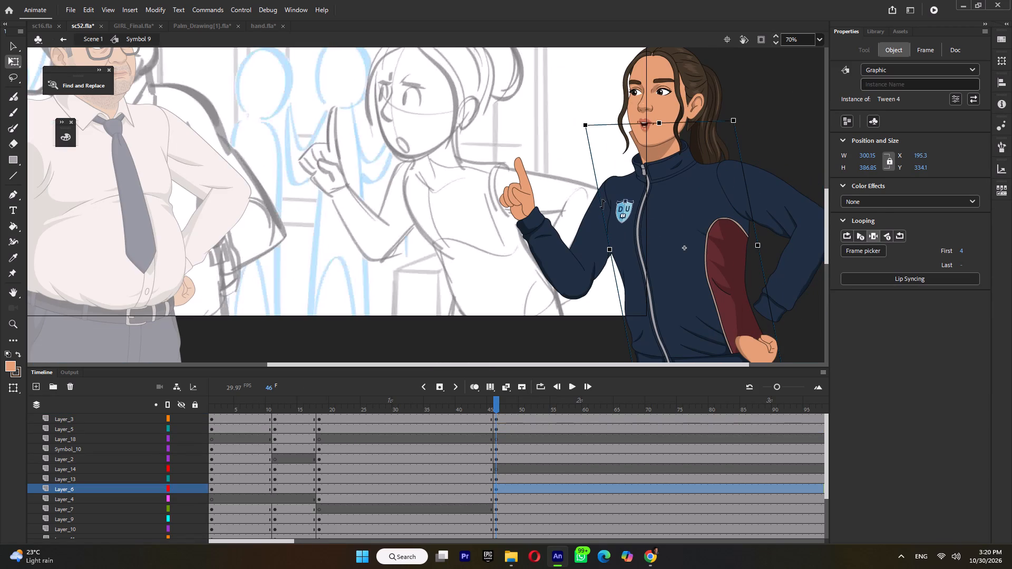
click(602, 204)
click(765, 192)
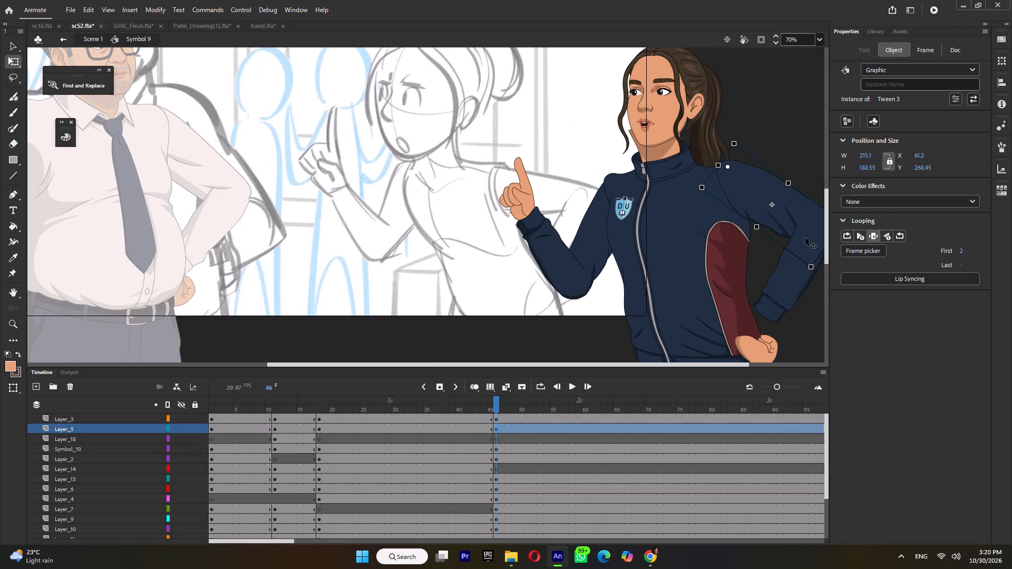
shift+click(781, 274)
ctrl+scroll(768, 192, up, 4)
drag(753, 181, 753, 191)
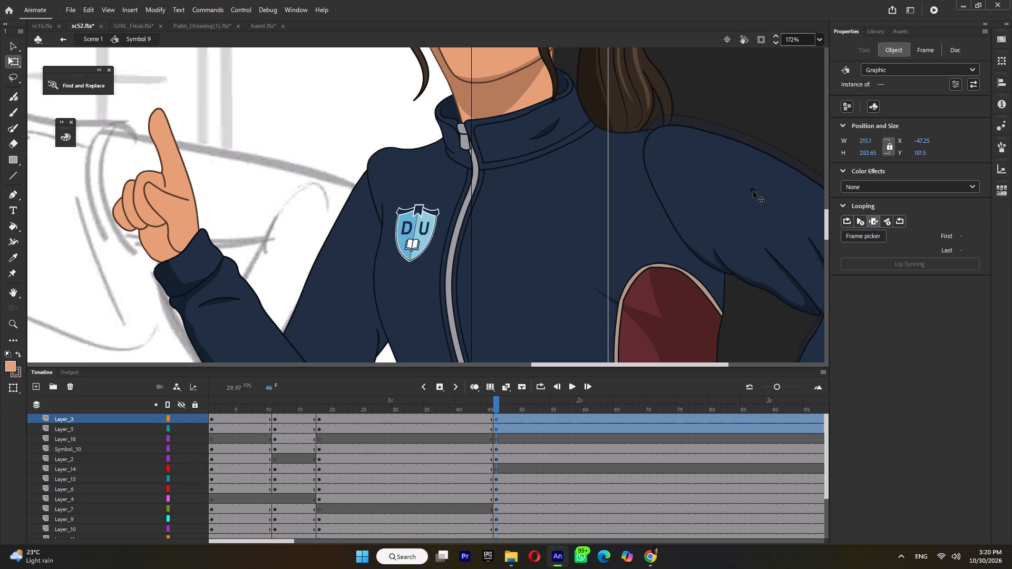
drag(753, 191, 753, 192)
Rotate the hip hand and forearm slightly and seat the hand in the sleeve cuff, at about X 97.4, Y 470.5.
ctrl+scroll(753, 192, down, 11)
click(795, 292)
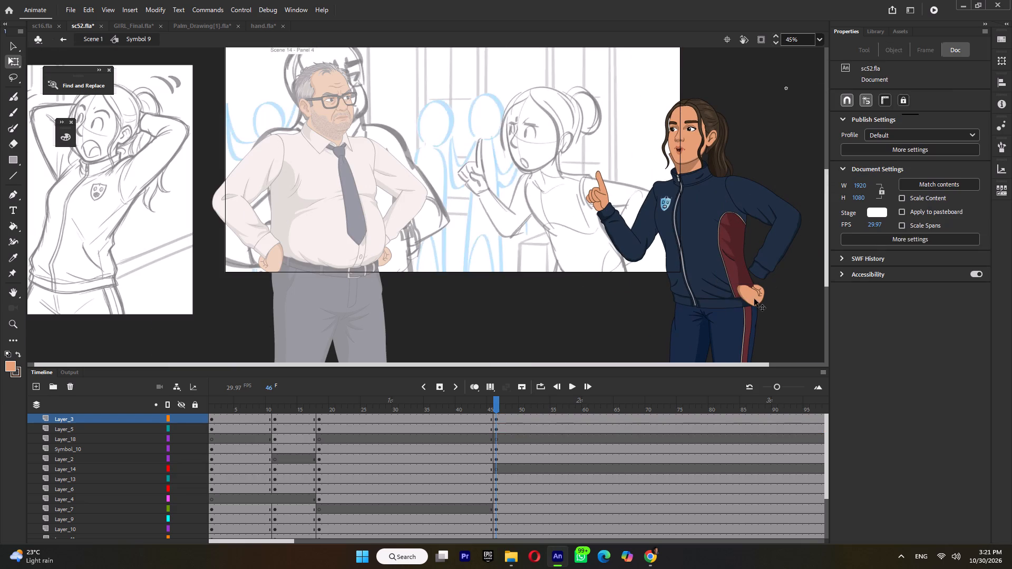
click(754, 298)
drag(750, 298, 760, 283)
drag(782, 291, 781, 292)
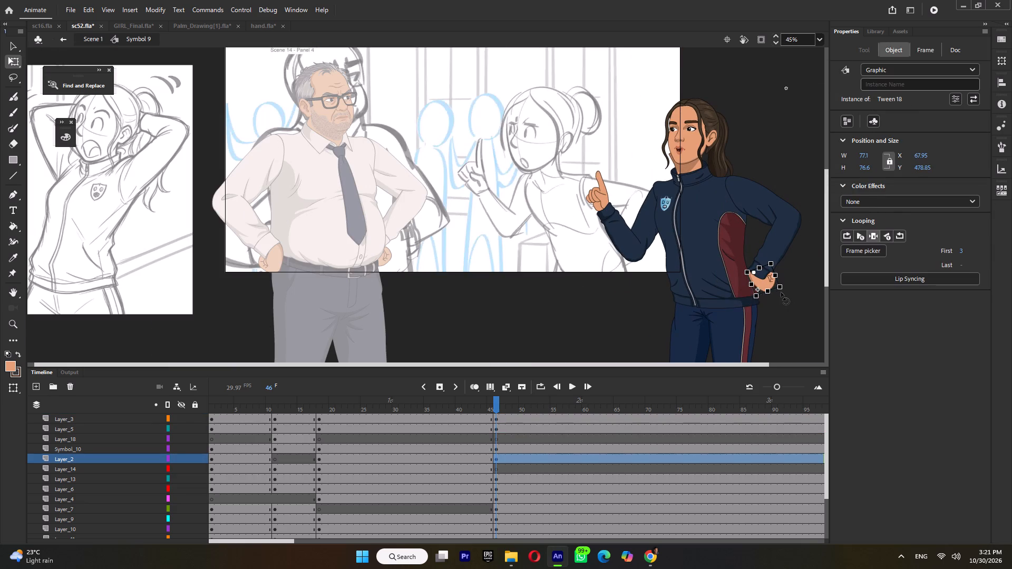
drag(781, 292, 770, 302)
ctrl+scroll(768, 276, up, 5)
click(758, 240)
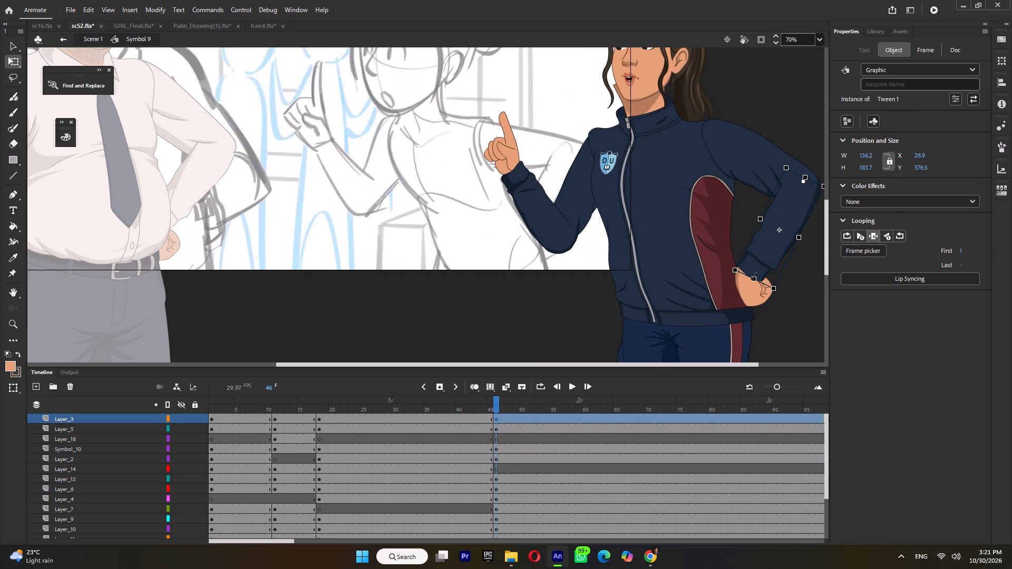
drag(735, 277, 731, 270)
click(747, 284)
ctrl+scroll(751, 300, up, 3)
drag(752, 294, 741, 284)
ctrl+scroll(741, 286, down, 6)
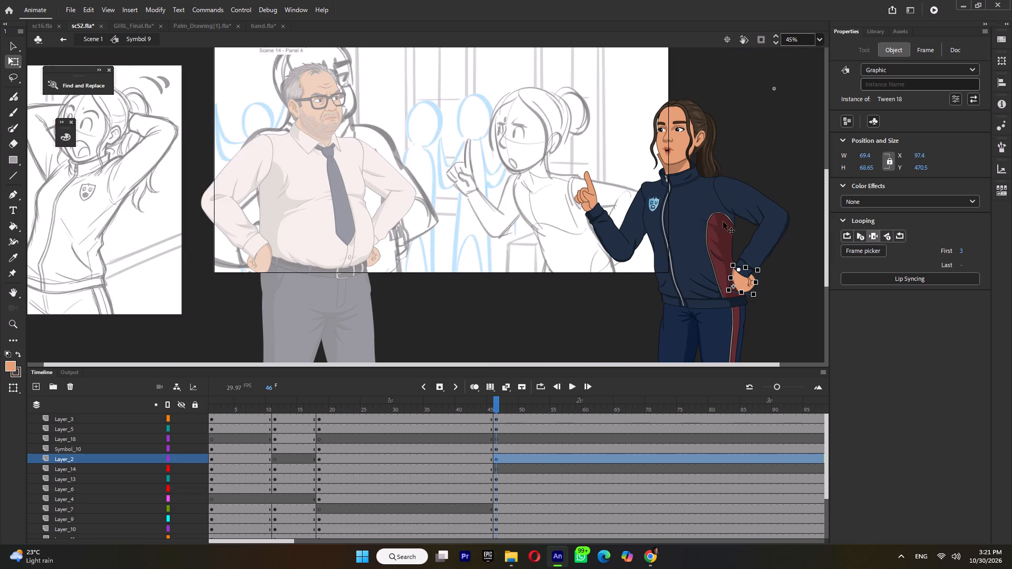
Move the raised hand, forearm and upper arm together closer to the shoulder, to about X 263.45, Y 191.35.
drag(574, 183, 625, 260)
ctrl+scroll(636, 214, up, 6)
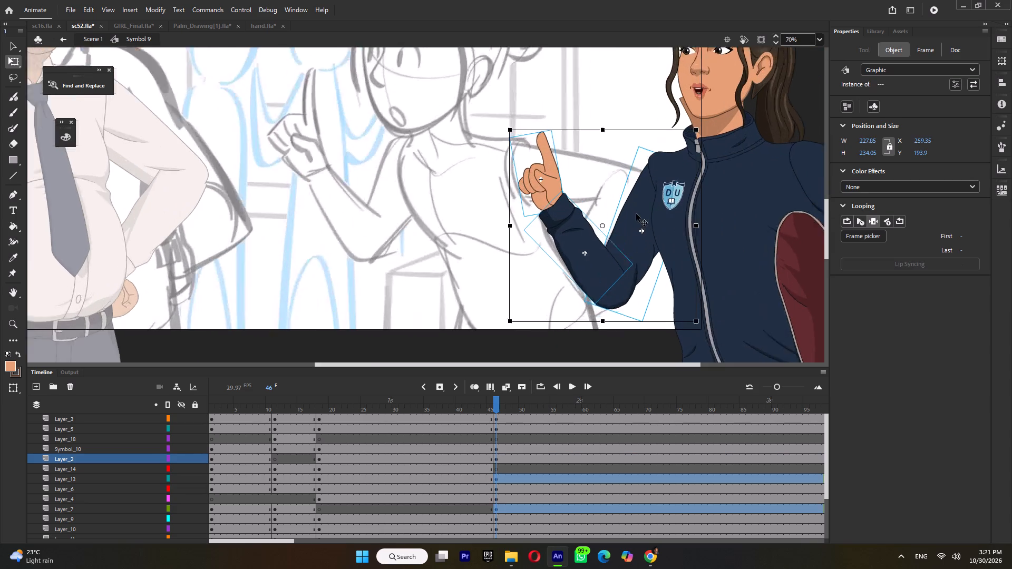
click(637, 216)
click(631, 222)
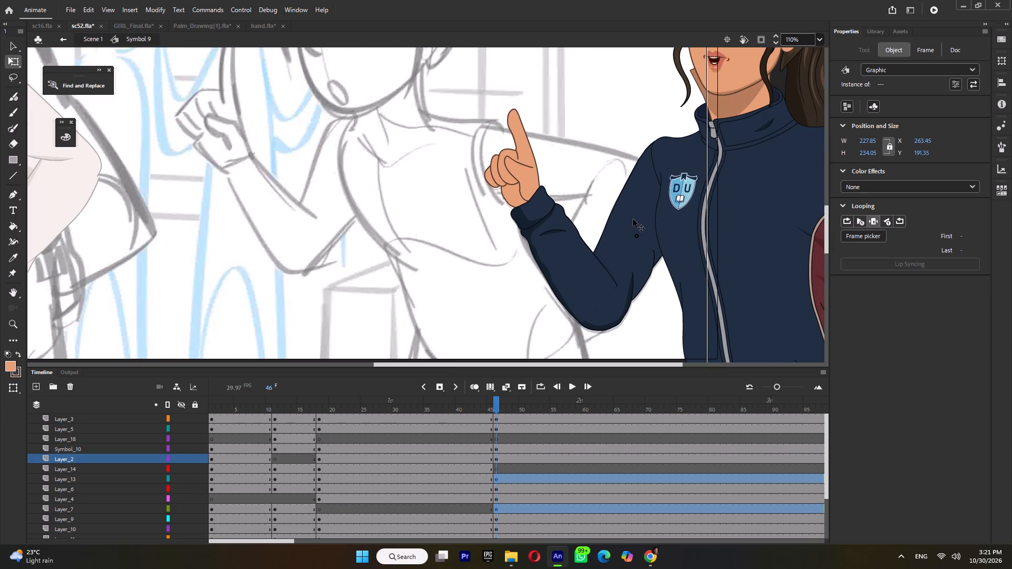
Inside the torso's jacket group, reshape the shoulder outline beside the raised arm slightly outward to meet the sleeve, and return to Symbol 9.
triple_click(673, 145)
click(673, 144)
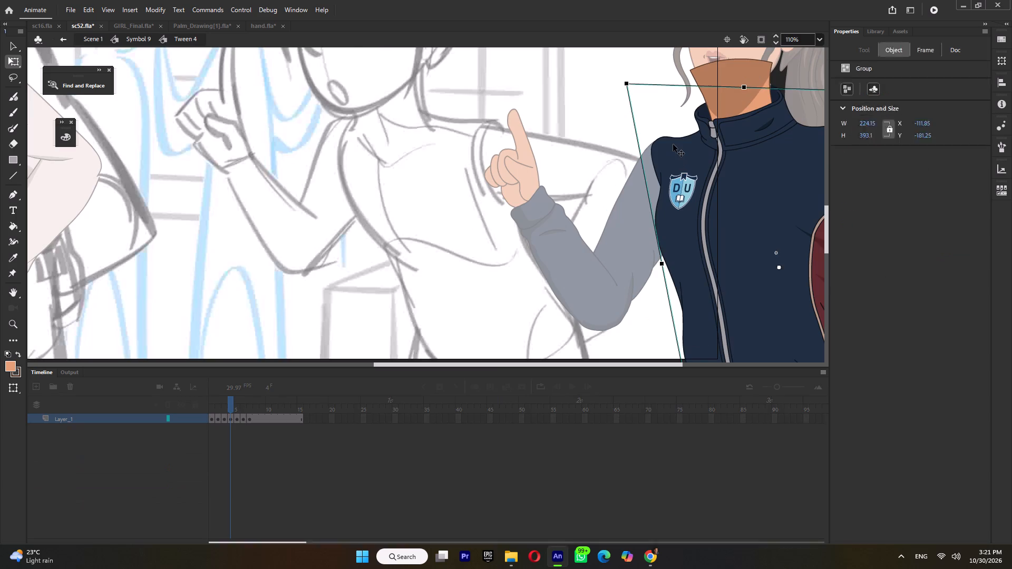
ctrl+scroll(680, 129, up, 5)
double_click(673, 153)
click(673, 131)
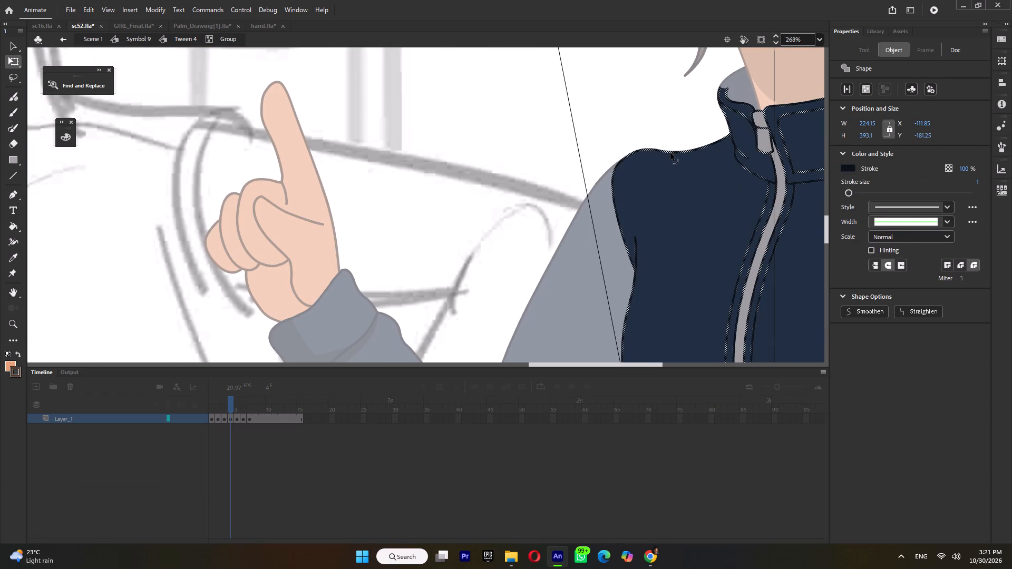
click(670, 153)
click(620, 161)
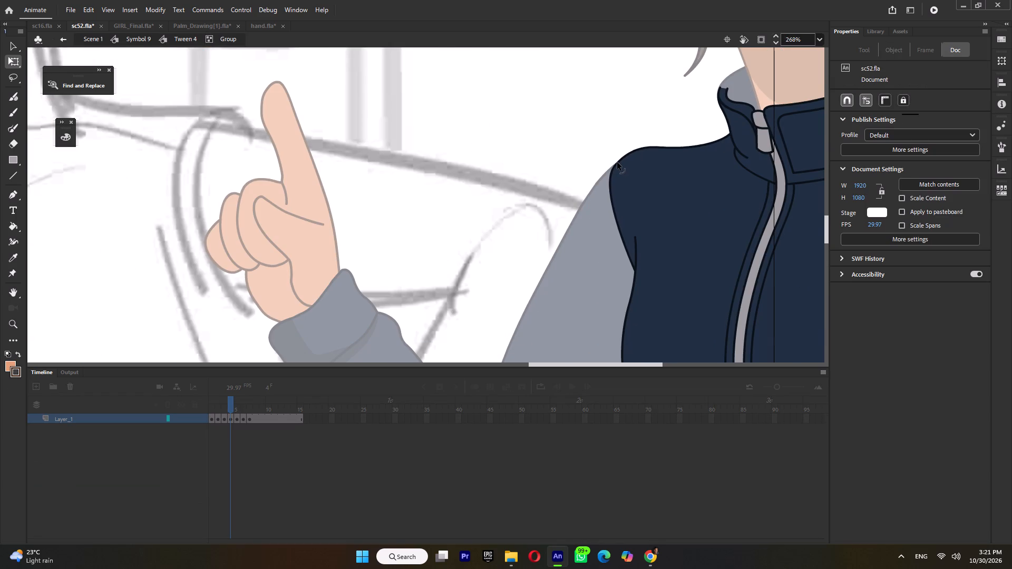
click(643, 114)
click(698, 146)
double_click(638, 115)
ctrl+scroll(640, 186, down, 2)
ctrl+double_click(552, 166)
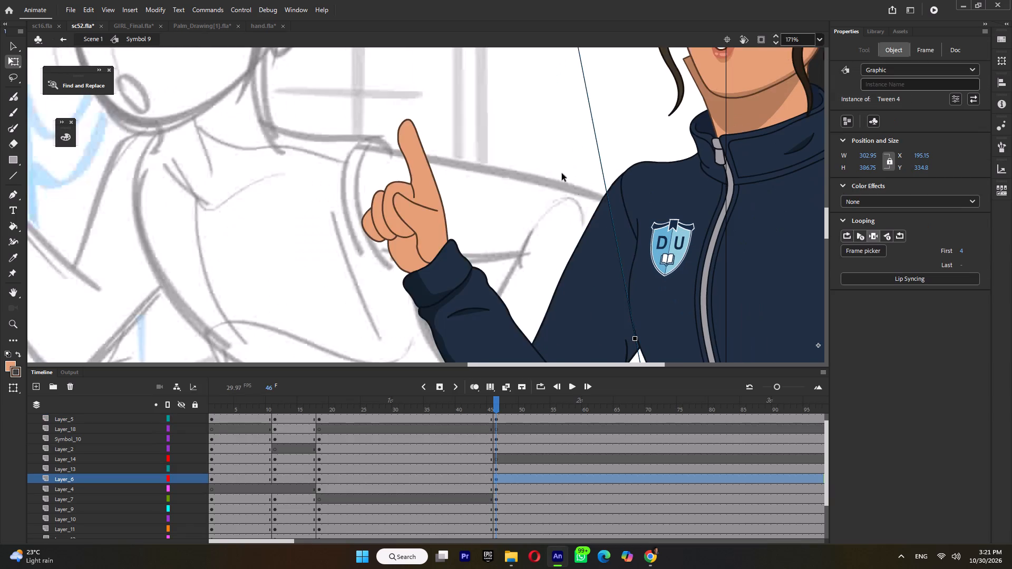
Move the head and ponytail together onto the jacket collar, at about X 137.6, Y 38.15.
ctrl+scroll(584, 200, down, 5)
drag(733, 76, 666, 99)
ctrl+scroll(685, 134, up, 4)
drag(700, 90, 684, 113)
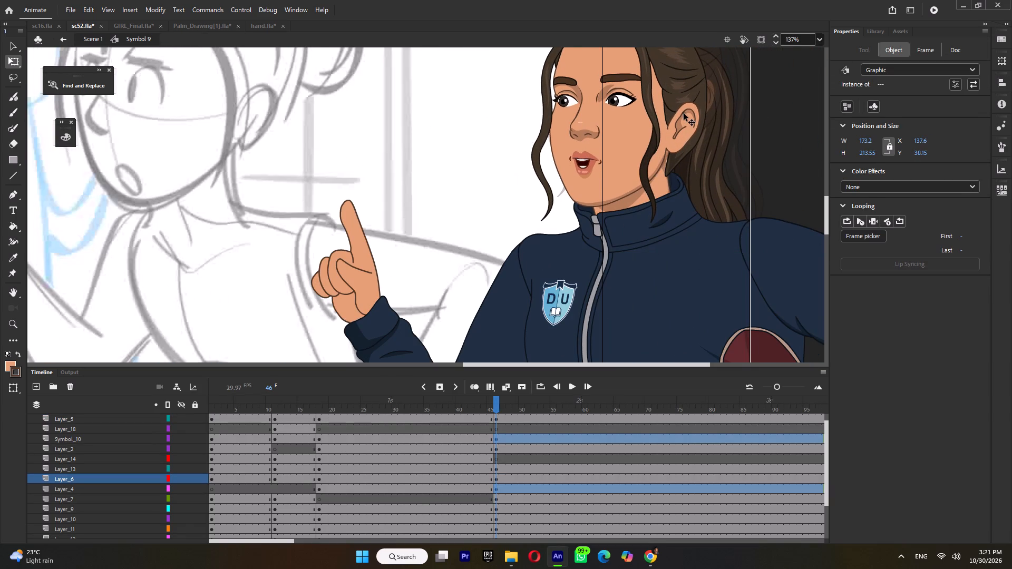
drag(684, 113, 685, 113)
ctrl+scroll(685, 113, down, 11)
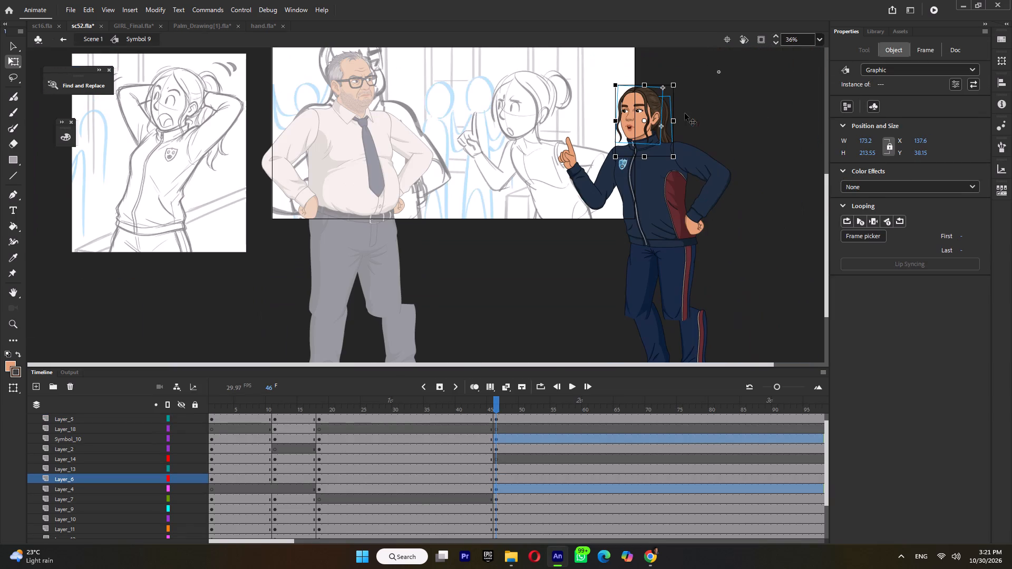
Narrow the torso at frame 46 from its hip-arm side to a width of about 290.
click(479, 405)
click(495, 404)
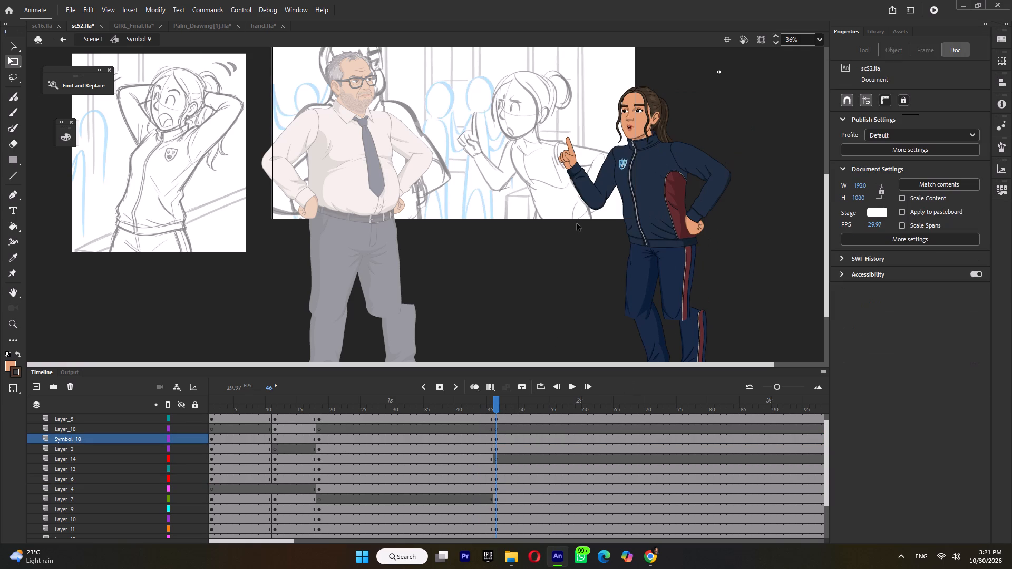
click(655, 199)
ctrl+scroll(686, 195, up, 4)
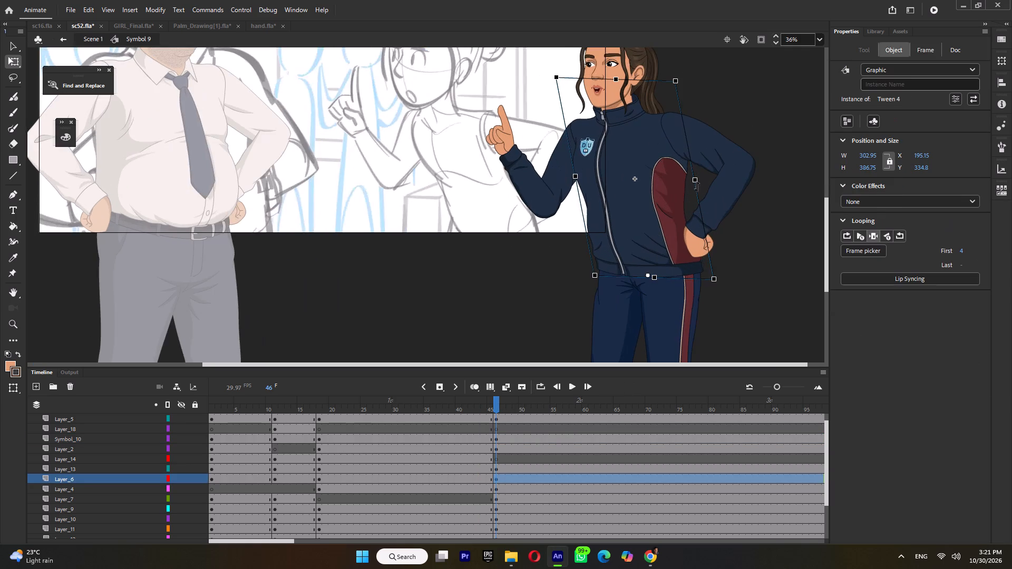
drag(696, 176, 692, 178)
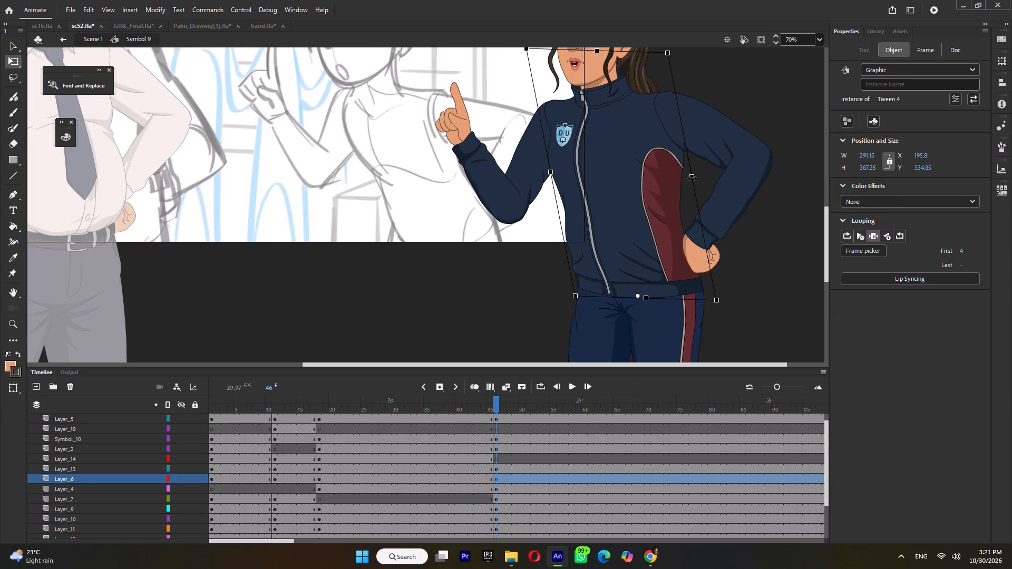
drag(692, 178, 692, 179)
Move the hip-side upper arm, forearm and hand together inward against the narrowed torso, to about X -38.65, Y 181.85.
drag(783, 92, 744, 184)
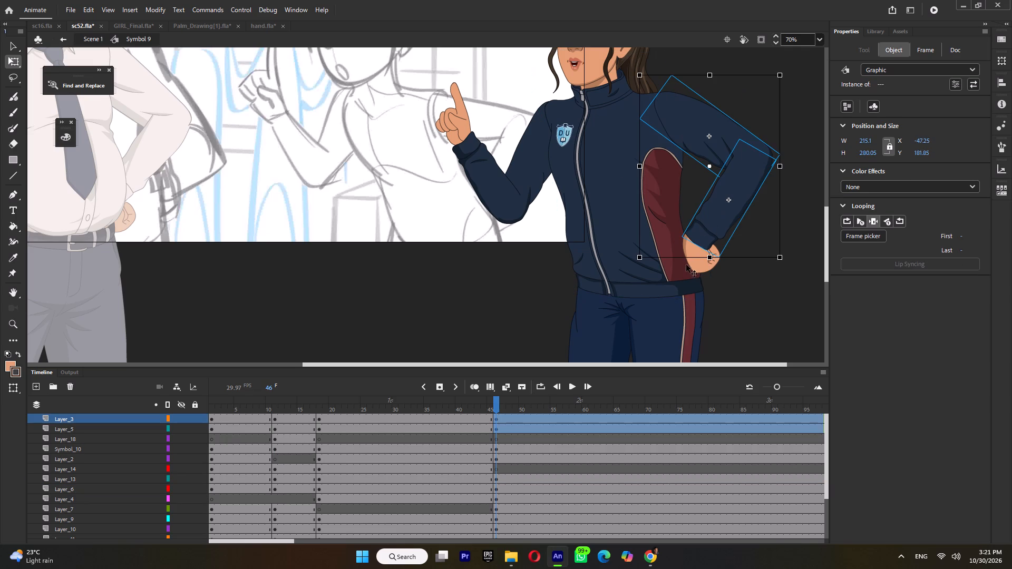
shift+click(686, 266)
shift+click(695, 258)
shift+click(655, 242)
ctrl+scroll(675, 106, up, 4)
drag(695, 103, 682, 107)
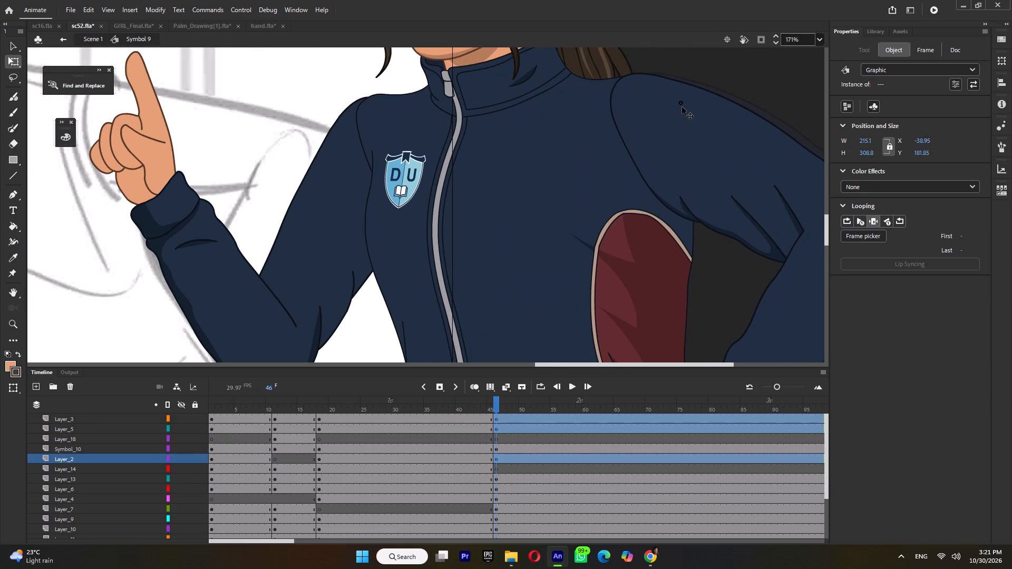
drag(682, 107, 683, 104)
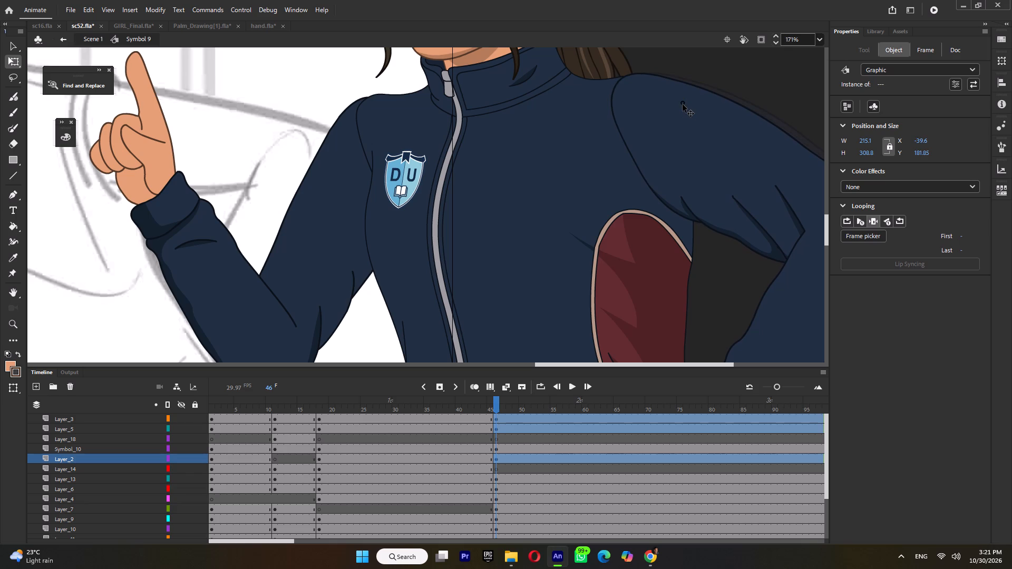
drag(683, 104, 681, 105)
ctrl+scroll(681, 106, down, 6)
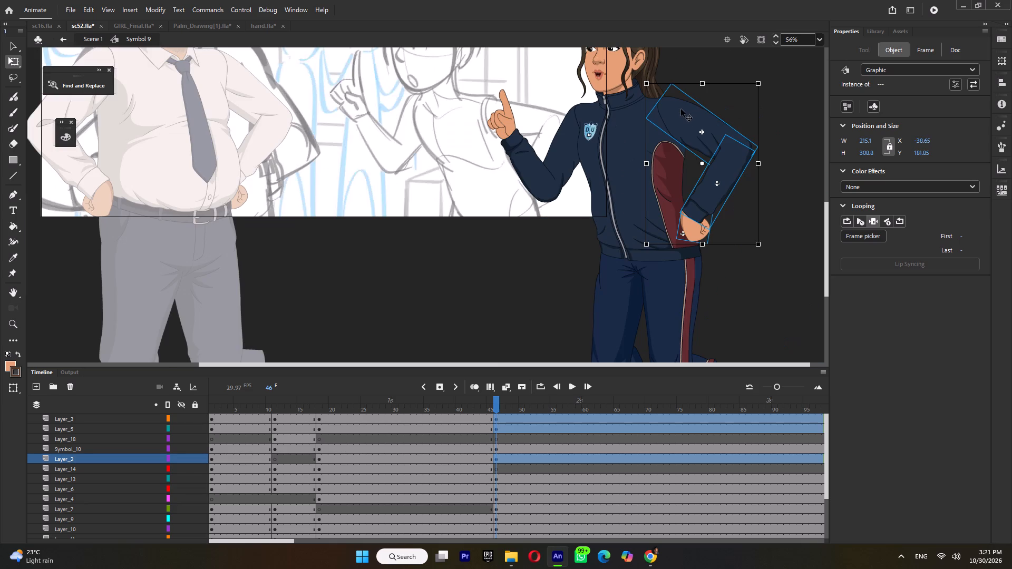
Shift the whole raised arm slightly inward to fit the narrowed torso's shoulder.
drag(440, 80, 555, 184)
ctrl+scroll(563, 124, up, 4)
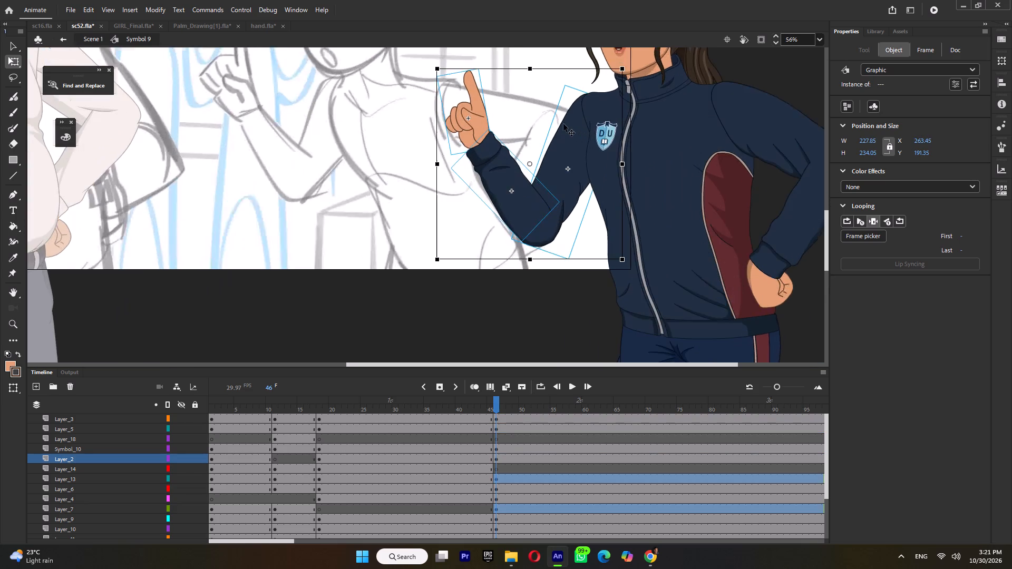
ctrl+scroll(572, 119, up, 2)
drag(570, 122, 576, 120)
ctrl+scroll(600, 179, down, 6)
Shift the head and ponytail together to sit over the collar, at about X 140.95, Y 41.25.
ctrl+scroll(600, 179, down, 1)
drag(709, 72, 616, 107)
ctrl+scroll(634, 124, up, 4)
ctrl+scroll(679, 110, up, 7)
drag(647, 104, 637, 113)
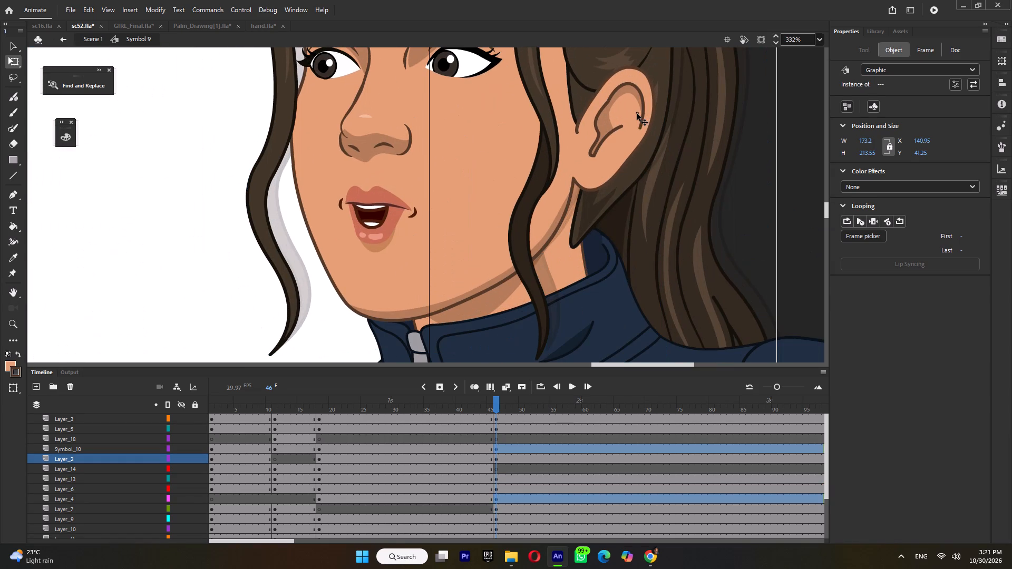
drag(637, 113, 638, 113)
Inside the torso symbol, set the neck group's pivot at its base, skew its top slightly toward the face, and return to Symbol 9.
double_click(564, 262)
click(563, 268)
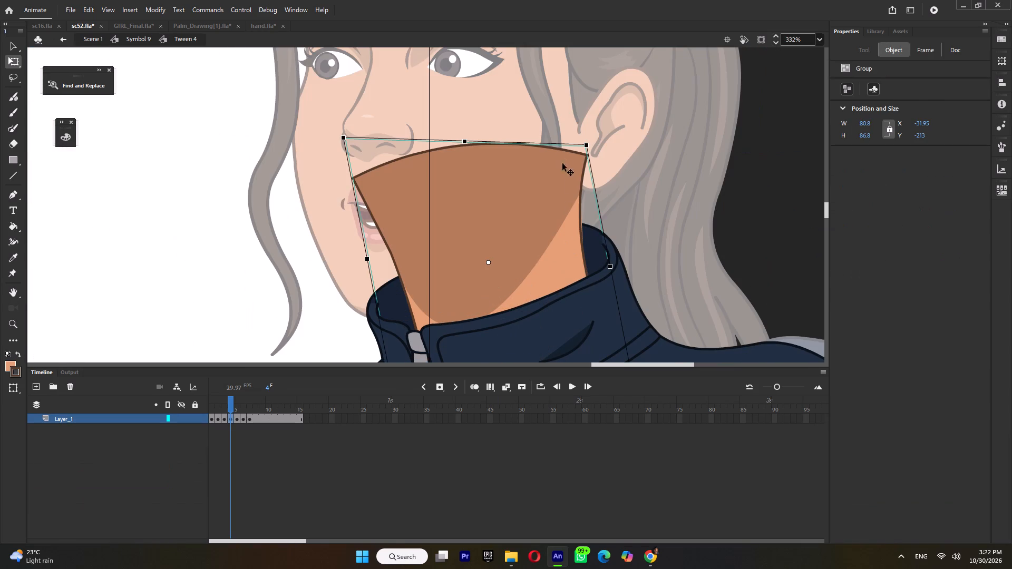
drag(490, 262, 522, 349)
drag(519, 142, 510, 145)
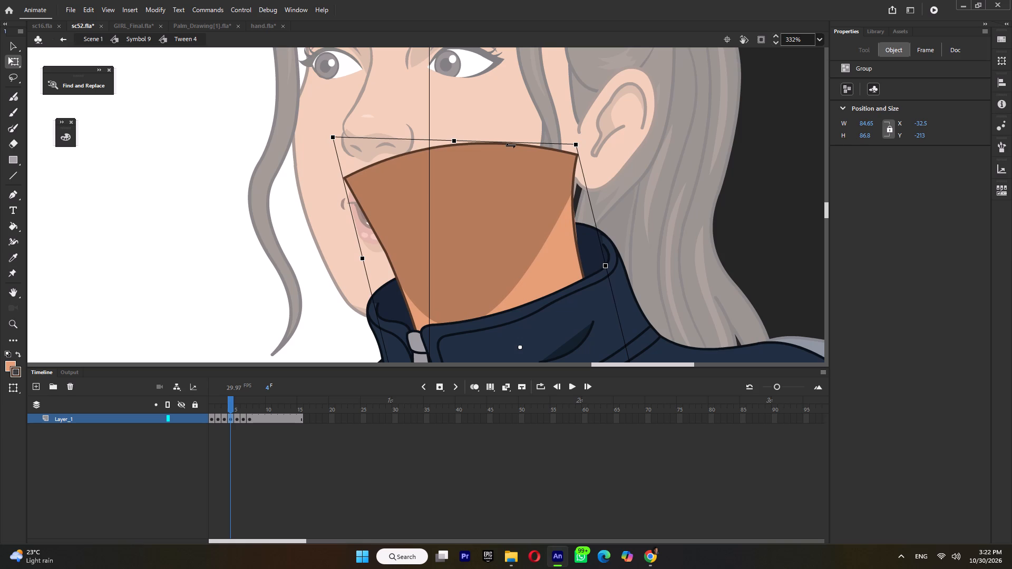
drag(510, 145, 511, 145)
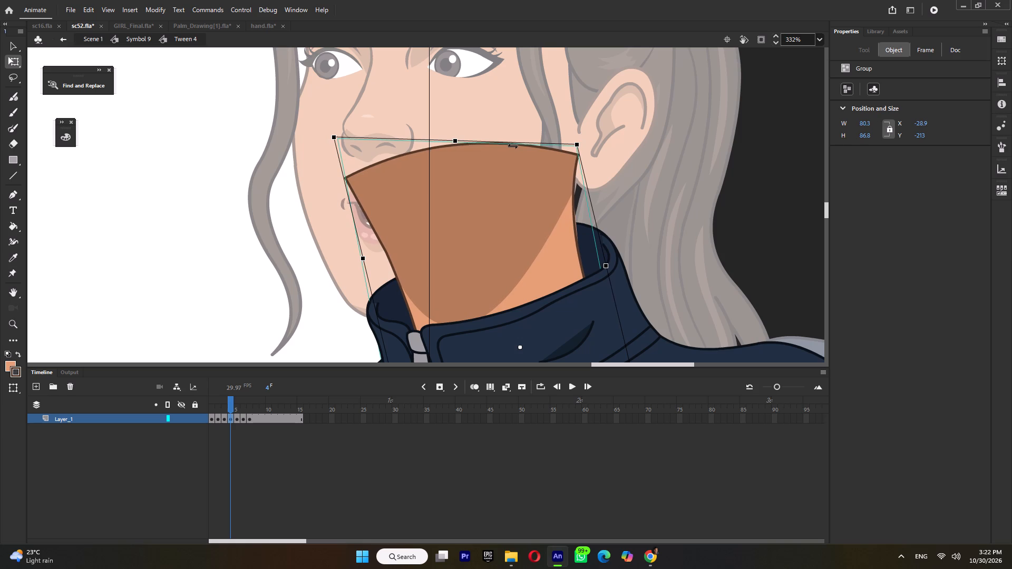
double_click(211, 169)
ctrl+scroll(358, 194, down, 5)
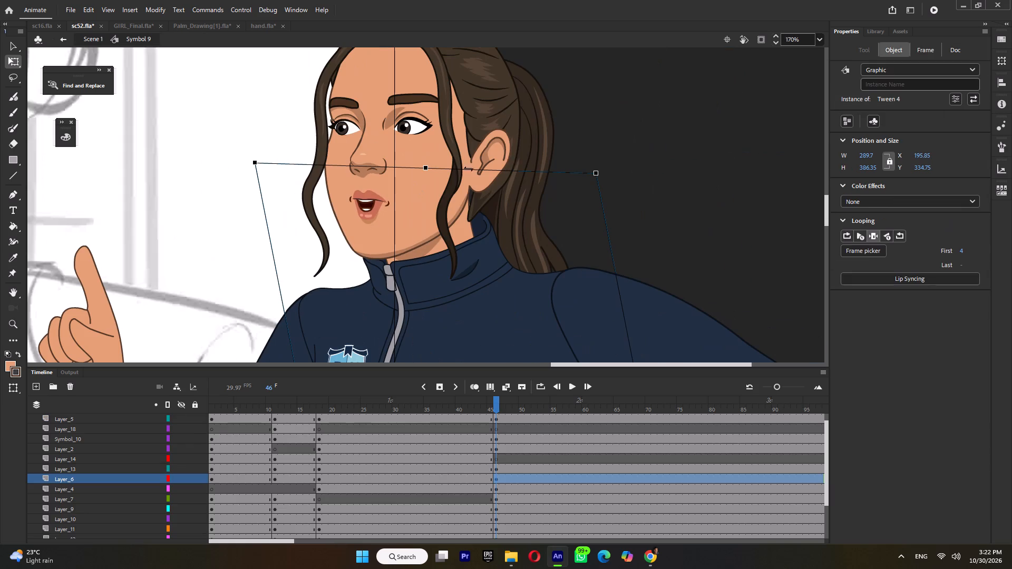
Shift the head and ponytail together slightly in the facing direction to follow the skewed neck.
drag(616, 87, 461, 117)
ctrl+scroll(486, 176, up, 3)
drag(507, 153, 498, 155)
ctrl+scroll(498, 155, down, 6)
In Symbol 10, break apart the head base at frame 46 and open the resulting group at the hair below the ear.
triple_click(488, 186)
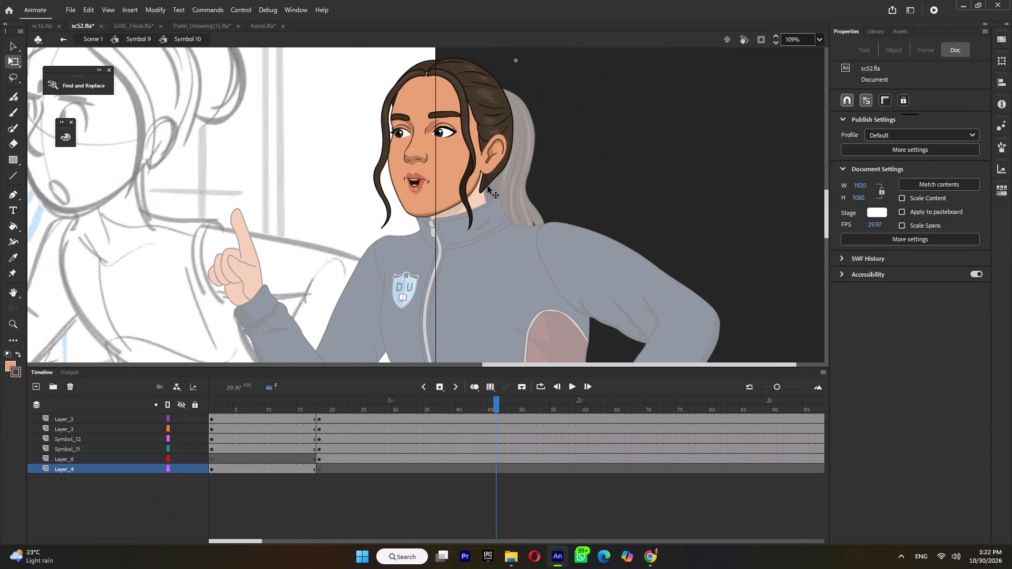
key(ctrl+b)
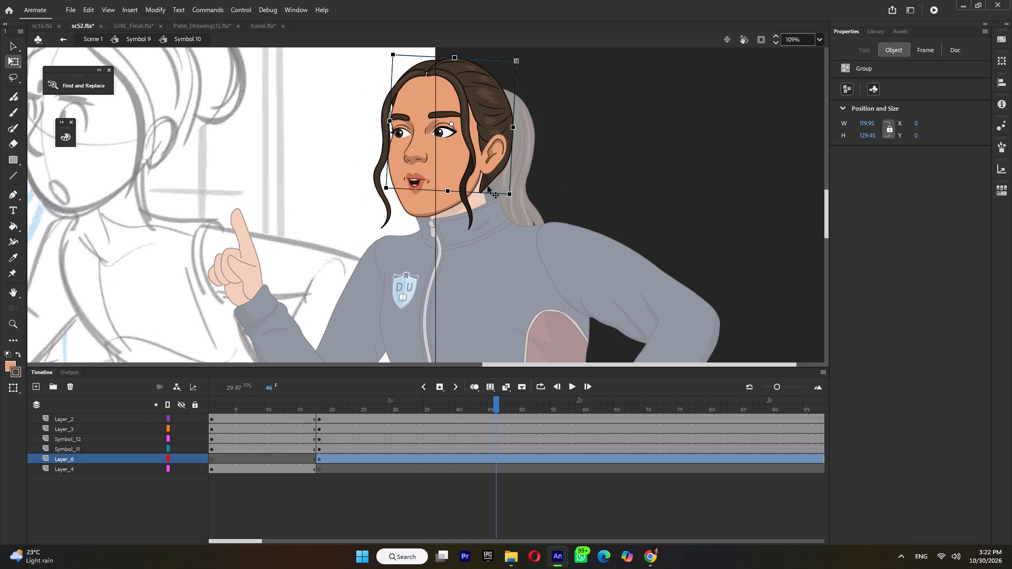
double_click(488, 186)
ctrl+scroll(488, 186, up, 10)
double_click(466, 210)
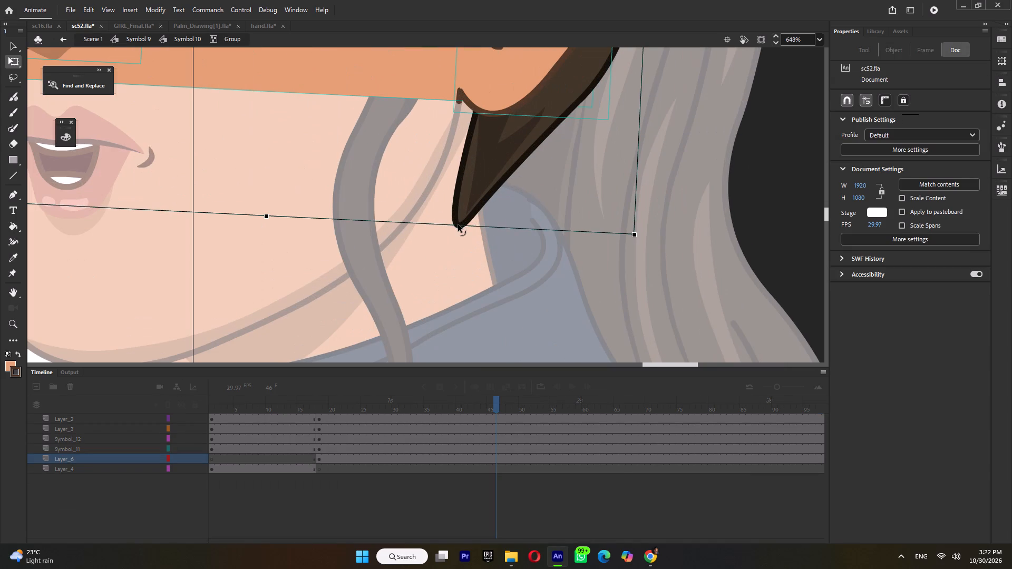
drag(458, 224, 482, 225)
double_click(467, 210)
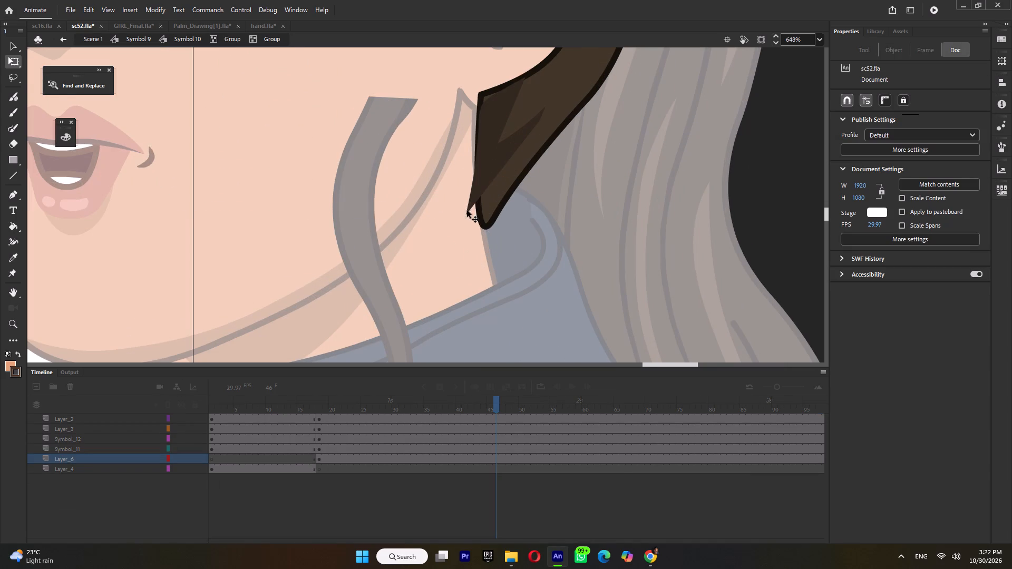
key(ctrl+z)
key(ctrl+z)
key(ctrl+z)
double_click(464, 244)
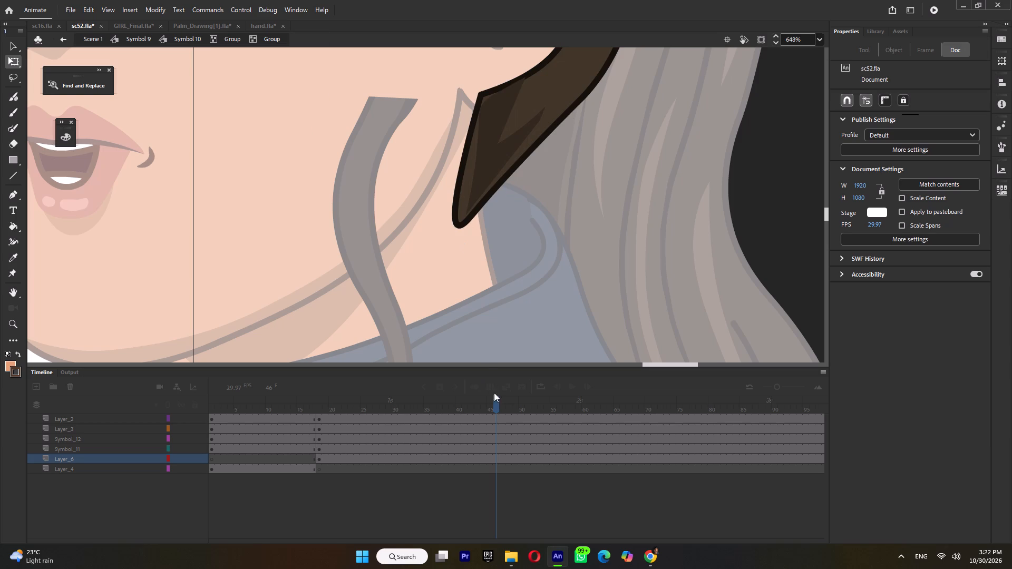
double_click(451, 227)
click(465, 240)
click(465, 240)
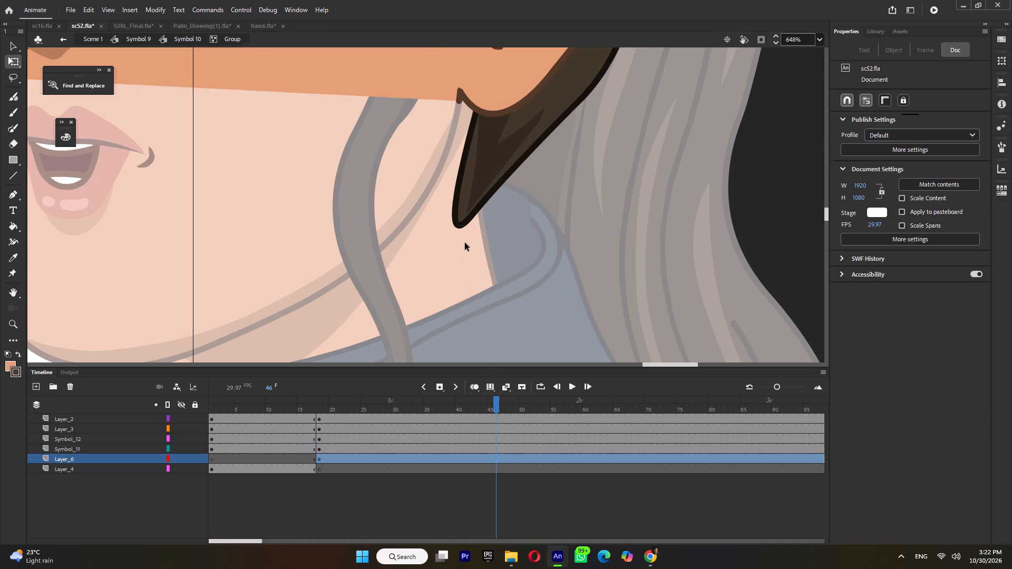
Insert a keyframe at frame 46 on all layers of Symbol 10.
double_click(496, 404)
key(F6)
Open the head base's hair group at frame 46 and reshape the tip below the ear back toward the collar and slightly downward.
click(463, 279)
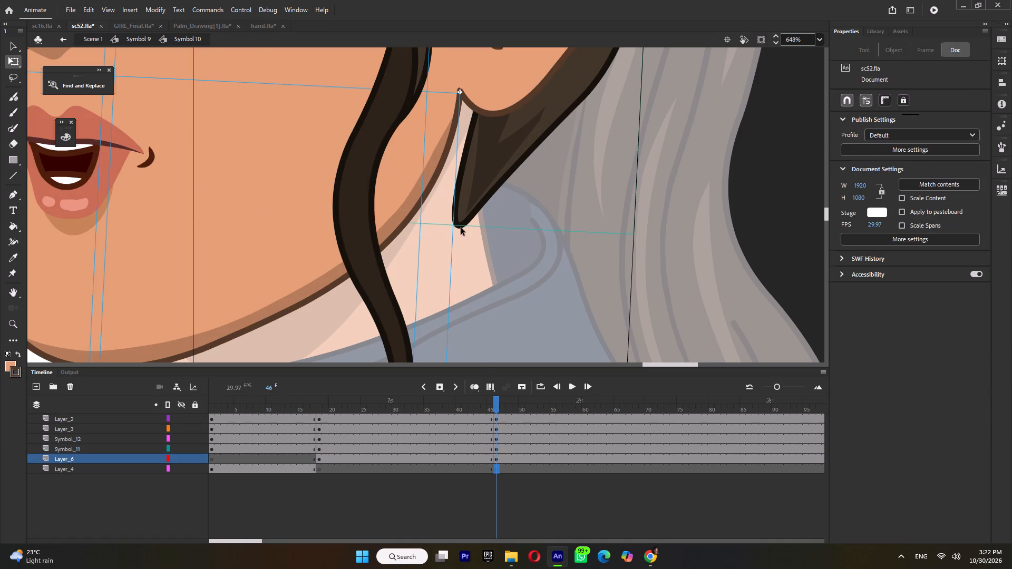
triple_click(462, 218)
click(461, 219)
drag(458, 224, 481, 230)
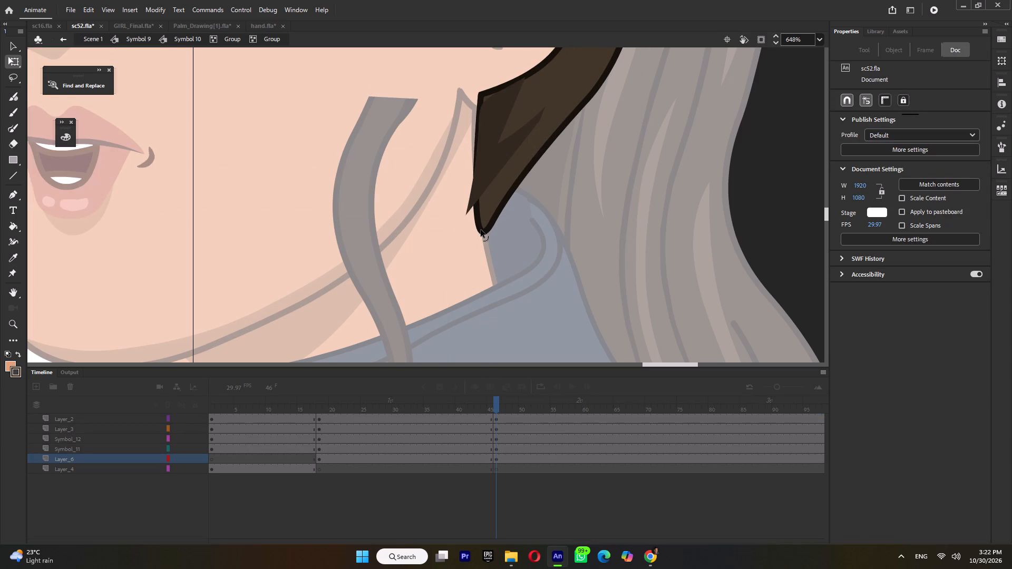
drag(481, 230, 481, 230)
Open the dark shading inside that hair lock and pull its pointed tip back inside the reshaped outline.
double_click(469, 209)
drag(466, 211, 482, 212)
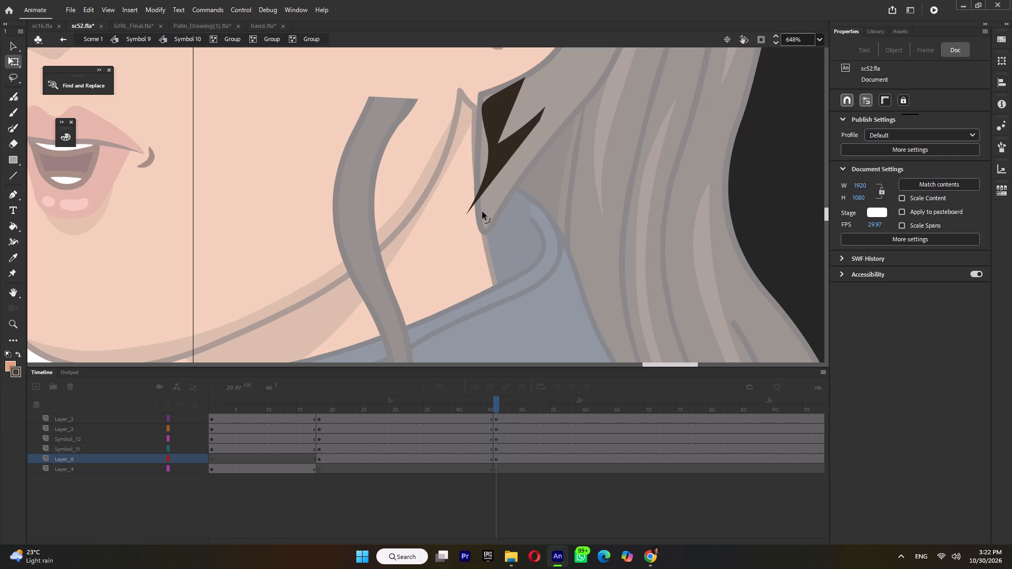
drag(482, 212, 455, 205)
key(ctrl+z)
drag(465, 216, 485, 217)
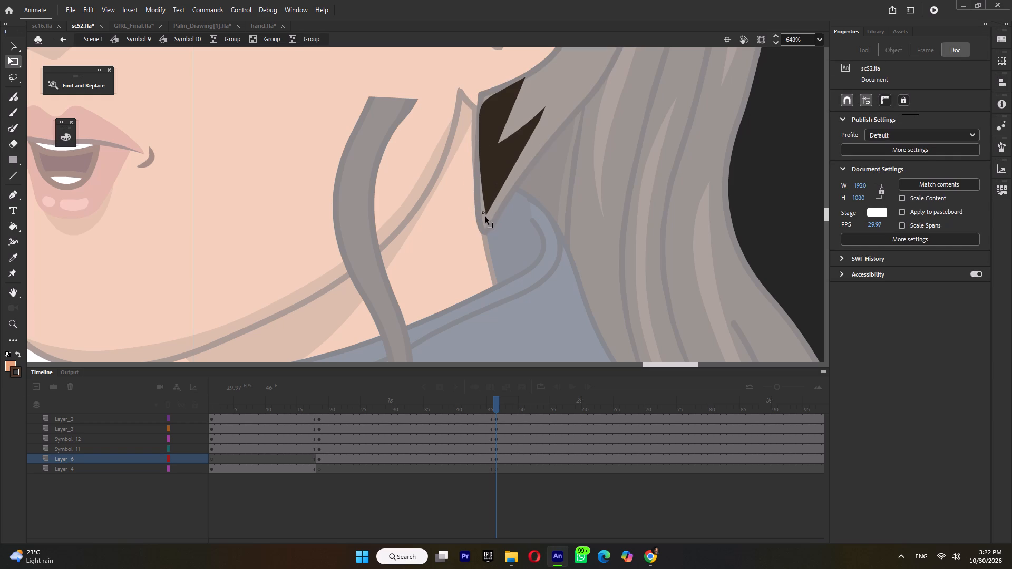
drag(485, 217, 484, 217)
triple_click(510, 229)
click(511, 229)
Return to Symbol 10 with nothing selected and save the sc52 file.
ctrl+scroll(511, 230, down, 12)
ctrl+double_click(605, 209)
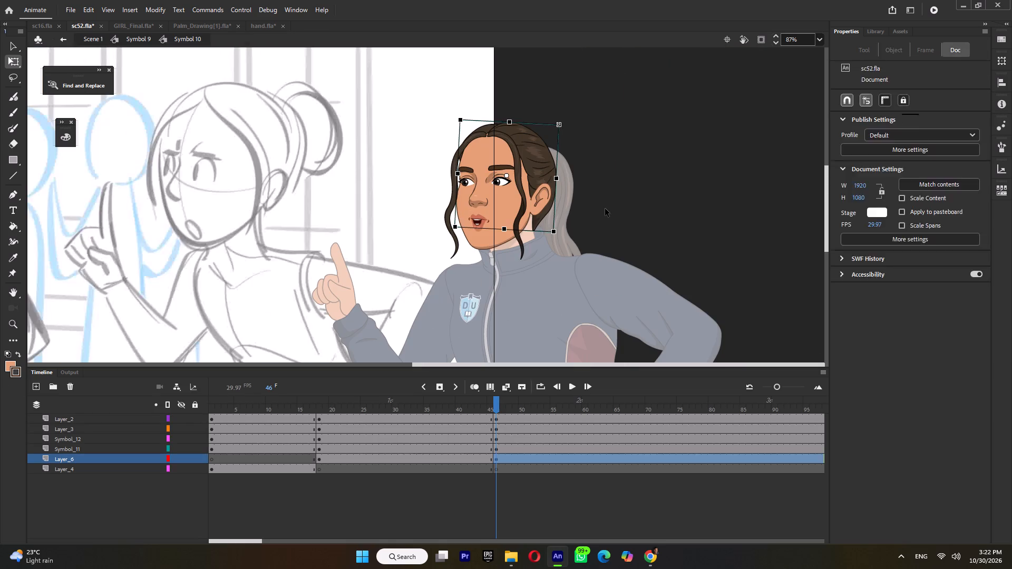
ctrl+click(605, 209)
key(ctrl+s)
Check Symbol 10 at frame 42, return to Symbol 9, and compare the woman's poses at frames 44 and 47.
click(469, 404)
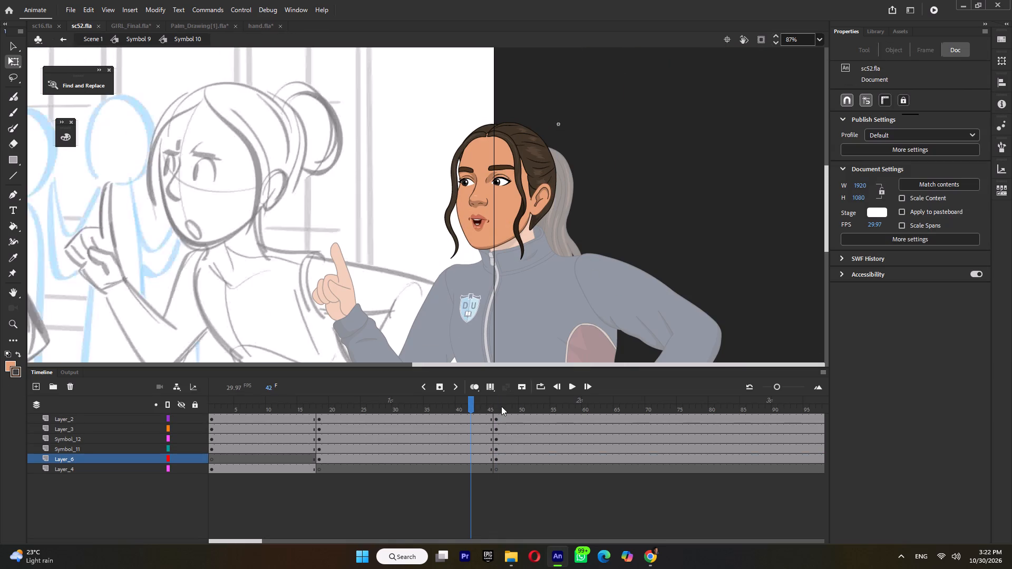
double_click(716, 181)
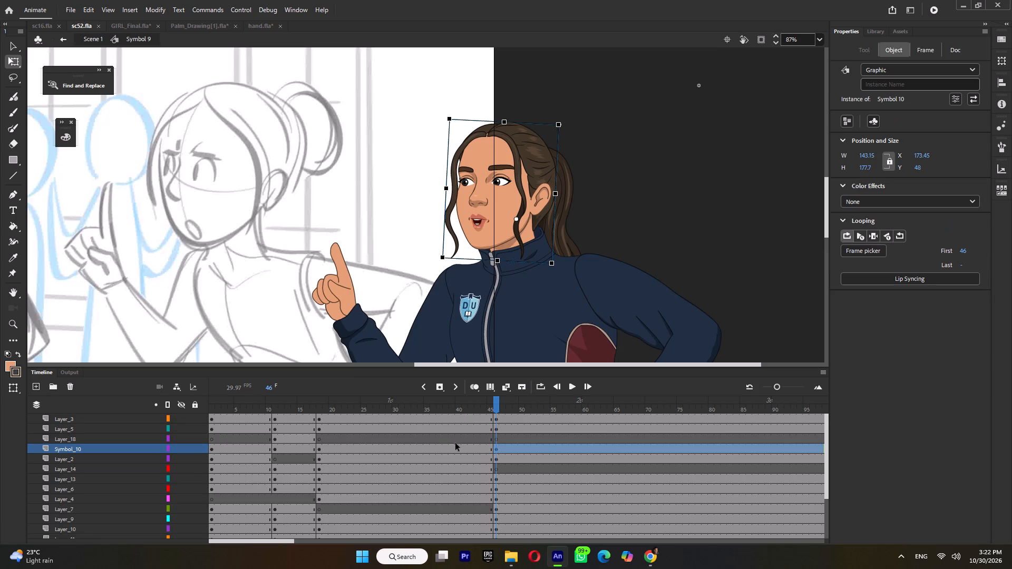
click(481, 405)
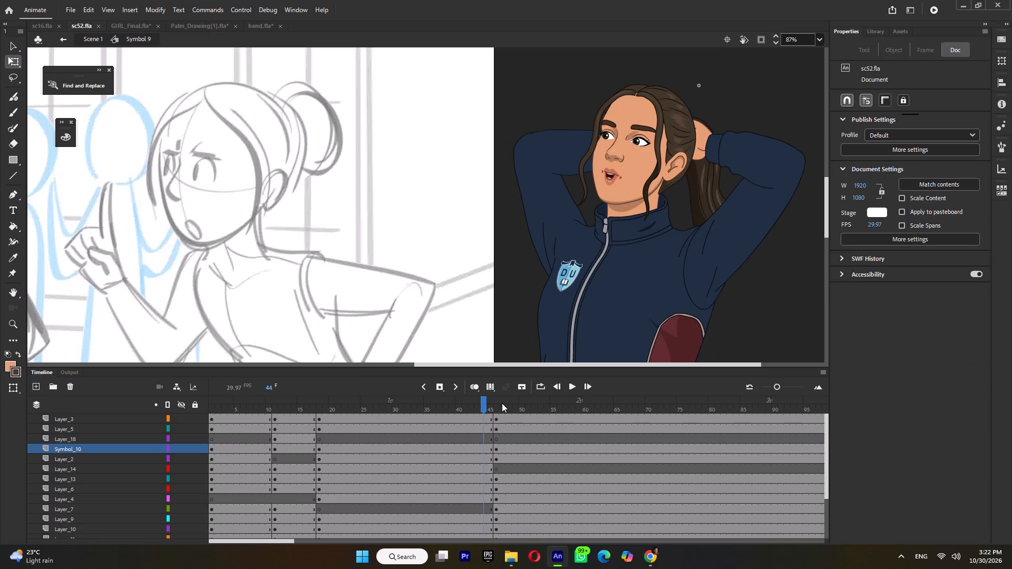
click(502, 403)
ctrl+scroll(503, 202, down, 1)
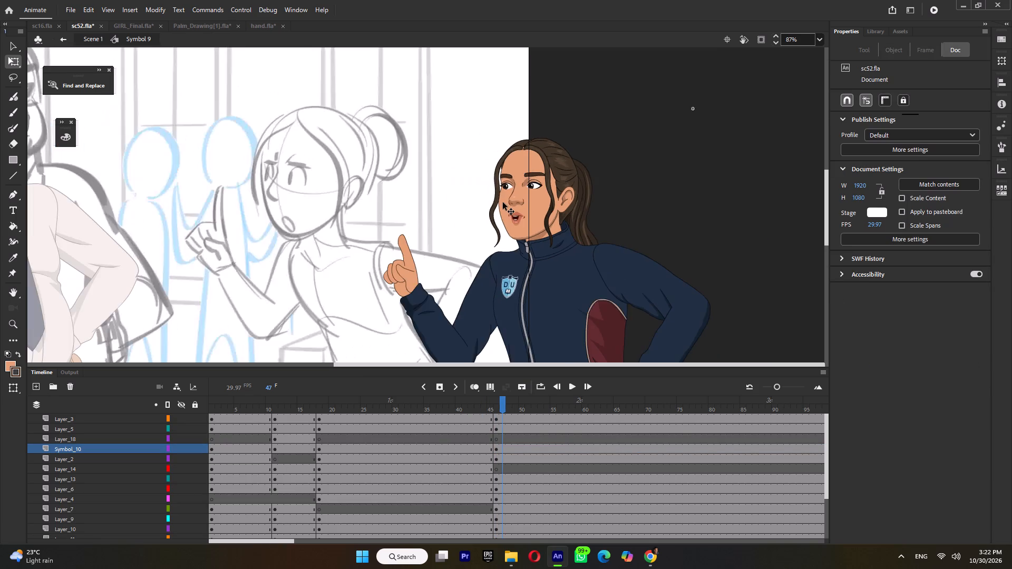
Review the woman's poses across Symbol 9's timeline, from the opening frames through frame 54, and save the sc52 file.
ctrl+scroll(503, 202, down, 3)
key(ctrl+s)
click(486, 408)
click(502, 404)
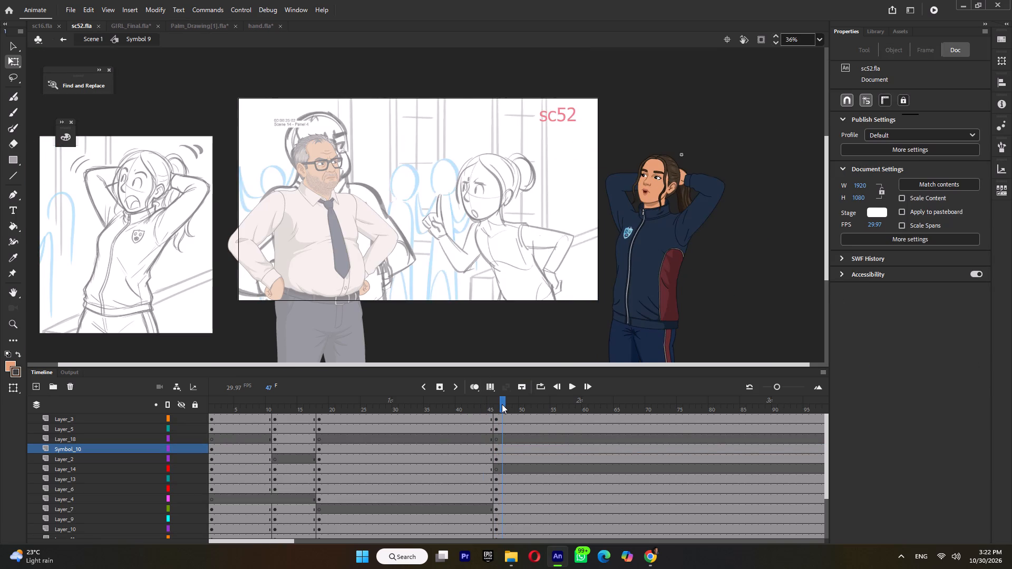
drag(432, 405, 234, 435)
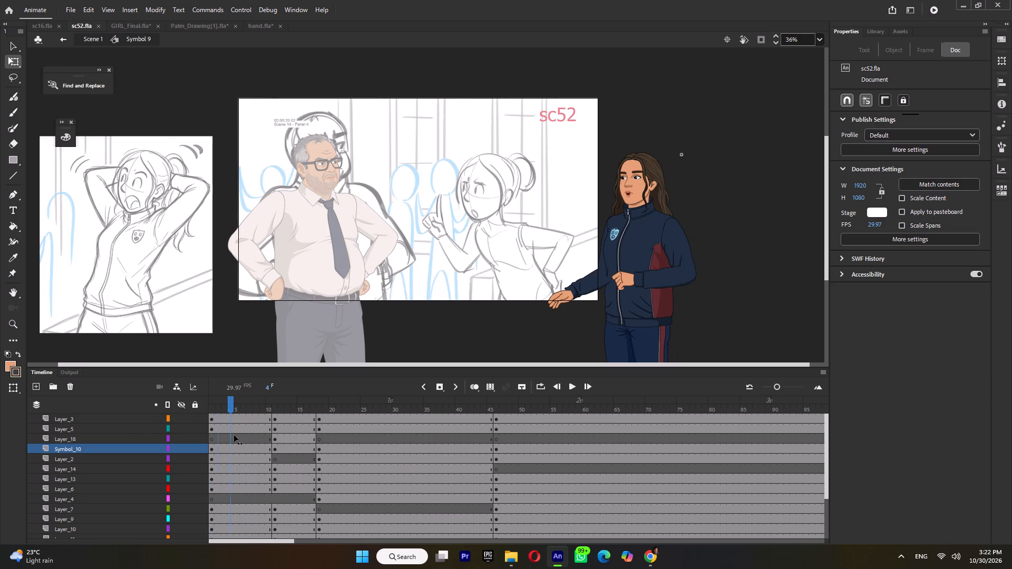
drag(234, 435, 344, 449)
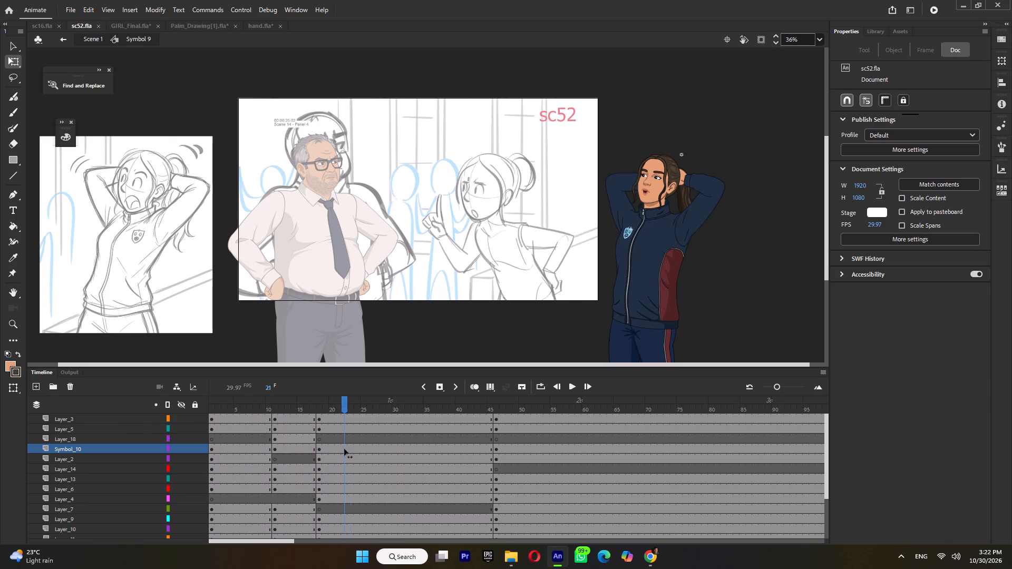
drag(344, 449, 550, 461)
key(ctrl+s)
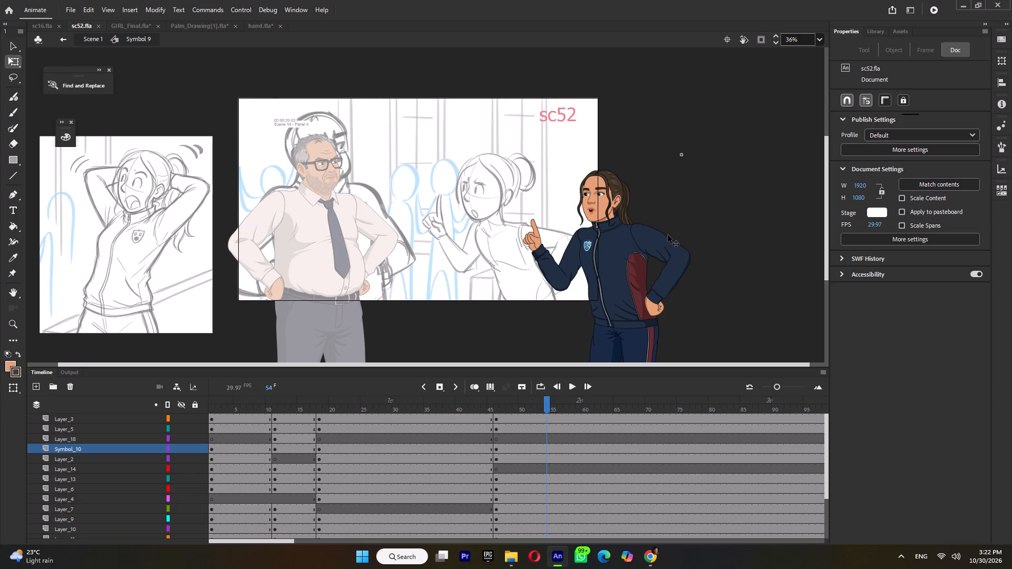
Switch to the Gmail chat in Chrome and show the hidden system tray icons.
click(649, 564)
click(902, 558)
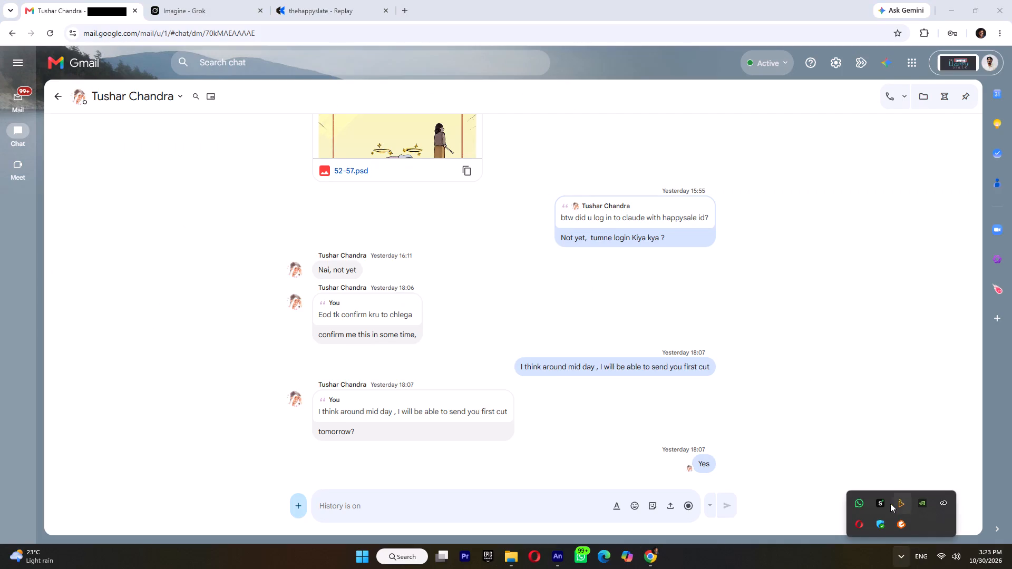